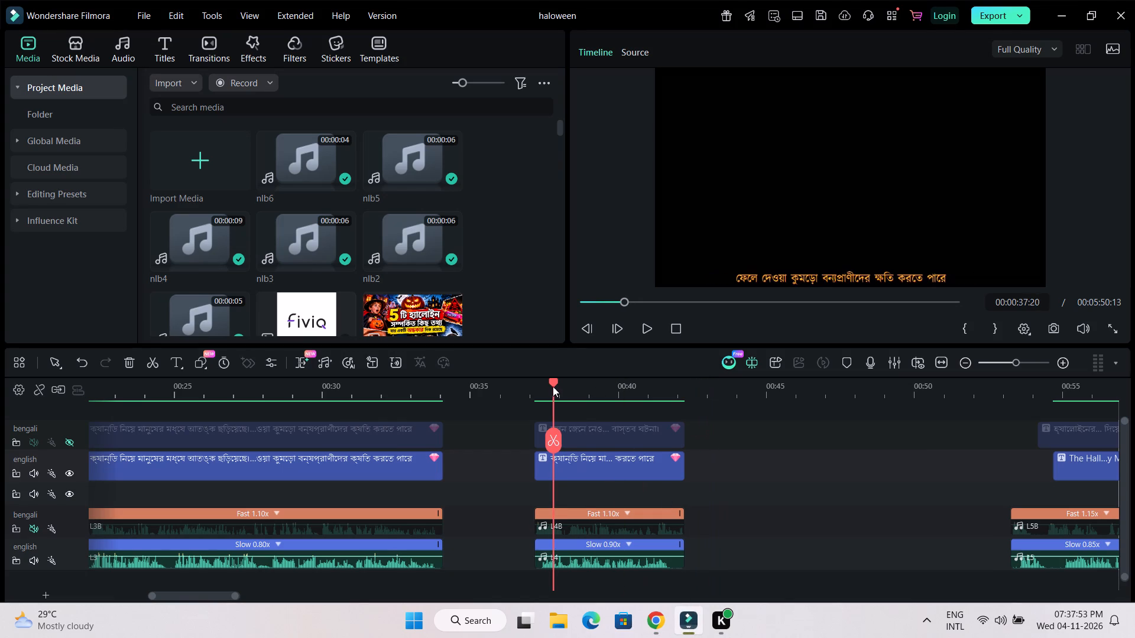
{"action": "double_click", "coordinate": [600, 473]}
{"action": "left_click", "coordinate": [479, 327]}
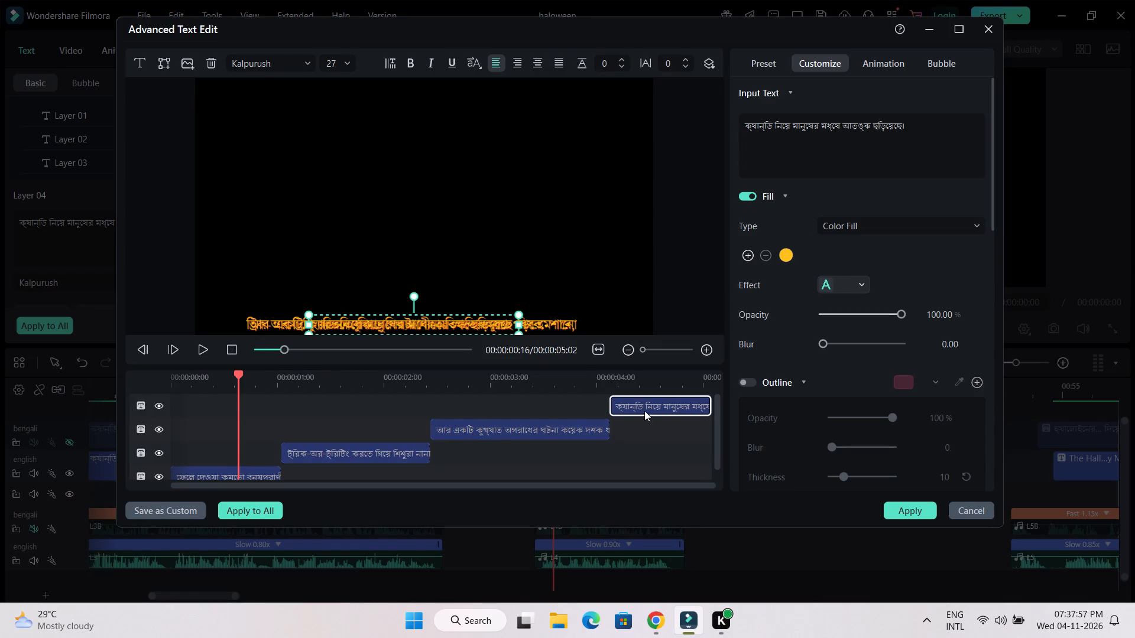
{"action": "key", "text": "Delete"}
{"action": "key", "text": "Delete"}
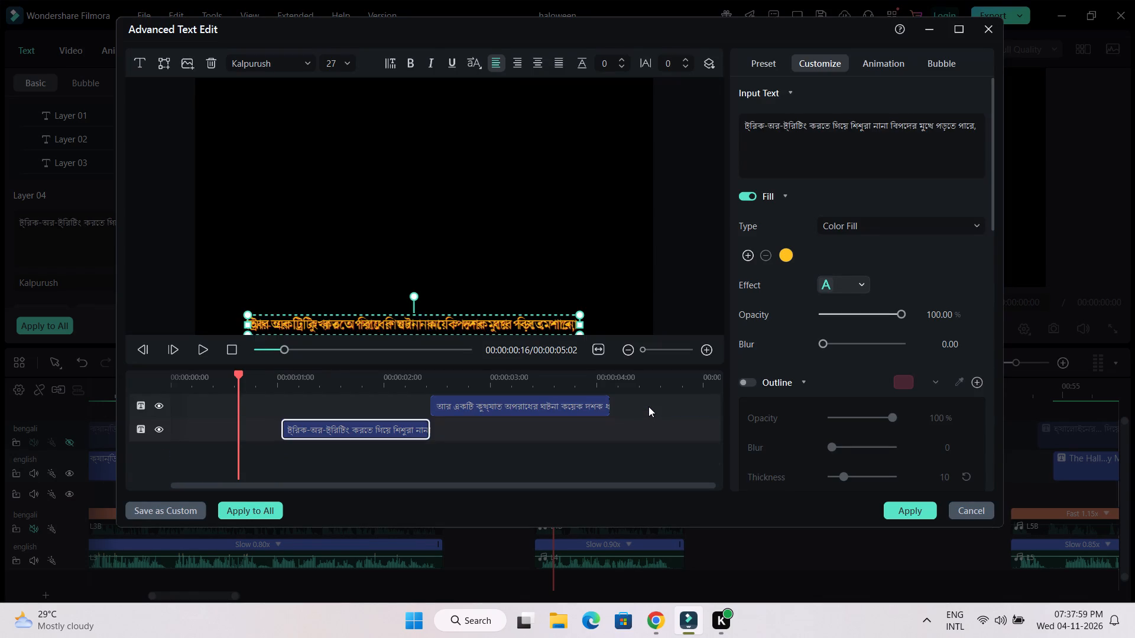
{"action": "key", "text": "Delete"}
Move the remaining text layer to the clip's start, stretch it to full length, and extend its text animation to nearly the end.
{"action": "left_click_drag", "start_coordinate": [580, 412], "coordinate": [247, 397]}
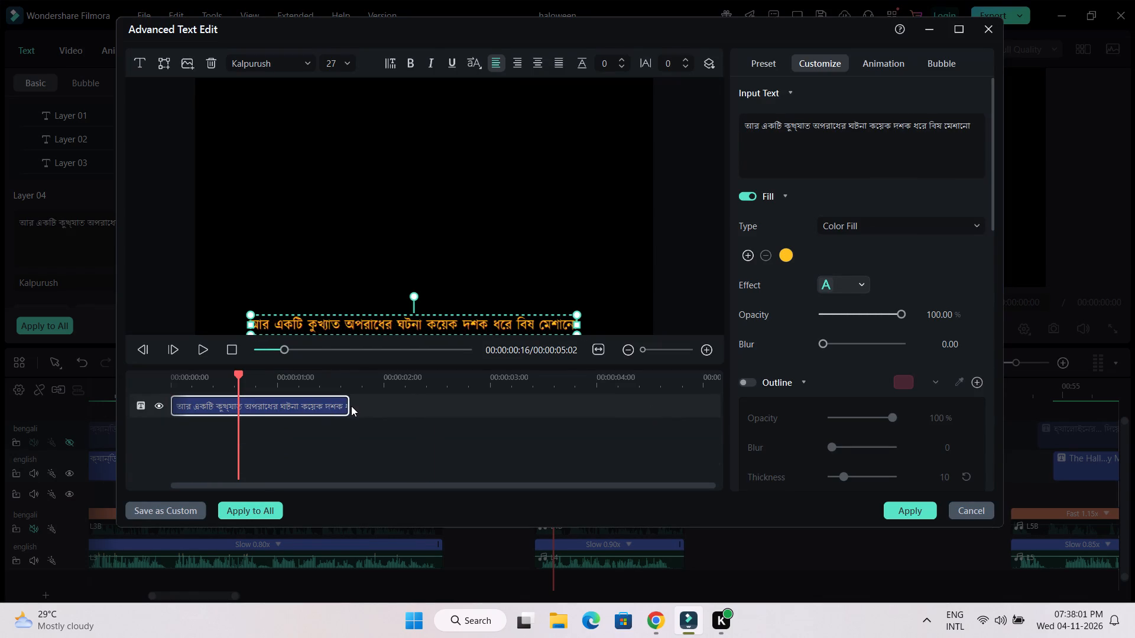
{"action": "left_click_drag", "start_coordinate": [346, 405], "coordinate": [744, 404]}
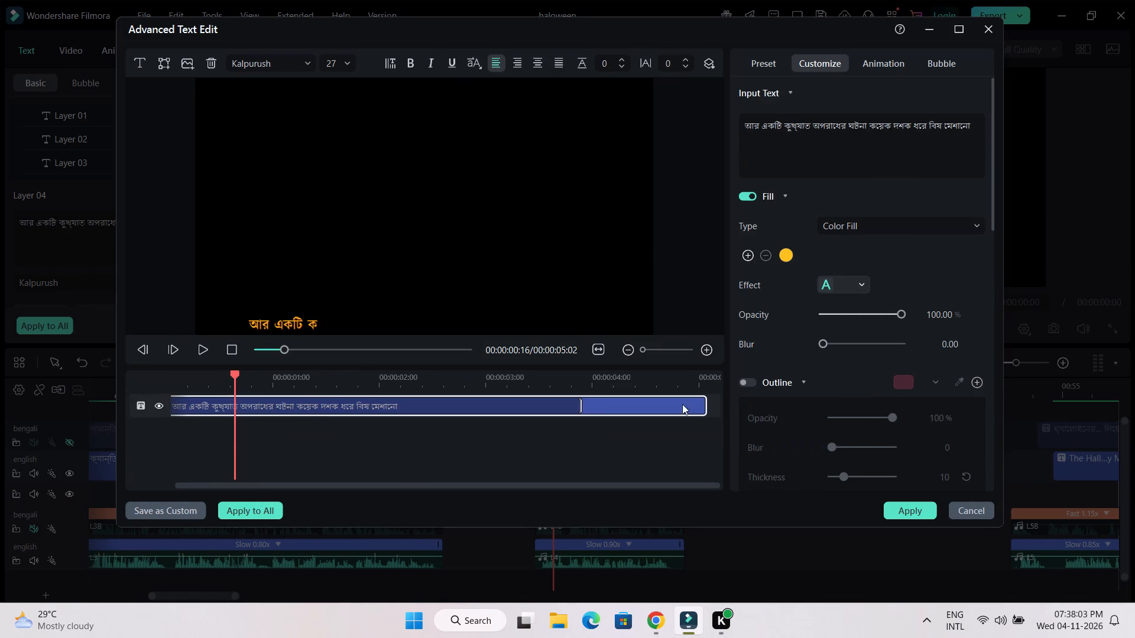
{"action": "left_click_drag", "start_coordinate": [581, 403], "coordinate": [669, 406]}
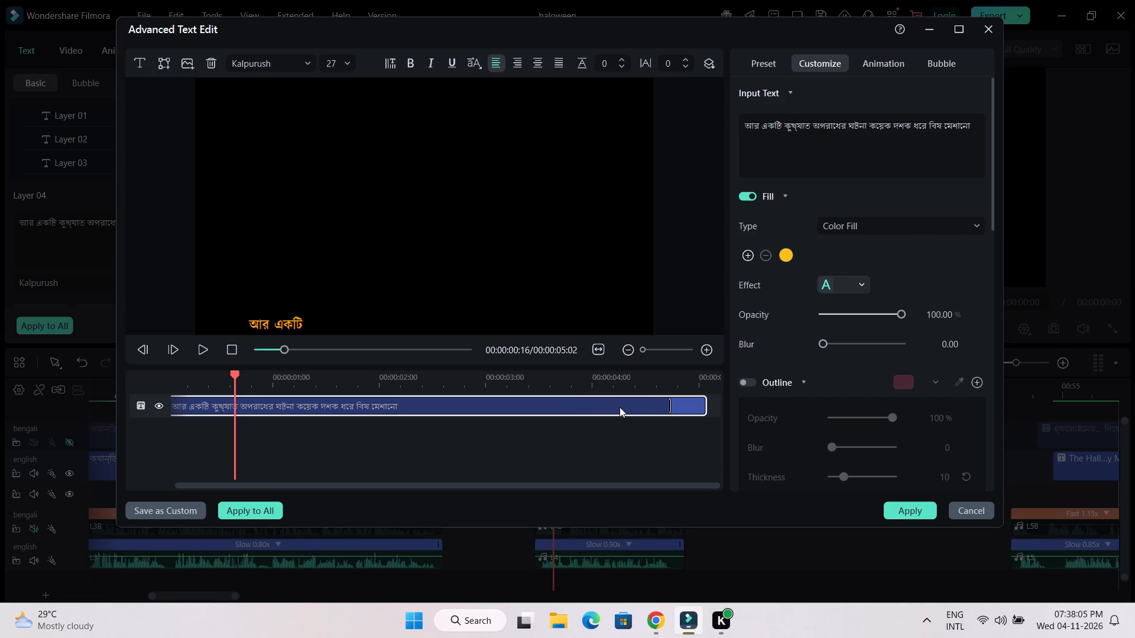
{"action": "left_click", "coordinate": [485, 386]}
{"action": "left_click_drag", "start_coordinate": [485, 373], "coordinate": [112, 377]}
Replace the layer's Bengali text with "Here are five unsettling facts and stories from Halloween.".
{"action": "left_click_drag", "start_coordinate": [975, 129], "coordinate": [693, 128]}
{"action": "key", "text": "ctrl+v"}
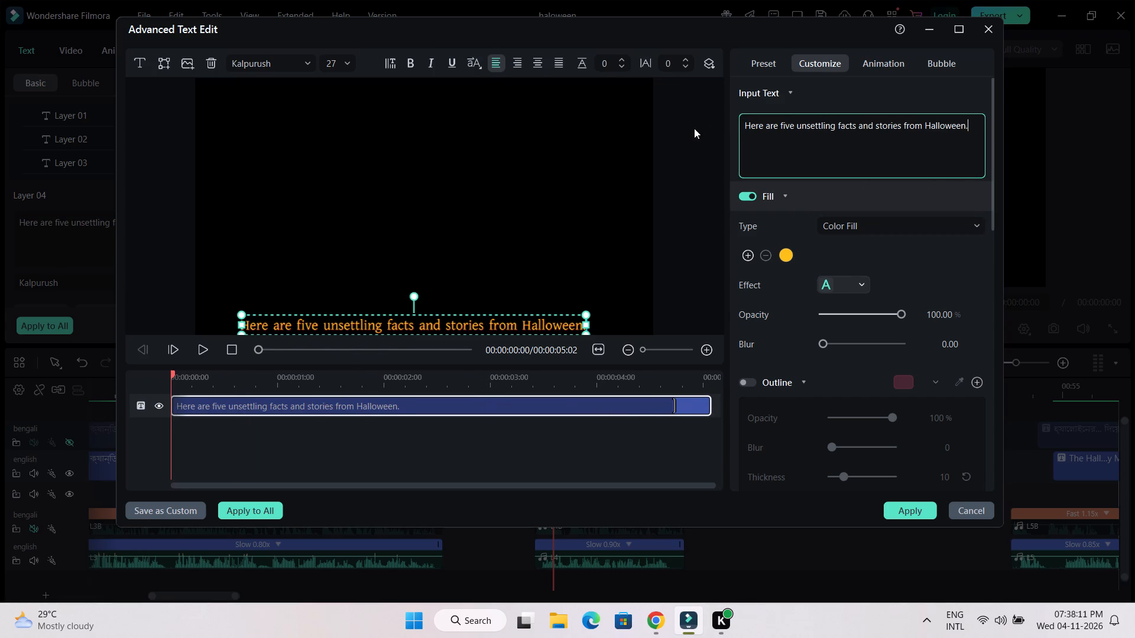
Break the caption into two lines after "facts", enlarge it to size 42, centre it near the frame's bottom, preview it and apply the edits.
{"action": "left_click_drag", "start_coordinate": [585, 316], "coordinate": [591, 314]}
{"action": "left_click_drag", "start_coordinate": [548, 328], "coordinate": [543, 266]}
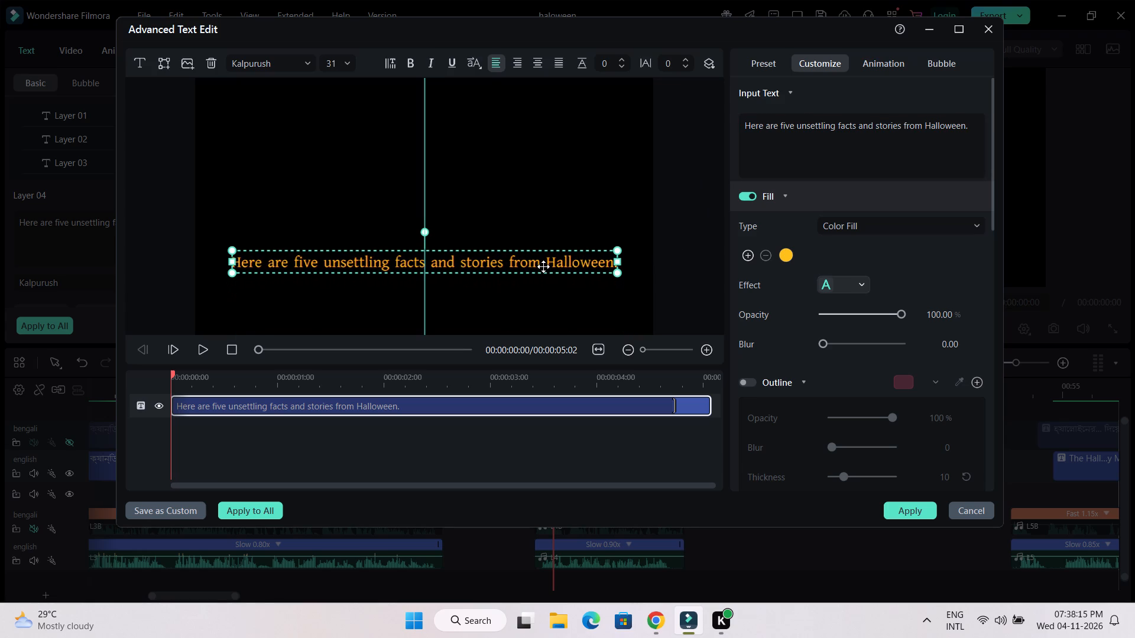
{"action": "left_click_drag", "start_coordinate": [543, 266], "coordinate": [543, 282]}
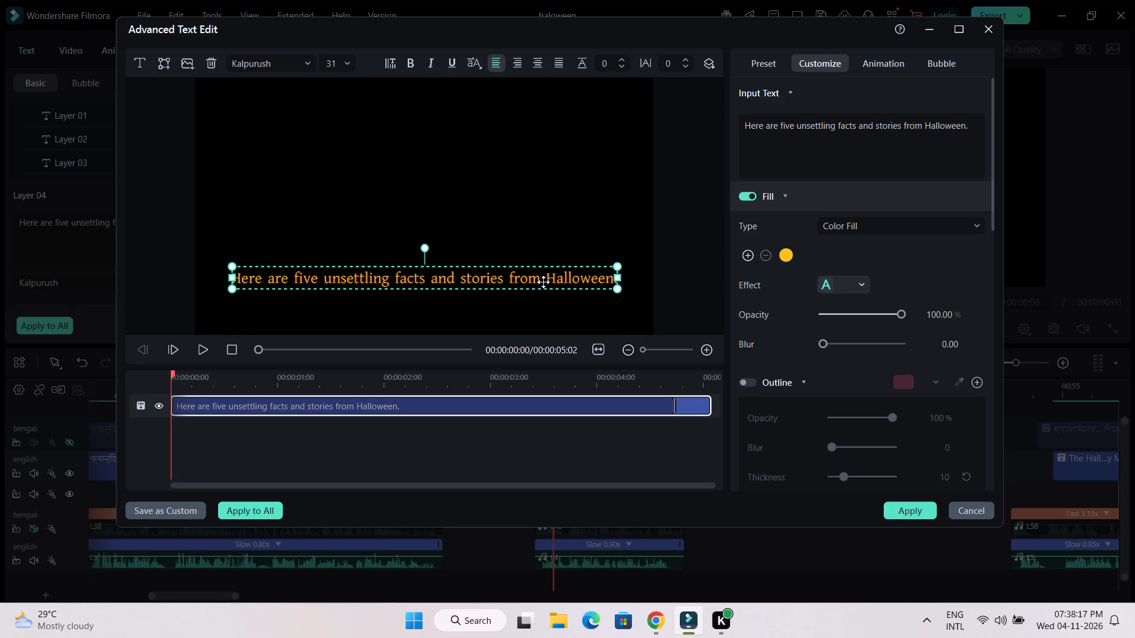
{"action": "left_click", "coordinate": [856, 126]}
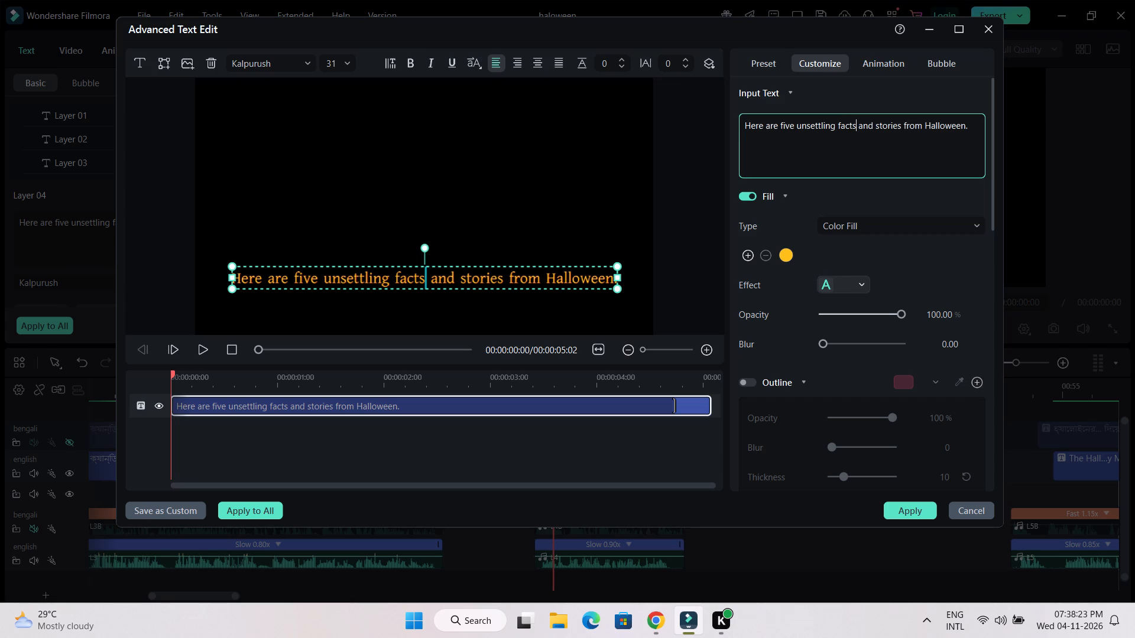
{"action": "key", "text": "Return"}
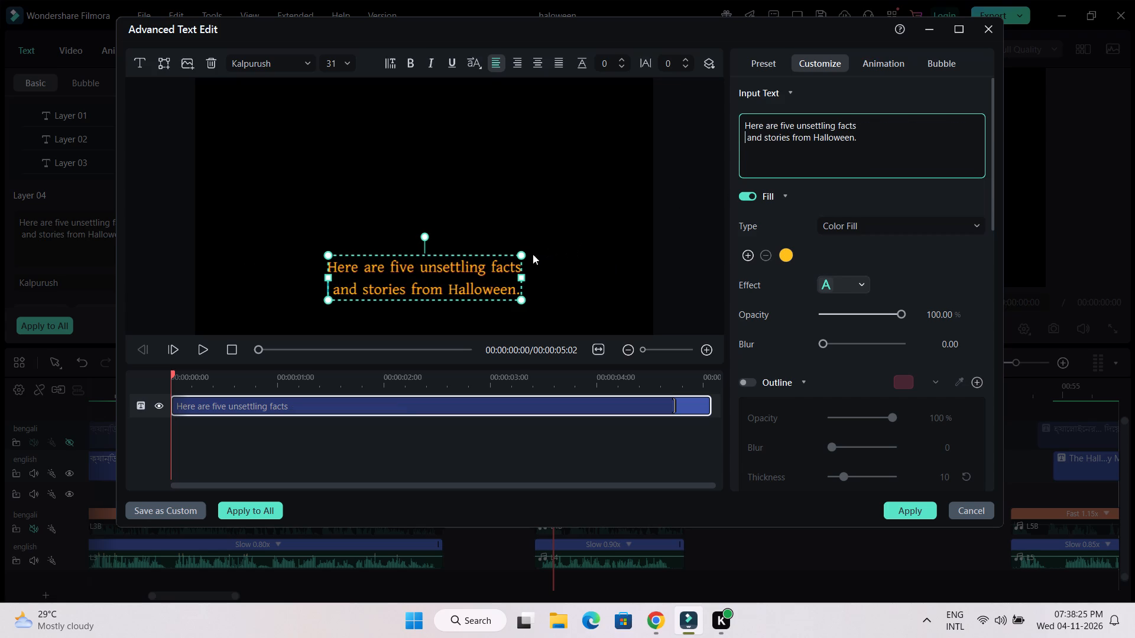
{"action": "left_click_drag", "start_coordinate": [521, 258], "coordinate": [541, 241]}
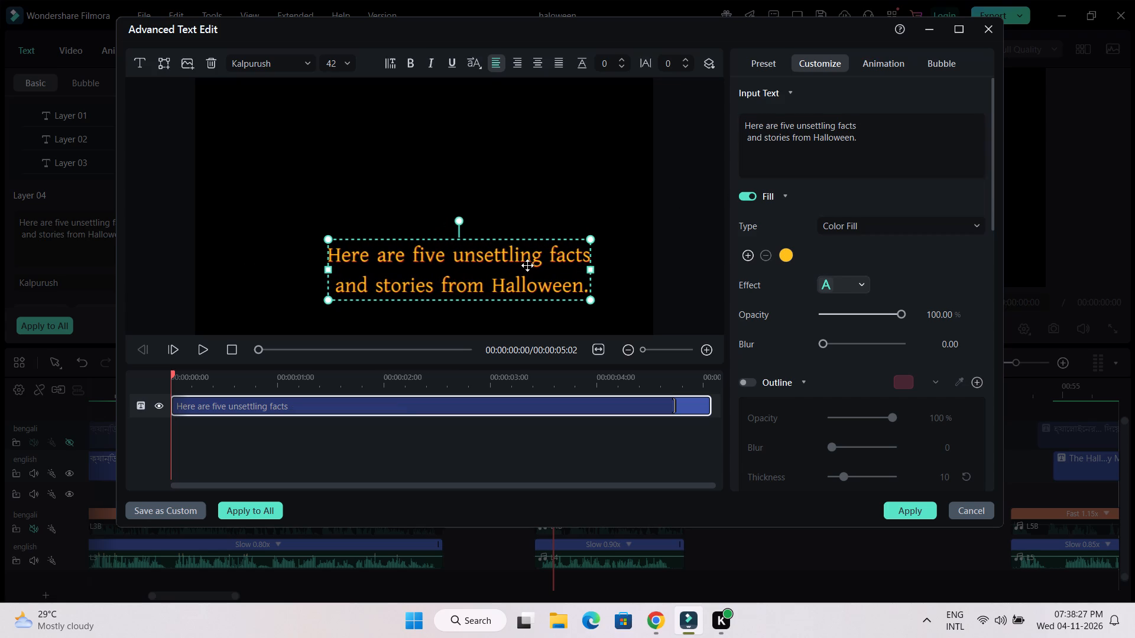
{"action": "left_click_drag", "start_coordinate": [527, 265], "coordinate": [495, 251]}
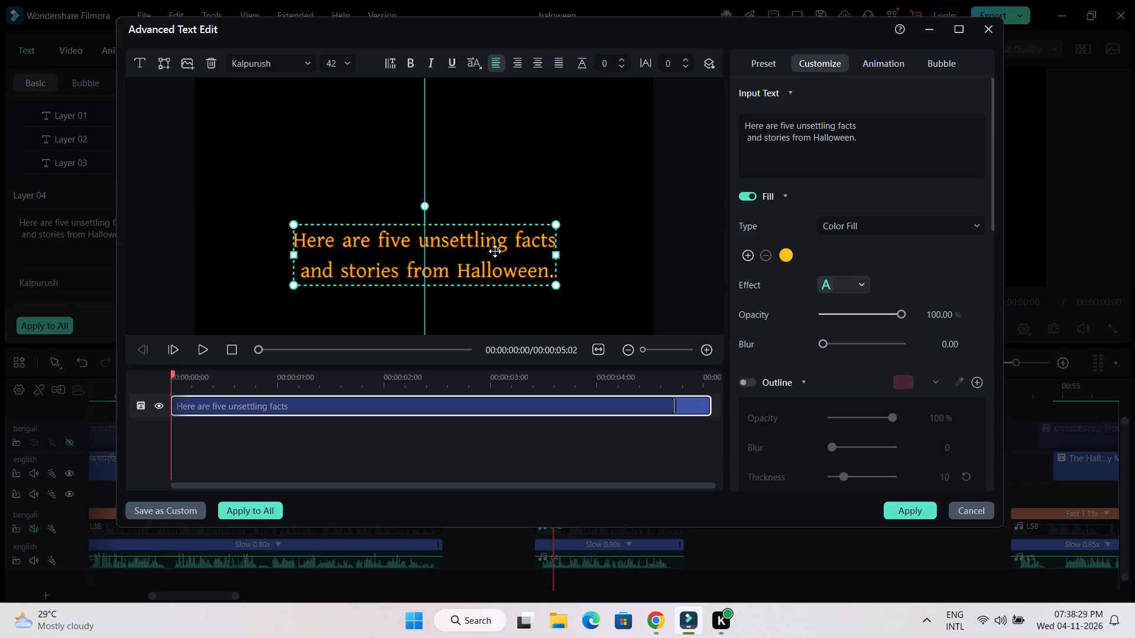
{"action": "left_click_drag", "start_coordinate": [495, 251], "coordinate": [487, 269]}
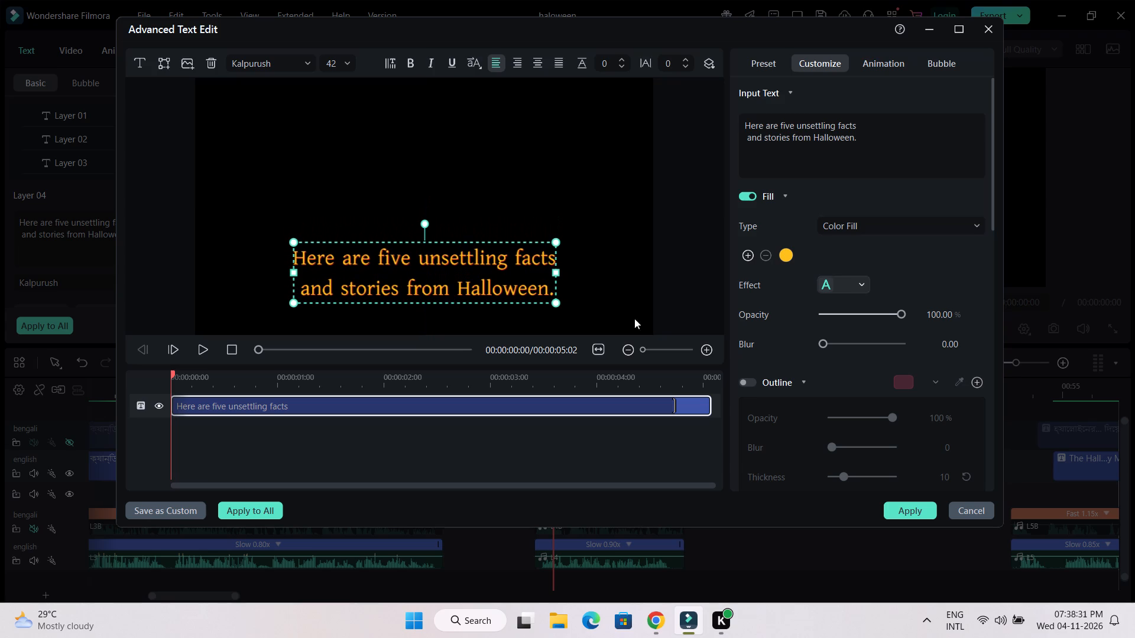
{"action": "key", "text": "space"}
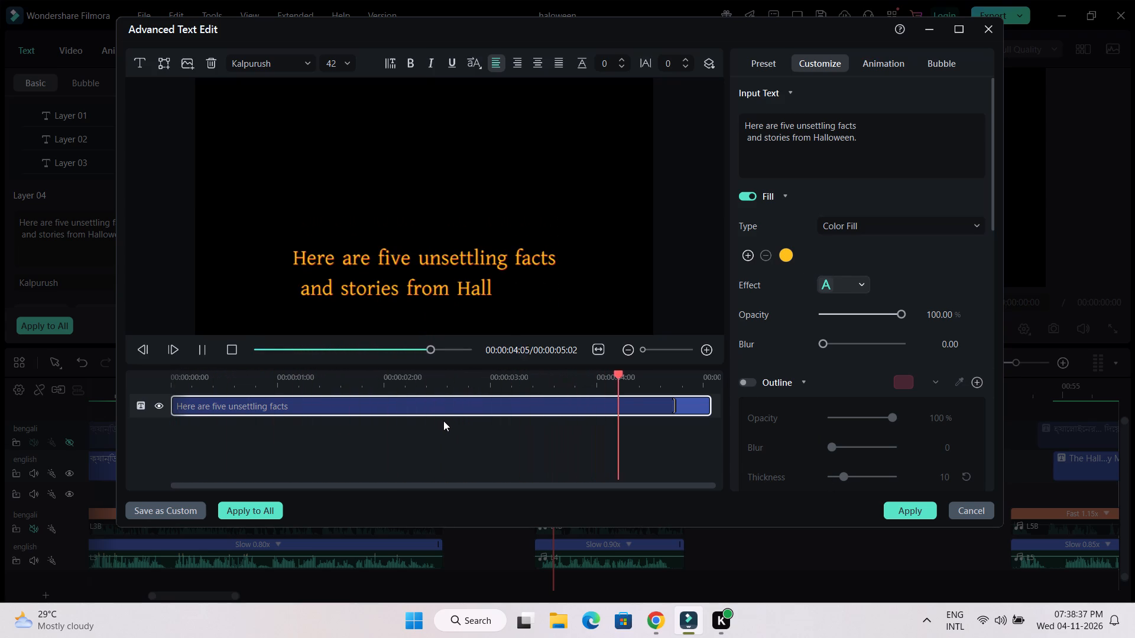
{"action": "left_click", "coordinate": [899, 510]}
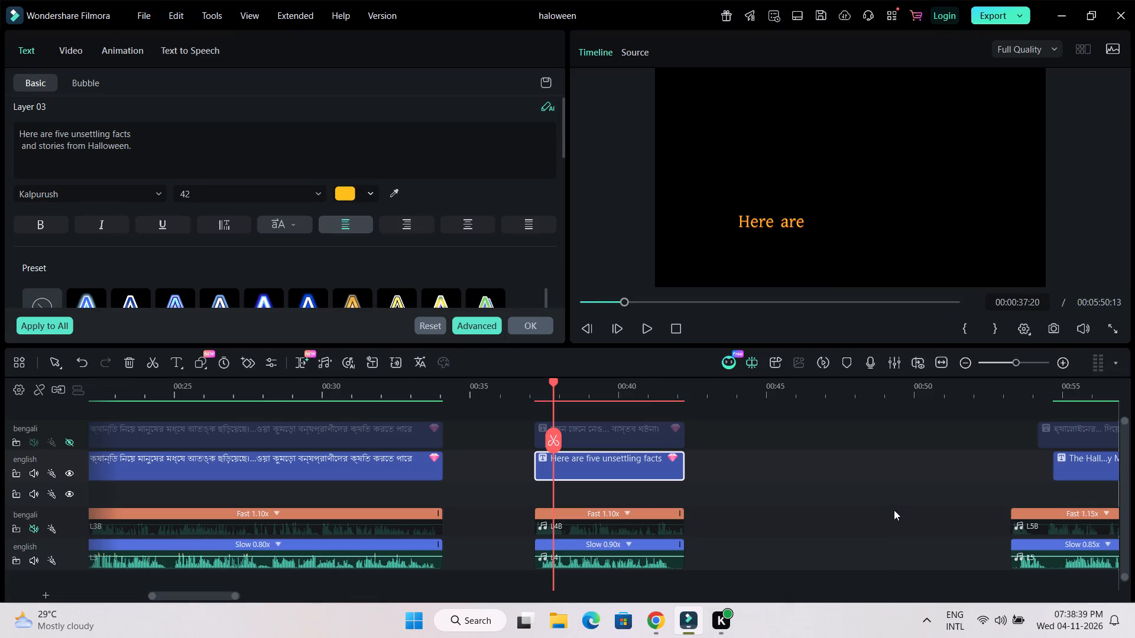
Look over the other caption clips on the timeline and play the third English voiceover segment from about 00:27 to 00:29.
{"action": "left_click_drag", "start_coordinate": [220, 597], "coordinate": [155, 601]}
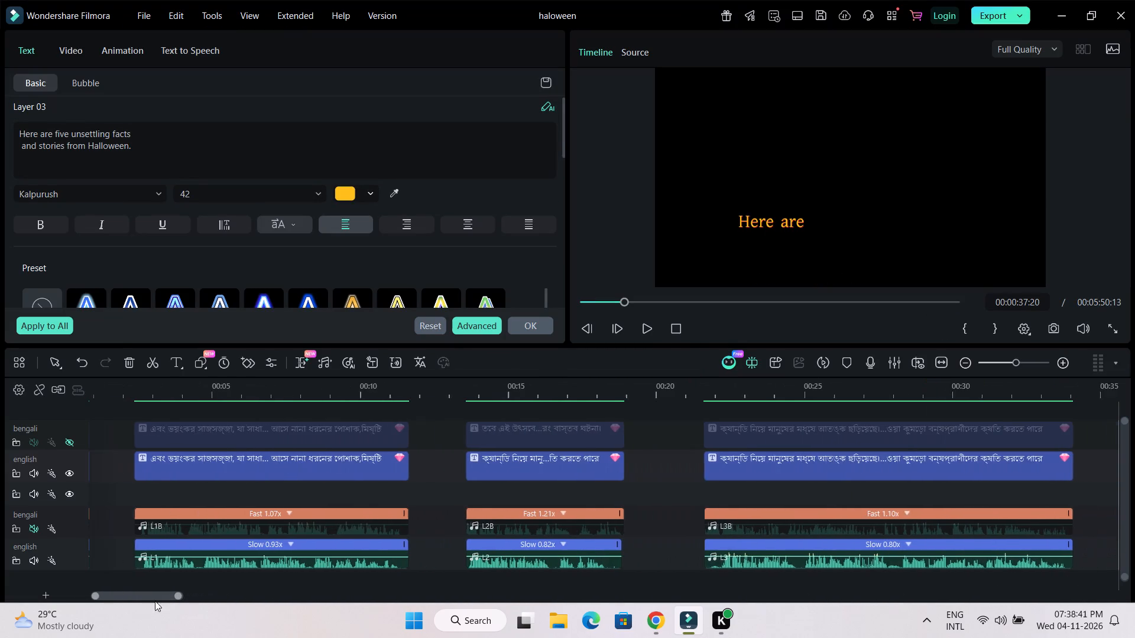
{"action": "left_click_drag", "start_coordinate": [155, 601], "coordinate": [179, 606]}
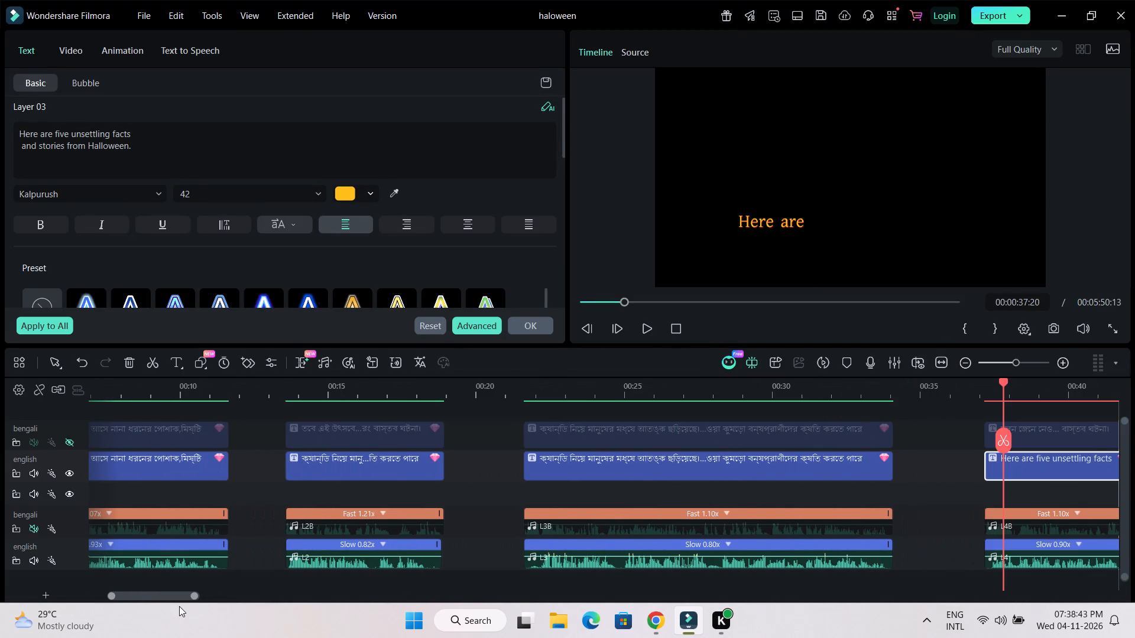
{"action": "left_click_drag", "start_coordinate": [179, 606], "coordinate": [336, 605]}
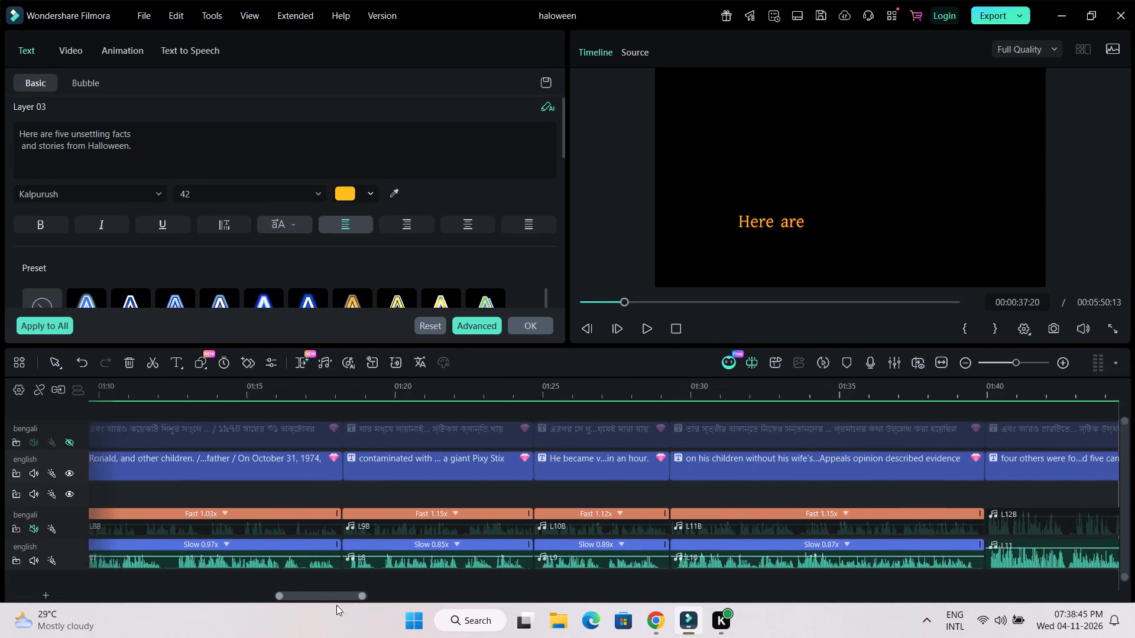
{"action": "left_click_drag", "start_coordinate": [336, 605], "coordinate": [228, 606]}
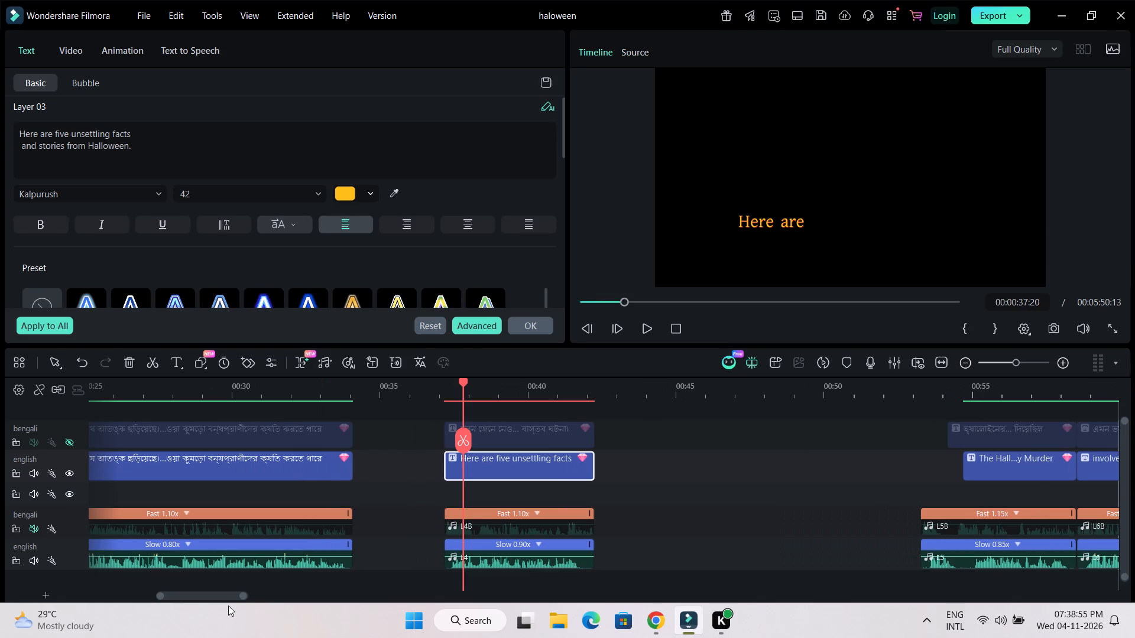
{"action": "left_click", "coordinate": [540, 323]}
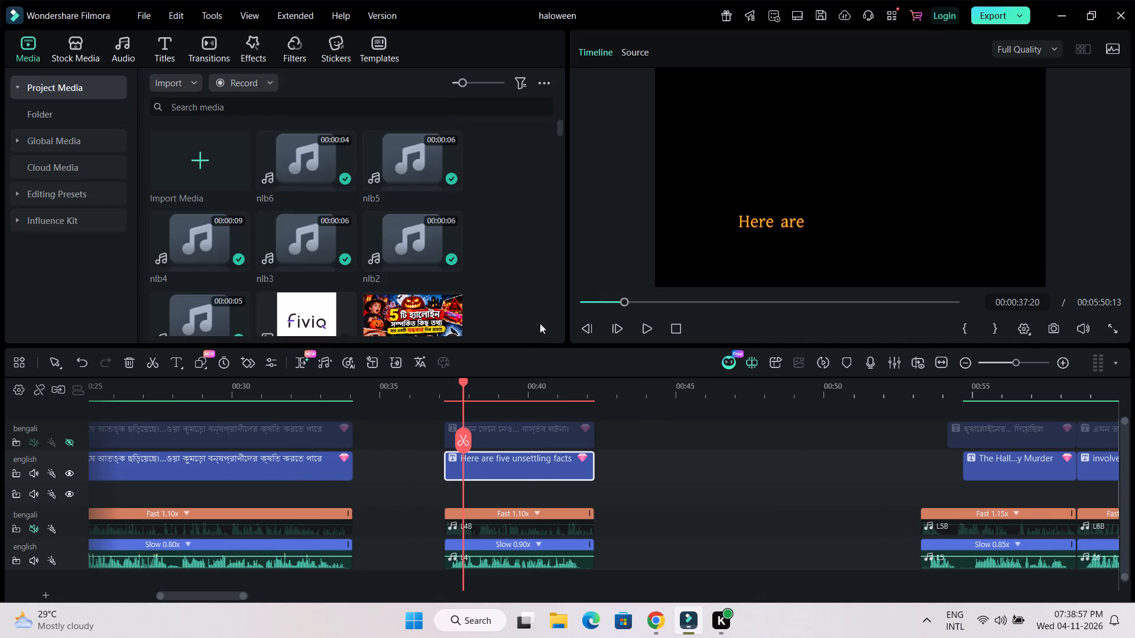
{"action": "left_click_drag", "start_coordinate": [211, 595], "coordinate": [171, 601]}
{"action": "left_click", "coordinate": [601, 393]}
{"action": "left_click_drag", "start_coordinate": [621, 392], "coordinate": [624, 392]}
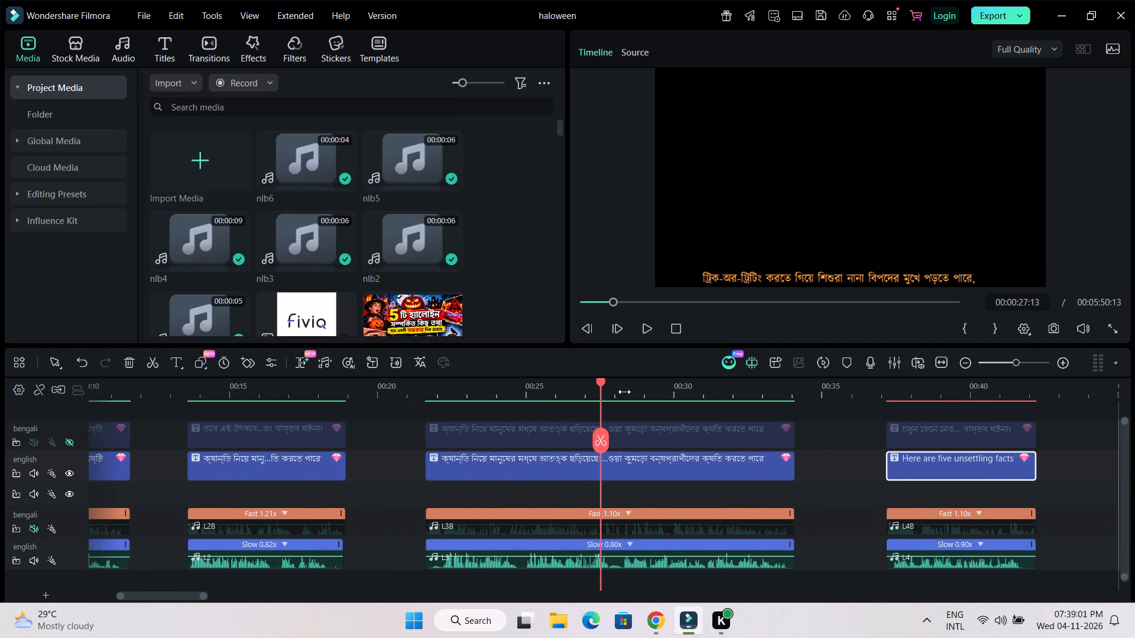
{"action": "left_click_drag", "start_coordinate": [624, 392], "coordinate": [722, 391]}
{"action": "key", "text": "space"}
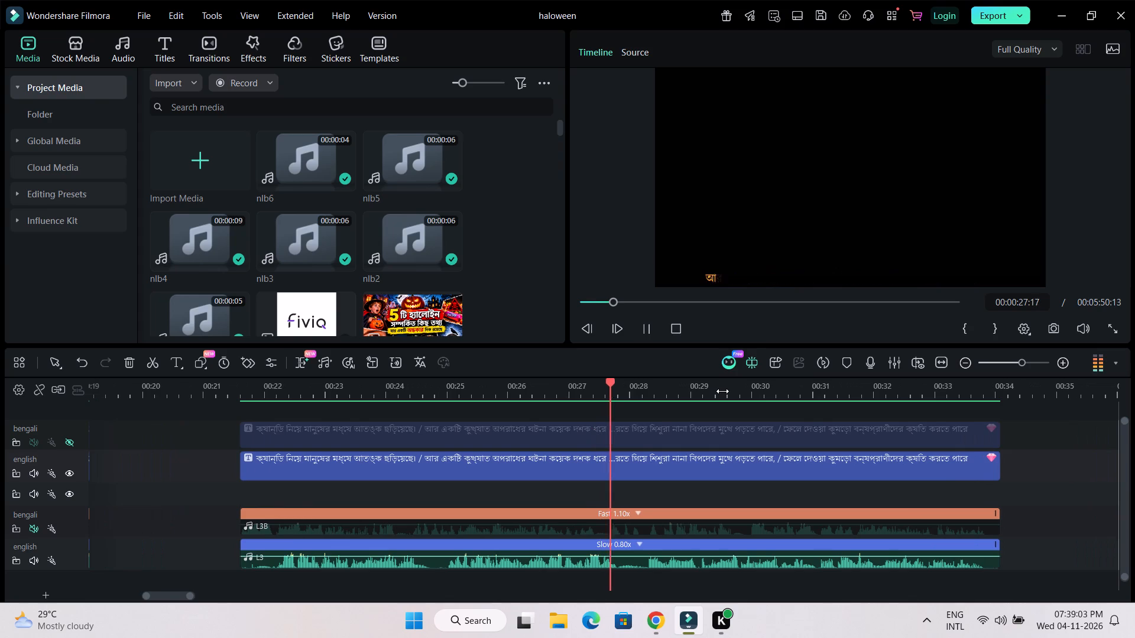
{"action": "key", "text": "space"}
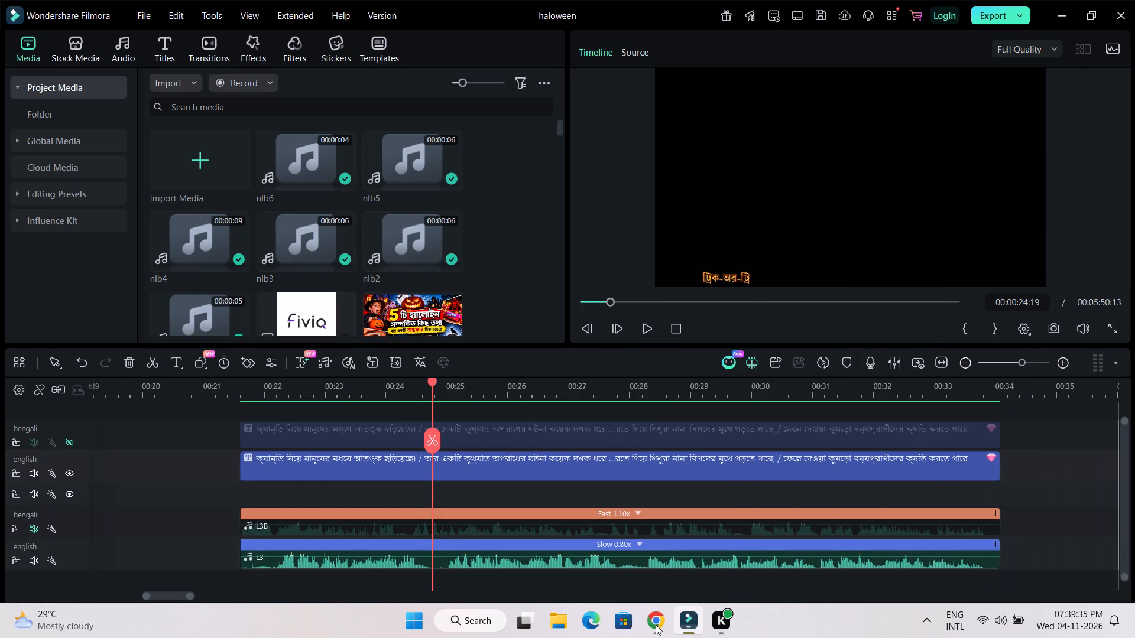
{"action": "key", "text": "space"}
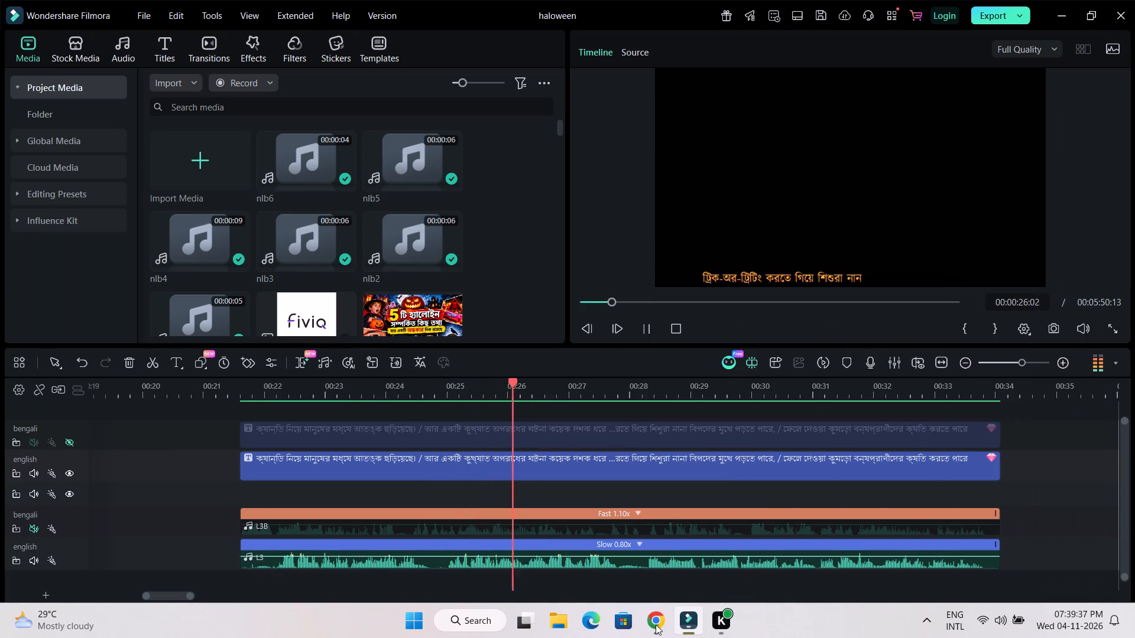
{"action": "key", "text": "space"}
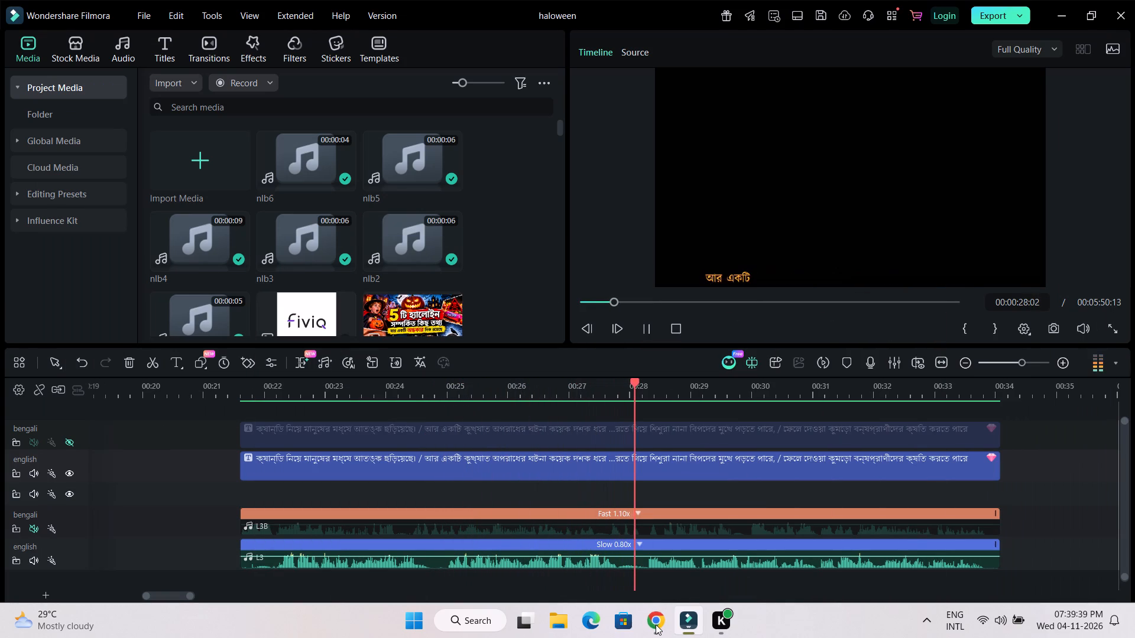
Set the playhead near 00:24:22, open the English caption in the advanced text editor and extend its first layer to end at 00:00:03:07.
{"action": "left_click_drag", "start_coordinate": [638, 383], "coordinate": [472, 402]}
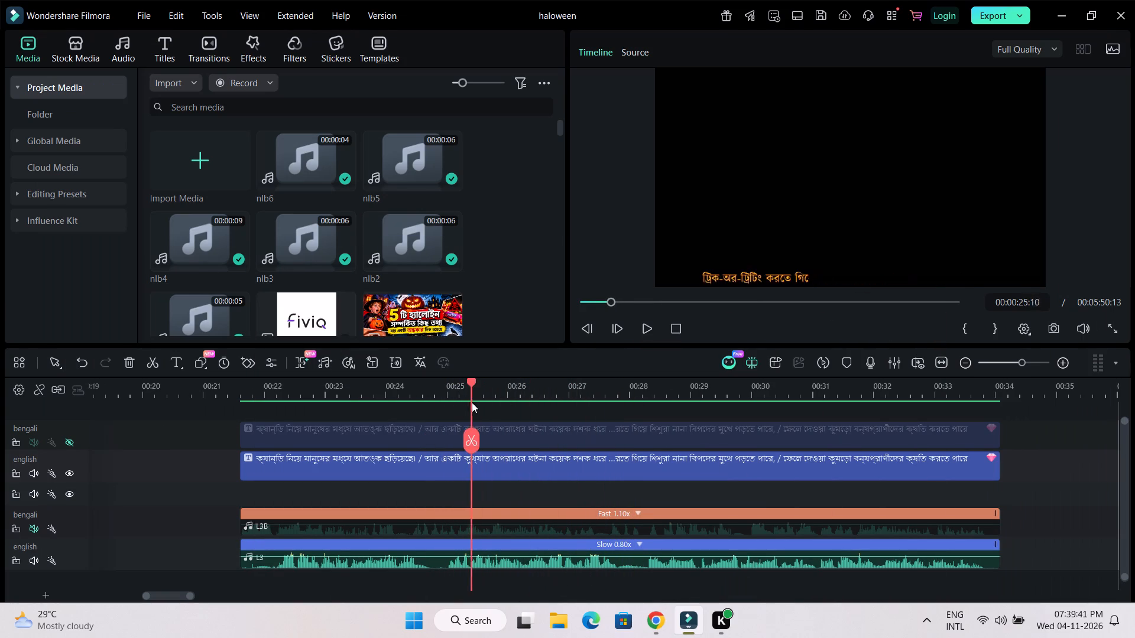
{"action": "left_click_drag", "start_coordinate": [472, 402], "coordinate": [439, 411]}
{"action": "double_click", "coordinate": [492, 465]}
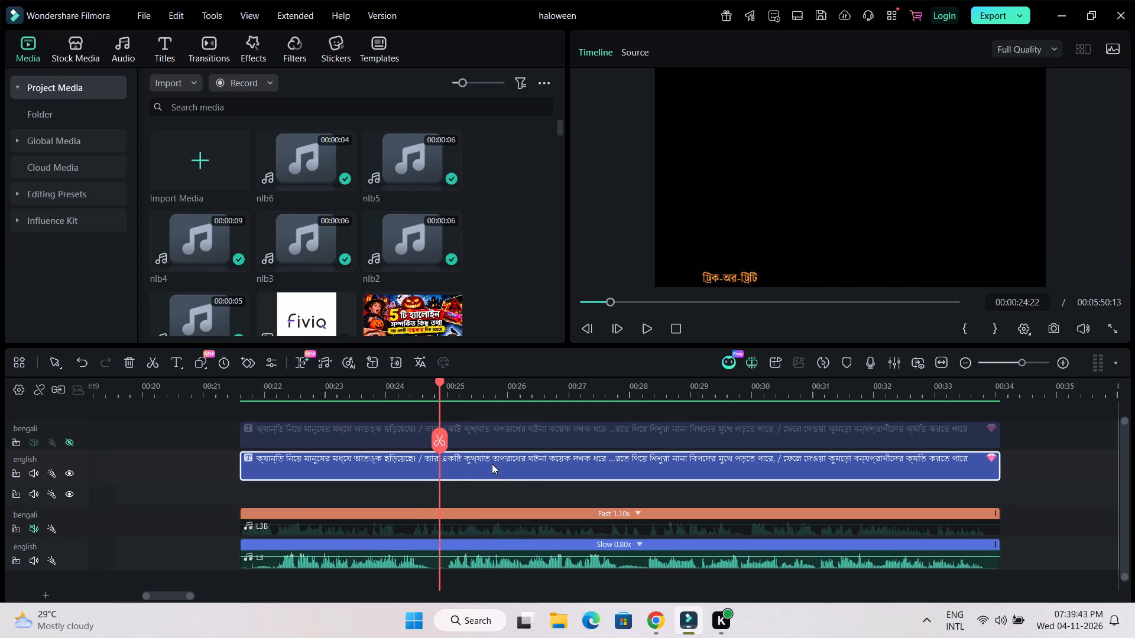
{"action": "left_click", "coordinate": [480, 325]}
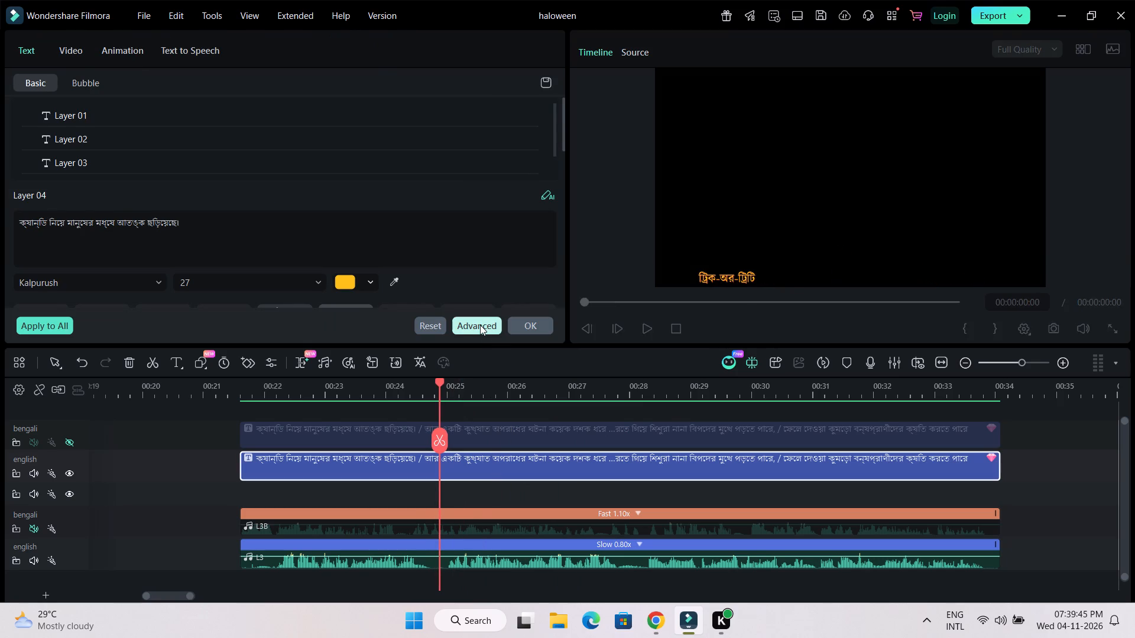
{"action": "scroll", "coordinate": [452, 443], "scroll_direction": "down", "scroll_amount": 4}
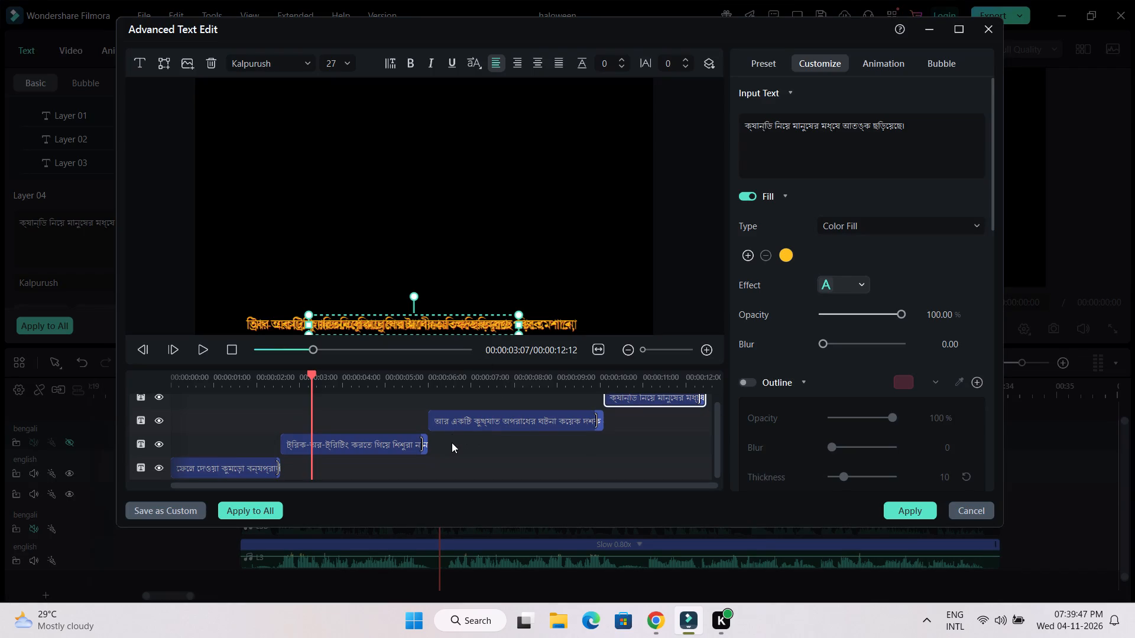
{"action": "left_click", "coordinate": [959, 27]}
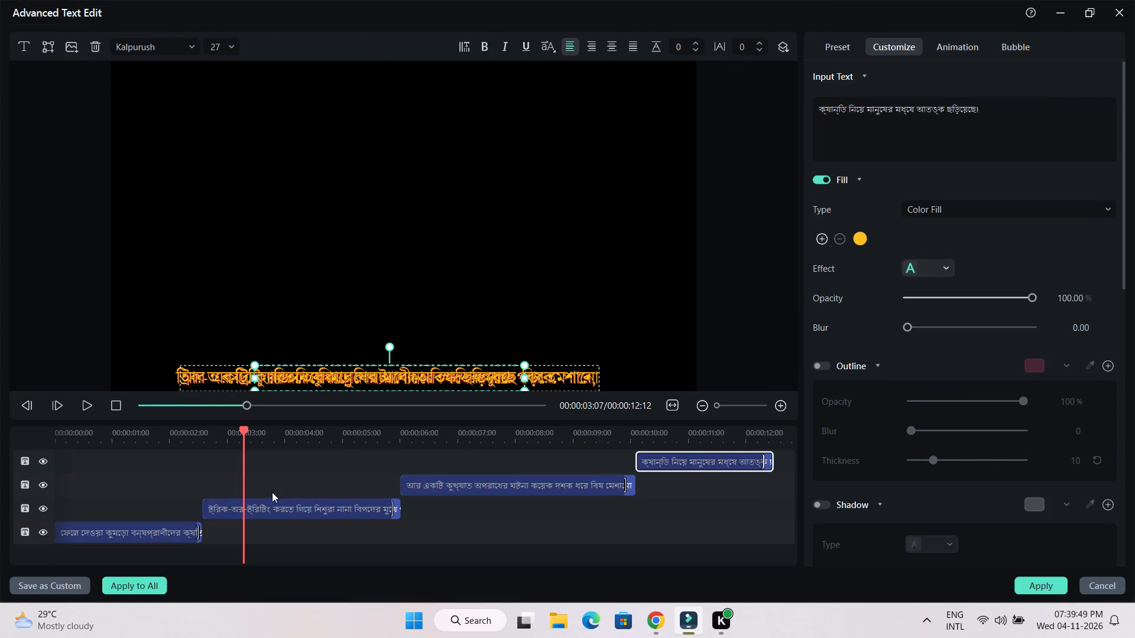
{"action": "left_click_drag", "start_coordinate": [200, 530], "coordinate": [239, 532]}
Hide the other three layers and replace the first layer's Bengali text with "Discarded pumpkins can harm wildlife", cut from the copied sentence.
{"action": "left_click", "coordinate": [43, 509]}
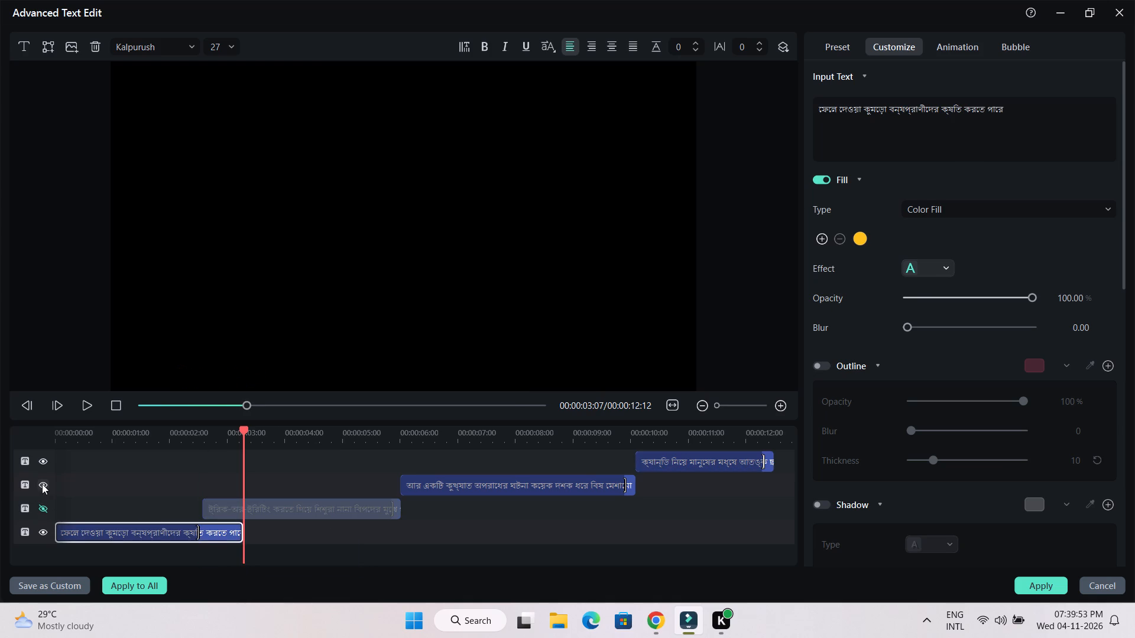
{"action": "left_click", "coordinate": [42, 484]}
{"action": "left_click", "coordinate": [44, 460]}
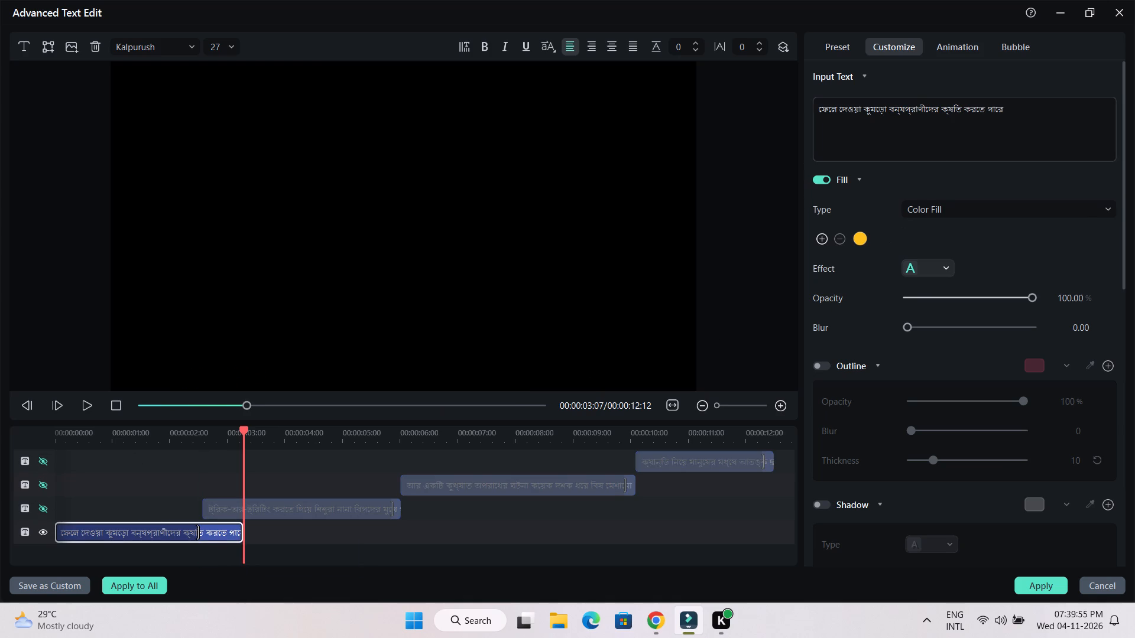
{"action": "left_click_drag", "start_coordinate": [1006, 108], "coordinate": [780, 89]}
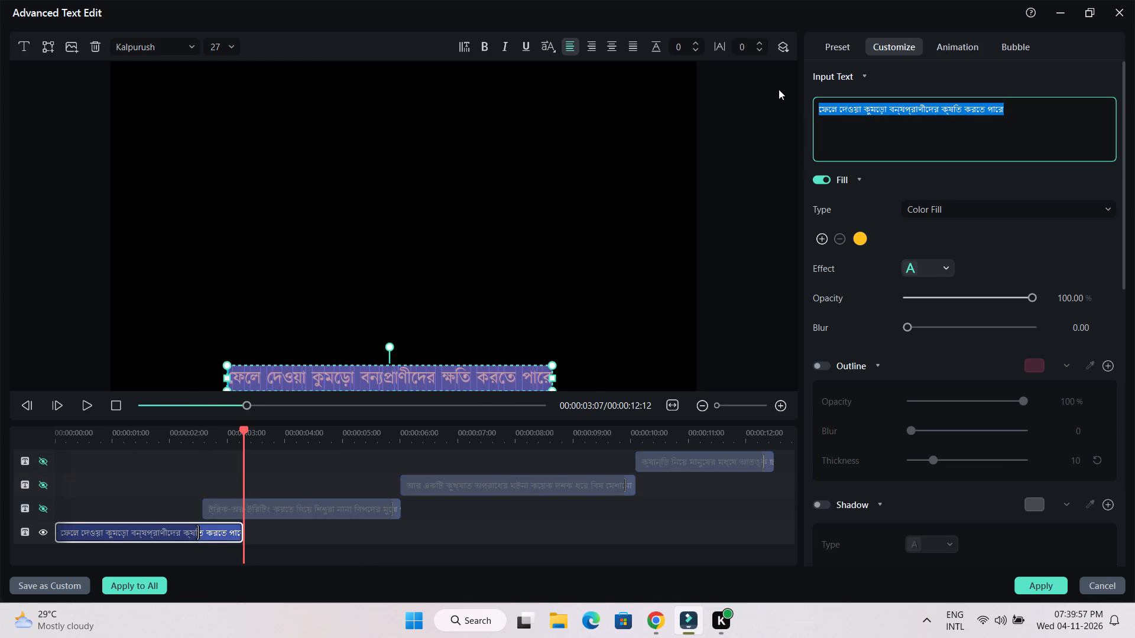
{"action": "key", "text": "ctrl+v"}
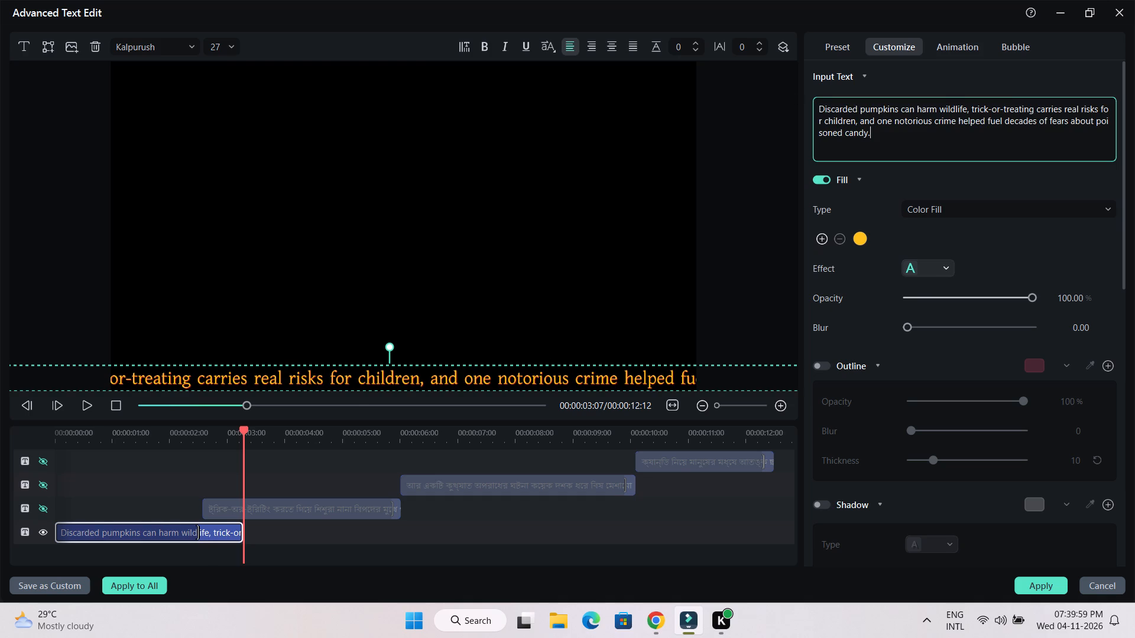
{"action": "left_click_drag", "start_coordinate": [969, 106], "coordinate": [993, 163]}
{"action": "key", "text": "BackSpace"}
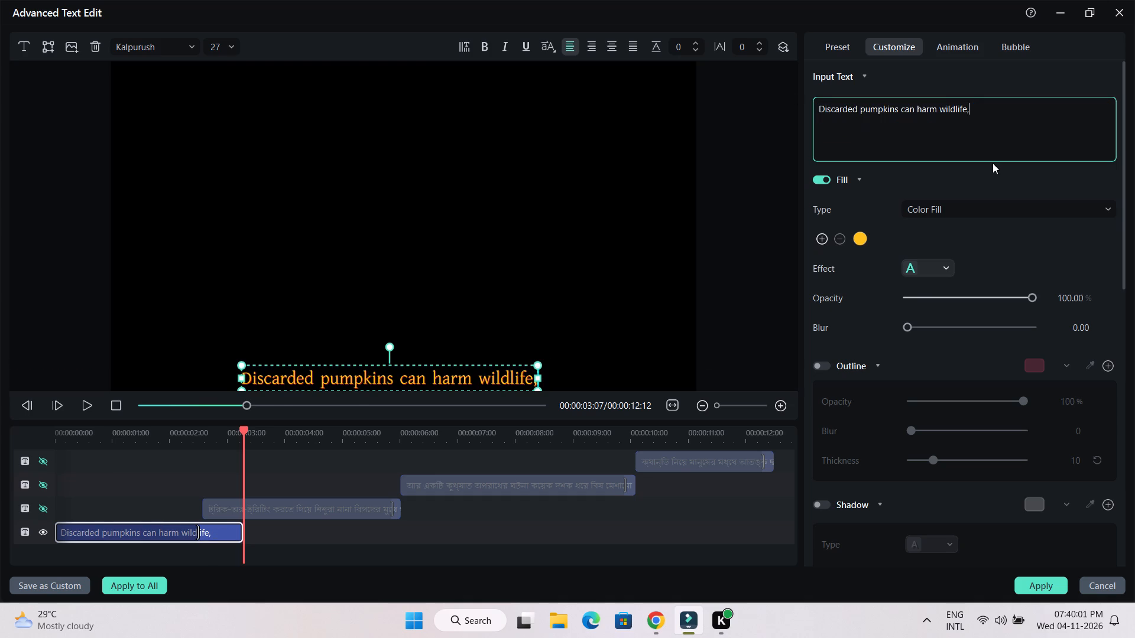
{"action": "key", "text": "BackSpace"}
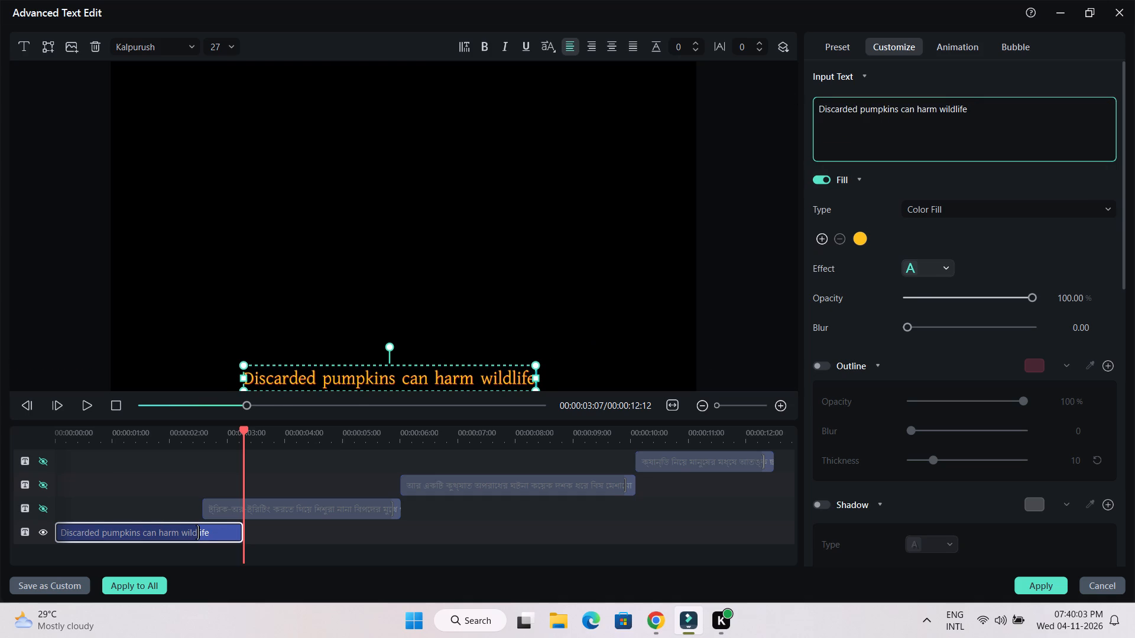
Move the second layer to start where the first ends, and stretch the first layer's intro animation nearly to that layer's end.
{"action": "left_click_drag", "start_coordinate": [292, 509], "coordinate": [332, 510]}
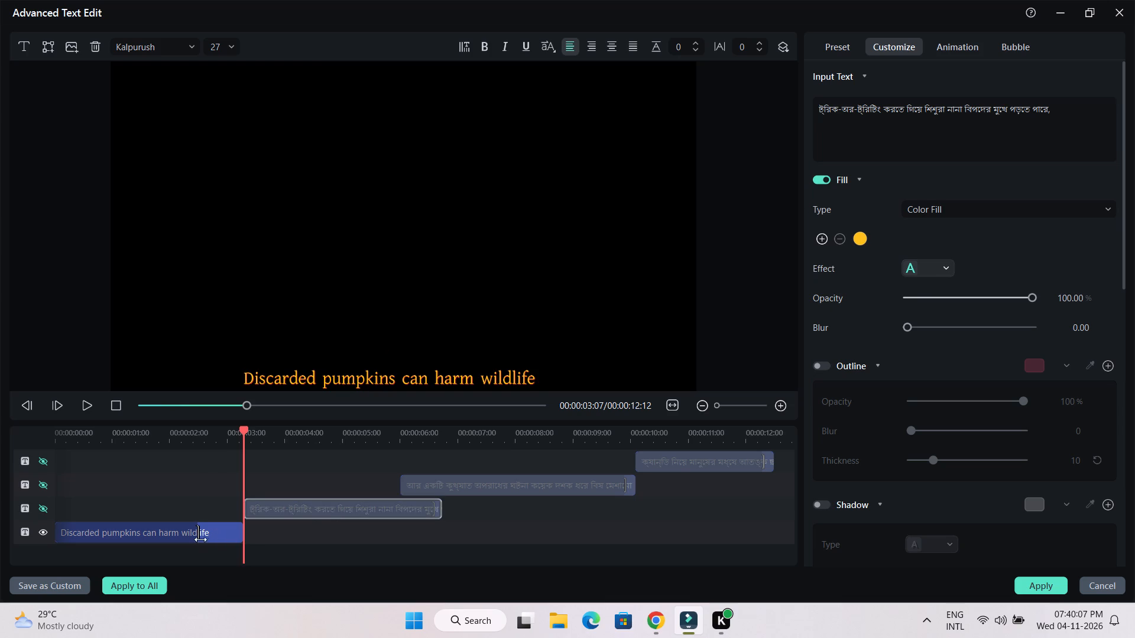
{"action": "left_click_drag", "start_coordinate": [198, 535], "coordinate": [228, 535]}
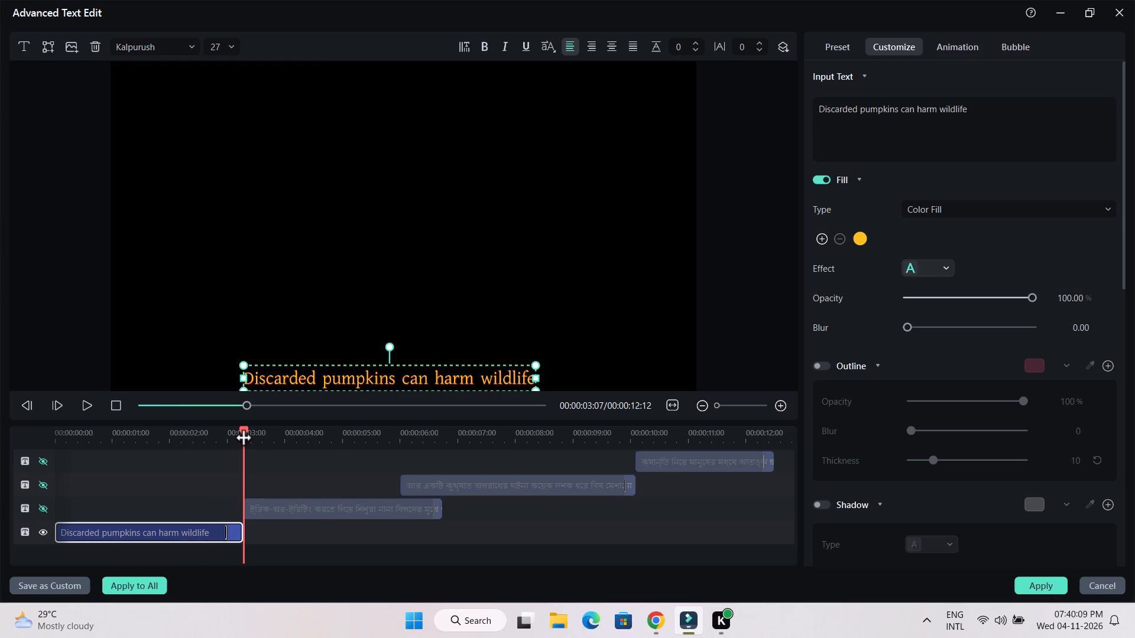
Preview the first layer's retimed caption from the start and apply the text edits.
{"action": "left_click_drag", "start_coordinate": [244, 429], "coordinate": [0, 428]}
{"action": "left_click", "coordinate": [85, 402]}
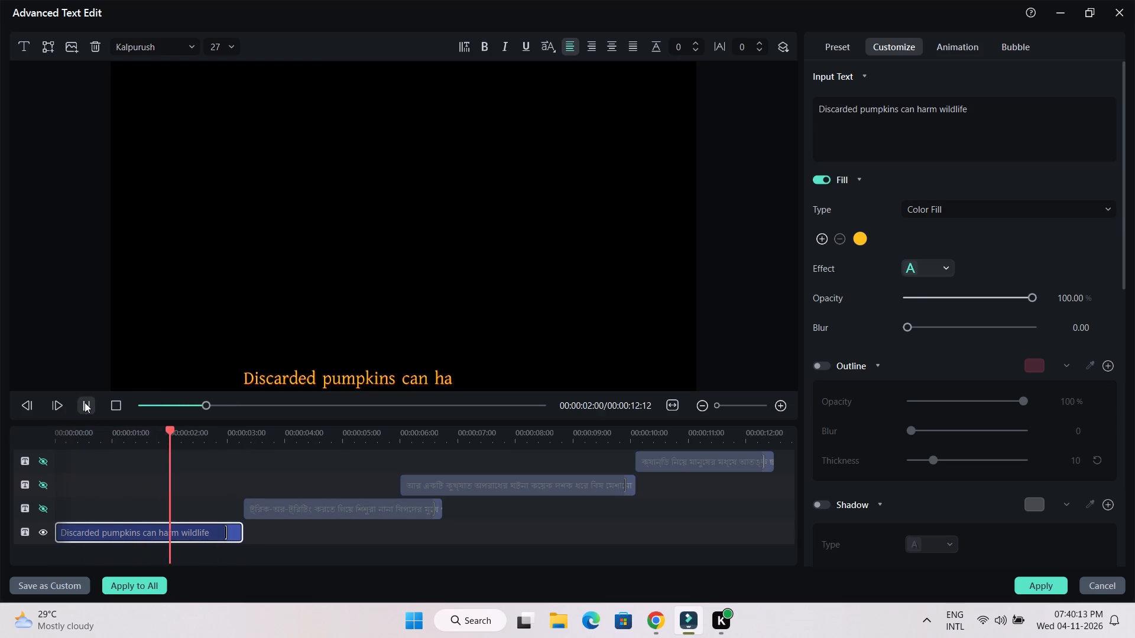
{"action": "left_click", "coordinate": [85, 402]}
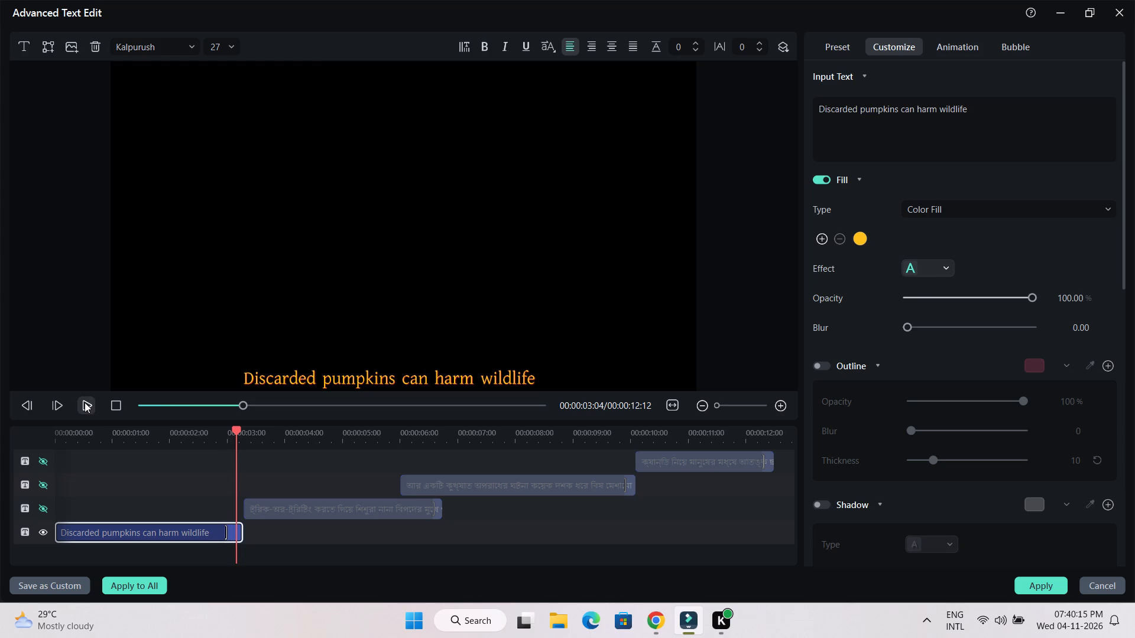
{"action": "left_click", "coordinate": [85, 402]}
{"action": "left_click", "coordinate": [85, 402]}
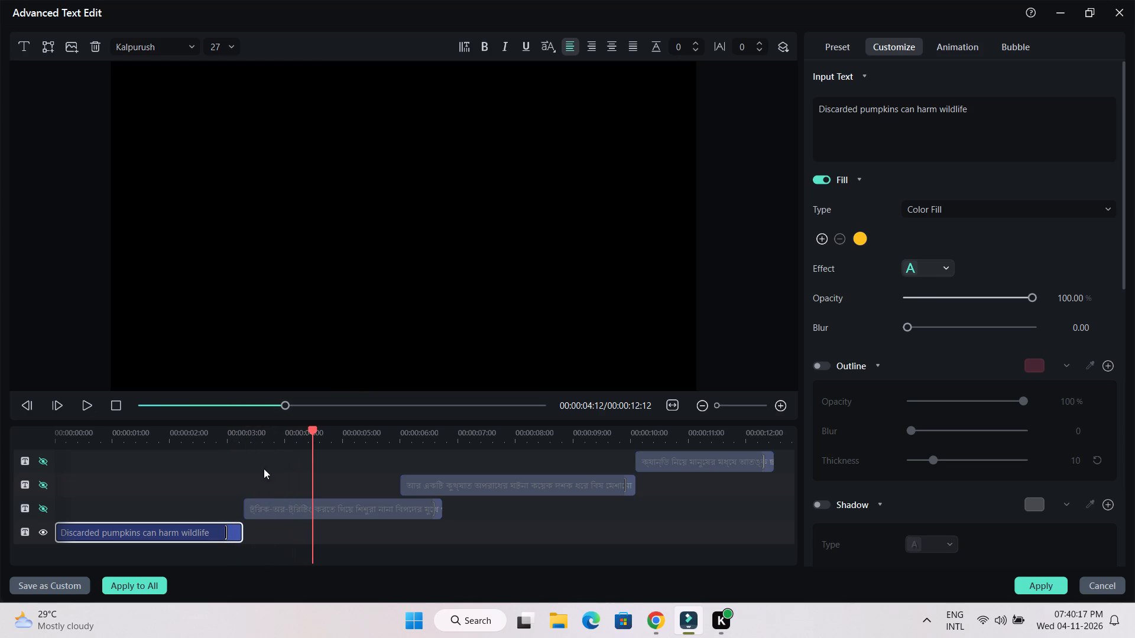
{"action": "left_click", "coordinate": [654, 623]}
{"action": "left_click", "coordinate": [654, 623]}
{"action": "left_click", "coordinate": [1044, 579]}
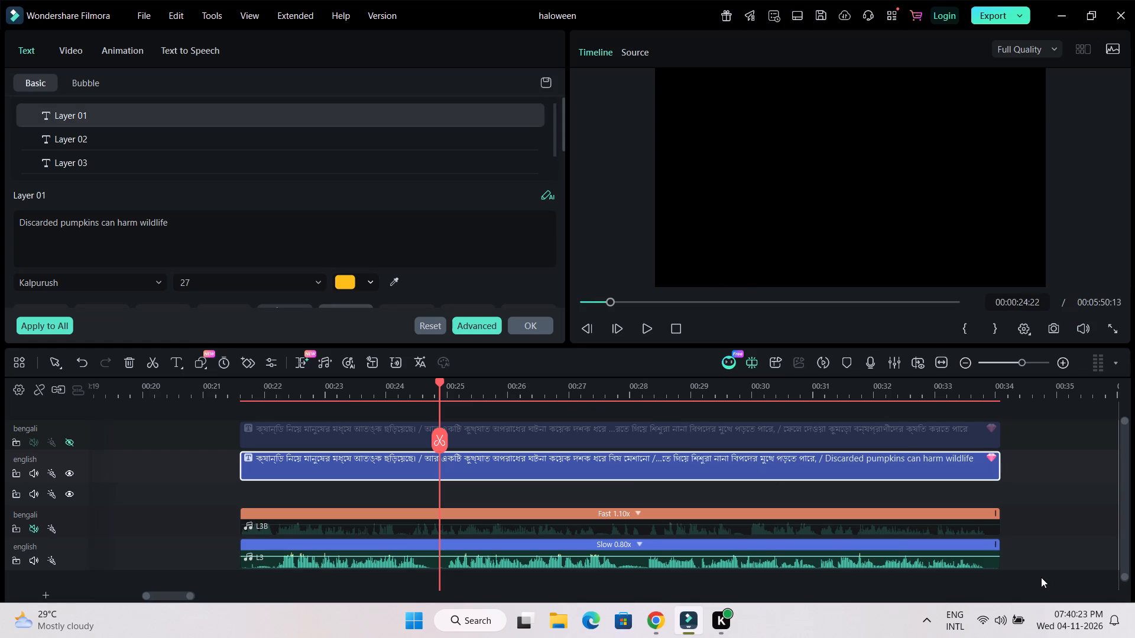
Play the next voiceover phrase to 00:28:02 and retime the caption's second layer to run from 00:00:03:07 to 00:00:06:12.
{"action": "key", "text": "space"}
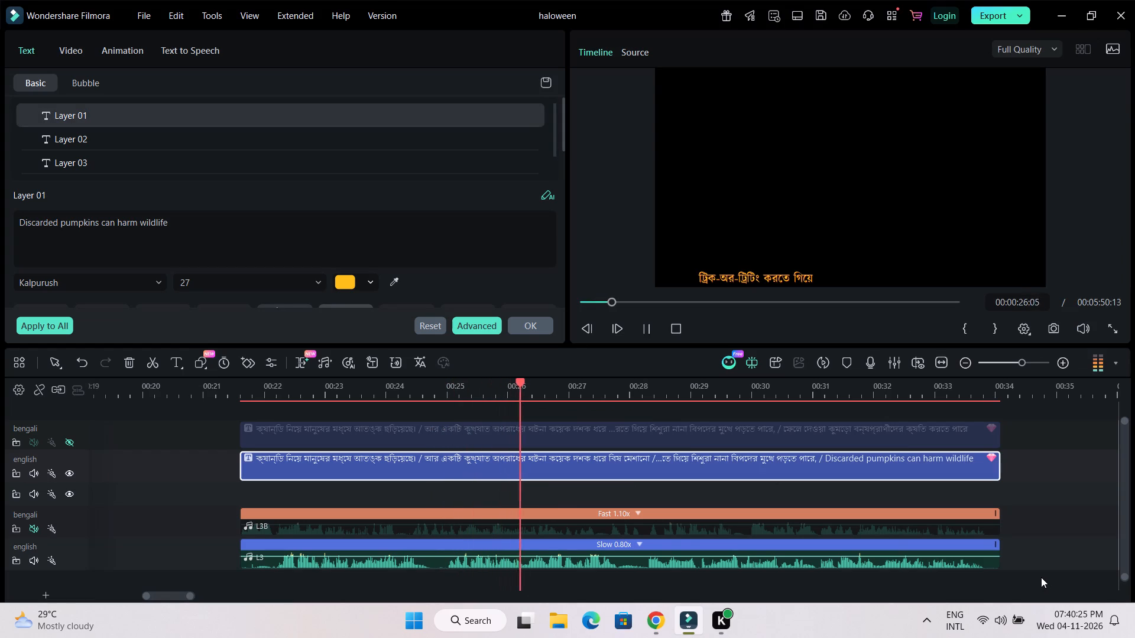
{"action": "key", "text": "space"}
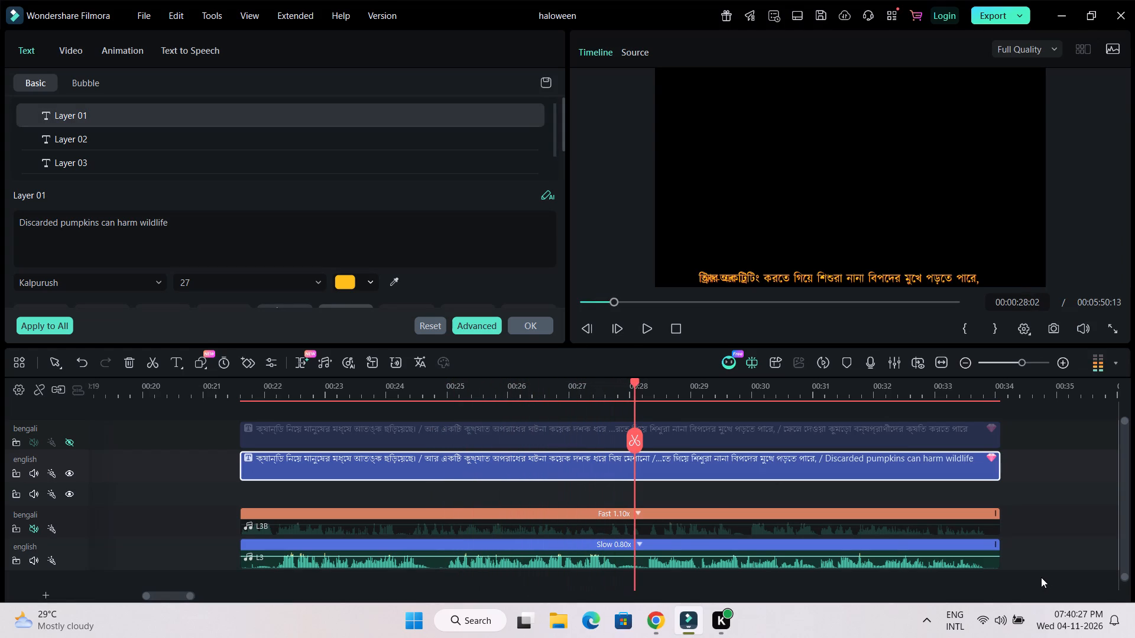
{"action": "left_click", "coordinate": [463, 324]}
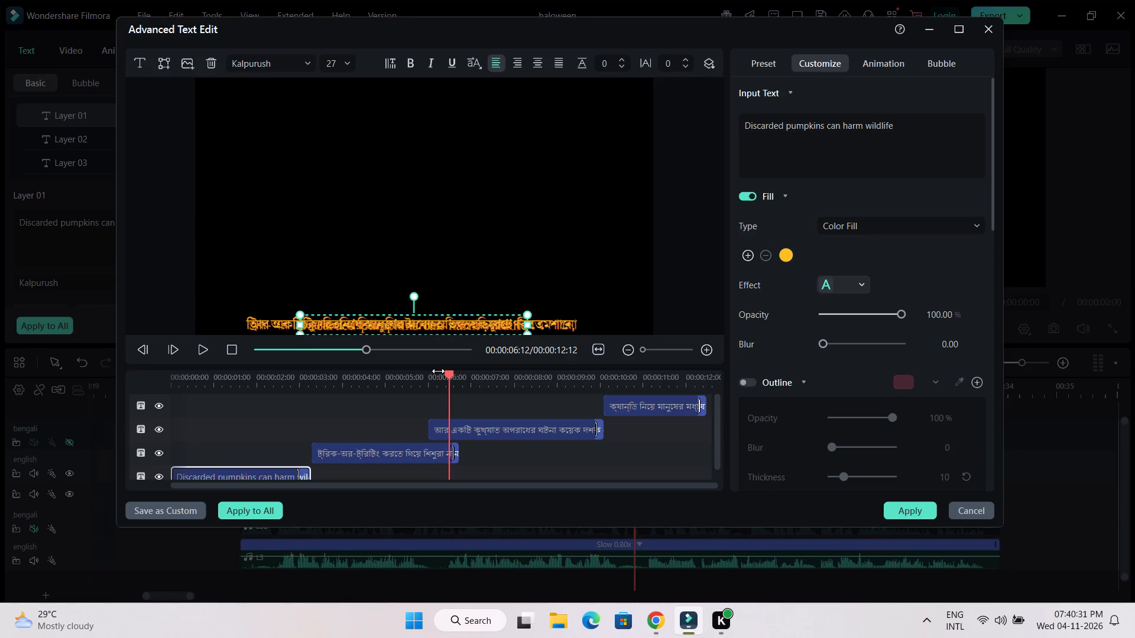
{"action": "left_click", "coordinate": [962, 28]}
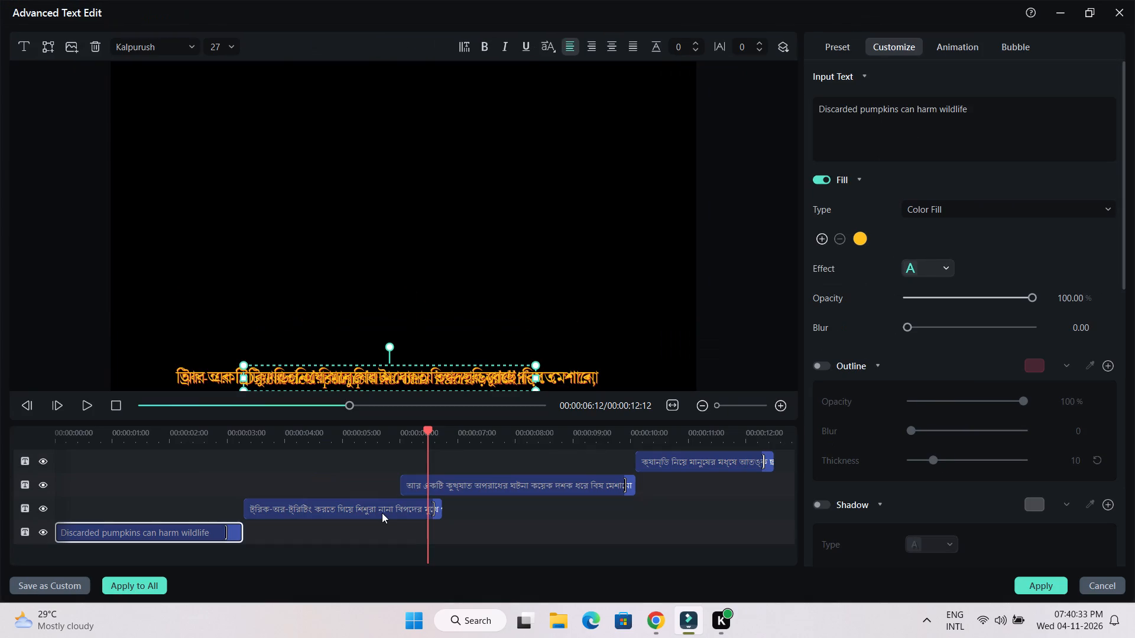
{"action": "left_click_drag", "start_coordinate": [382, 509], "coordinate": [345, 504]}
{"action": "left_click_drag", "start_coordinate": [345, 504], "coordinate": [363, 505]}
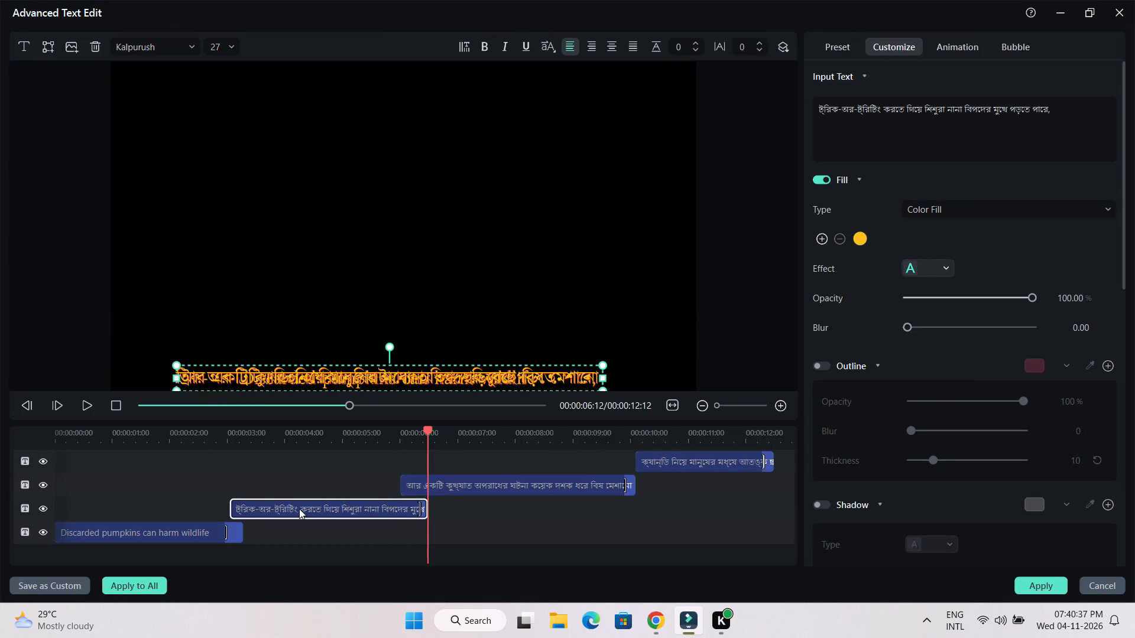
{"action": "left_click_drag", "start_coordinate": [230, 509], "coordinate": [241, 509]}
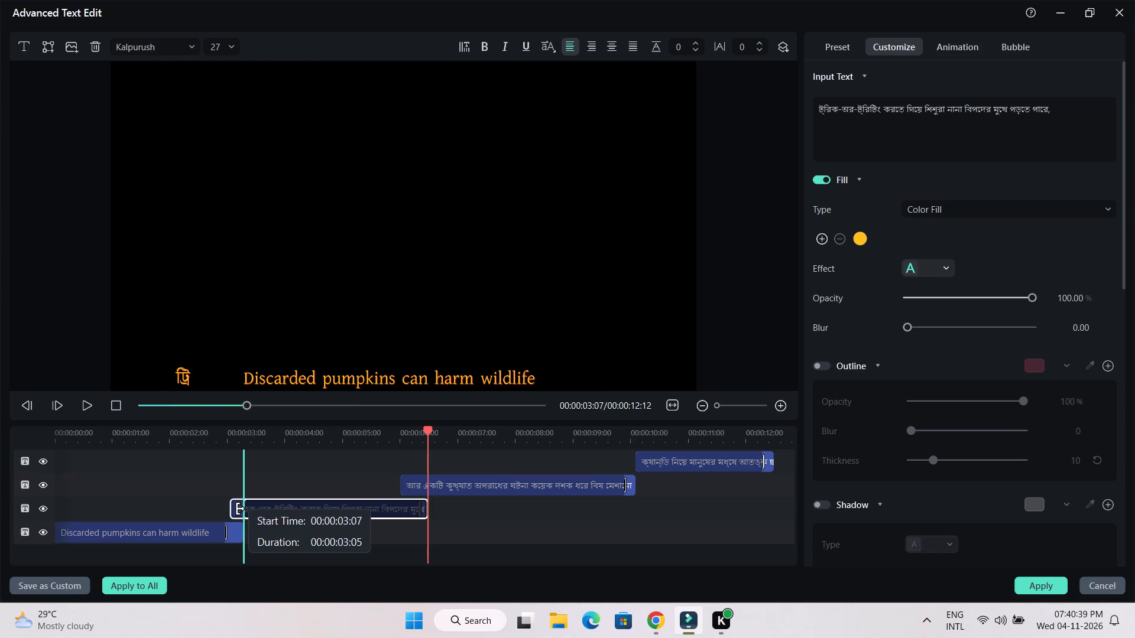
{"action": "left_click_drag", "start_coordinate": [241, 509], "coordinate": [242, 509]}
Hide the other three layers and replace the second layer's Bengali text with "trick-or-treating carries real risks for children", cut from the copied sentence.
{"action": "double_click", "coordinate": [265, 508]}
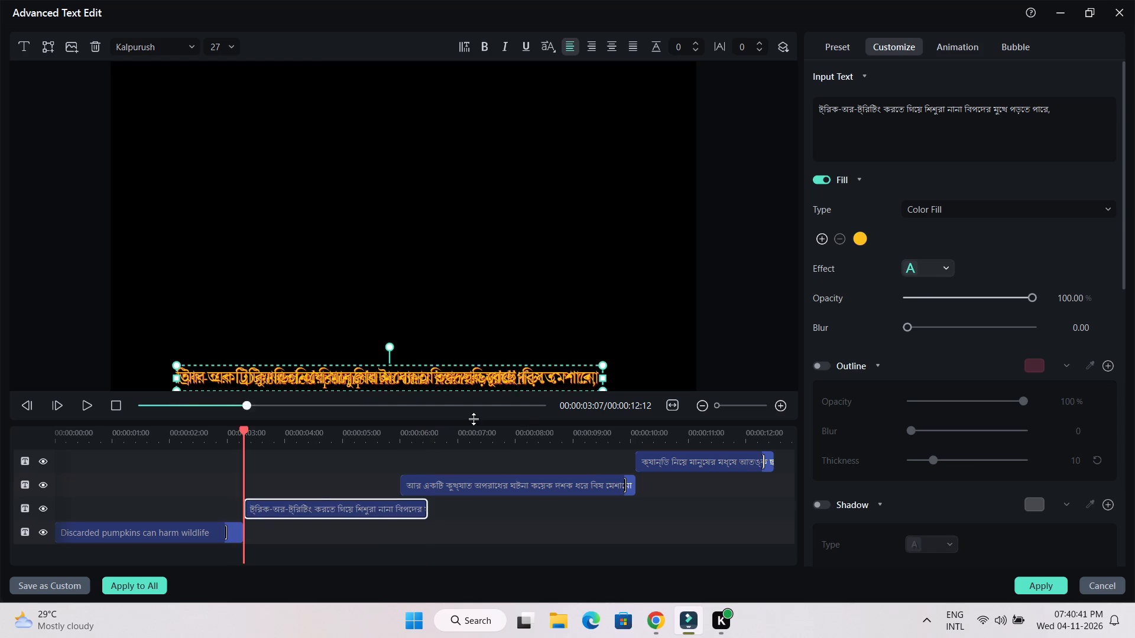
{"action": "left_click", "coordinate": [45, 531]}
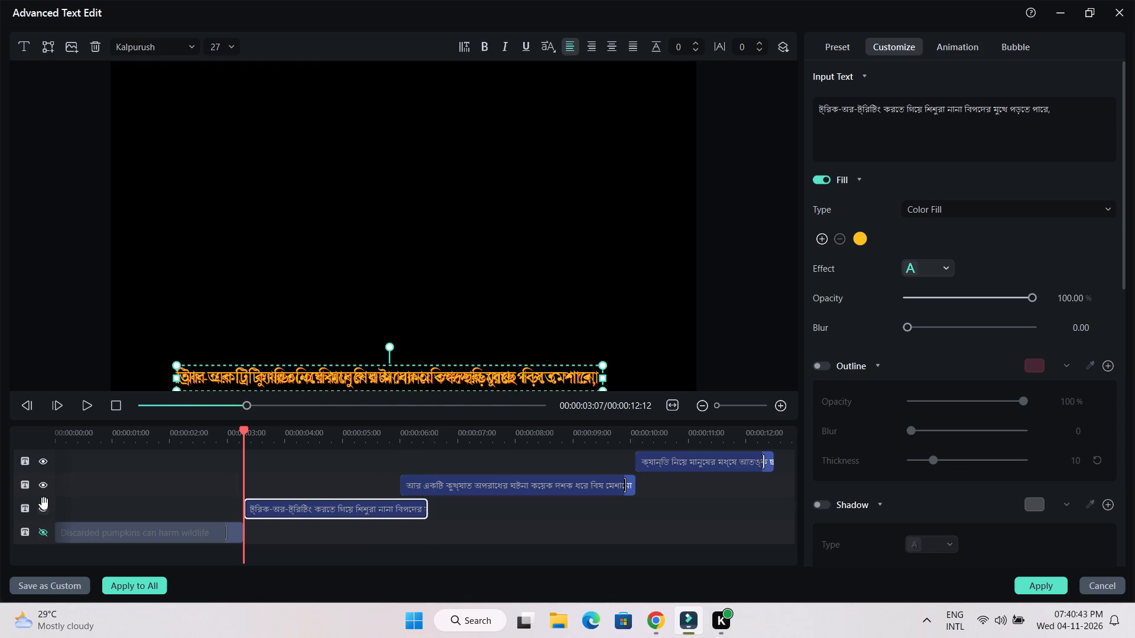
{"action": "left_click", "coordinate": [44, 483]}
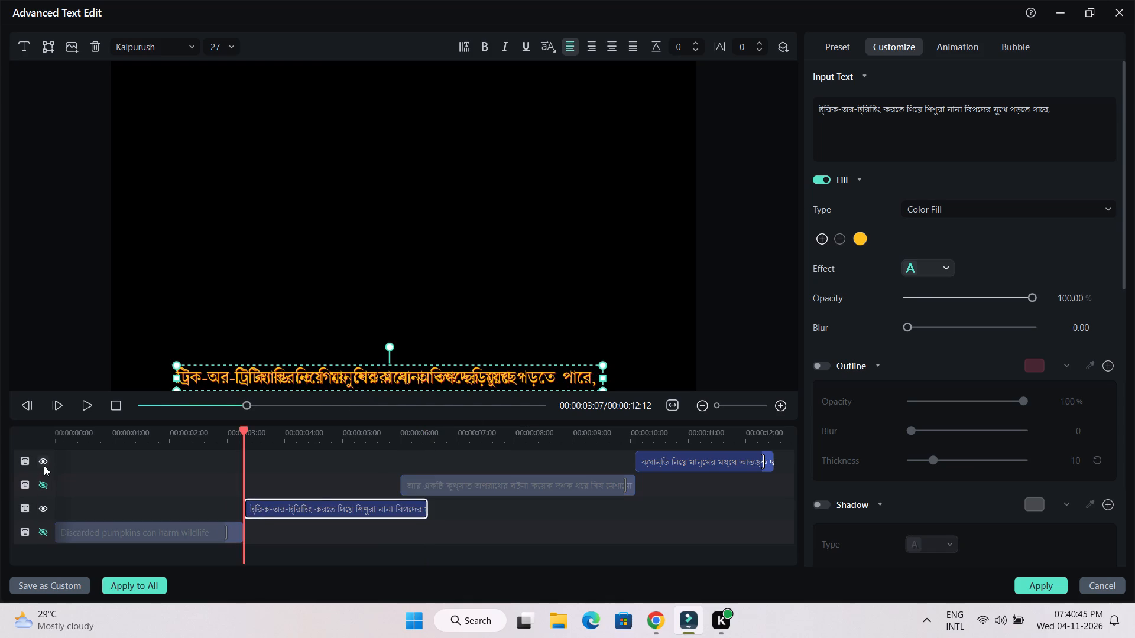
{"action": "left_click", "coordinate": [44, 464]}
{"action": "left_click_drag", "start_coordinate": [1068, 115], "coordinate": [881, 104]}
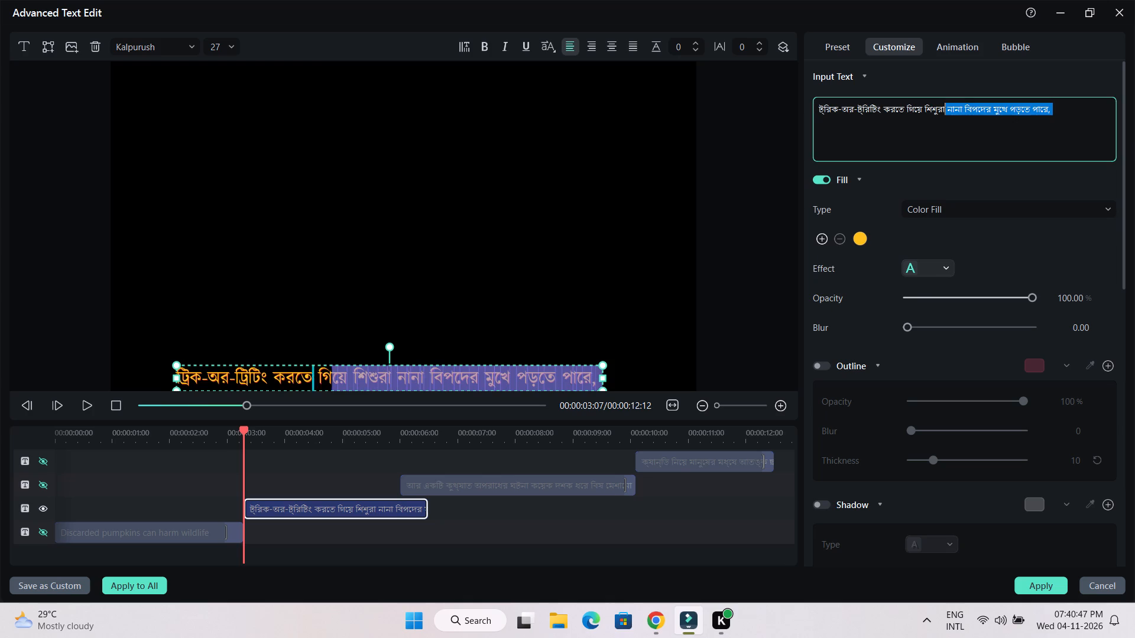
{"action": "left_click_drag", "start_coordinate": [881, 104], "coordinate": [815, 104]}
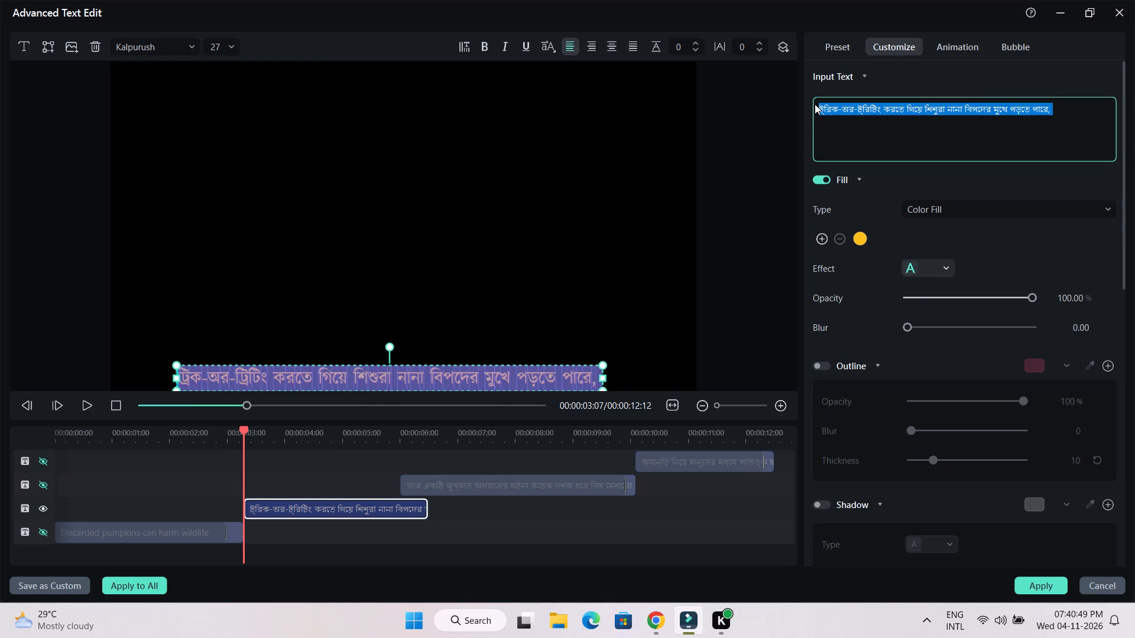
{"action": "key", "text": "ctrl+v"}
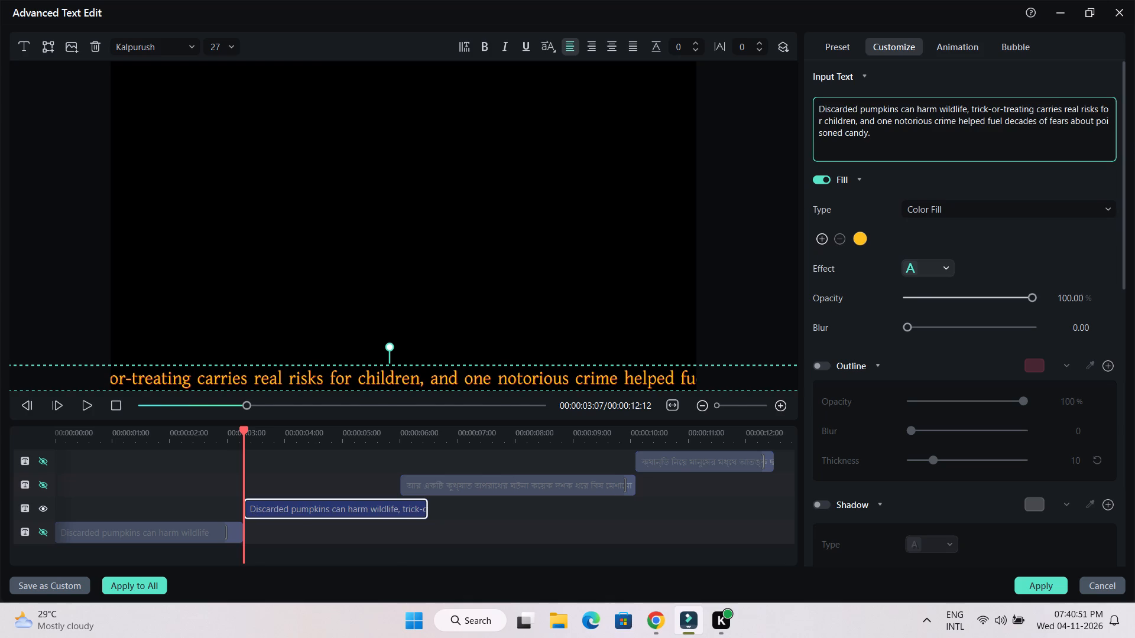
{"action": "left_click_drag", "start_coordinate": [972, 110], "coordinate": [774, 92]}
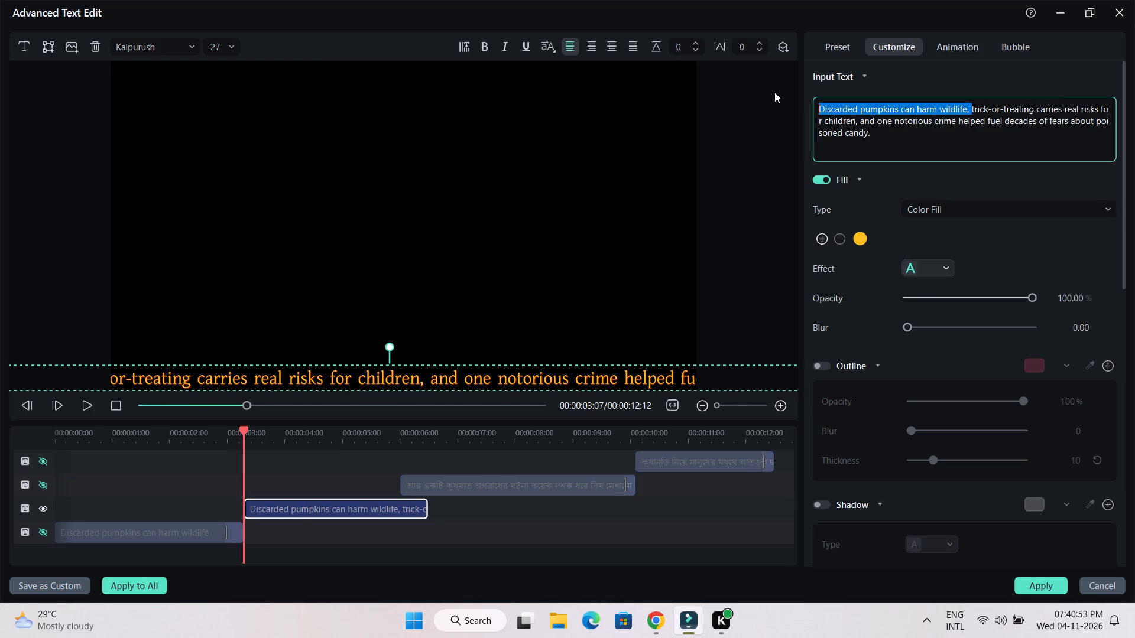
{"action": "key", "text": "BackSpace"}
{"action": "left_click_drag", "start_coordinate": [995, 110], "coordinate": [1029, 147]}
{"action": "key", "text": "BackSpace"}
{"action": "key", "text": "BackSpace"}
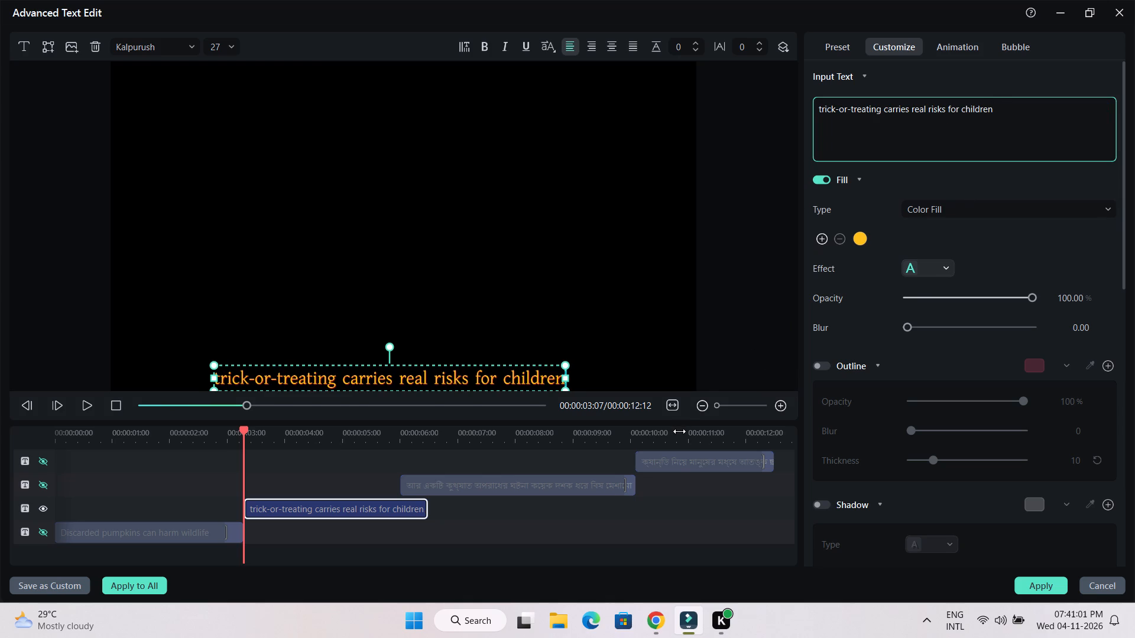
{"action": "key", "text": "comma"}
{"action": "key", "text": "BackSpace"}
Show the first layer again and preview the first two English layers from the start.
{"action": "left_click_drag", "start_coordinate": [245, 429], "coordinate": [39, 448]}
{"action": "left_click", "coordinate": [39, 534]}
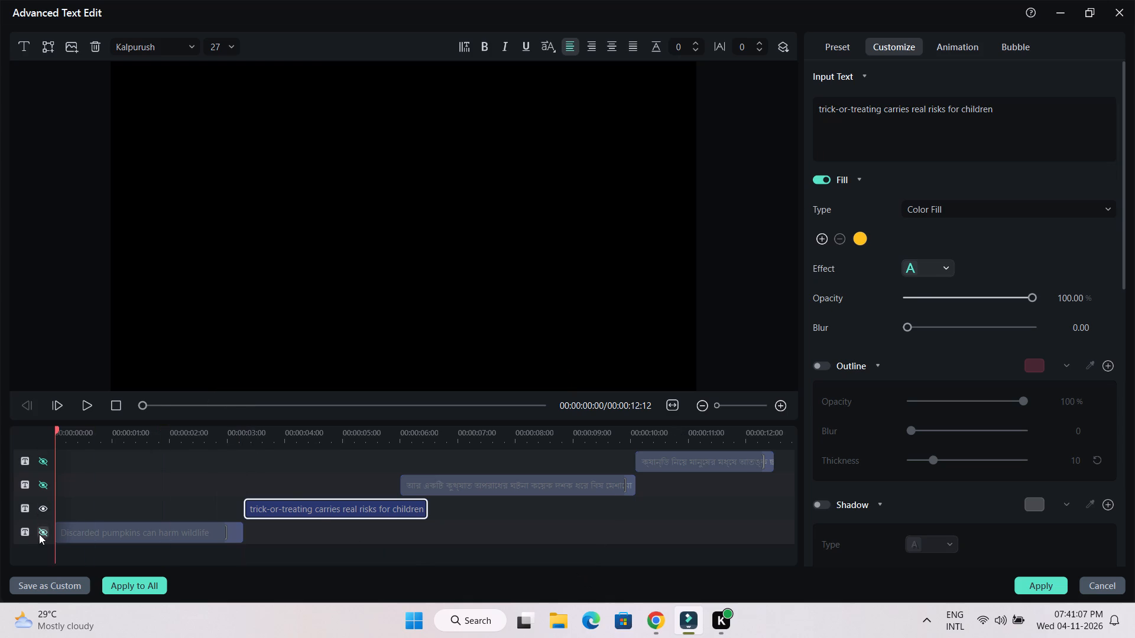
{"action": "left_click", "coordinate": [88, 407]}
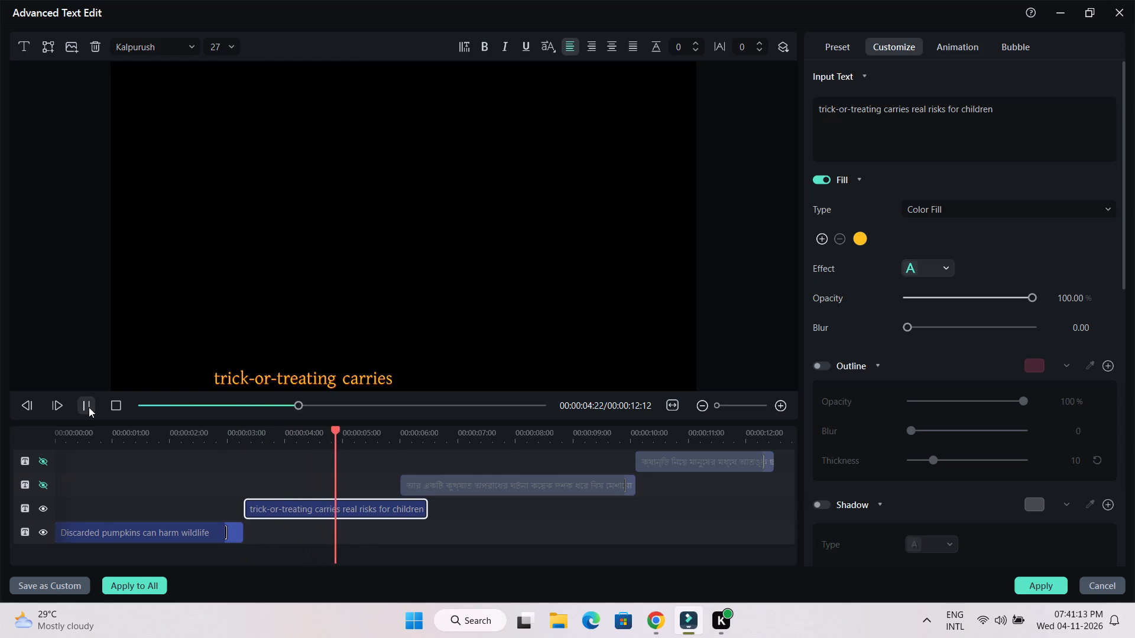
{"action": "left_click", "coordinate": [89, 407]}
{"action": "left_click", "coordinate": [89, 407]}
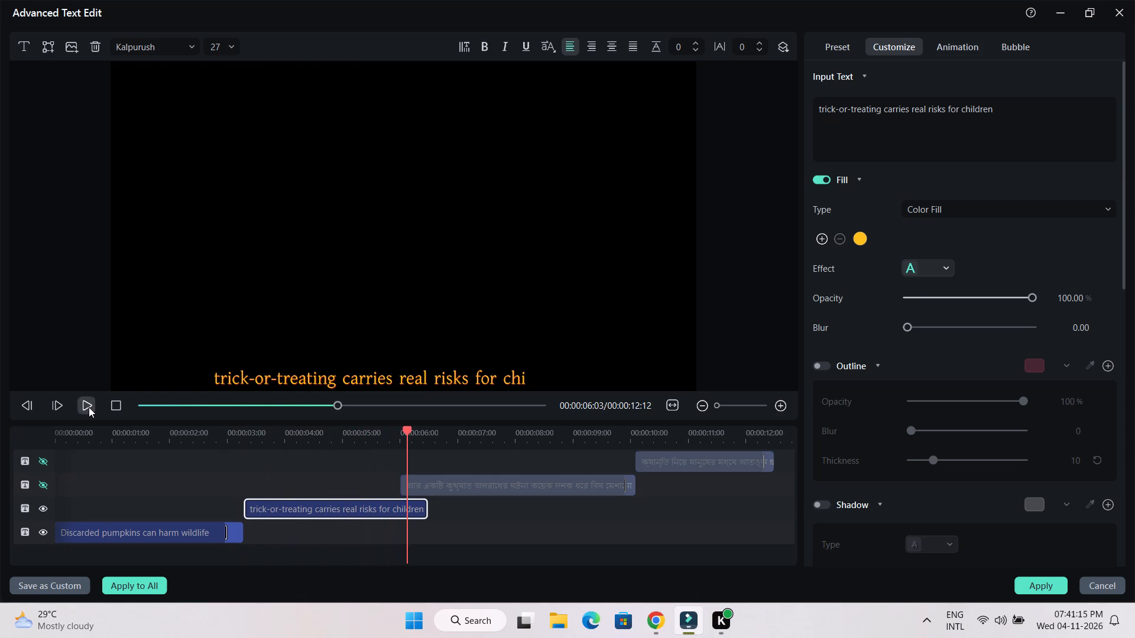
{"action": "left_click", "coordinate": [89, 407]}
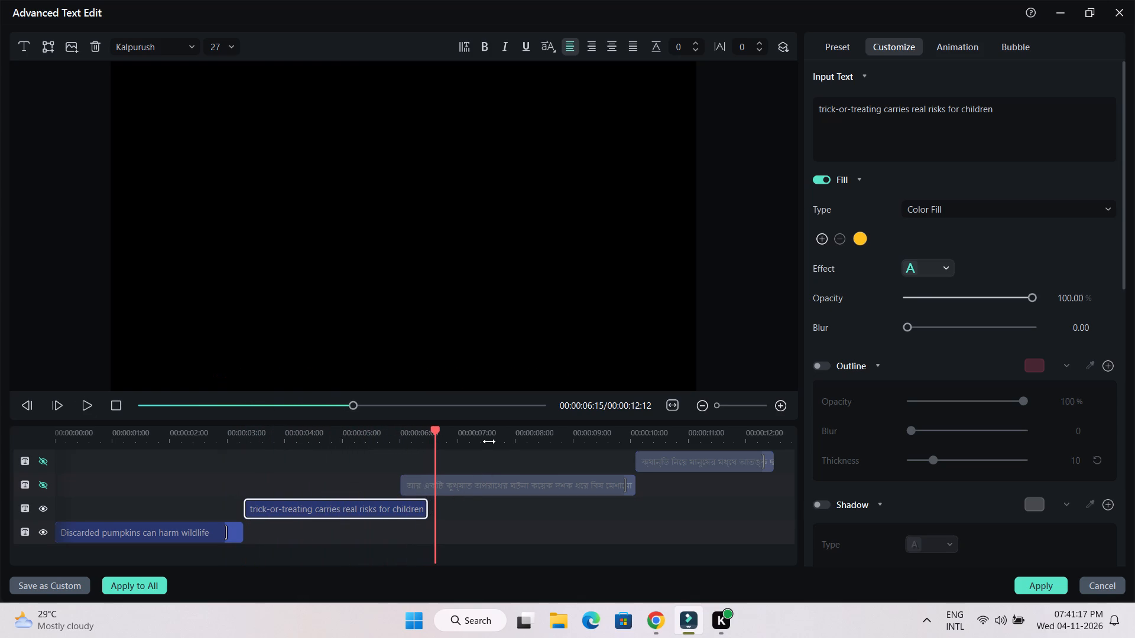
Move the third layer to start where the second ends, at 00:00:06:12, and apply the text edits.
{"action": "left_click_drag", "start_coordinate": [487, 483], "coordinate": [514, 484]}
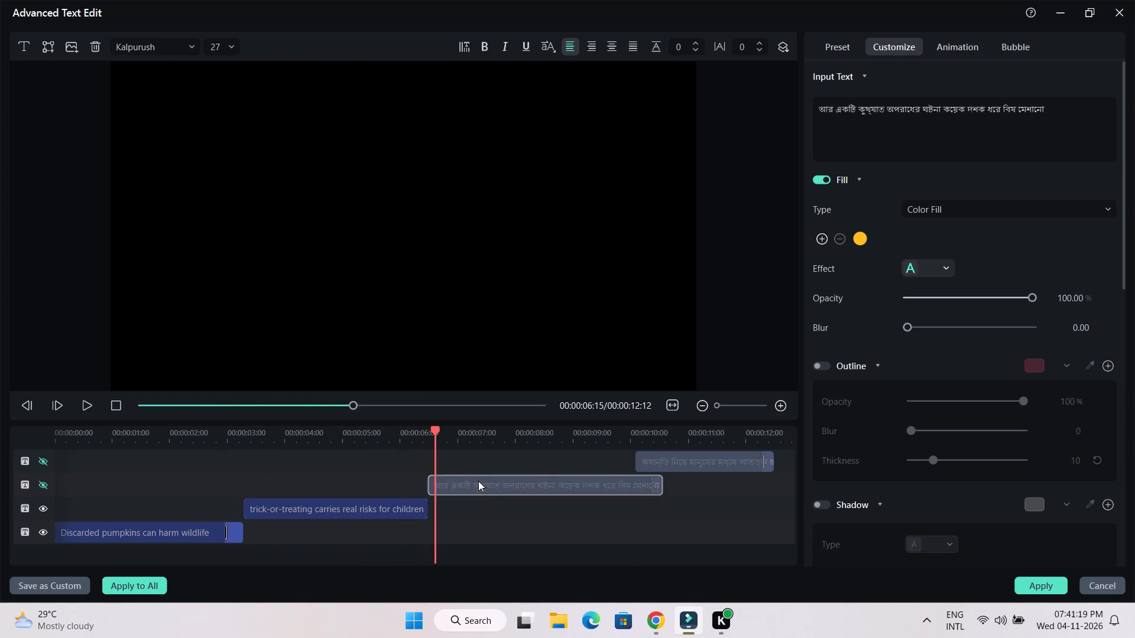
{"action": "left_click", "coordinate": [1027, 584]}
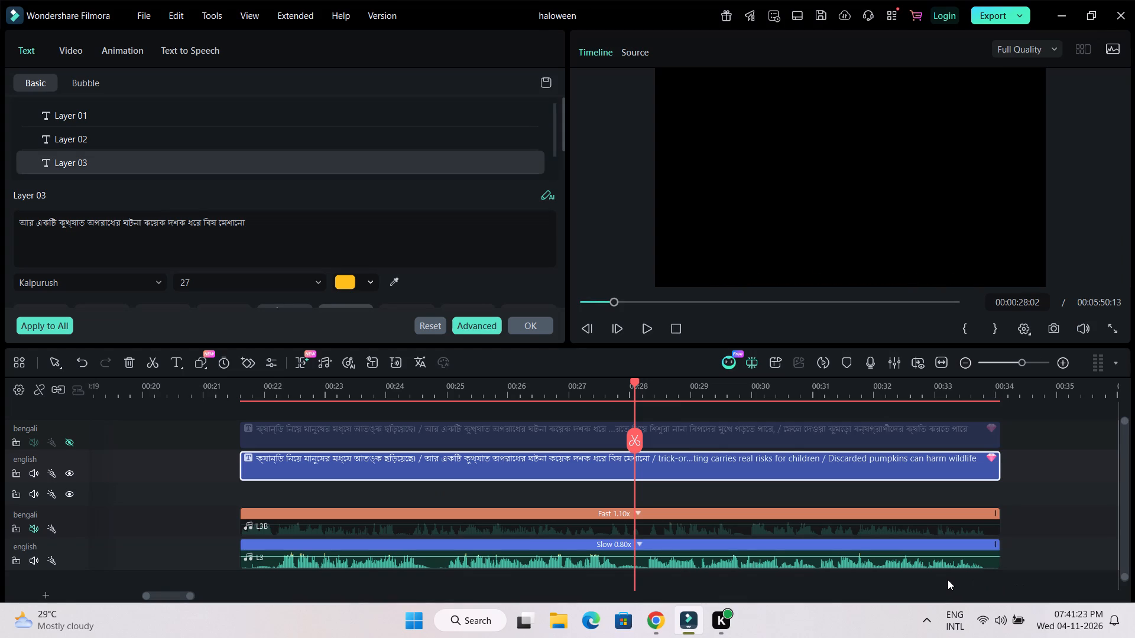
Play the voiceover onward from 00:28:02 and check its wording against the ChatGPT script to locate the next phrase break.
{"action": "key", "text": "space"}
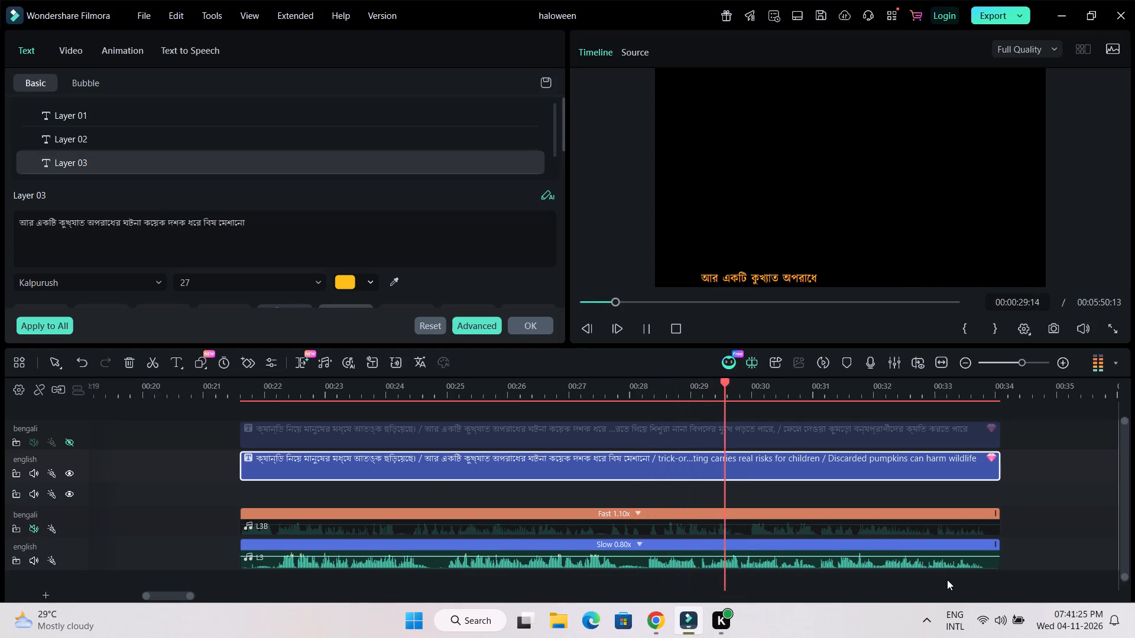
{"action": "key", "text": "space"}
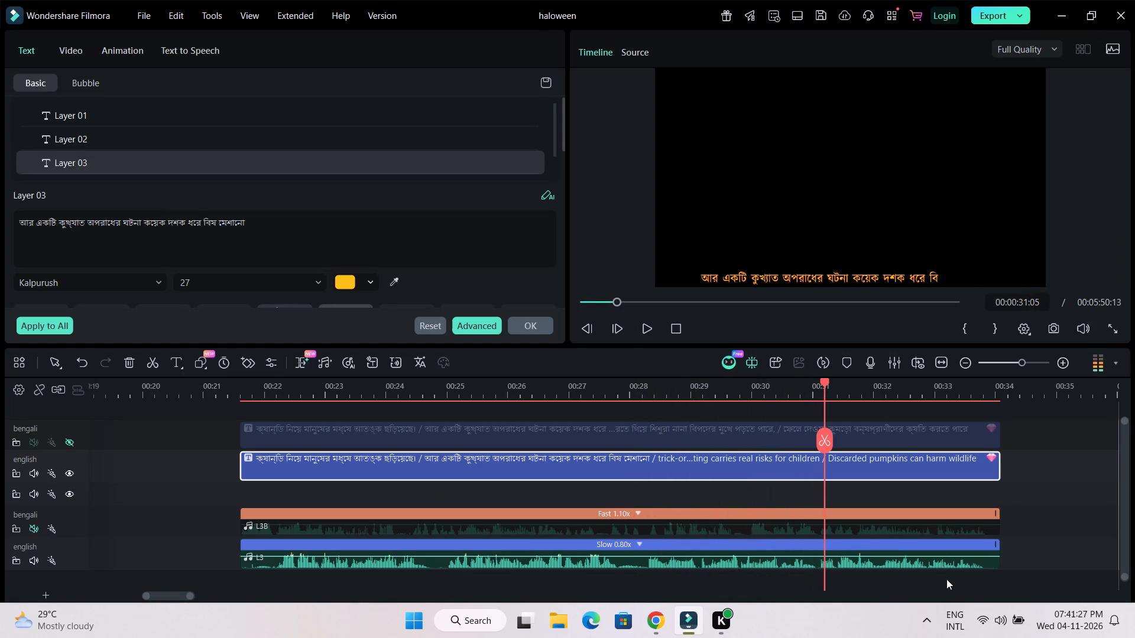
{"action": "left_click_drag", "start_coordinate": [860, 393], "coordinate": [980, 393]}
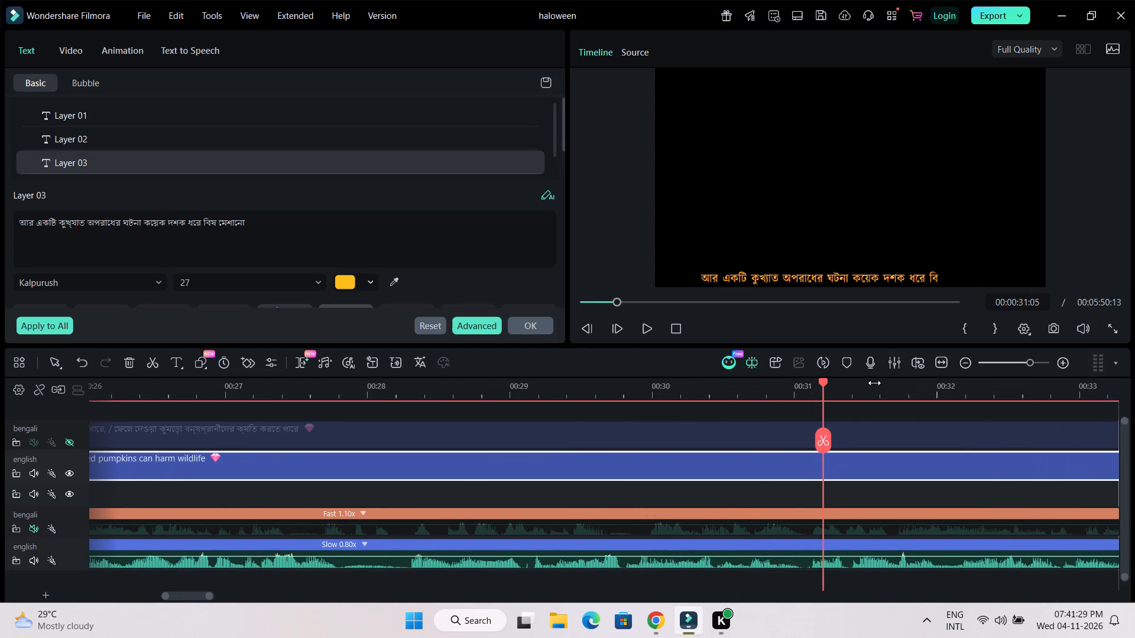
{"action": "left_click_drag", "start_coordinate": [824, 380], "coordinate": [706, 397]}
{"action": "key", "text": "space"}
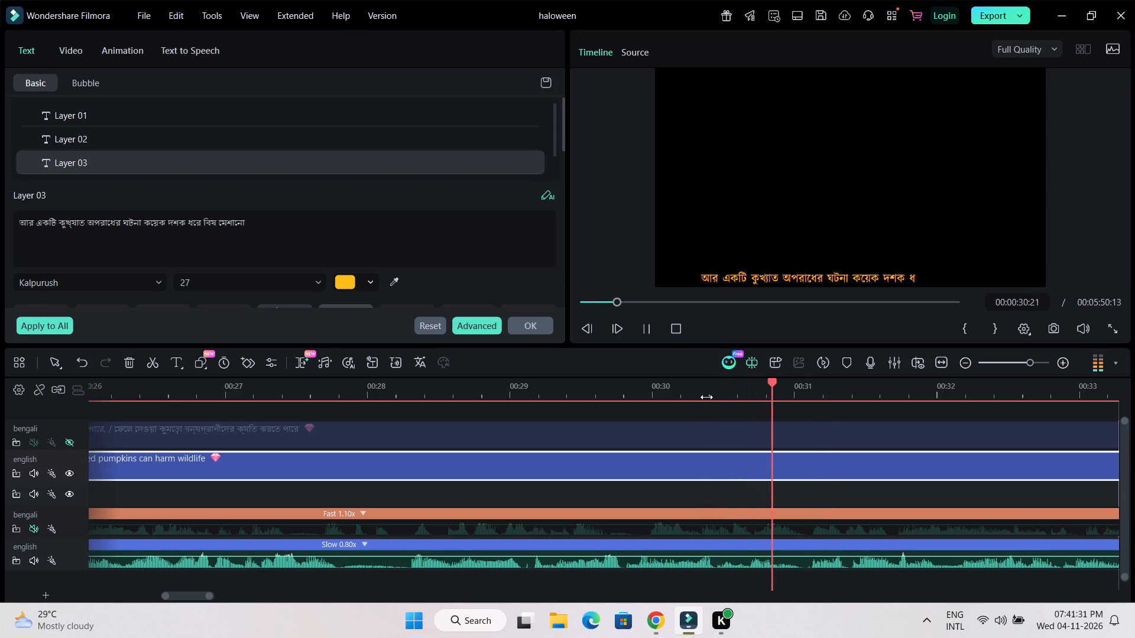
{"action": "key", "text": "space"}
{"action": "left_click", "coordinate": [660, 621]}
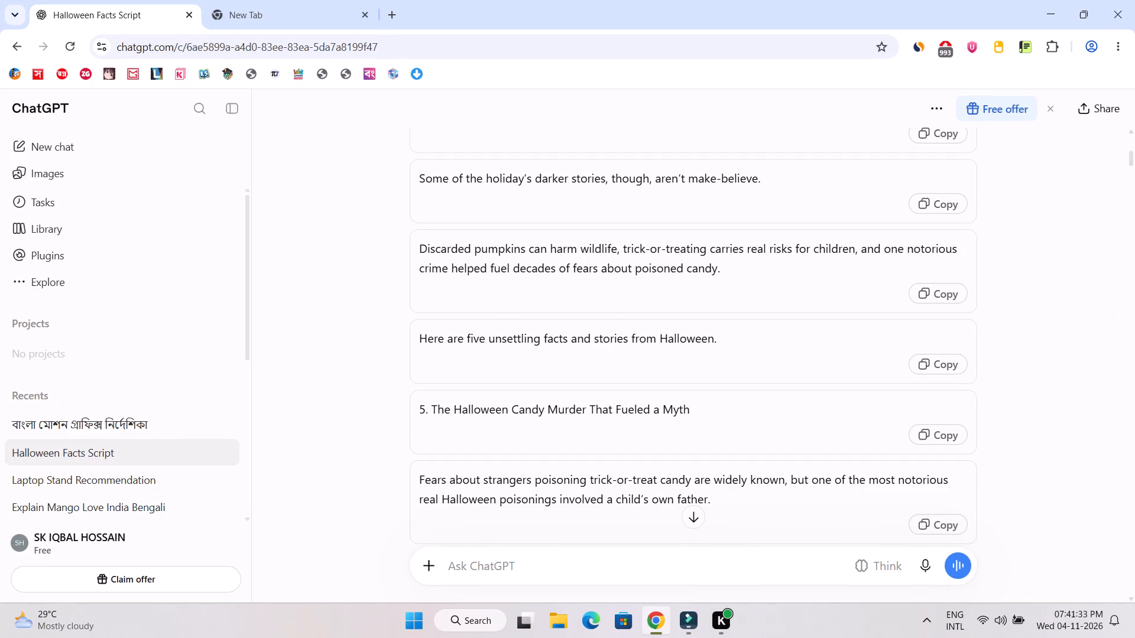
{"action": "left_click", "coordinate": [693, 621]}
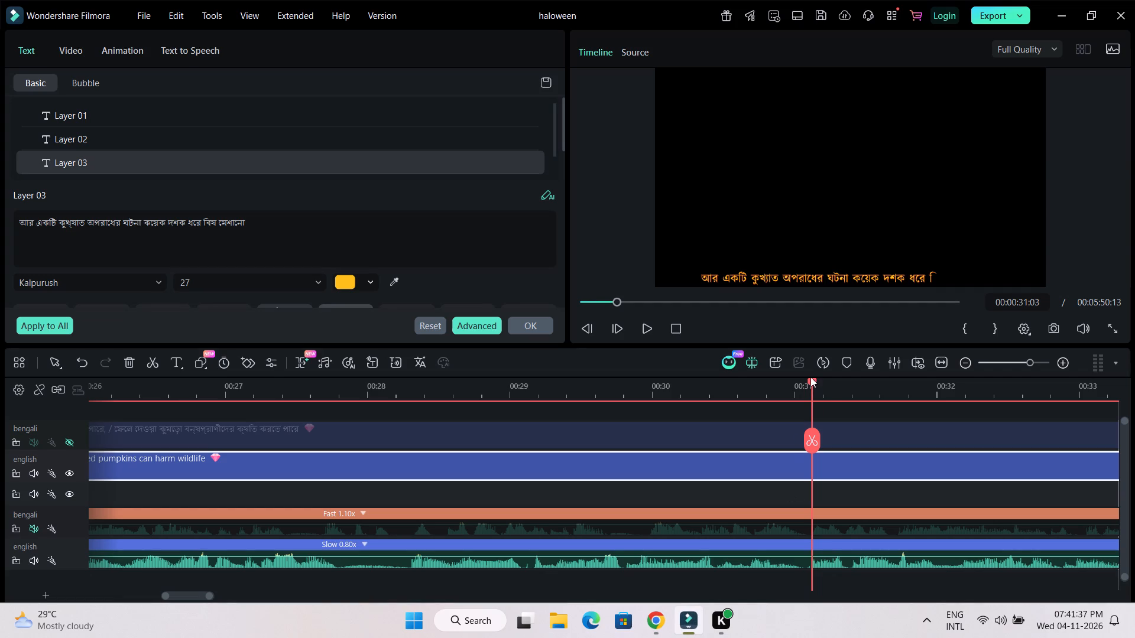
Replay the third voiceover phrase against the ChatGPT script and stop the playhead at its end, 00:31:02.
{"action": "left_click_drag", "start_coordinate": [810, 381], "coordinate": [478, 405]}
{"action": "key", "text": "space"}
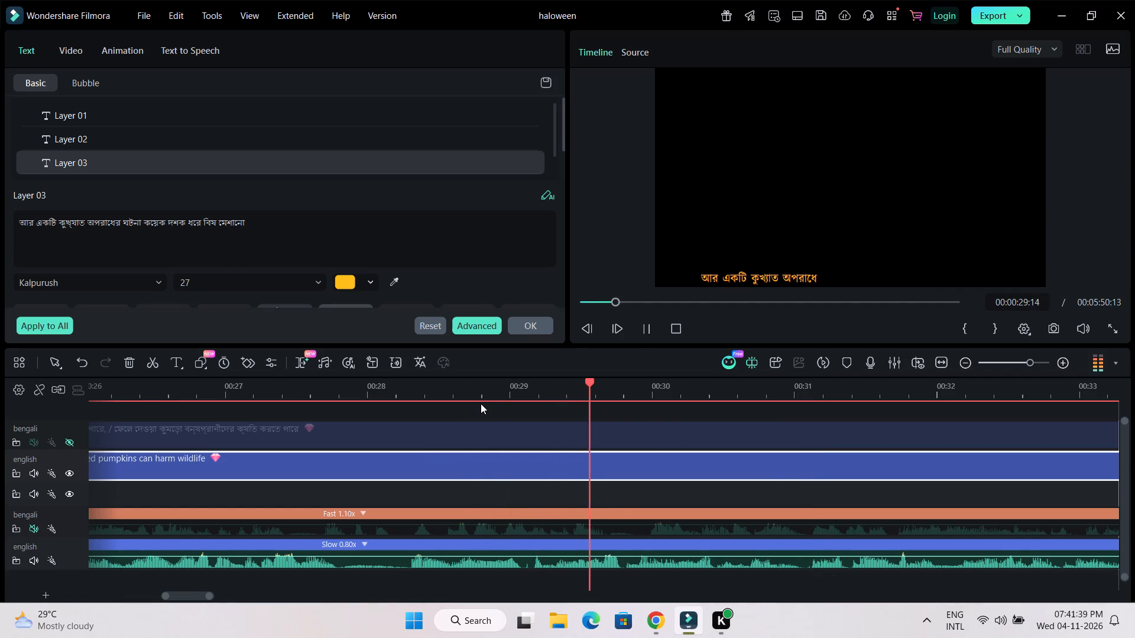
{"action": "key", "text": "space"}
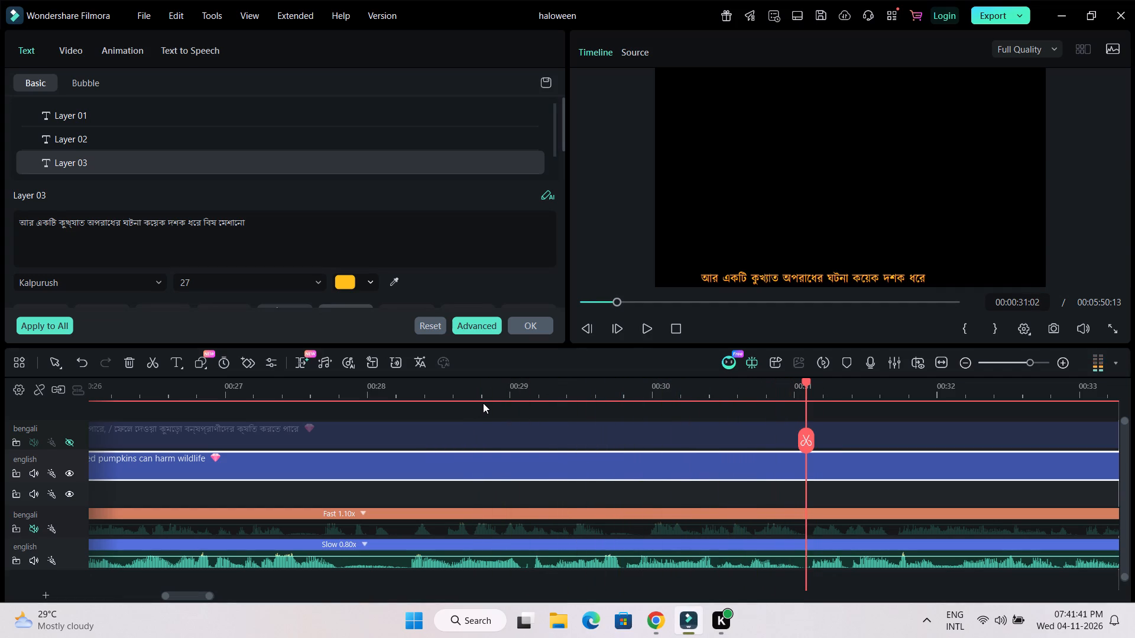
{"action": "key", "text": "space"}
{"action": "key", "text": "space"}
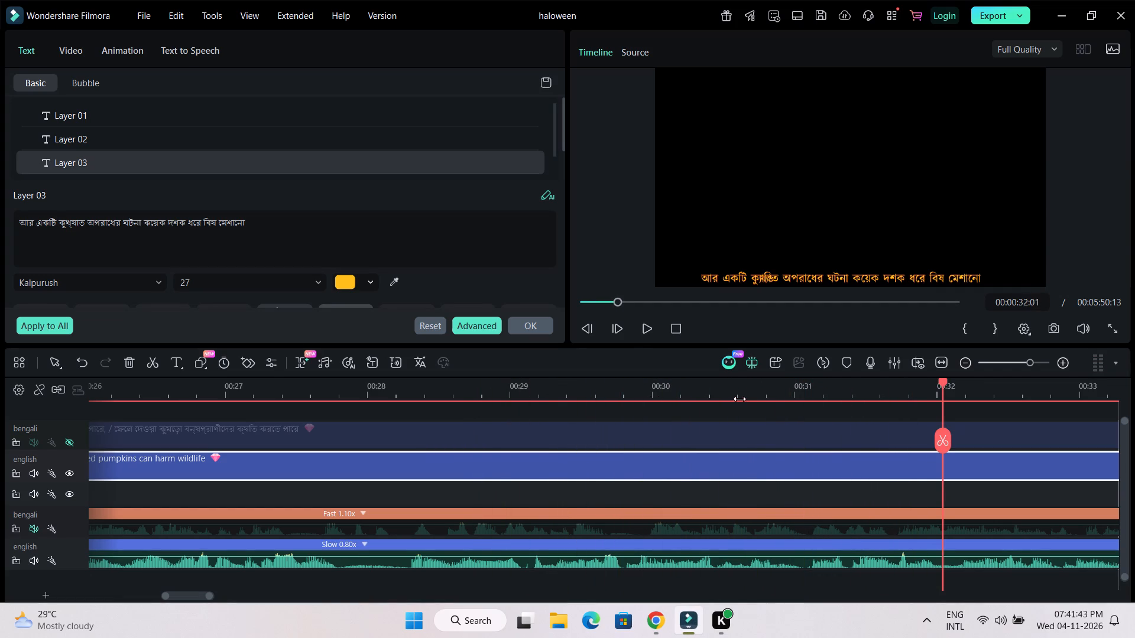
{"action": "left_click_drag", "start_coordinate": [943, 383], "coordinate": [706, 398]}
{"action": "key", "text": "space"}
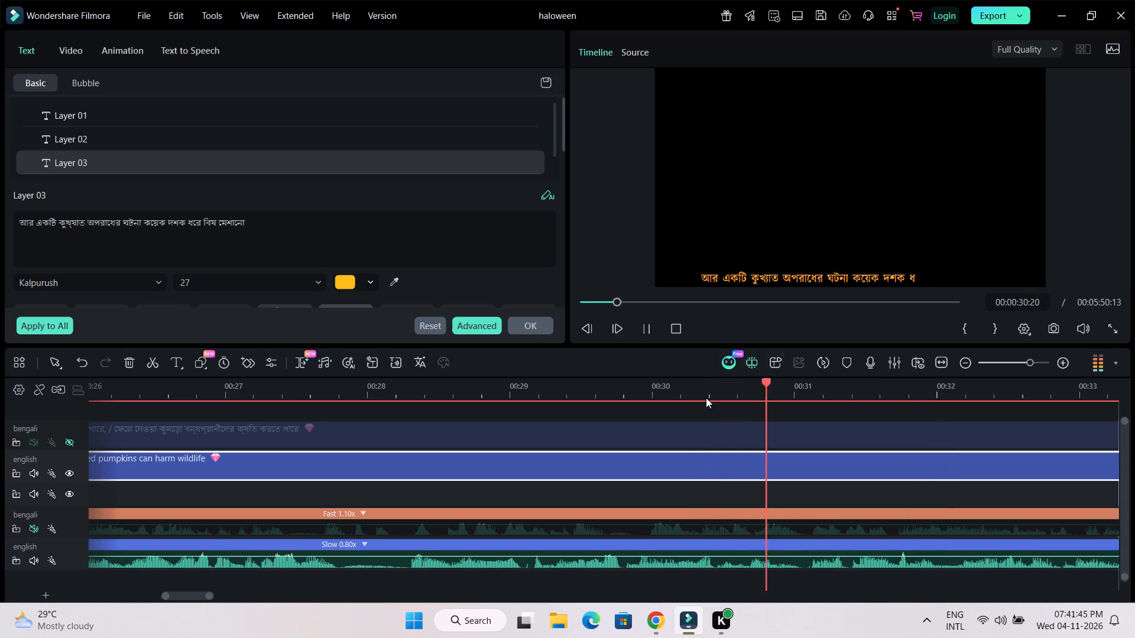
{"action": "key", "text": "space"}
{"action": "left_click", "coordinate": [655, 616]}
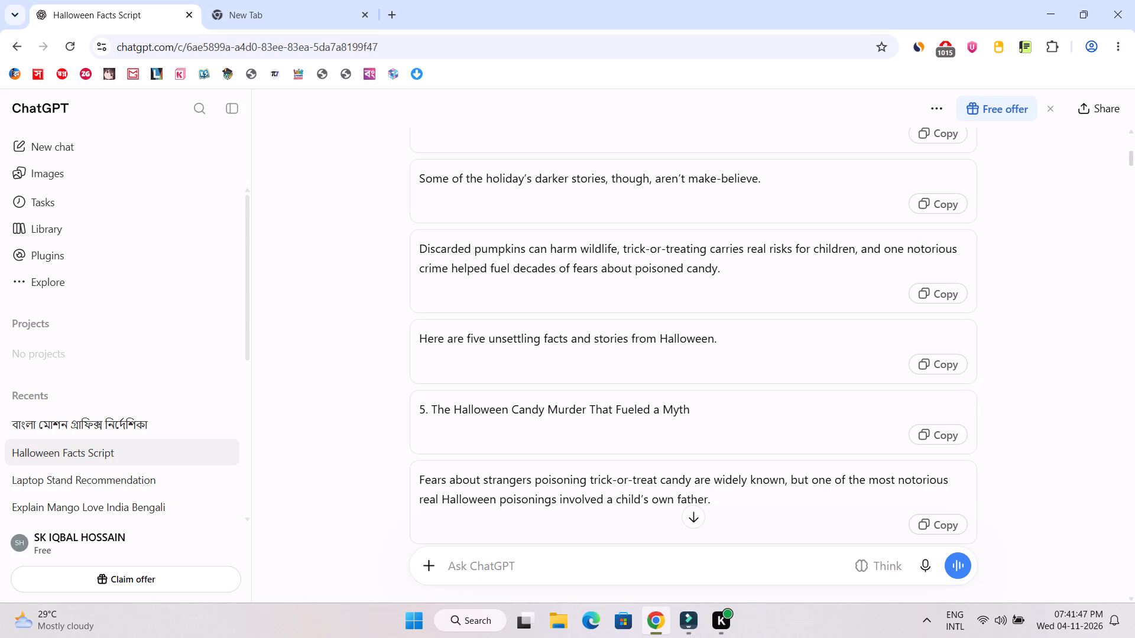
{"action": "left_click", "coordinate": [689, 618]}
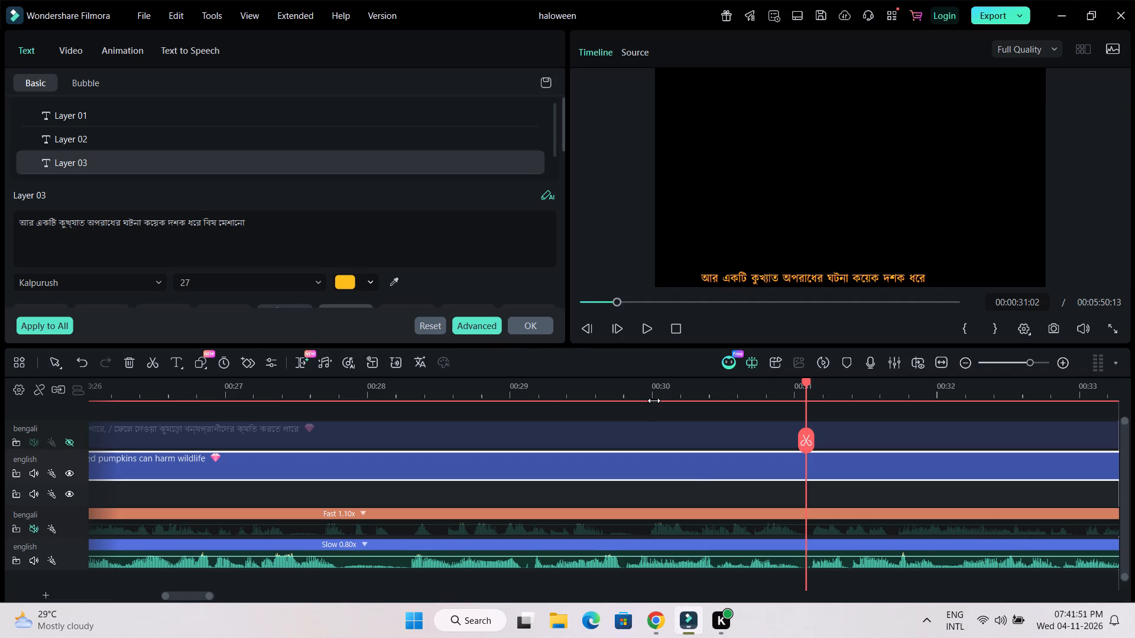
Reopen the advanced text editor and trim the caption's third layer to end at the playhead, 00:00:09:12.
{"action": "left_click_drag", "start_coordinate": [655, 401], "coordinate": [519, 396]}
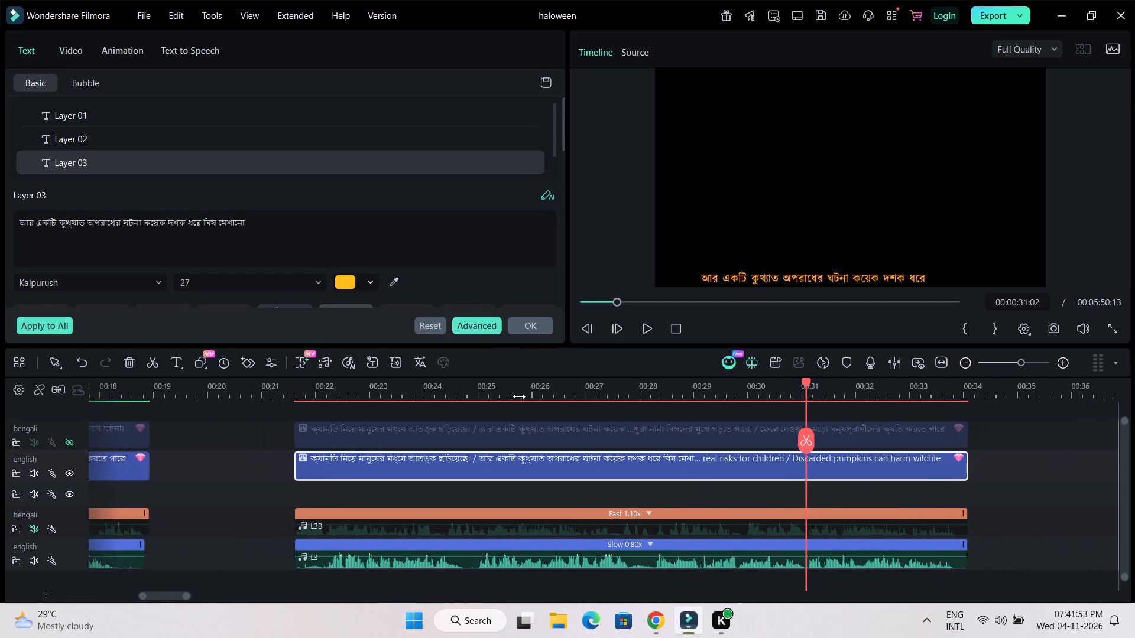
{"action": "left_click", "coordinate": [492, 333]}
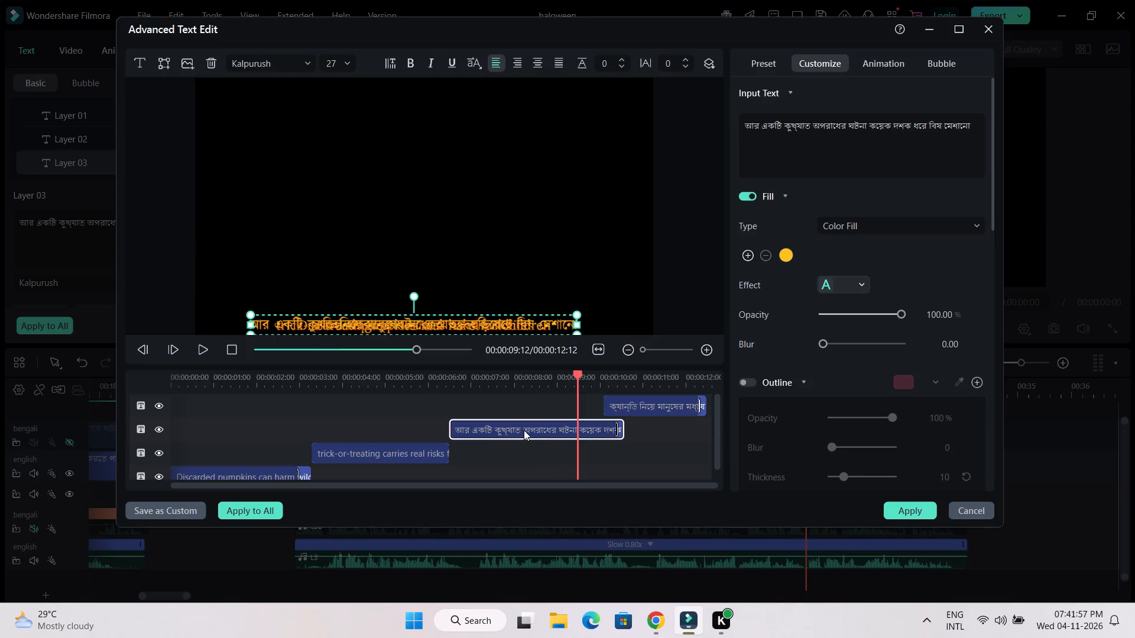
{"action": "left_click_drag", "start_coordinate": [621, 429], "coordinate": [581, 431]}
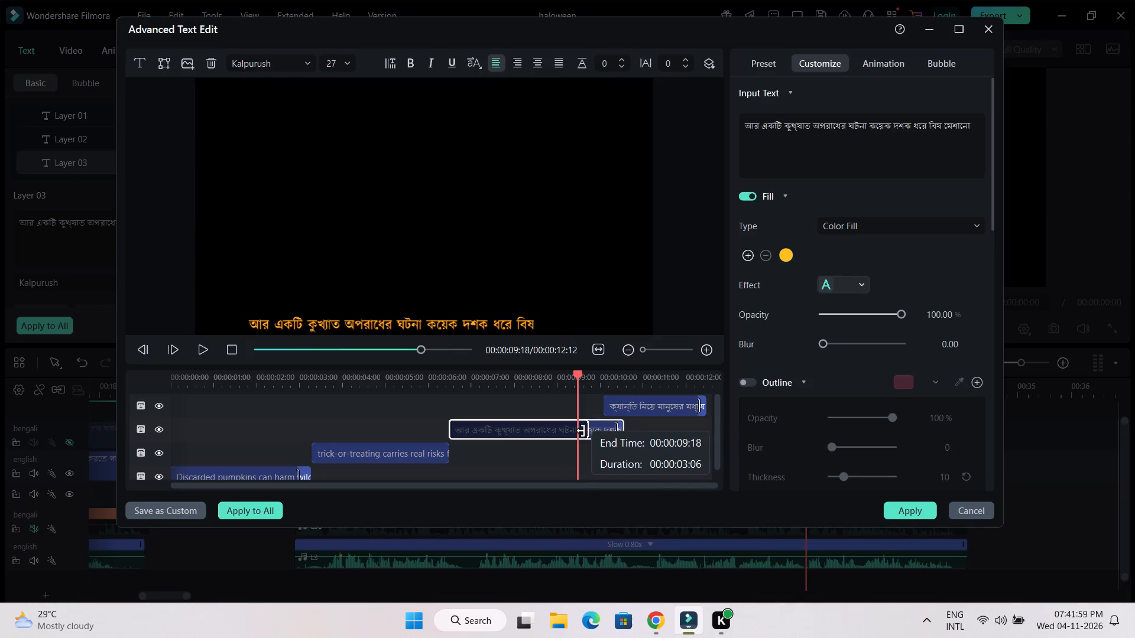
{"action": "left_click_drag", "start_coordinate": [581, 431], "coordinate": [576, 431]}
Isolate the third layer by hiding the others and replace its Bengali text with "and one notorious crime helped fuel".
{"action": "double_click", "coordinate": [533, 431]}
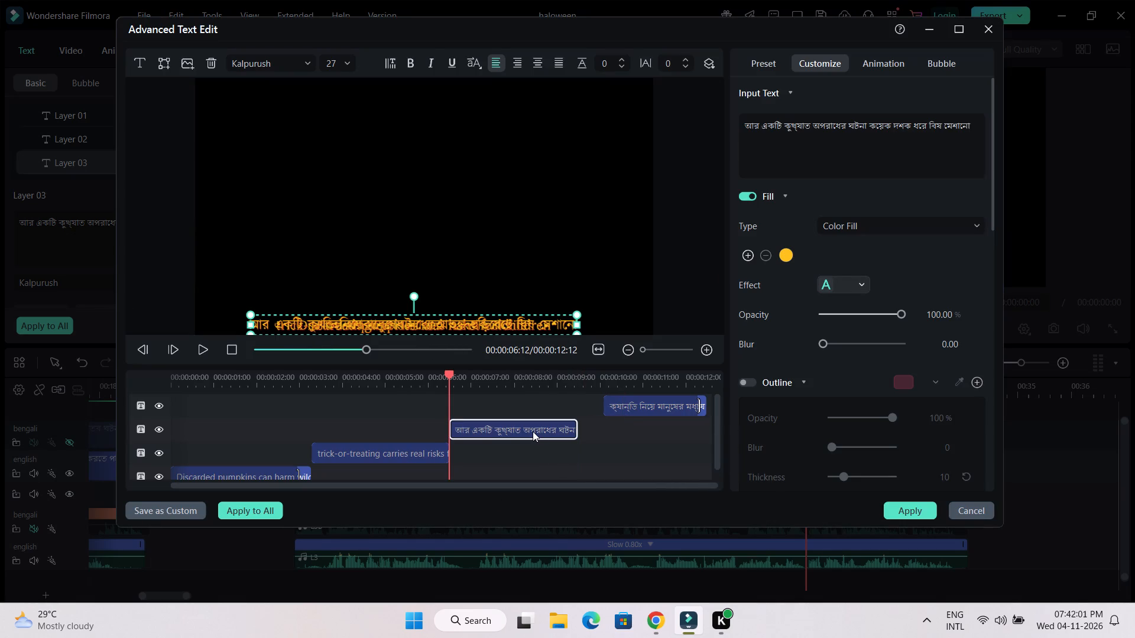
{"action": "left_click", "coordinate": [157, 474]}
{"action": "left_click", "coordinate": [157, 451]}
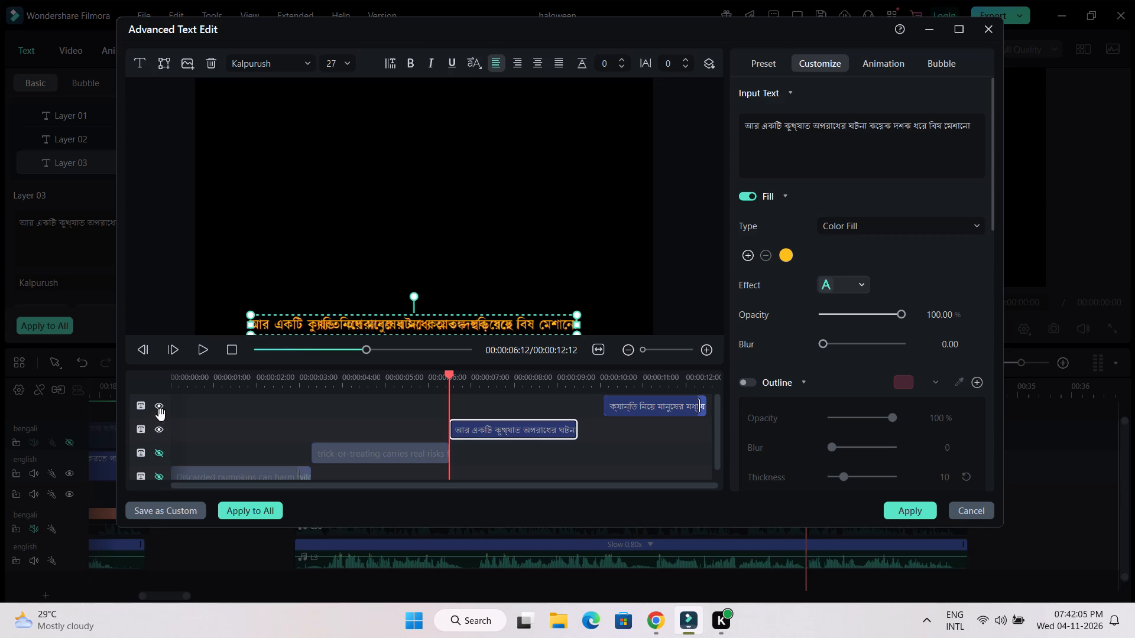
{"action": "left_click", "coordinate": [159, 406]}
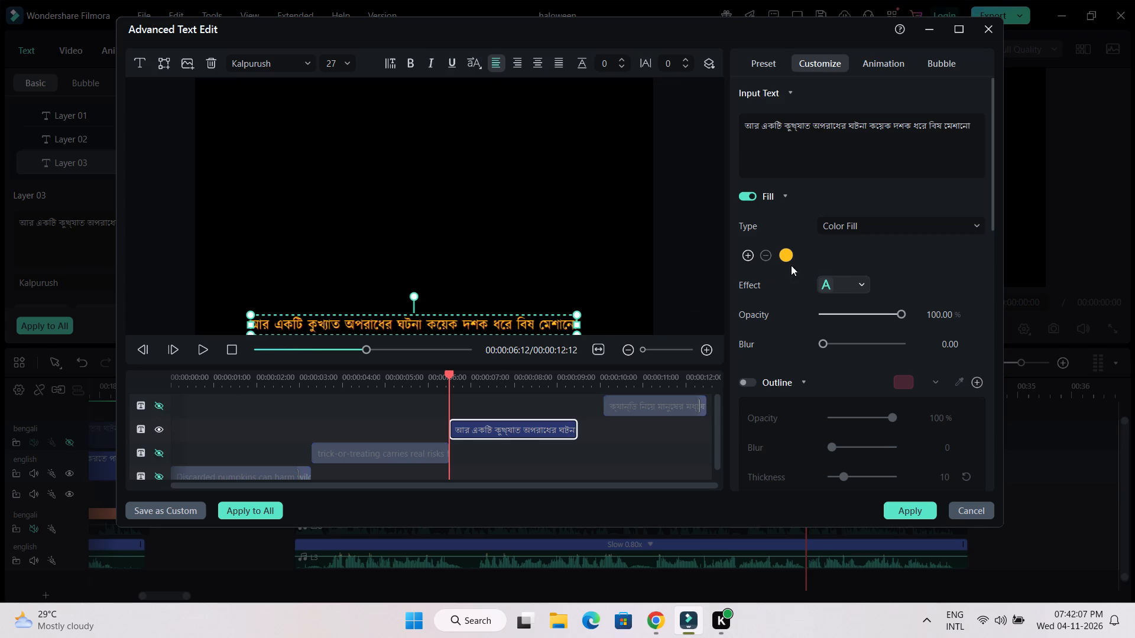
{"action": "left_click_drag", "start_coordinate": [975, 126], "coordinate": [857, 122]}
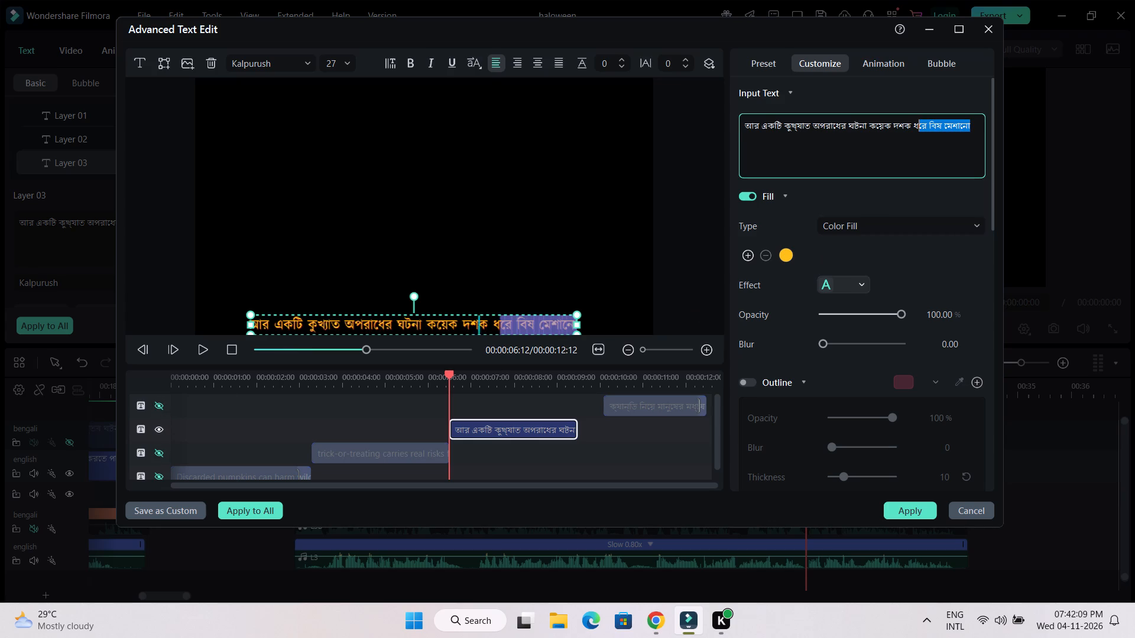
{"action": "left_click_drag", "start_coordinate": [857, 122], "coordinate": [699, 119]}
{"action": "key", "text": "ctrl+v"}
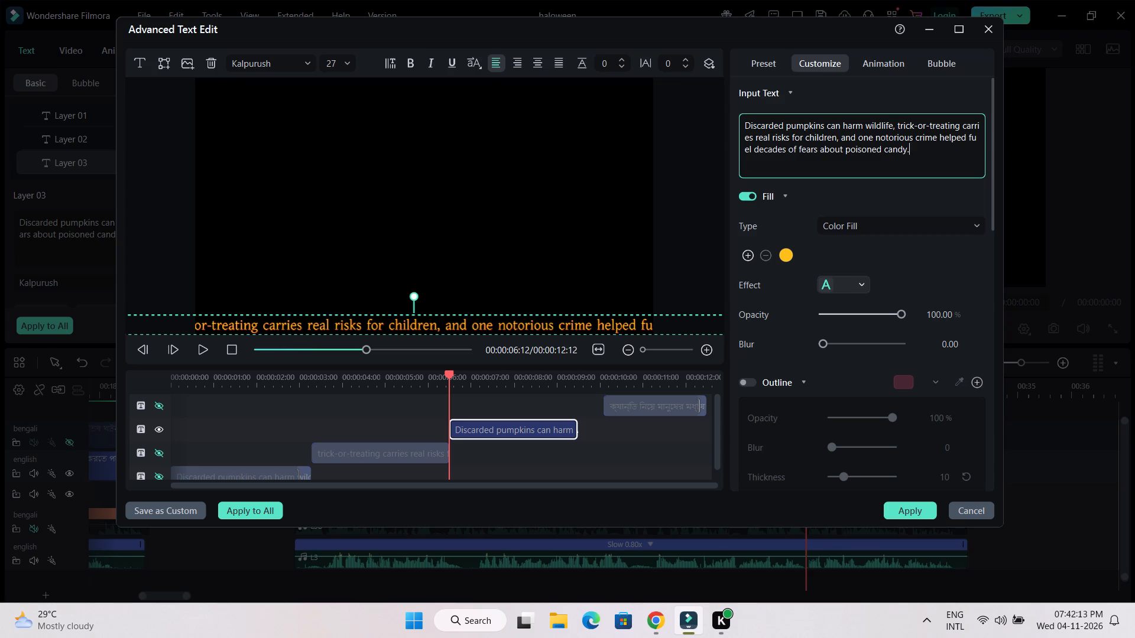
{"action": "left_click_drag", "start_coordinate": [840, 138], "coordinate": [699, 108]}
{"action": "key", "text": "BackSpace"}
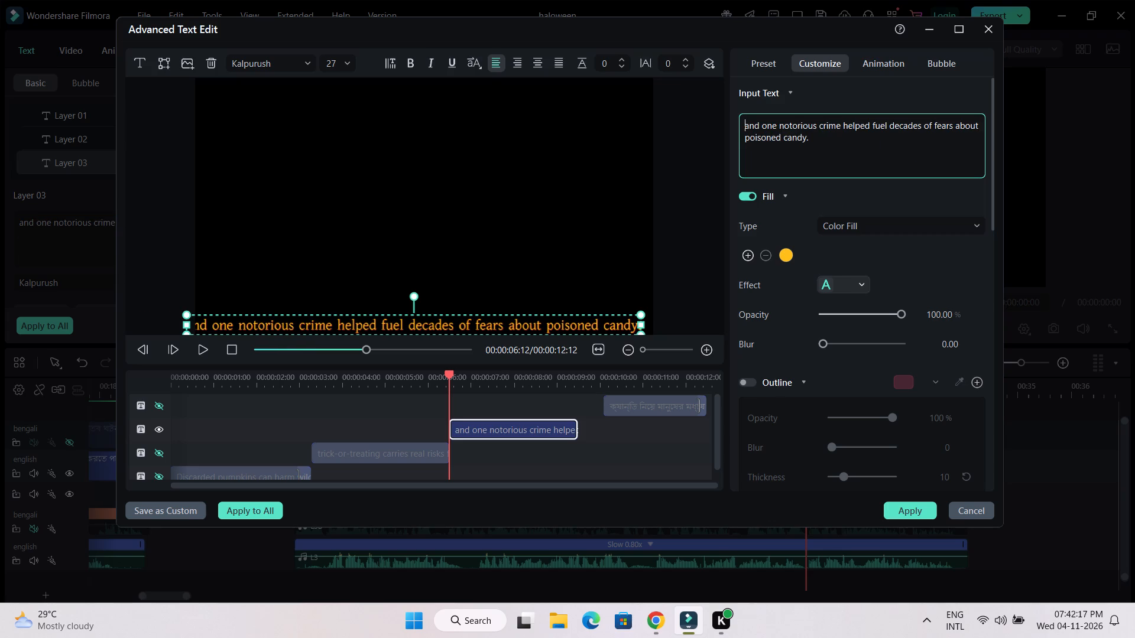
{"action": "left_click_drag", "start_coordinate": [888, 126], "coordinate": [947, 180]}
{"action": "key", "text": "BackSpace"}
{"action": "key", "text": "BackSpace"}
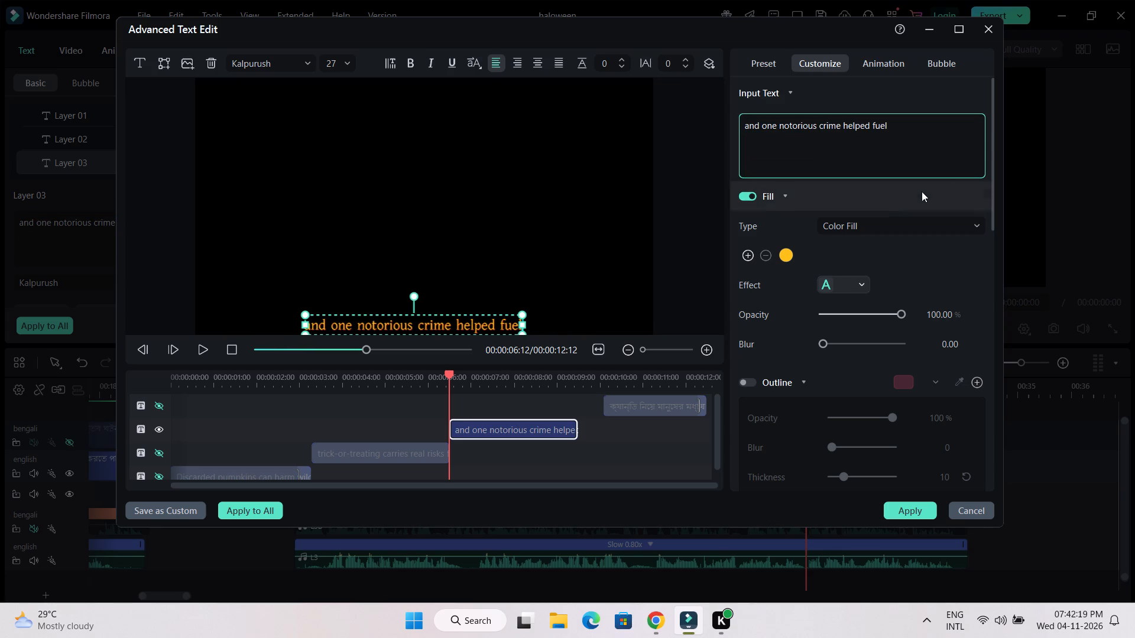
Enlarge the third layer's text to size 32 and recentre it at the bottom of the frame.
{"action": "left_click_drag", "start_coordinate": [525, 316], "coordinate": [536, 312]}
{"action": "left_click_drag", "start_coordinate": [510, 327], "coordinate": [500, 330]}
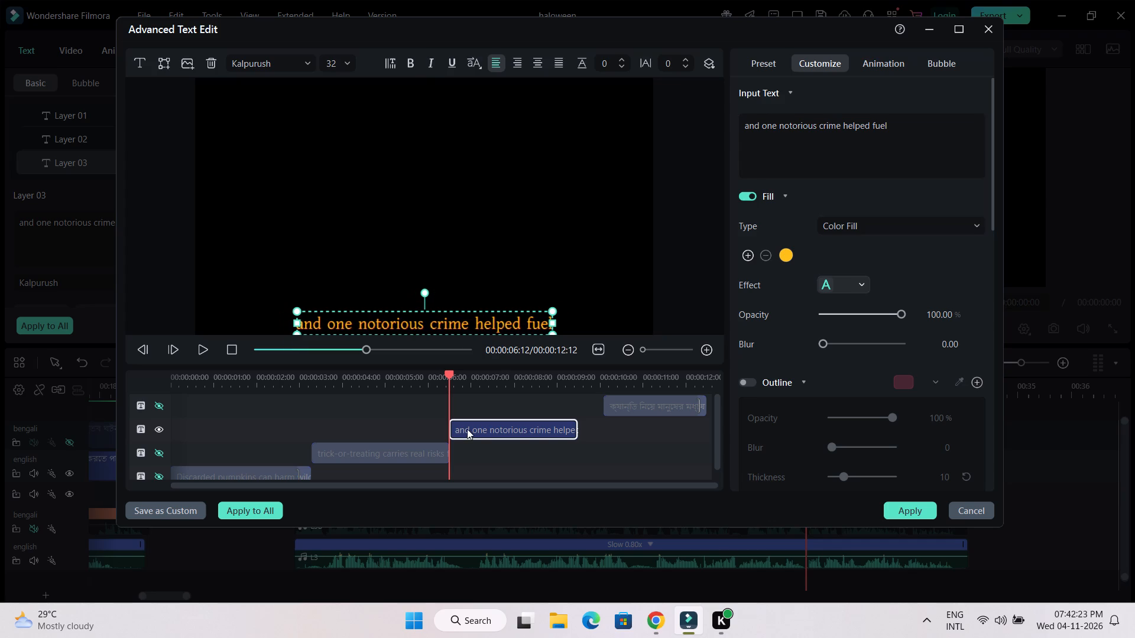
Extend the fourth layer's start back to where the third layer ends, at 00:00:09:12.
{"action": "left_click", "coordinate": [616, 409]}
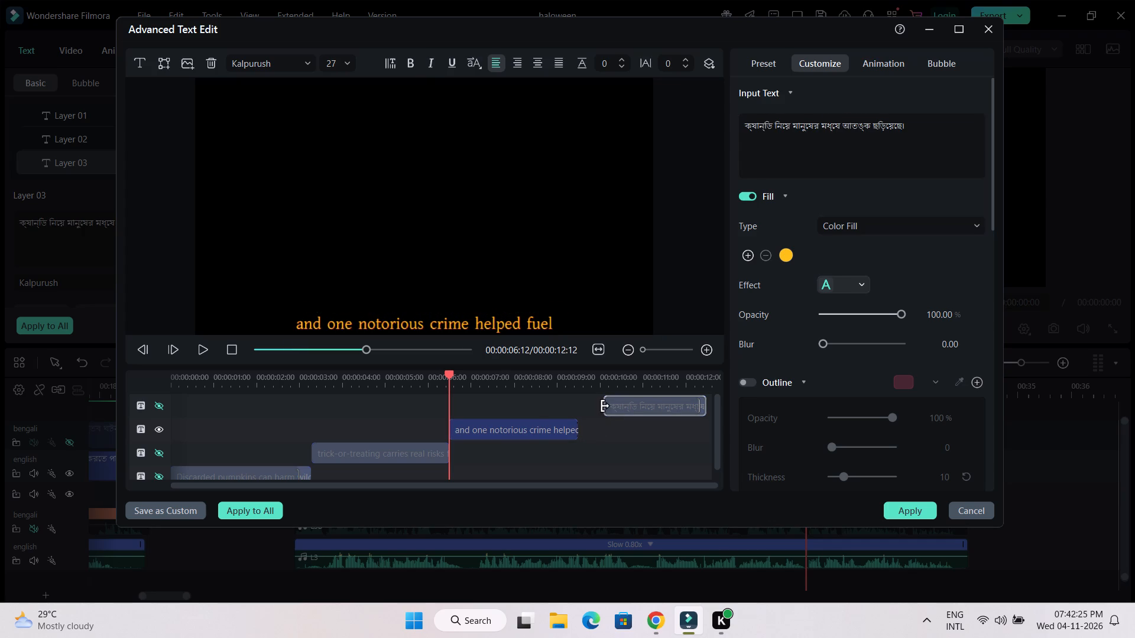
{"action": "left_click_drag", "start_coordinate": [609, 406], "coordinate": [586, 409]}
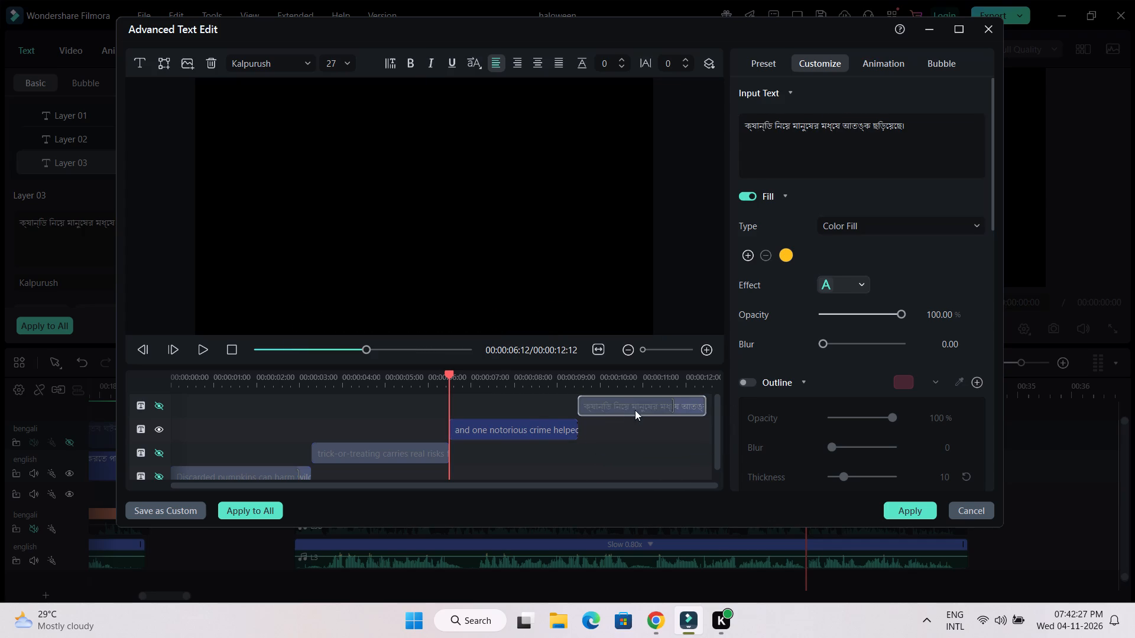
{"action": "left_click_drag", "start_coordinate": [671, 404], "coordinate": [696, 403]}
Show only the fourth layer and replace its Bengali text with "decades of fears about poisoned candy.".
{"action": "left_click", "coordinate": [156, 402]}
{"action": "double_click", "coordinate": [611, 405]}
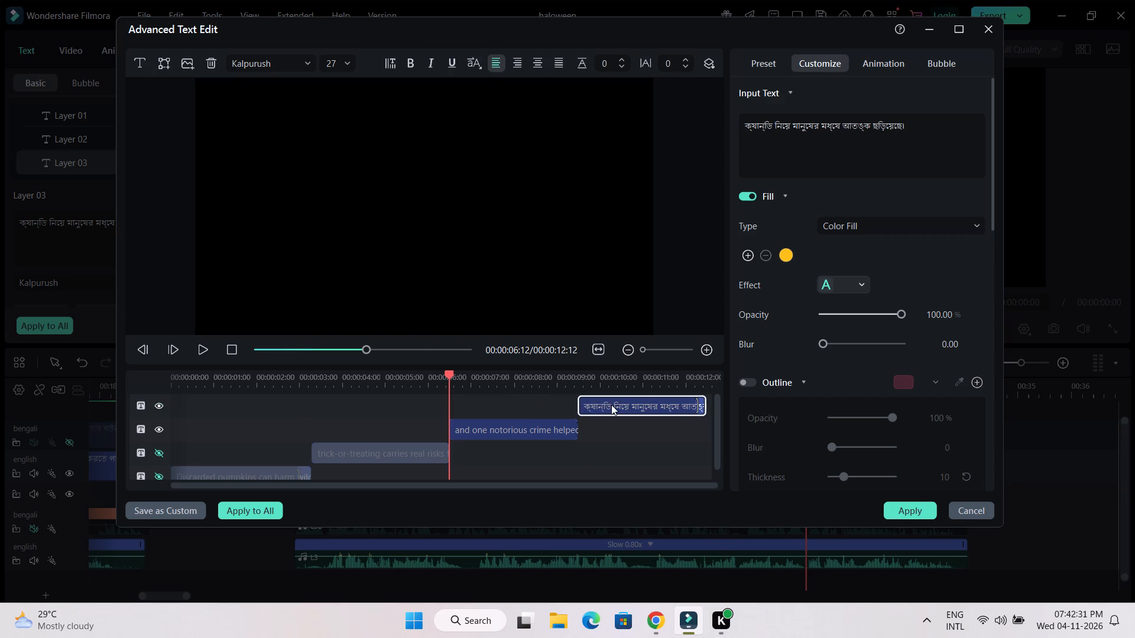
{"action": "left_click", "coordinate": [158, 428]}
{"action": "left_click_drag", "start_coordinate": [926, 128], "coordinate": [890, 128]}
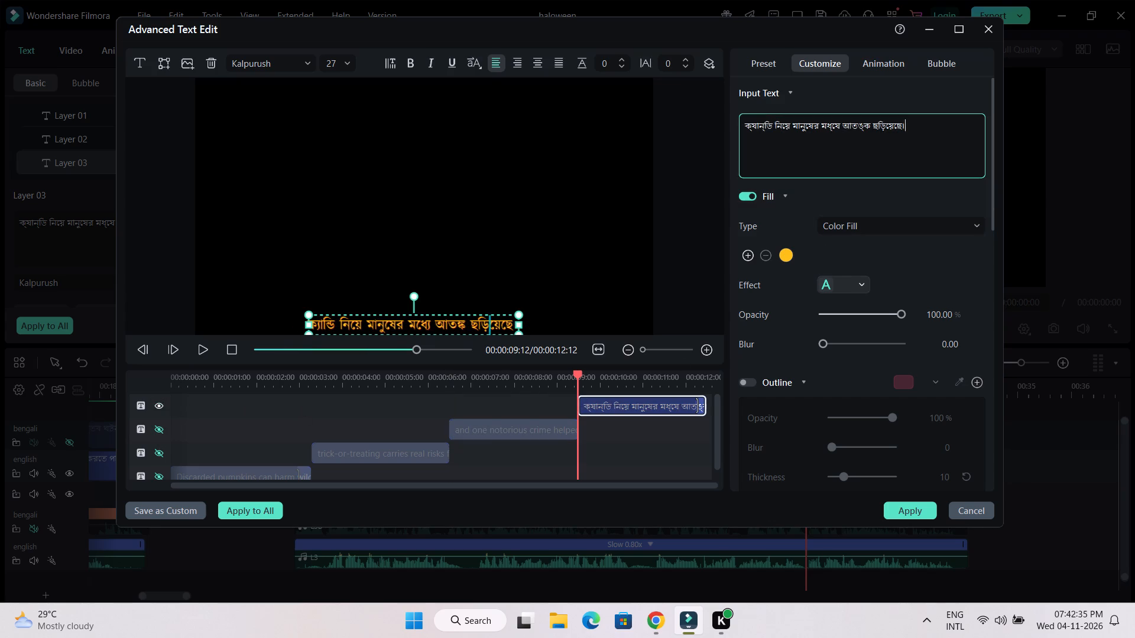
{"action": "left_click_drag", "start_coordinate": [890, 128], "coordinate": [669, 128]}
{"action": "key", "text": "ctrl+v"}
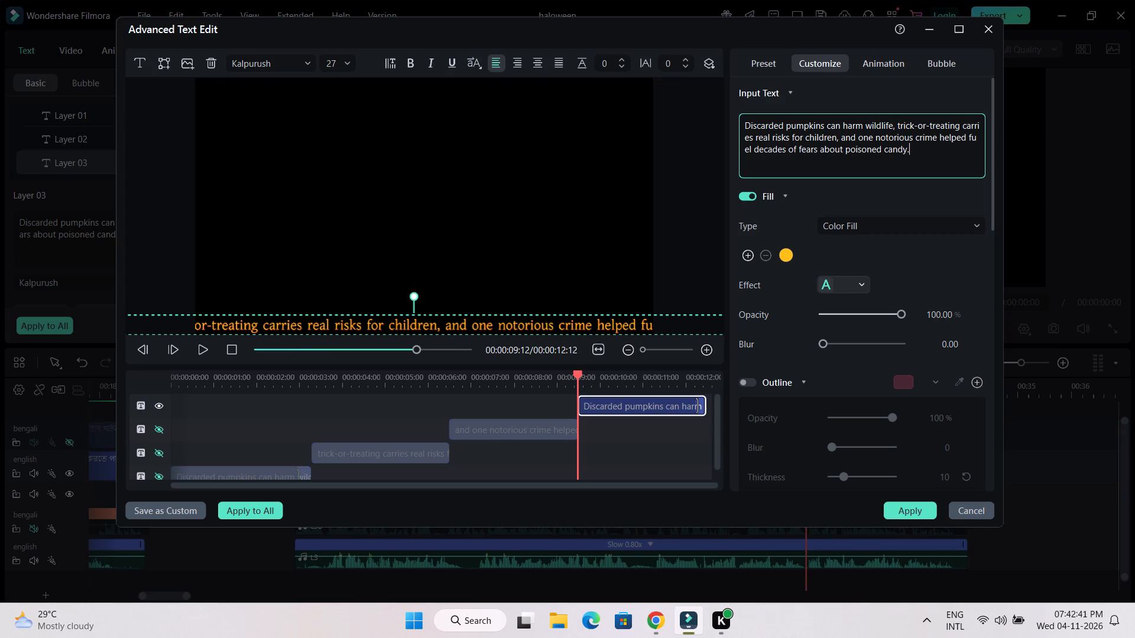
{"action": "left_click_drag", "start_coordinate": [753, 148], "coordinate": [728, 95]}
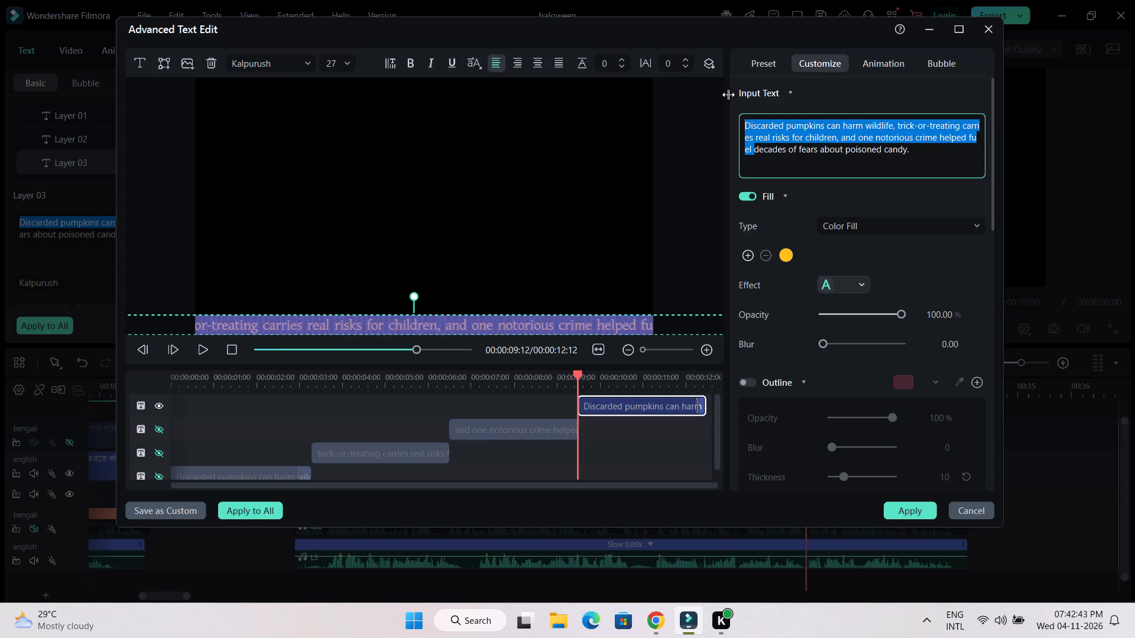
{"action": "key", "text": "BackSpace"}
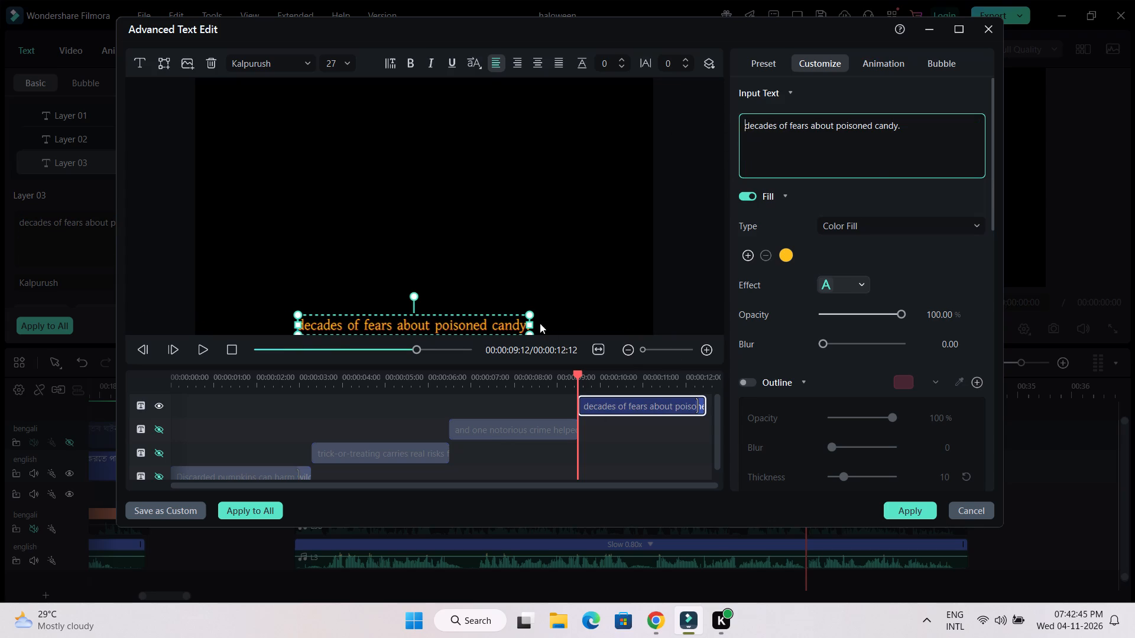
Enlarge the fourth layer's text to size 32 and recentre it at the bottom of the frame.
{"action": "left_click", "coordinate": [528, 314]}
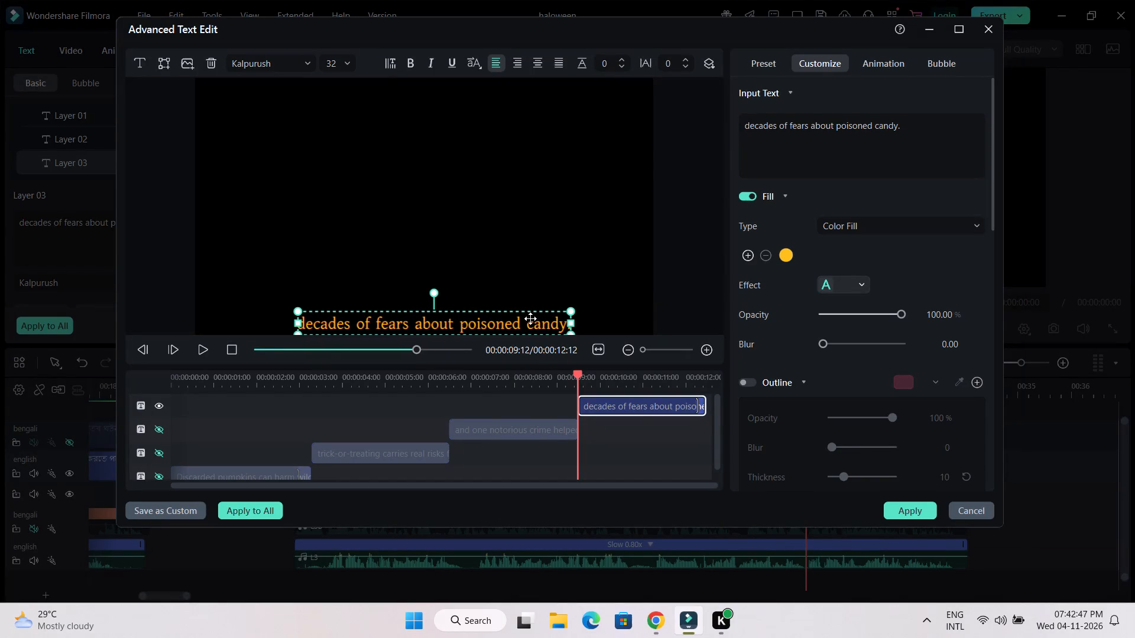
{"action": "left_click_drag", "start_coordinate": [528, 323], "coordinate": [518, 324]}
Return the playhead to the caption's start and make the three hidden layers visible again.
{"action": "left_click_drag", "start_coordinate": [576, 375], "coordinate": [557, 373]}
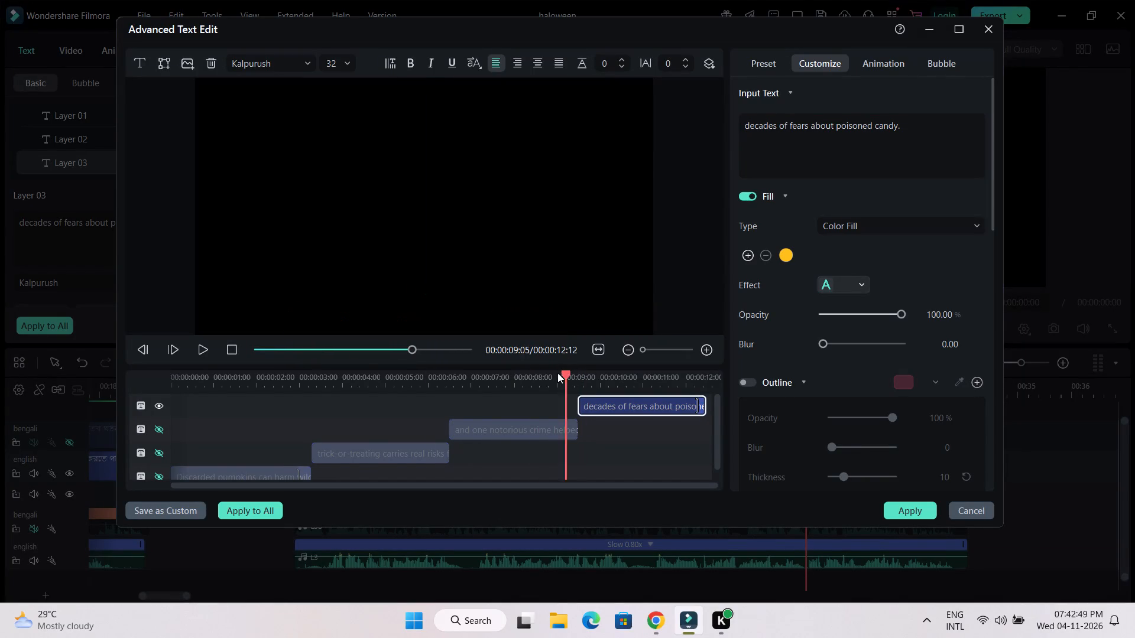
{"action": "left_click_drag", "start_coordinate": [557, 373], "coordinate": [58, 406]}
{"action": "left_click", "coordinate": [159, 474]}
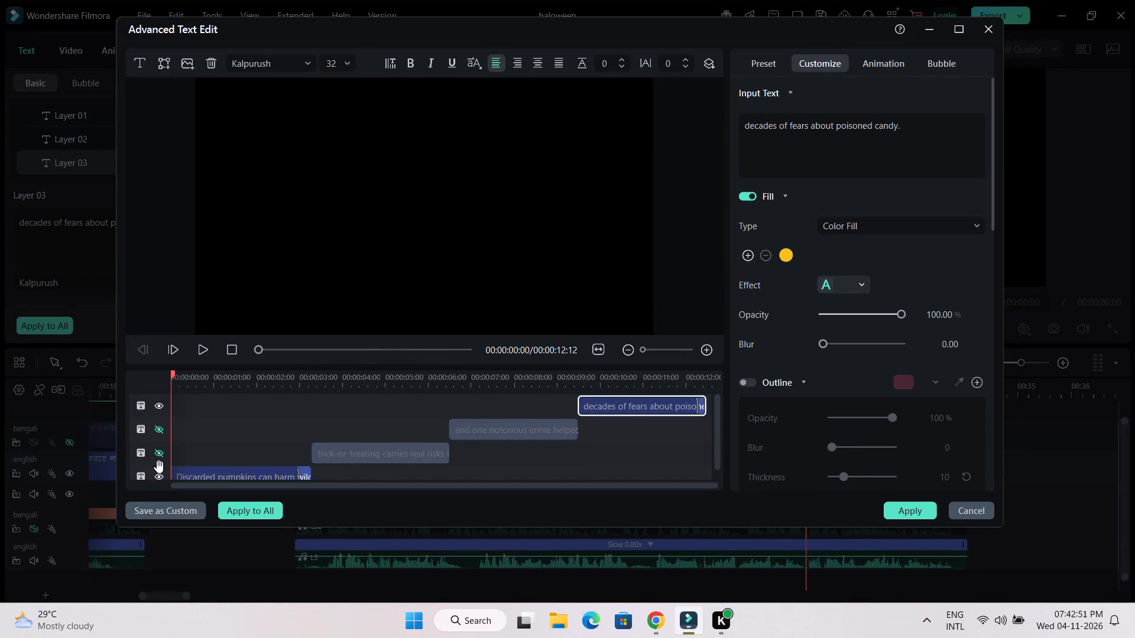
{"action": "left_click", "coordinate": [157, 449]}
{"action": "left_click", "coordinate": [158, 425]}
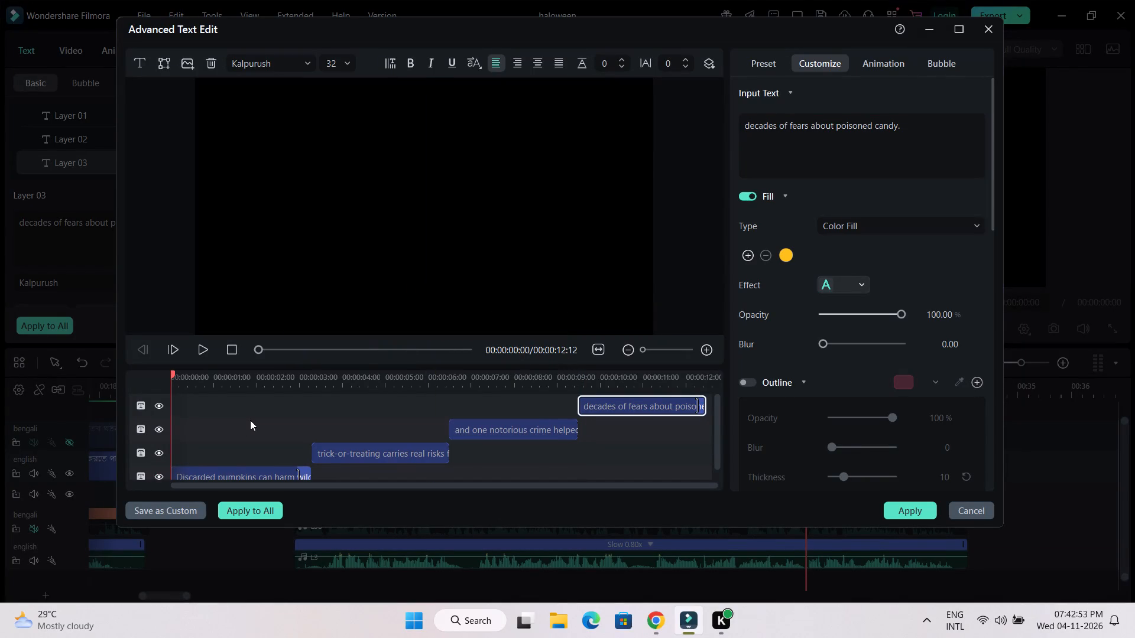
Preview the whole caption from its start to check the sequence of its four layers.
{"action": "scroll", "coordinate": [250, 420], "scroll_direction": "down", "scroll_amount": 1}
{"action": "left_click", "coordinate": [200, 346]}
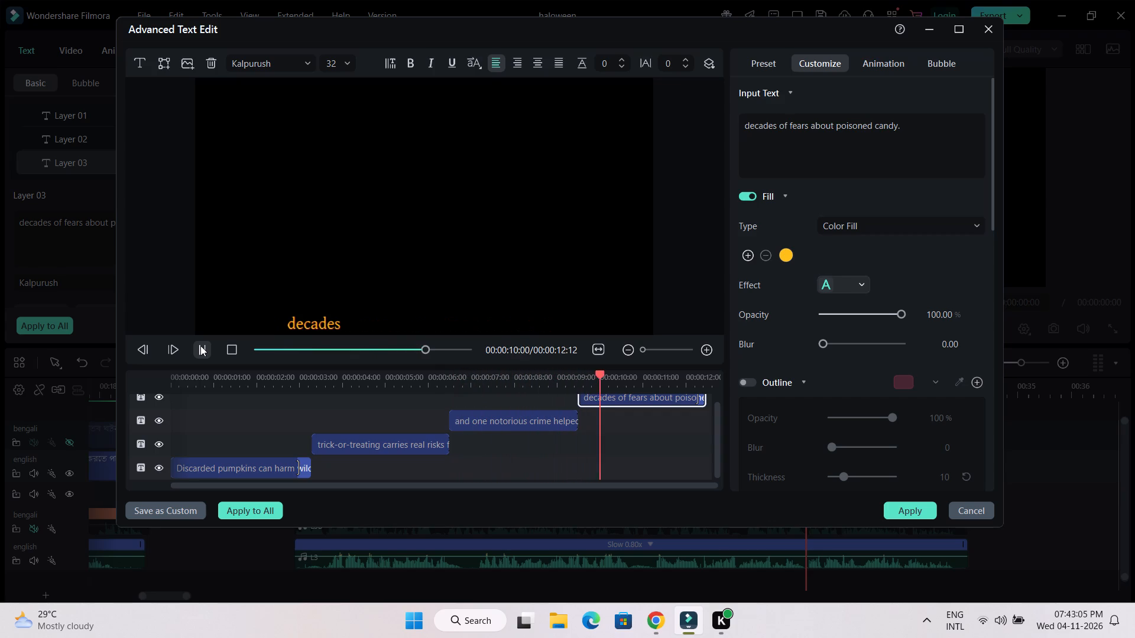
{"action": "scroll", "coordinate": [683, 448], "scroll_direction": "up", "scroll_amount": 1}
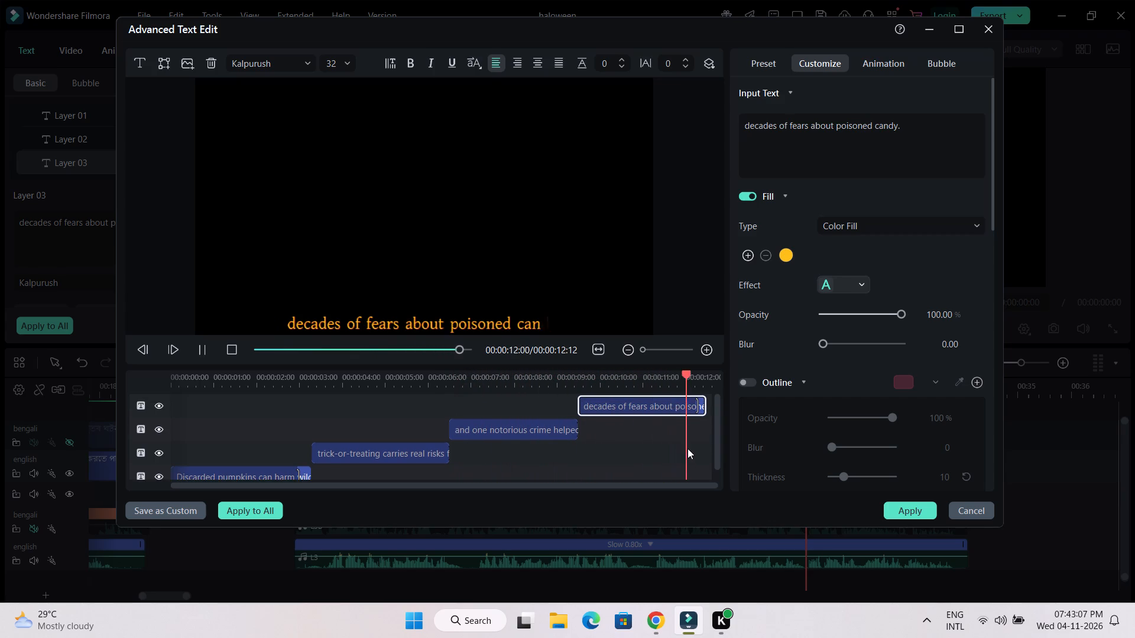
Apply the advanced text edits and confirm the caption's settings.
{"action": "left_click", "coordinate": [932, 509]}
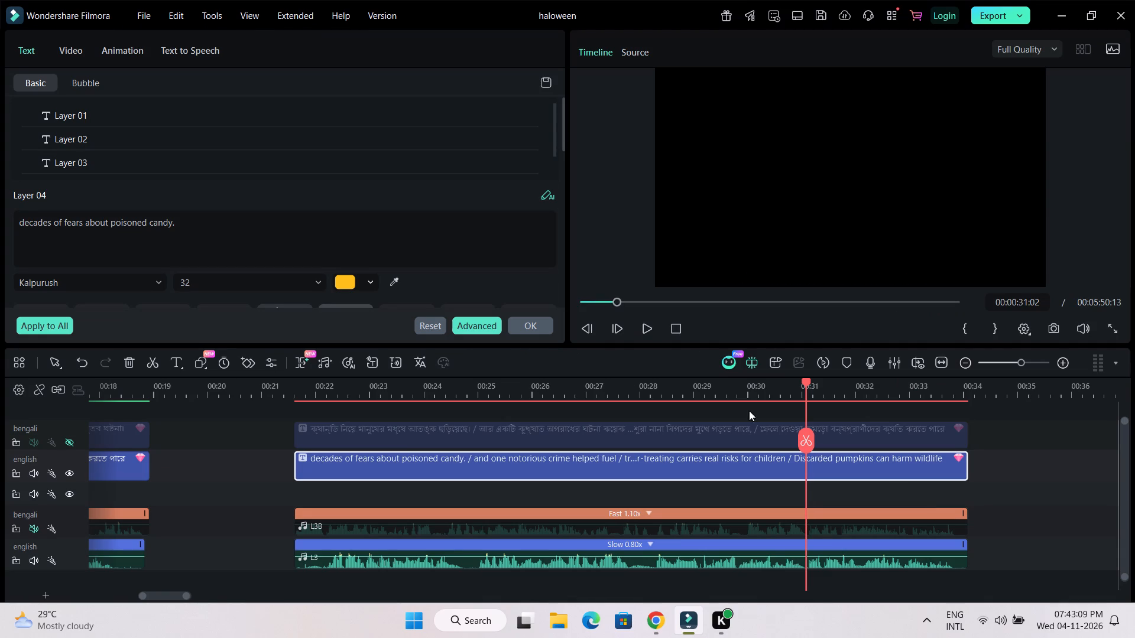
{"action": "left_click", "coordinate": [537, 326]}
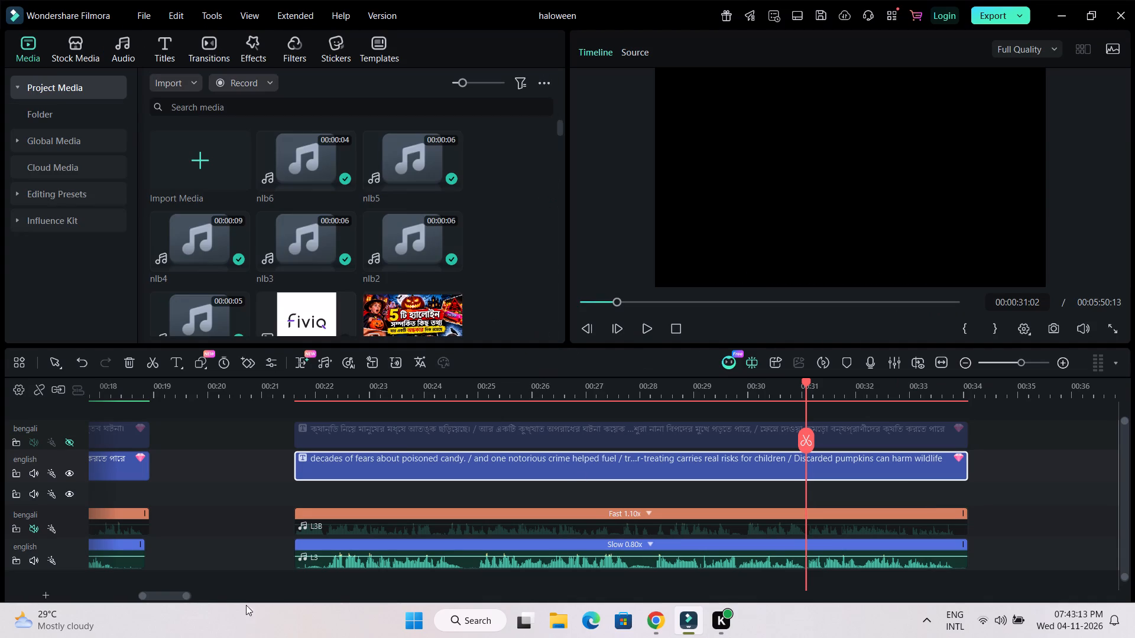
Look over the English caption clips along the timeline for any that still hold Bengali placeholder text.
{"action": "left_click_drag", "start_coordinate": [173, 598], "coordinate": [147, 598]}
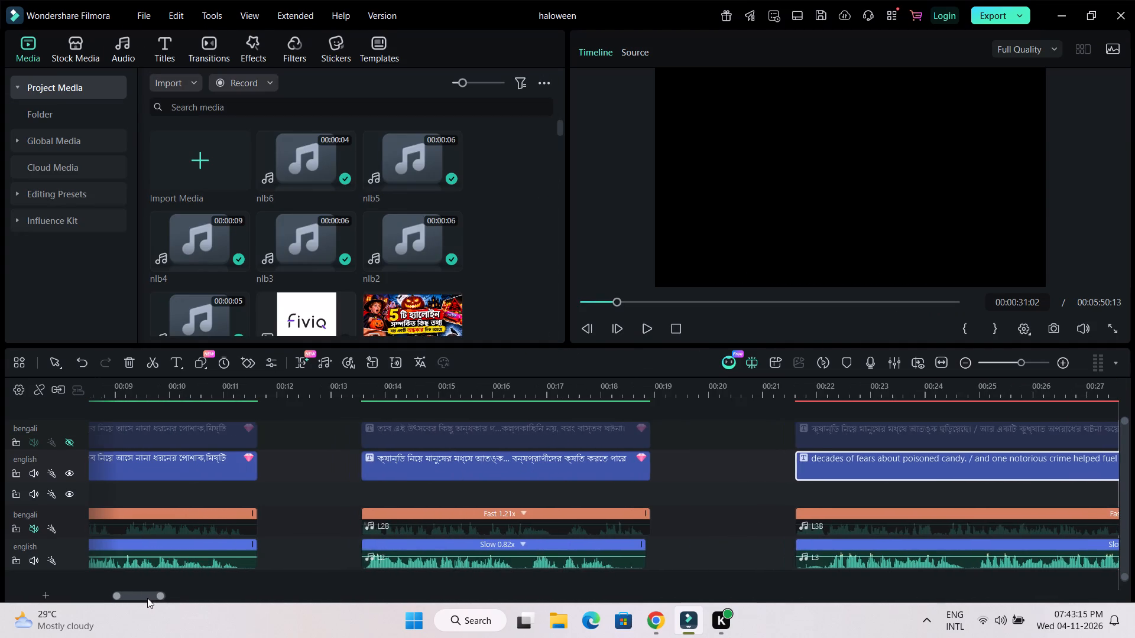
{"action": "left_click_drag", "start_coordinate": [147, 598], "coordinate": [146, 598]}
{"action": "left_click_drag", "start_coordinate": [512, 386], "coordinate": [560, 388]}
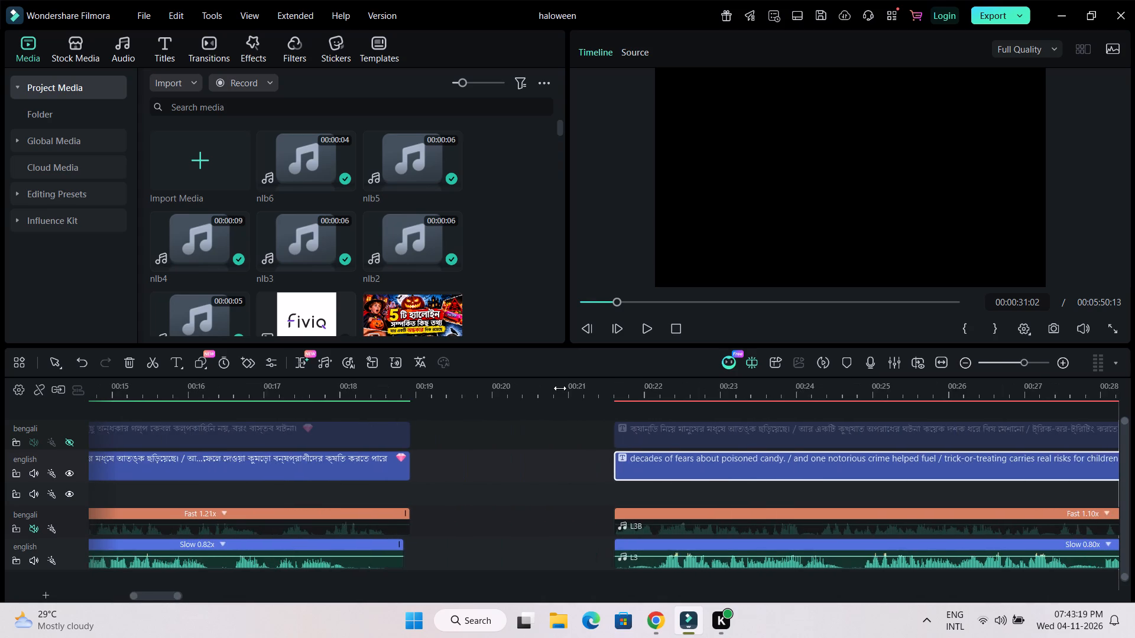
{"action": "left_click_drag", "start_coordinate": [560, 388], "coordinate": [478, 395]}
{"action": "left_click", "coordinate": [698, 392]}
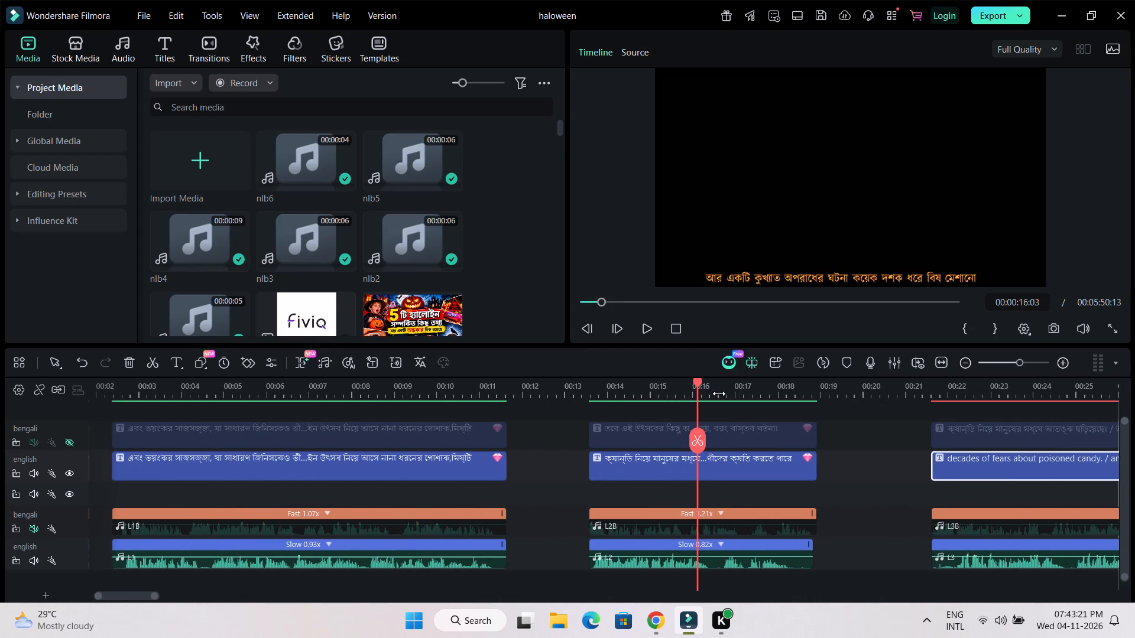
{"action": "left_click_drag", "start_coordinate": [138, 595], "coordinate": [167, 599]}
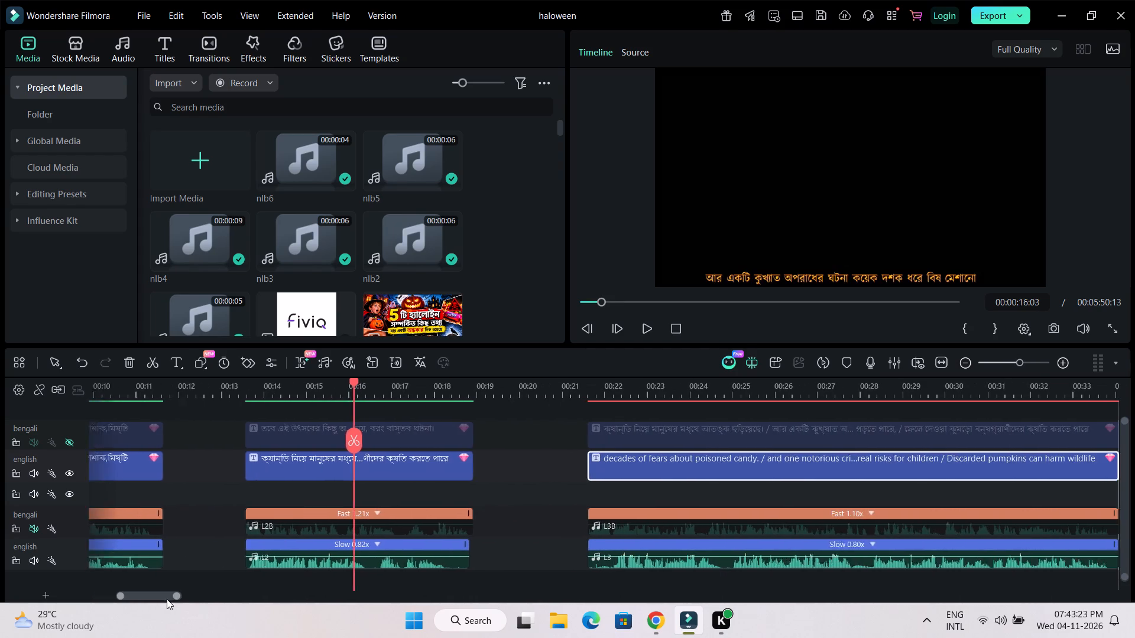
{"action": "left_click_drag", "start_coordinate": [167, 599], "coordinate": [187, 601]}
{"action": "left_click_drag", "start_coordinate": [677, 390], "coordinate": [577, 393]}
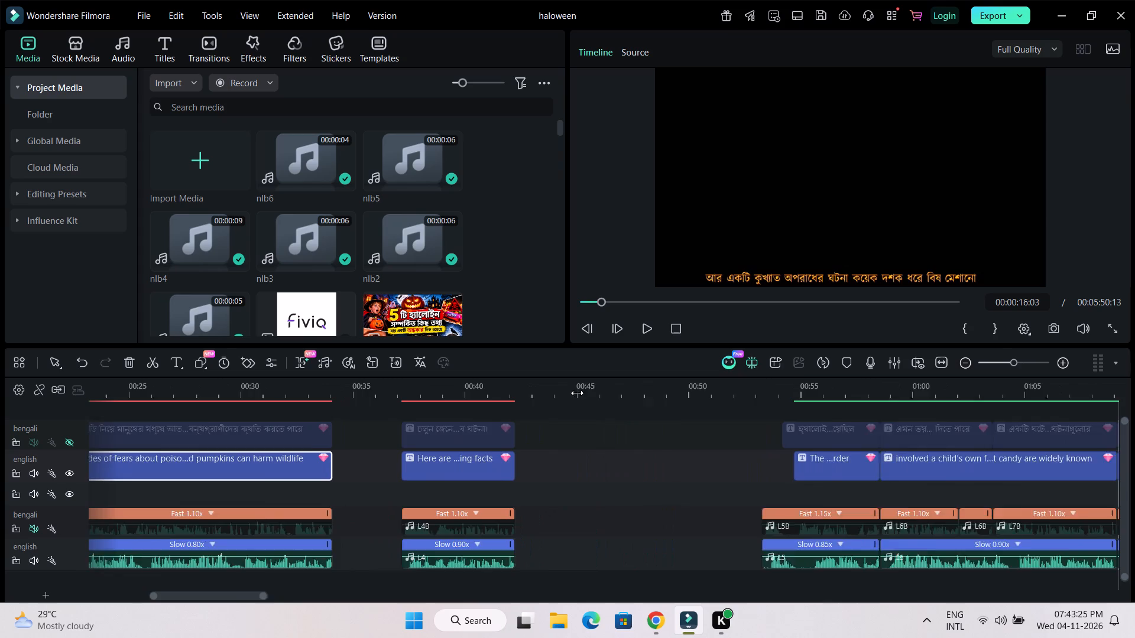
{"action": "left_click_drag", "start_coordinate": [577, 393], "coordinate": [623, 402]}
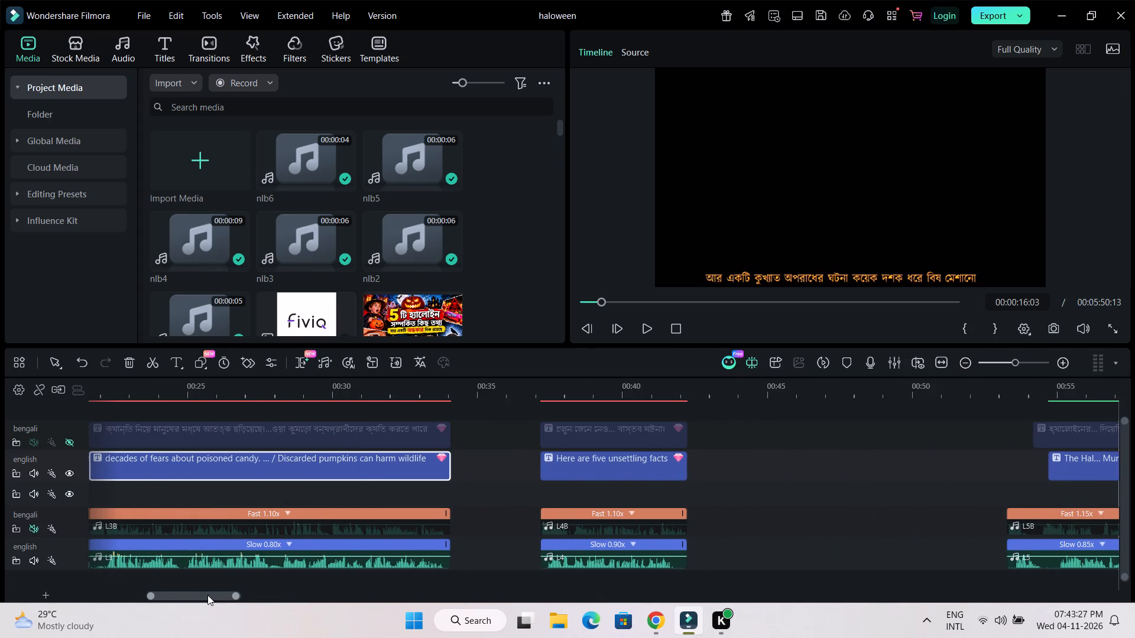
{"action": "left_click_drag", "start_coordinate": [207, 595], "coordinate": [197, 598]}
Play from 00:00:36:06 into the "Here are five unsettling facts" caption, recheck the preceding caption at 00:00:33:08, and view the opening captions.
{"action": "left_click", "coordinate": [618, 379]}
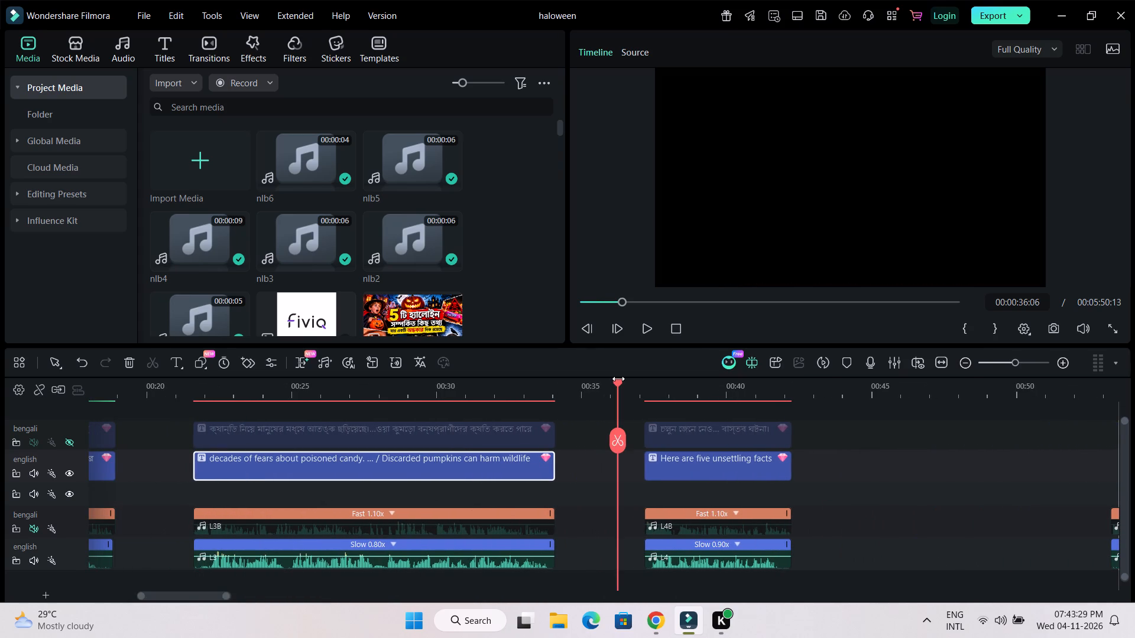
{"action": "key", "text": "space"}
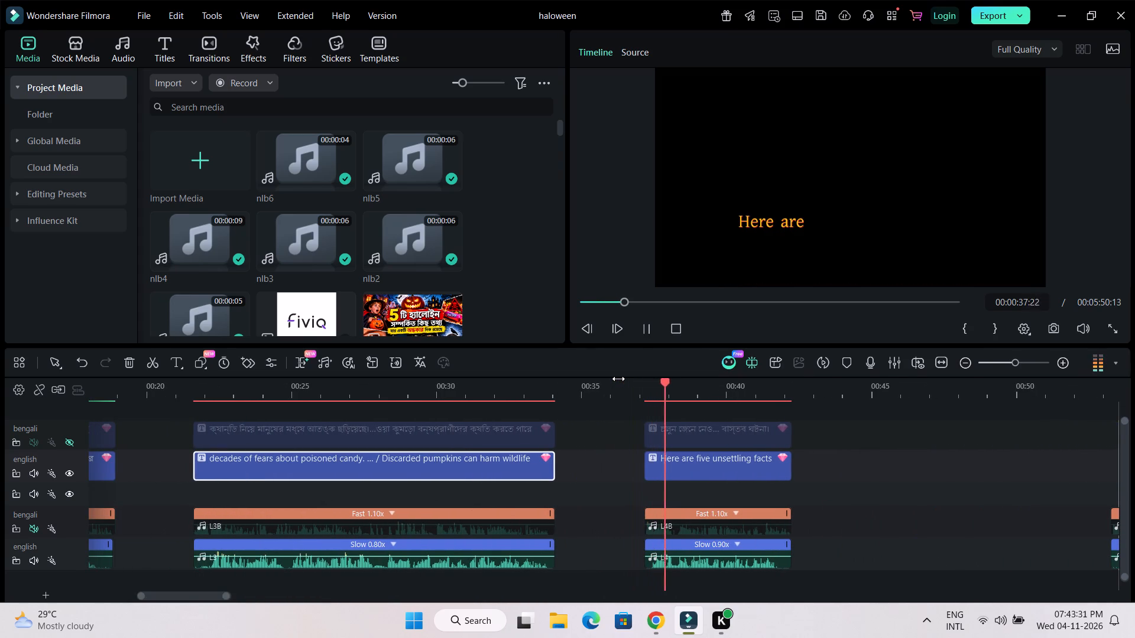
{"action": "key", "text": "space"}
{"action": "left_click_drag", "start_coordinate": [678, 381], "coordinate": [534, 419]}
{"action": "left_click", "coordinate": [594, 558]}
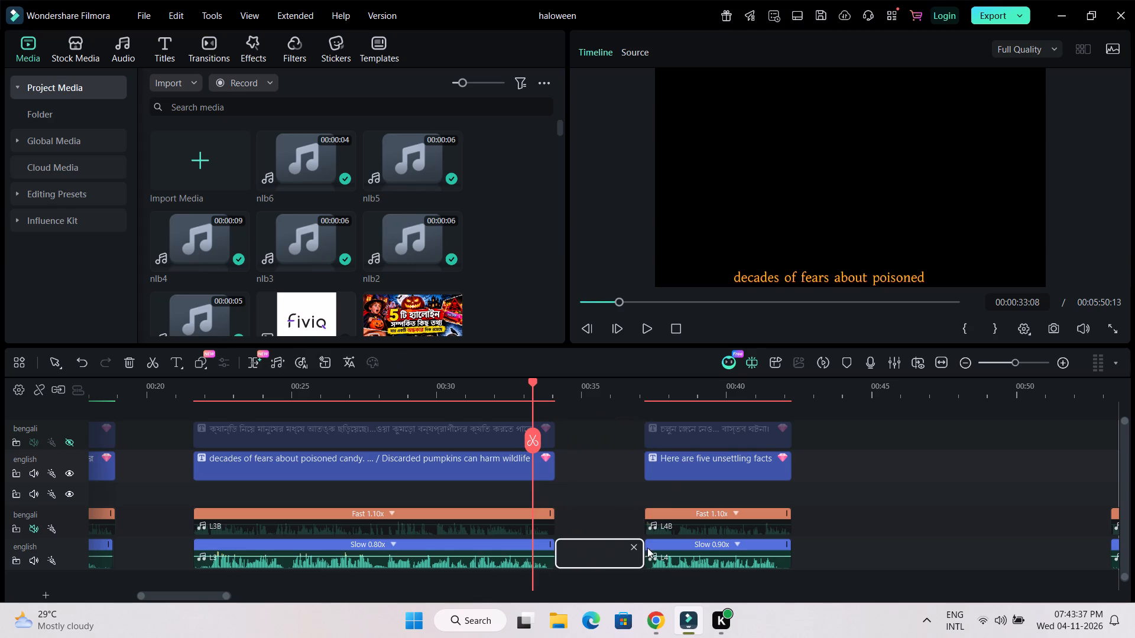
{"action": "left_click", "coordinate": [840, 583]}
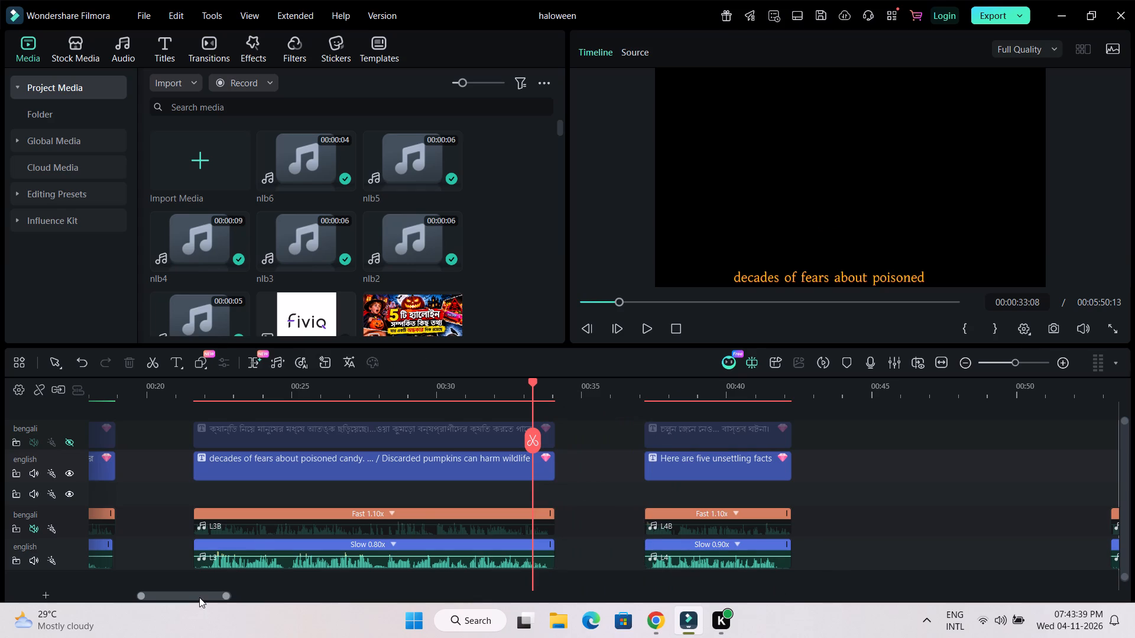
{"action": "left_click_drag", "start_coordinate": [200, 596], "coordinate": [131, 595]}
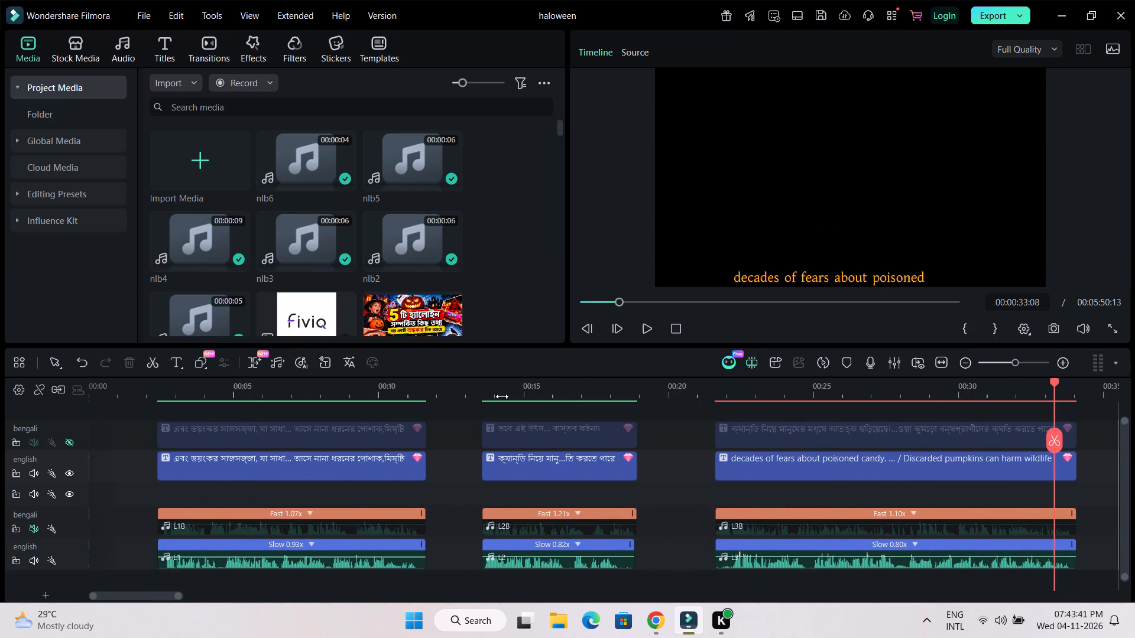
Play the second English caption to 00:00:16:08 to hear which script sentence its voiceover speaks.
{"action": "left_click", "coordinate": [497, 393]}
{"action": "key", "text": "space"}
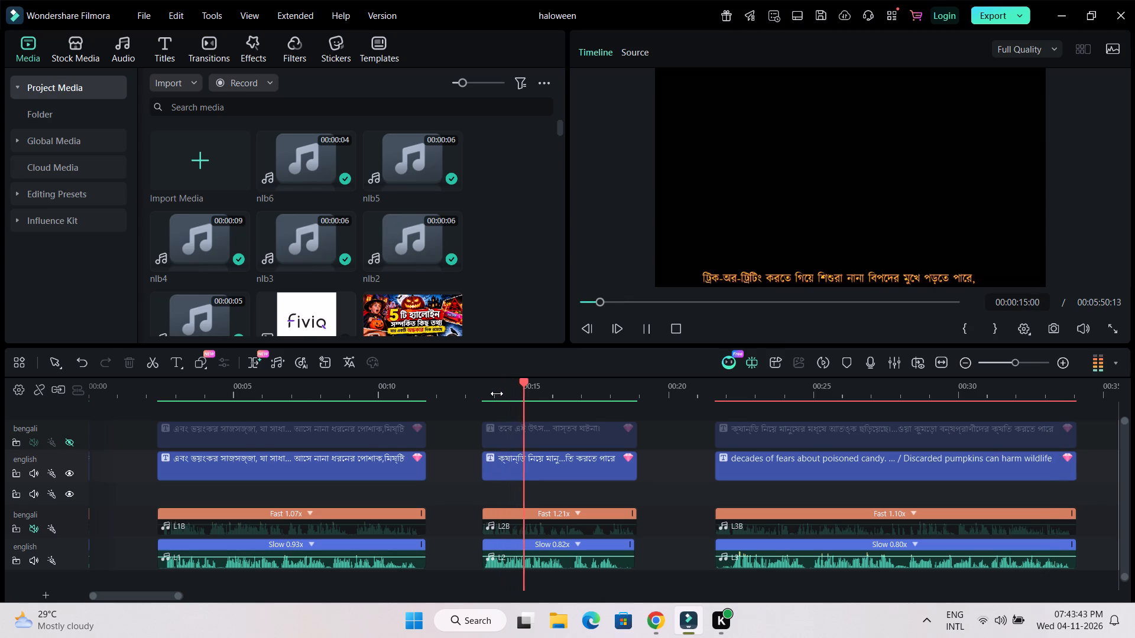
{"action": "key", "text": "space"}
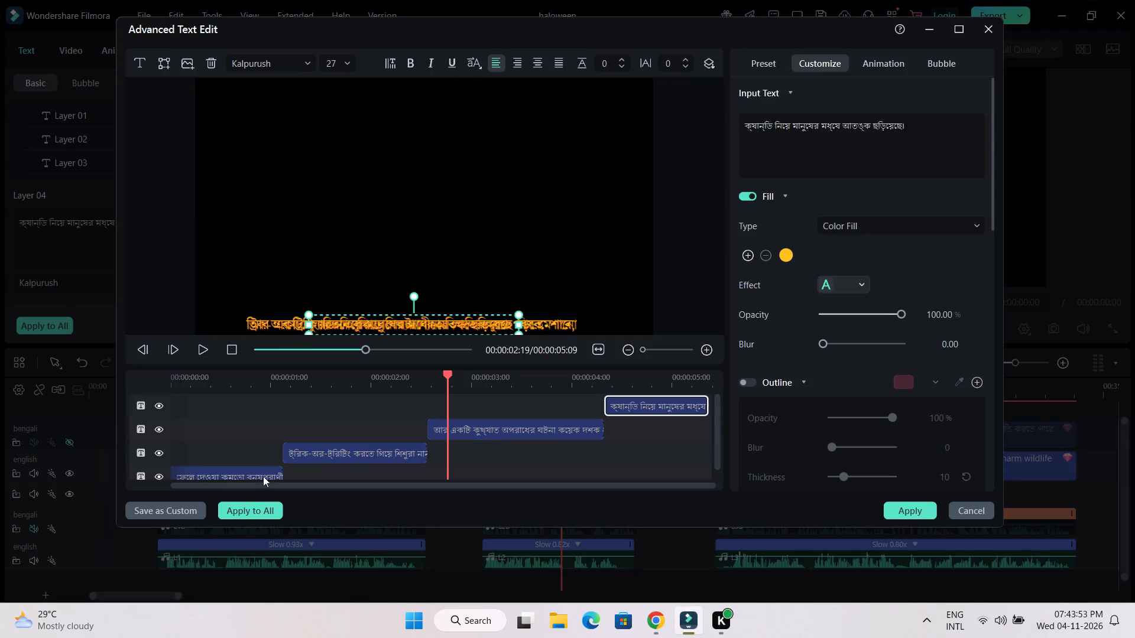
{"action": "scroll", "coordinate": [203, 445], "scroll_direction": "down", "scroll_amount": 1}
{"action": "scroll", "coordinate": [203, 445], "scroll_direction": "up", "scroll_amount": 1}
{"action": "scroll", "coordinate": [203, 445], "scroll_direction": "down", "scroll_amount": 2}
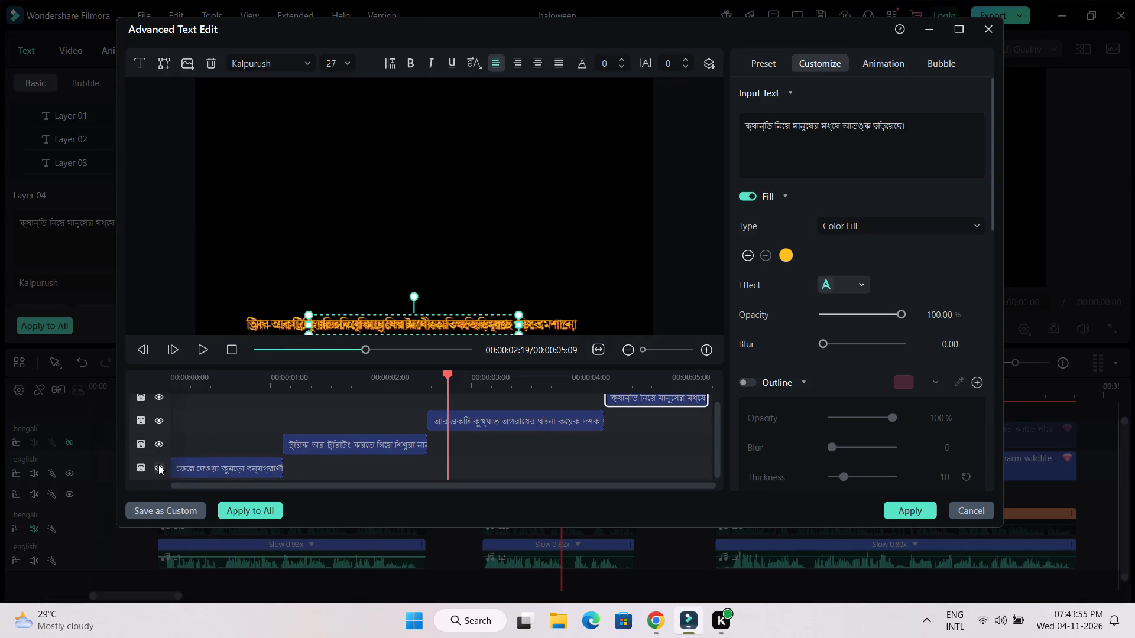
{"action": "left_click", "coordinate": [158, 464]}
{"action": "left_click", "coordinate": [160, 444]}
{"action": "left_click", "coordinate": [160, 421]}
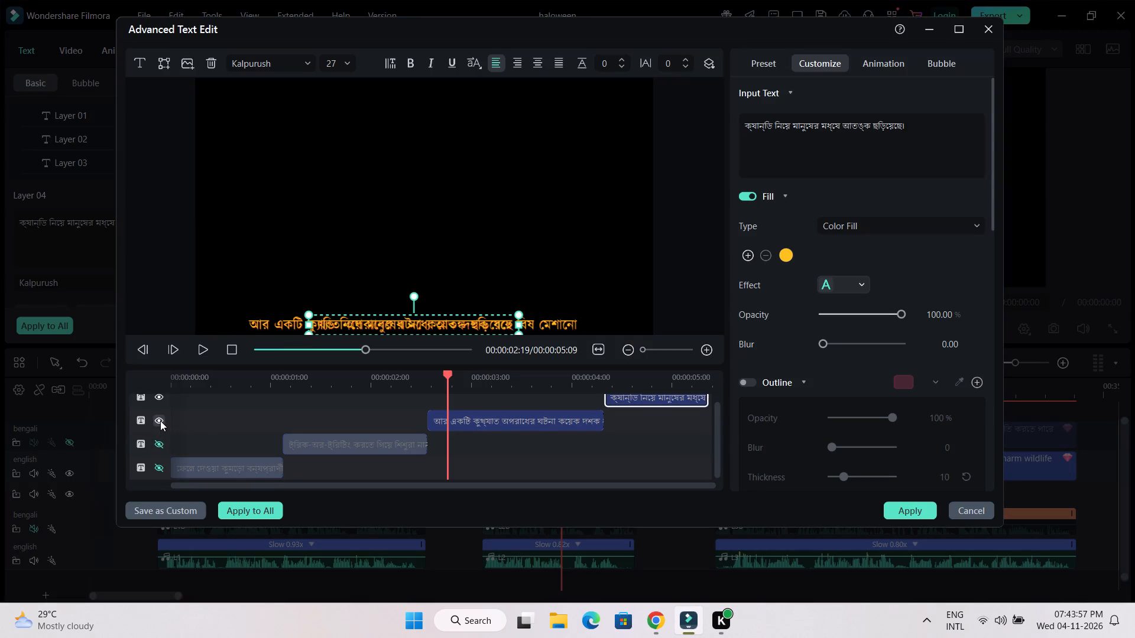
Replace the last layer's Bengali text with "Some of the holiday's darker stories, though, aren't make-believe.".
{"action": "scroll", "coordinate": [617, 439], "scroll_direction": "up", "scroll_amount": 3}
{"action": "double_click", "coordinate": [659, 409]}
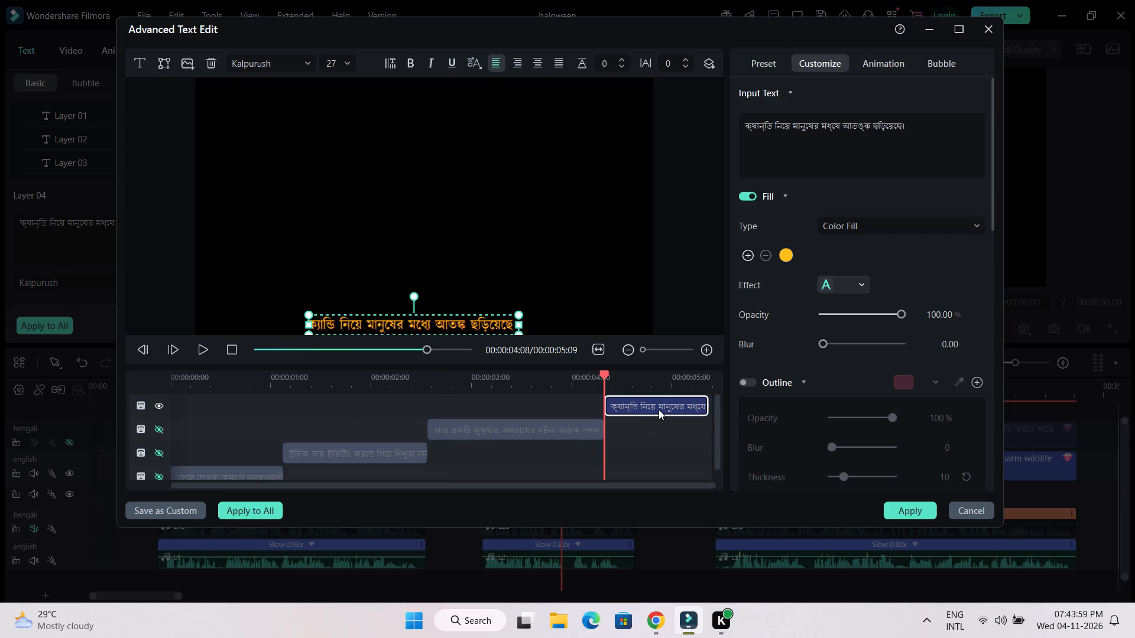
{"action": "left_click_drag", "start_coordinate": [923, 128], "coordinate": [618, 126]}
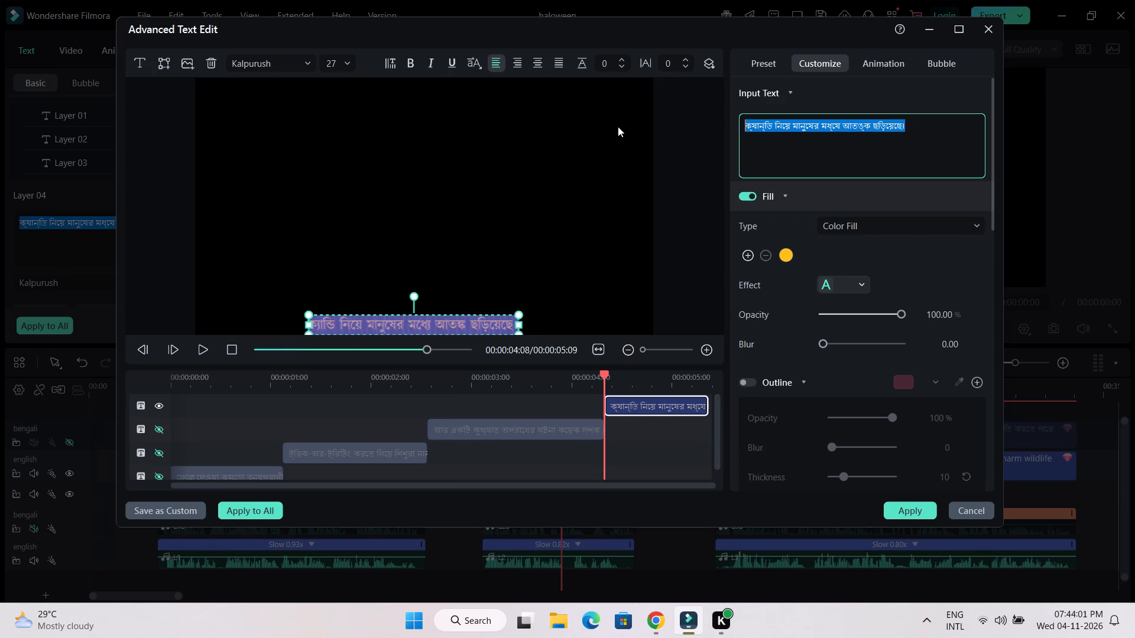
{"action": "key", "text": "ctrl+v"}
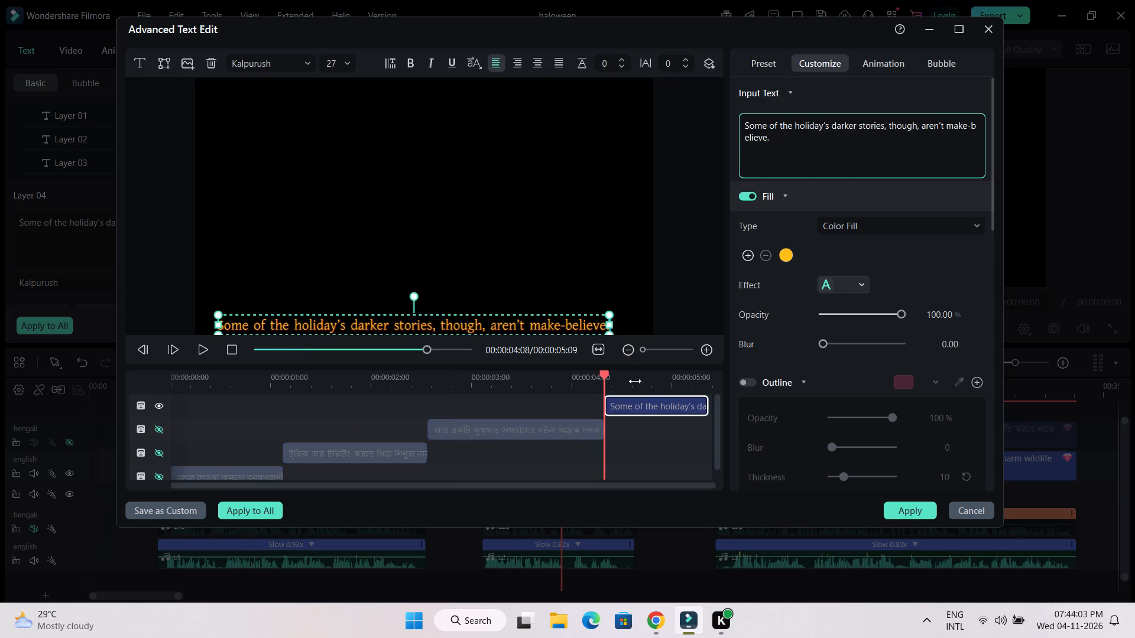
Stretch the English layer over the caption's whole duration and extend its text-reveal animation to about 5 seconds.
{"action": "left_click_drag", "start_coordinate": [629, 405], "coordinate": [162, 405]}
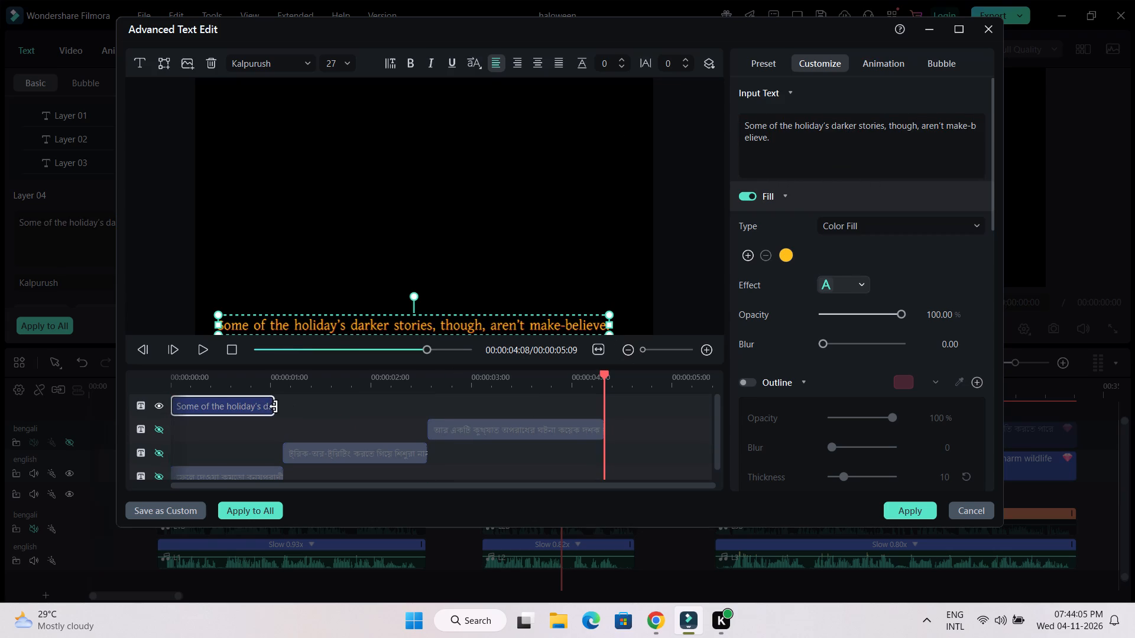
{"action": "left_click_drag", "start_coordinate": [274, 406], "coordinate": [790, 407]}
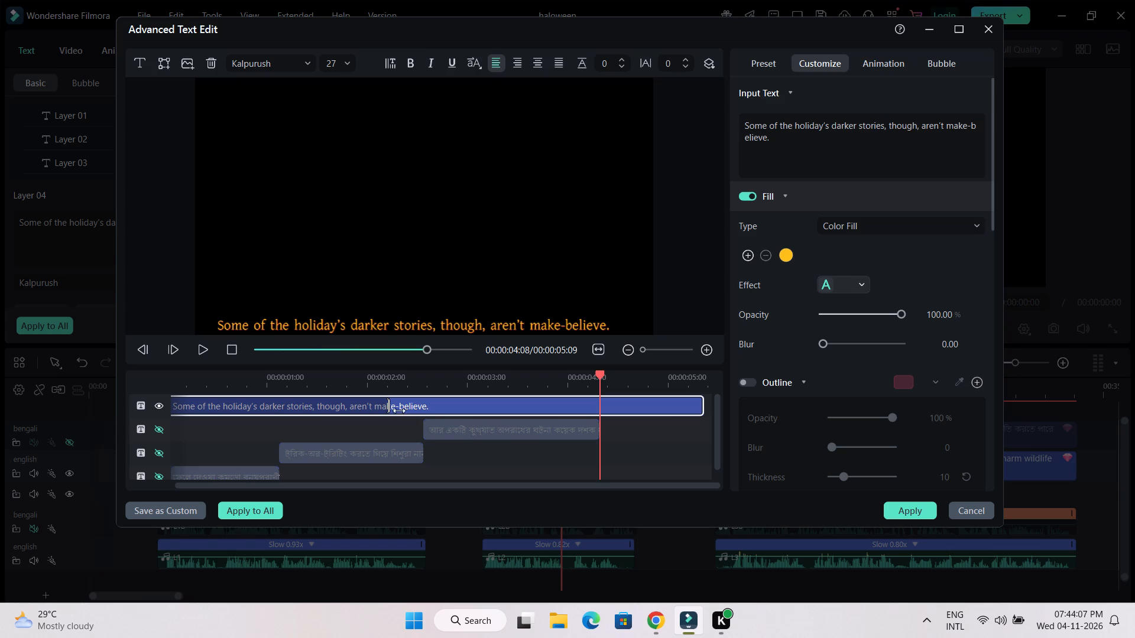
{"action": "left_click_drag", "start_coordinate": [385, 406], "coordinate": [673, 402]}
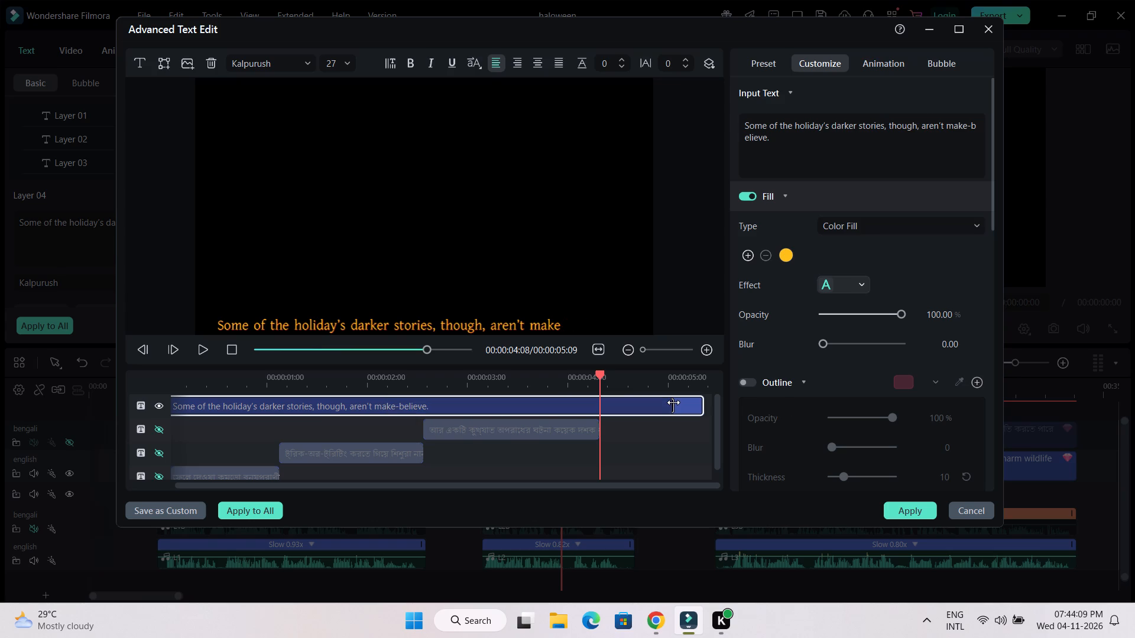
{"action": "left_click_drag", "start_coordinate": [675, 402], "coordinate": [682, 402]}
Preview the English layer from the caption's start to check its reveal timing.
{"action": "left_click_drag", "start_coordinate": [599, 375], "coordinate": [13, 414]}
{"action": "left_click", "coordinate": [598, 348]}
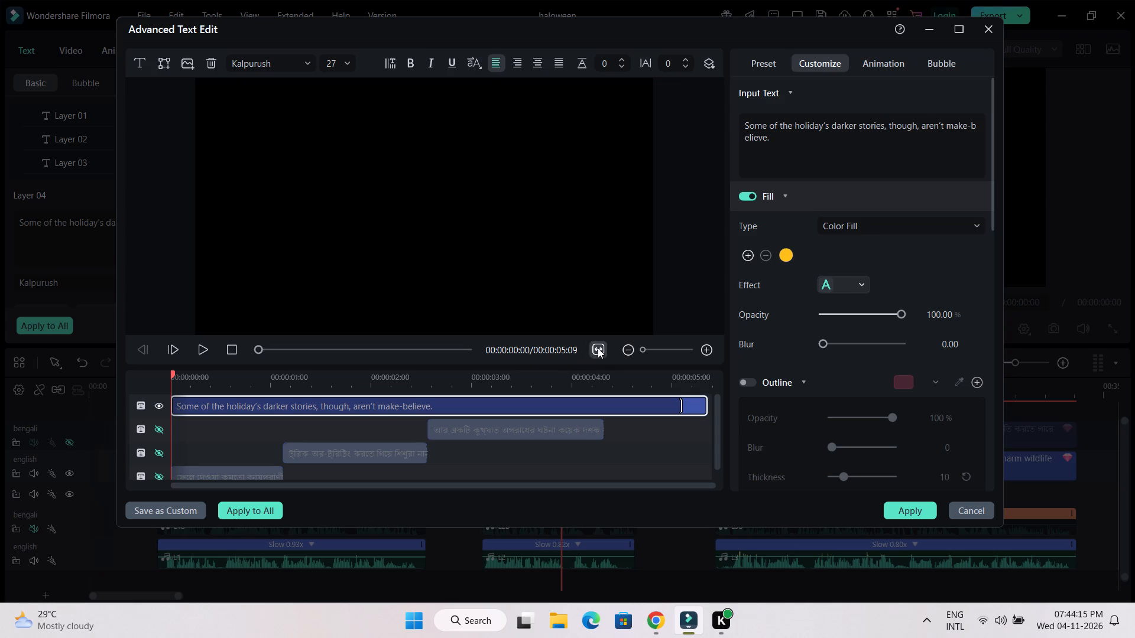
{"action": "left_click", "coordinate": [205, 354]}
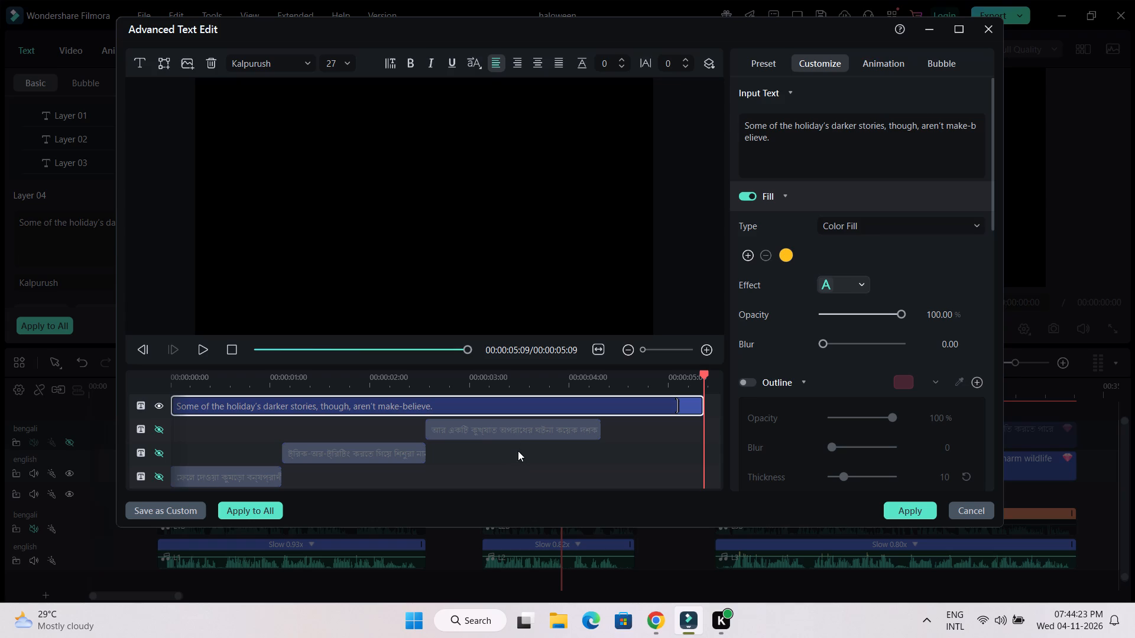
Delete the three hidden Bengali layers from the caption and apply the advanced text edits.
{"action": "left_click", "coordinate": [523, 435]}
{"action": "key", "text": "Delete"}
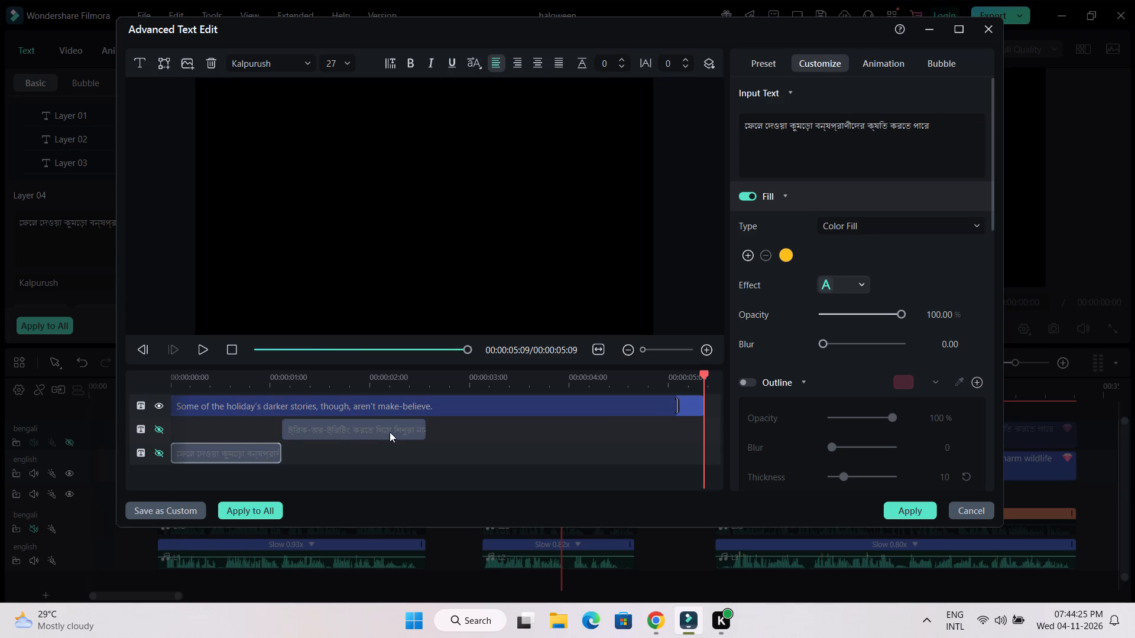
{"action": "left_click", "coordinate": [388, 432]}
{"action": "key", "text": "Delete"}
{"action": "left_click", "coordinate": [264, 430]}
{"action": "key", "text": "Delete"}
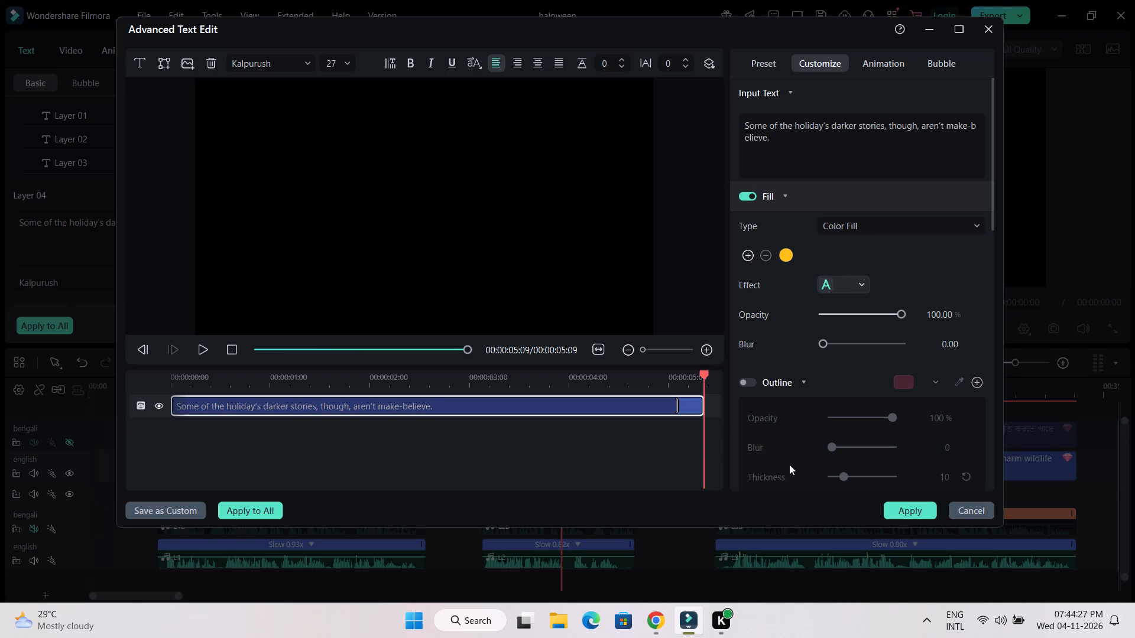
{"action": "left_click", "coordinate": [911, 510]}
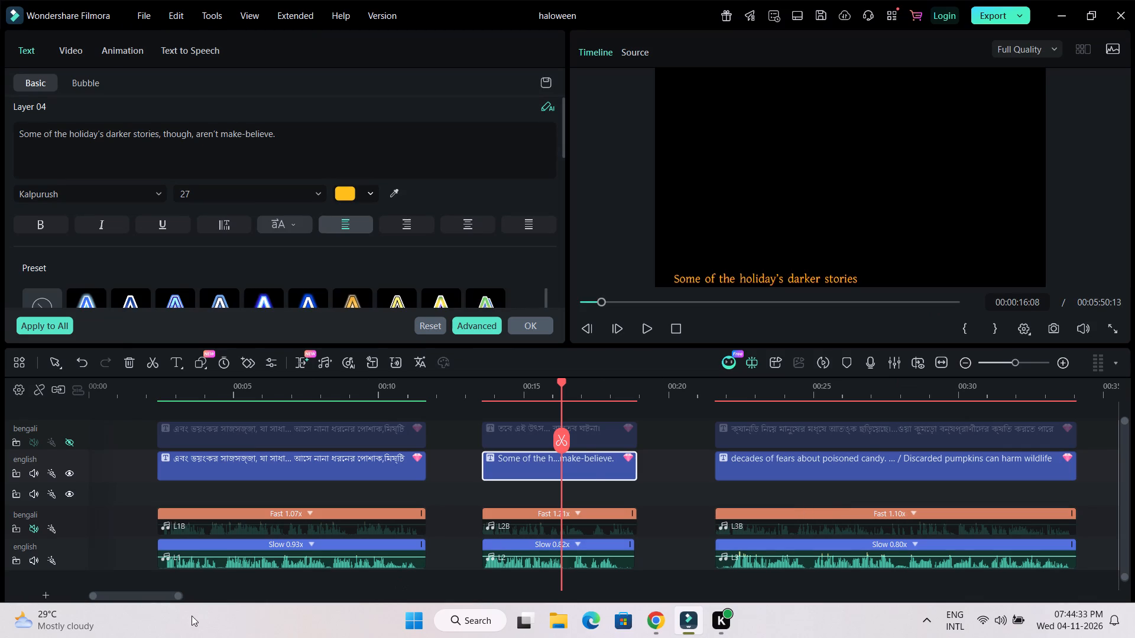
Play parts of the first English caption, including its start, to hear which script sentence the voiceover speaks.
{"action": "left_click_drag", "start_coordinate": [160, 596], "coordinate": [99, 597]}
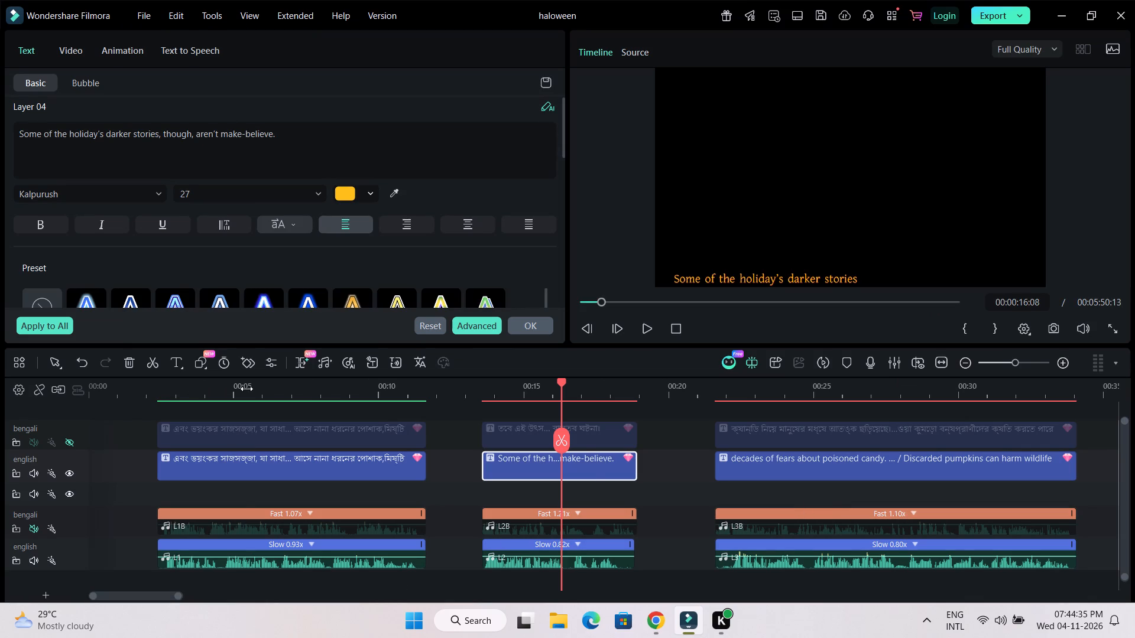
{"action": "left_click", "coordinate": [247, 389]}
{"action": "key", "text": "space"}
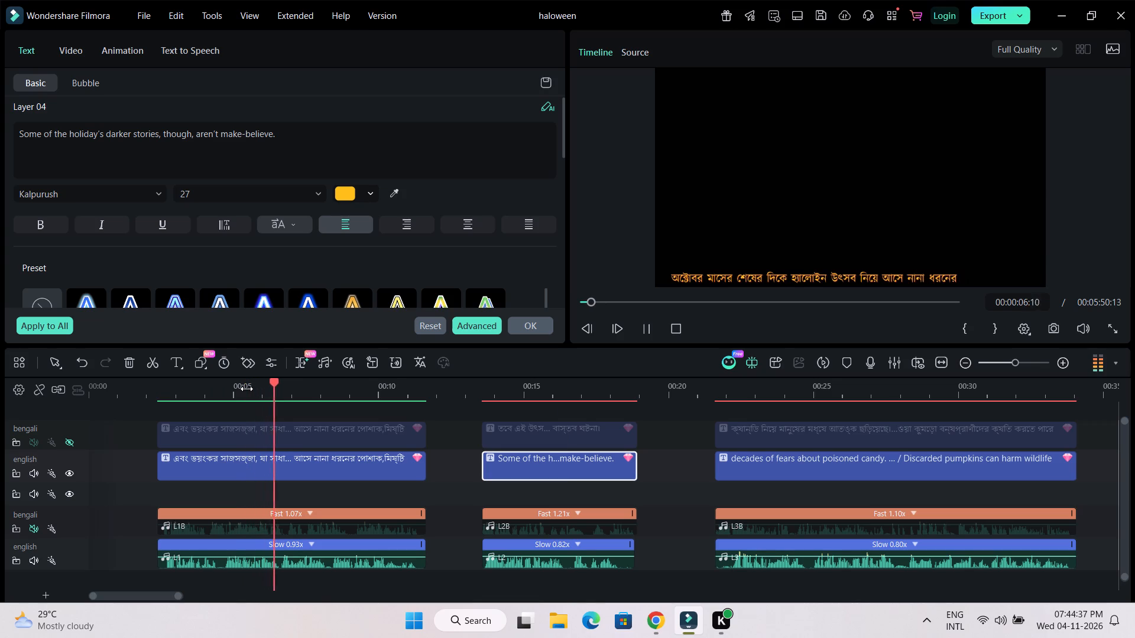
{"action": "key", "text": "space"}
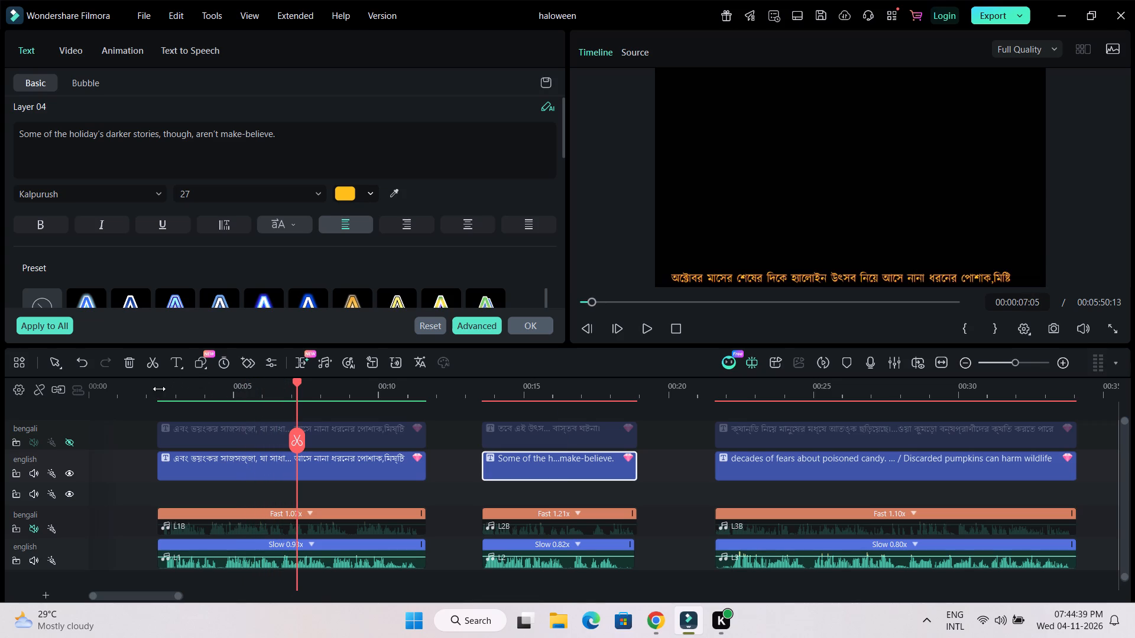
{"action": "left_click", "coordinate": [144, 387]}
{"action": "key", "text": "space"}
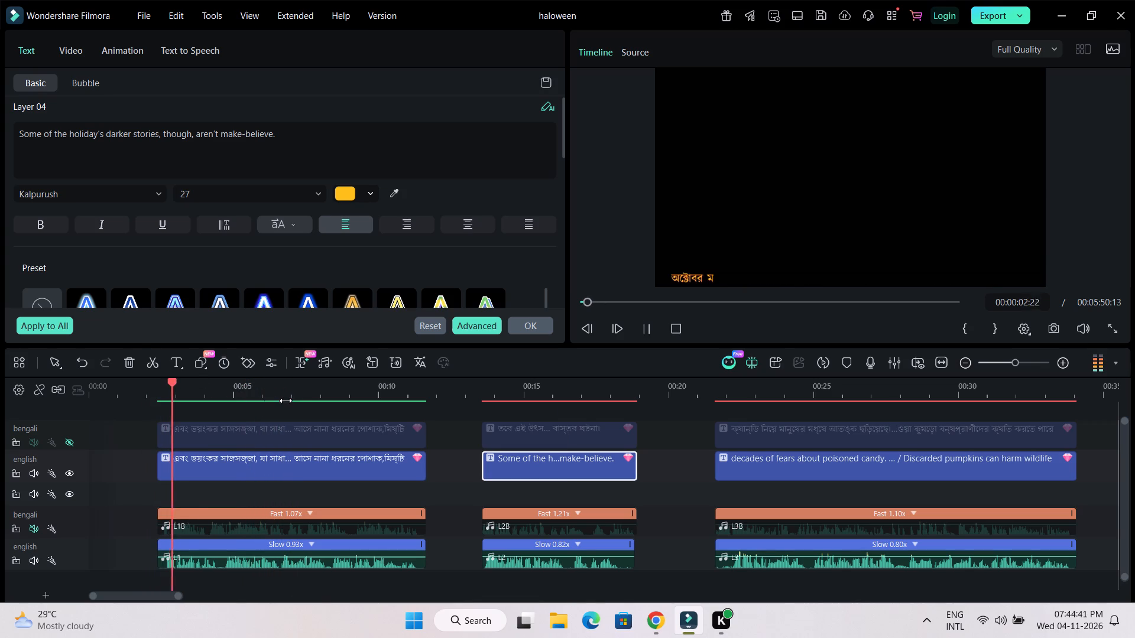
{"action": "key", "text": "space"}
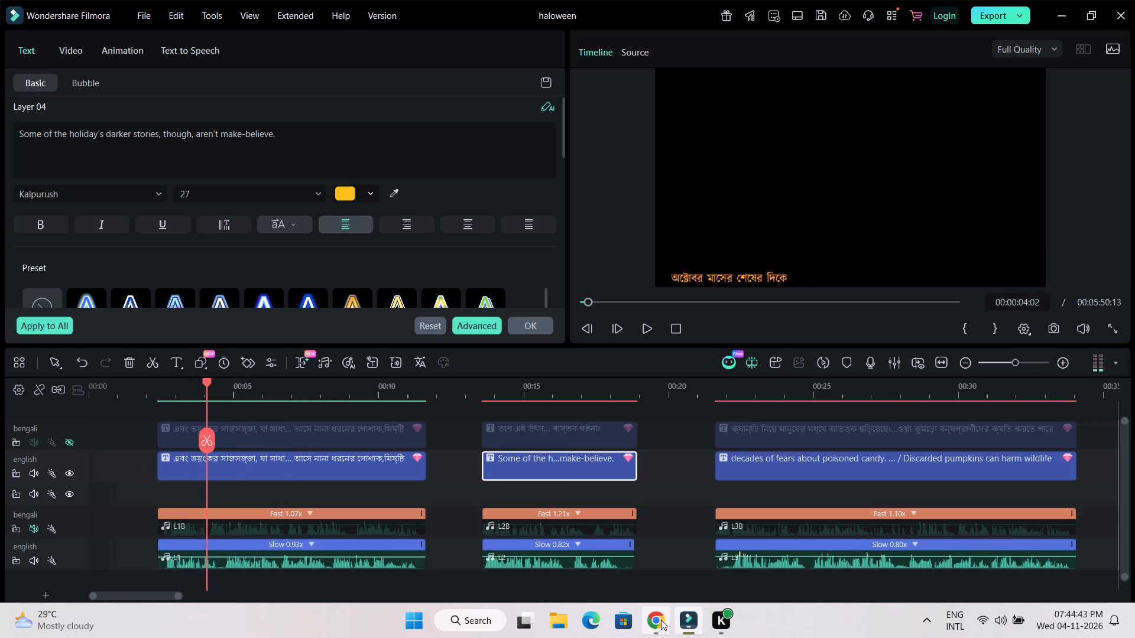
Copy the "As October draws to a close, Halloween brings costumes, candy, and decorations" sentence from ChatGPT in Chrome and return to Filmora.
{"action": "left_click", "coordinate": [663, 621]}
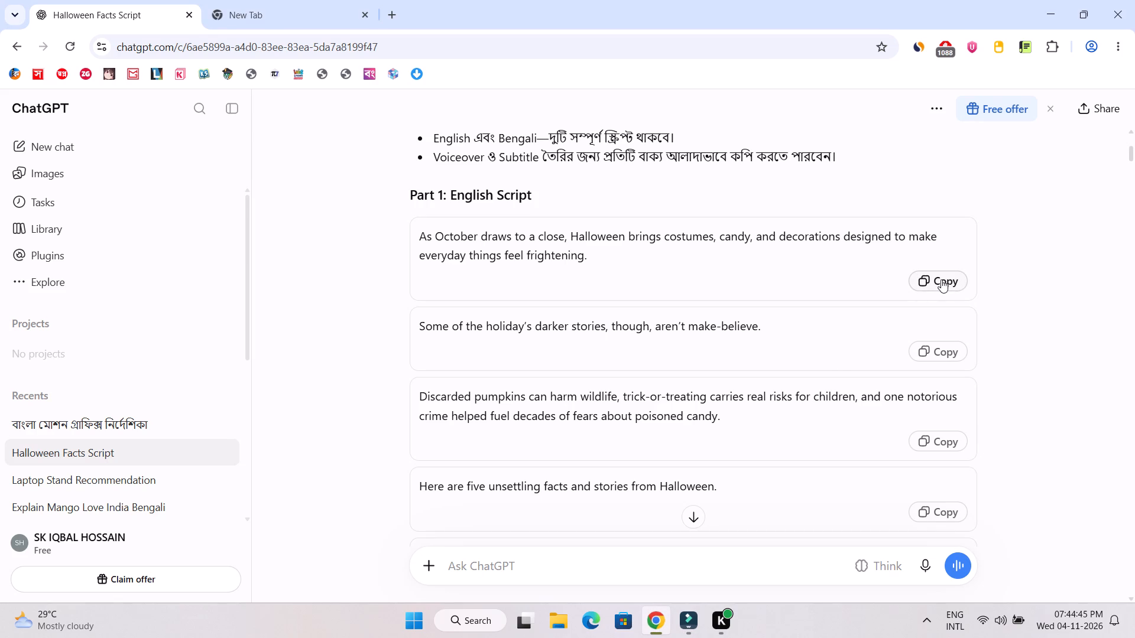
{"action": "left_click", "coordinate": [944, 279]}
{"action": "left_click", "coordinate": [685, 635]}
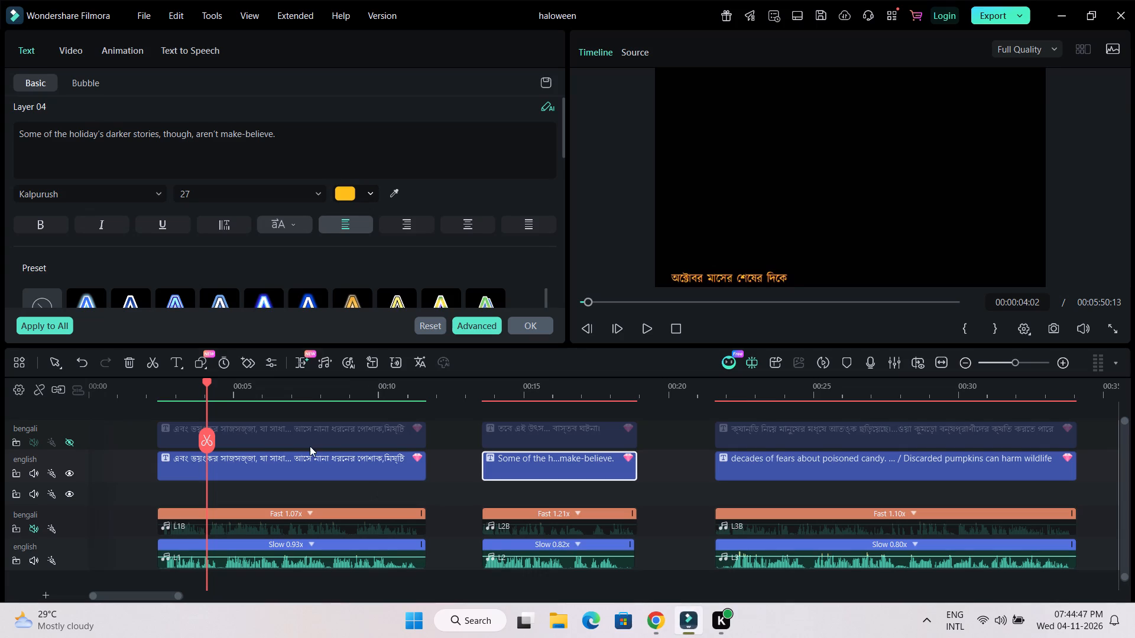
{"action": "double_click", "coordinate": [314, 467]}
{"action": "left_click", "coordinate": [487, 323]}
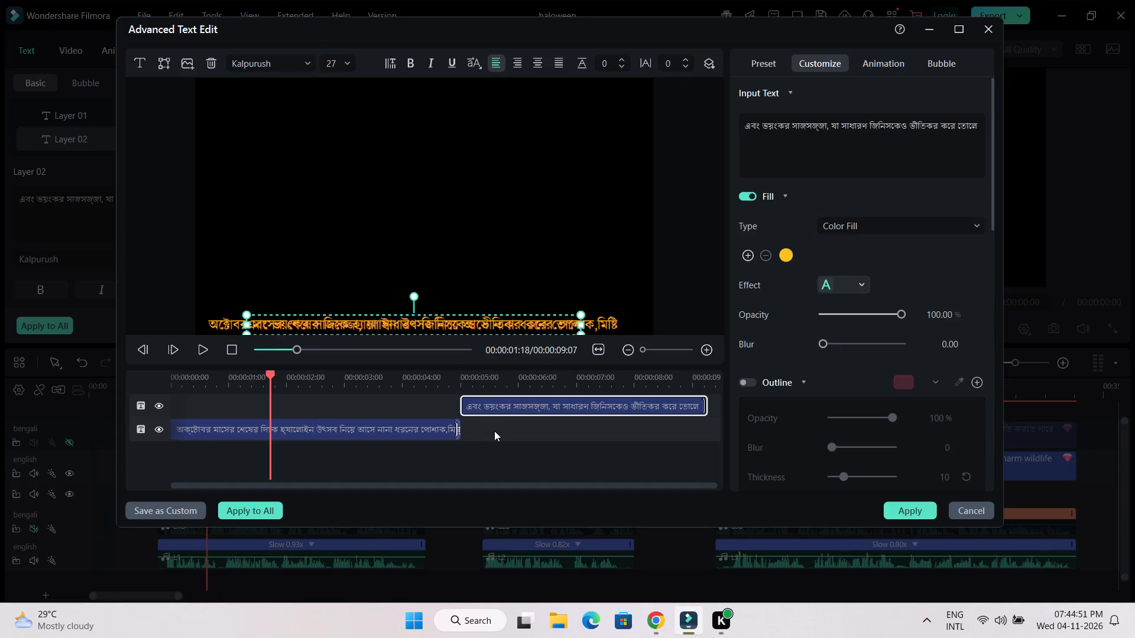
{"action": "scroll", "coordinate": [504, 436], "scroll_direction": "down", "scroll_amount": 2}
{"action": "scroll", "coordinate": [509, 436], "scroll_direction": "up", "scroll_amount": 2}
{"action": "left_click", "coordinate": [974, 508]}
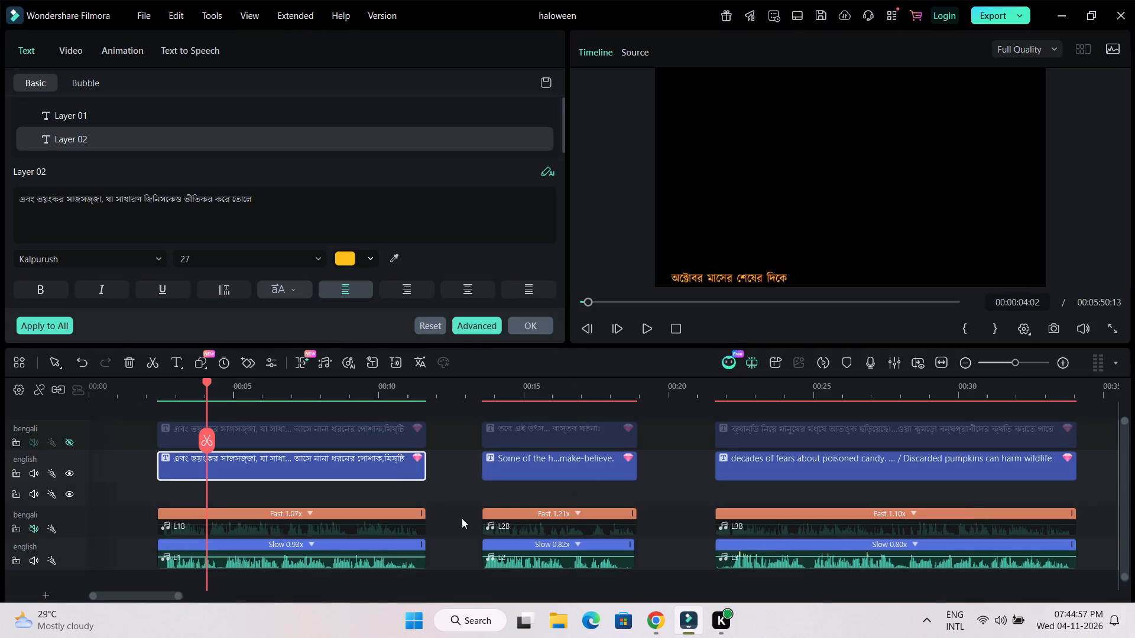
Play the first caption's voiceover from 00:00:04:02 to 00:00:06:14 with the timeline enlarged to judge where the sentence divides.
{"action": "left_click_drag", "start_coordinate": [320, 391], "coordinate": [459, 393]}
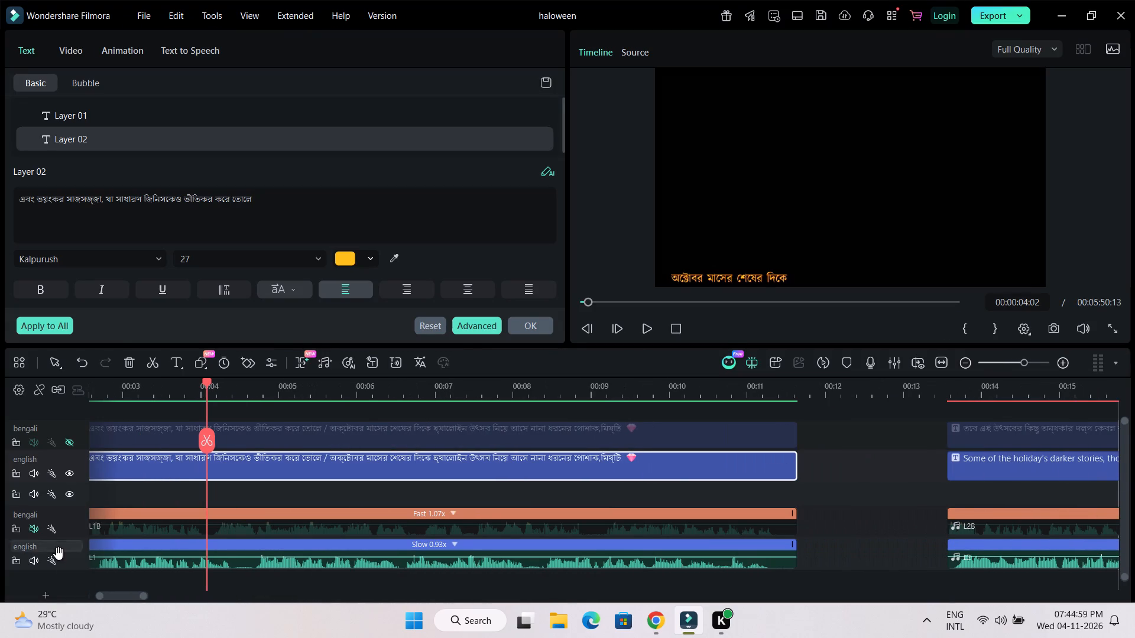
{"action": "left_click_drag", "start_coordinate": [128, 597], "coordinate": [121, 598]}
{"action": "key", "text": "space"}
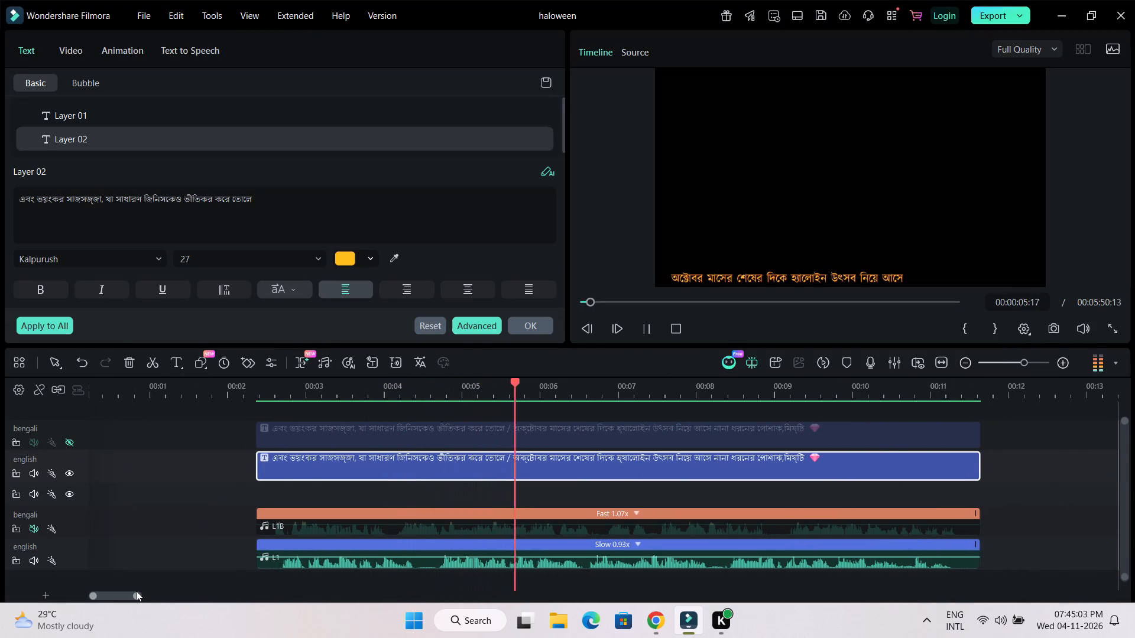
{"action": "key", "text": "space"}
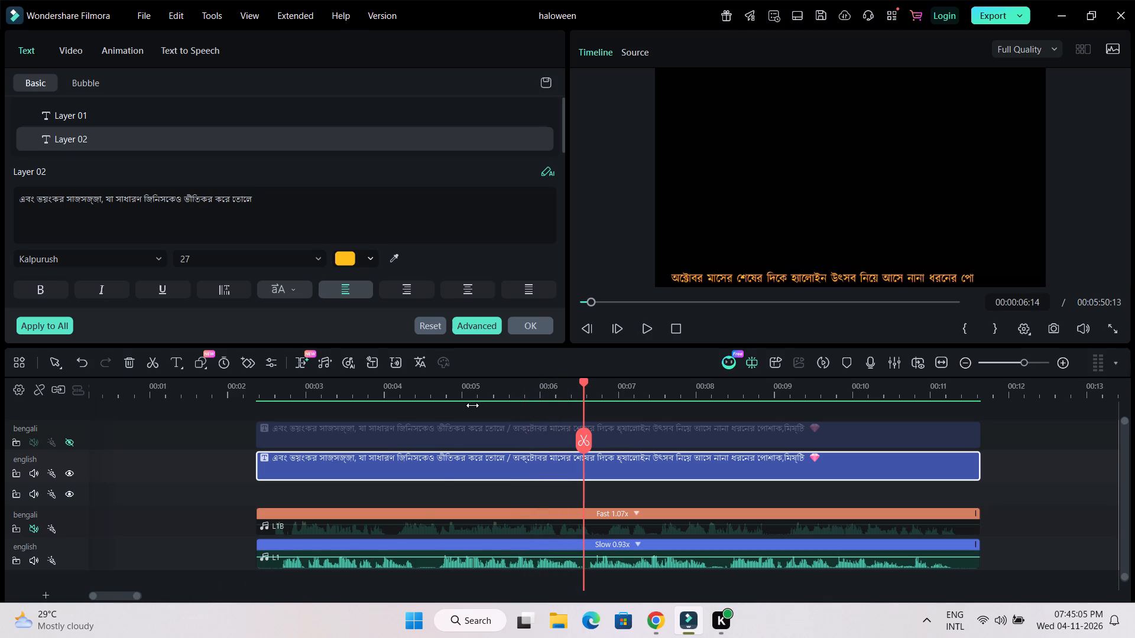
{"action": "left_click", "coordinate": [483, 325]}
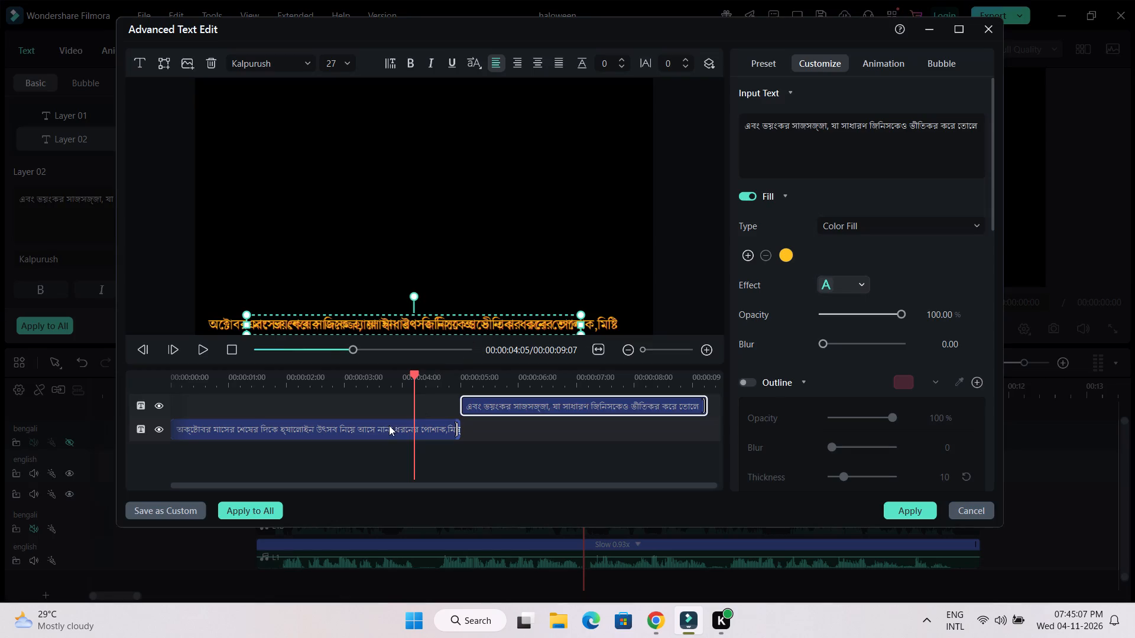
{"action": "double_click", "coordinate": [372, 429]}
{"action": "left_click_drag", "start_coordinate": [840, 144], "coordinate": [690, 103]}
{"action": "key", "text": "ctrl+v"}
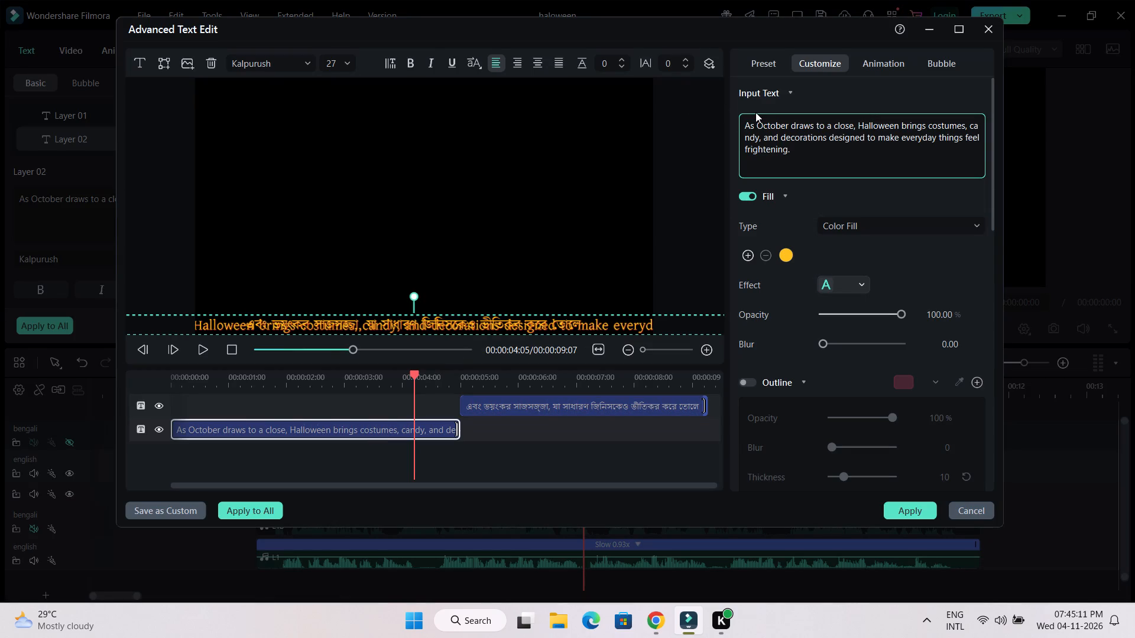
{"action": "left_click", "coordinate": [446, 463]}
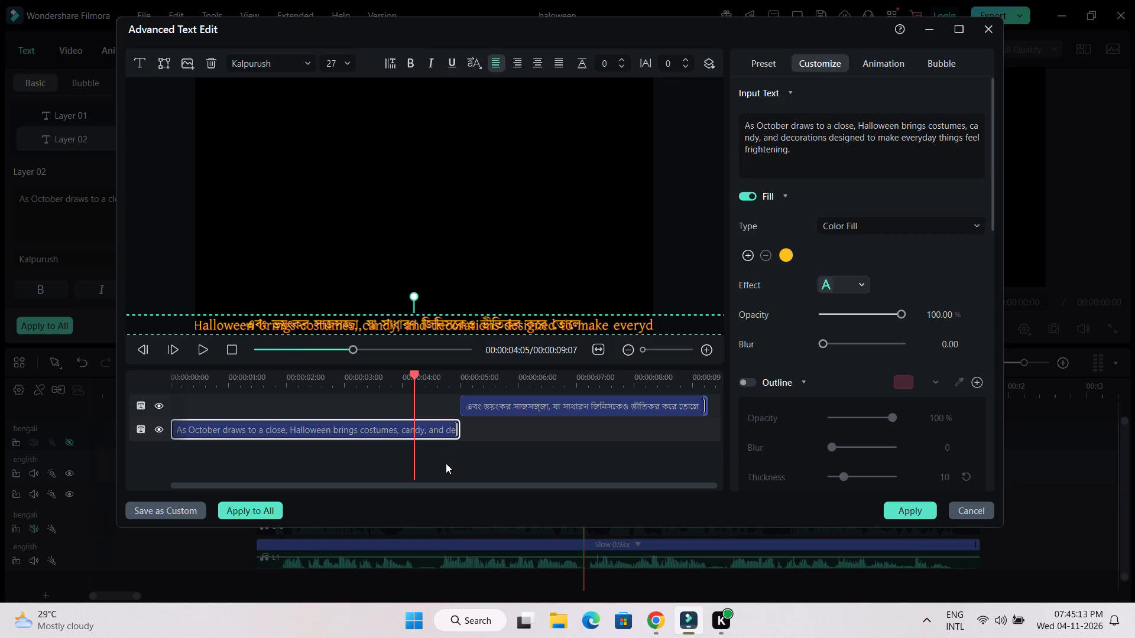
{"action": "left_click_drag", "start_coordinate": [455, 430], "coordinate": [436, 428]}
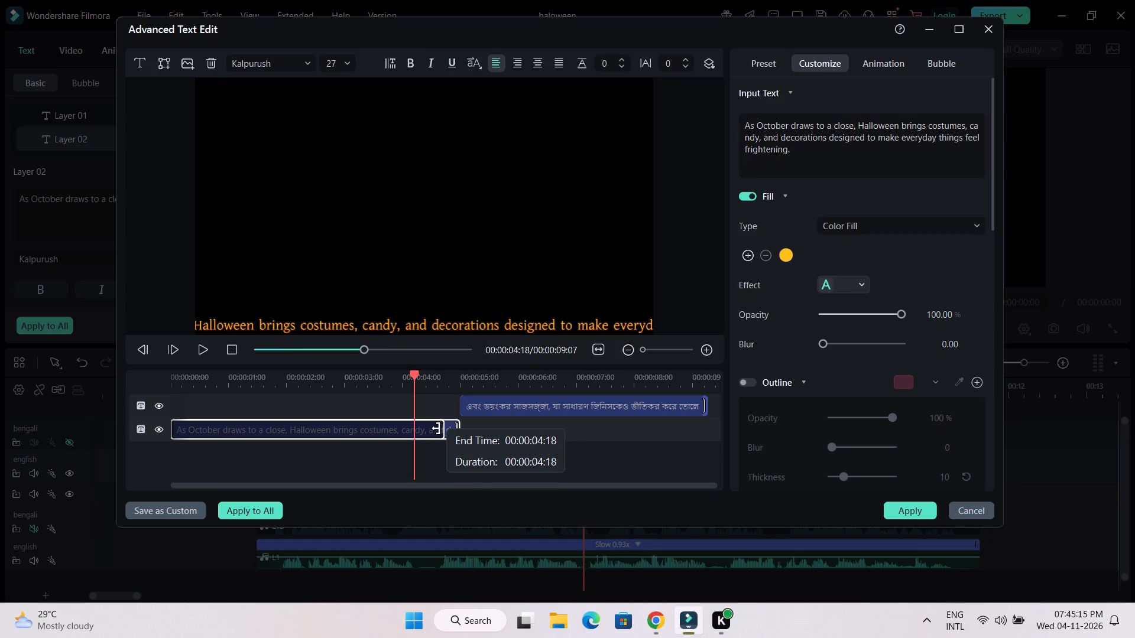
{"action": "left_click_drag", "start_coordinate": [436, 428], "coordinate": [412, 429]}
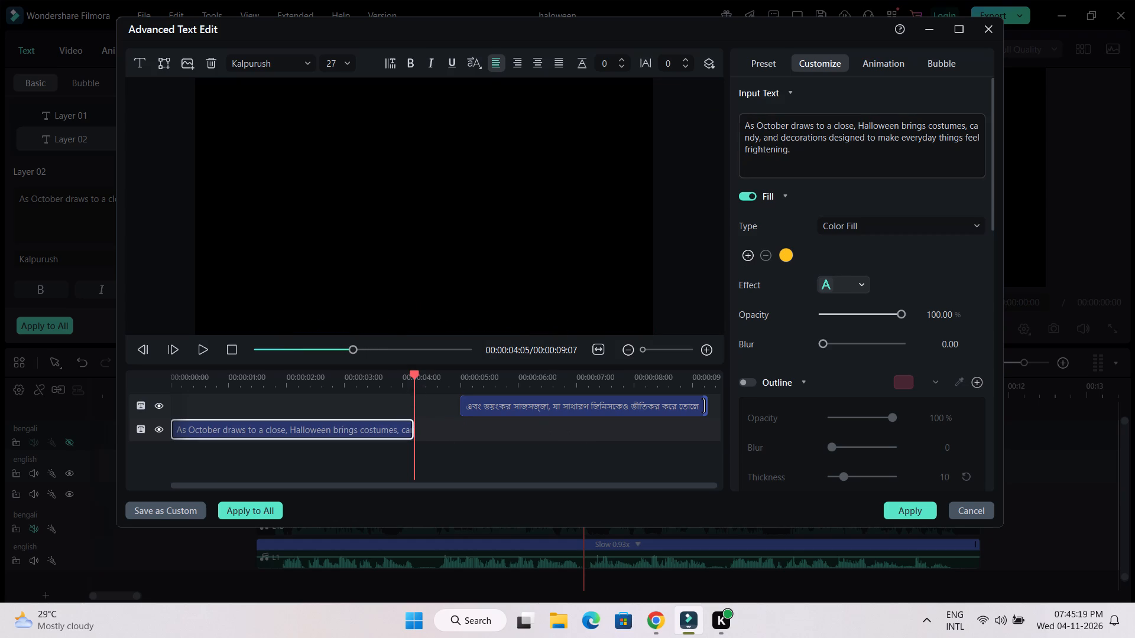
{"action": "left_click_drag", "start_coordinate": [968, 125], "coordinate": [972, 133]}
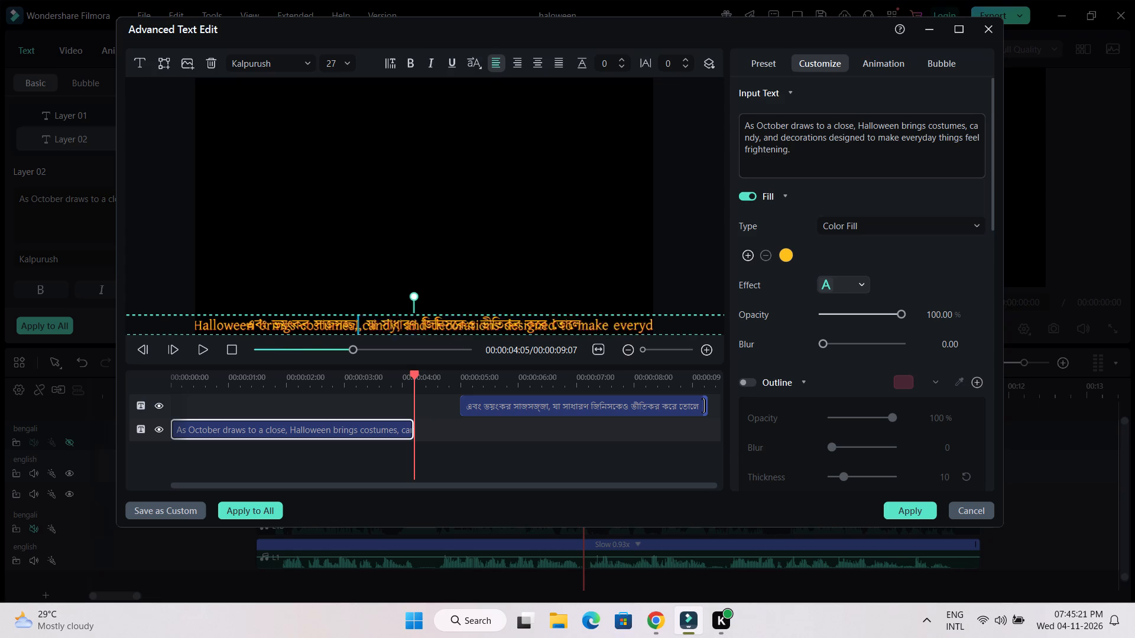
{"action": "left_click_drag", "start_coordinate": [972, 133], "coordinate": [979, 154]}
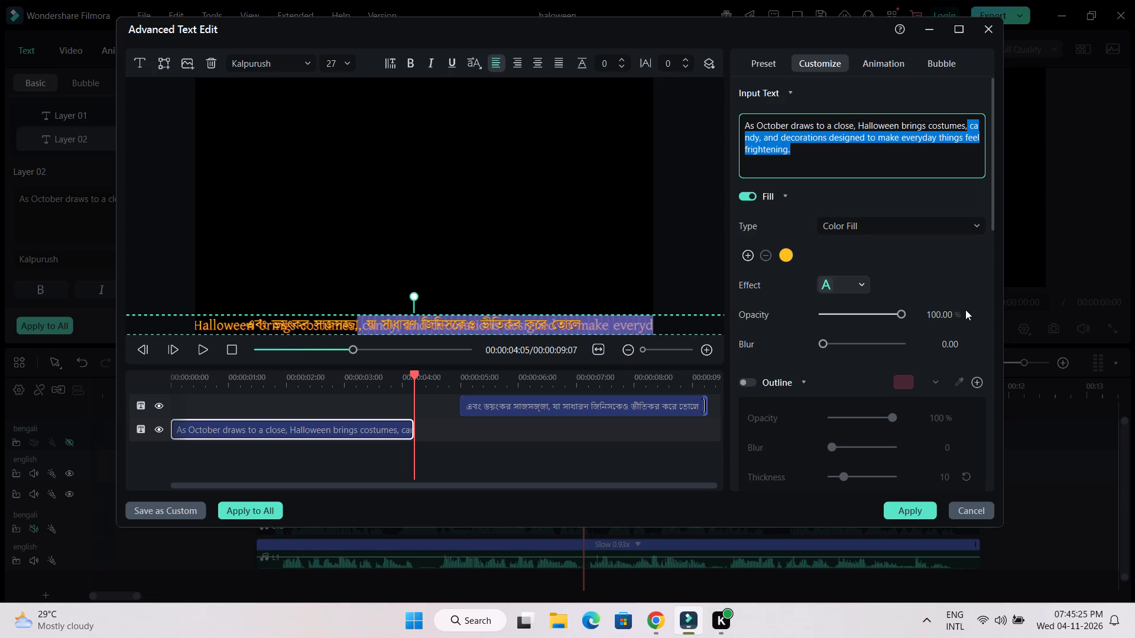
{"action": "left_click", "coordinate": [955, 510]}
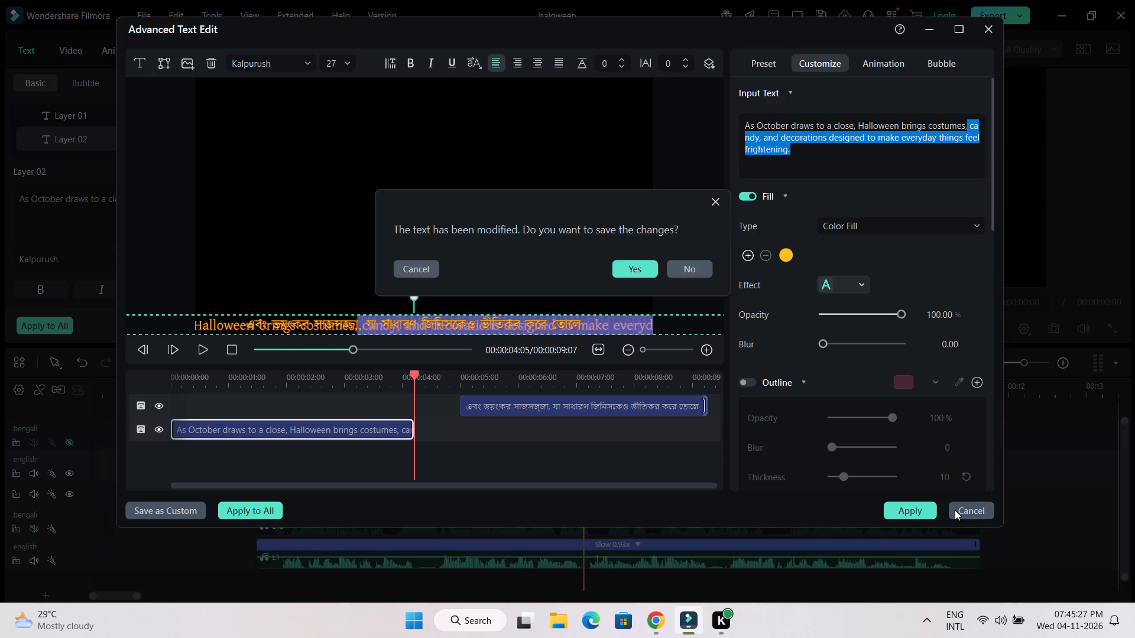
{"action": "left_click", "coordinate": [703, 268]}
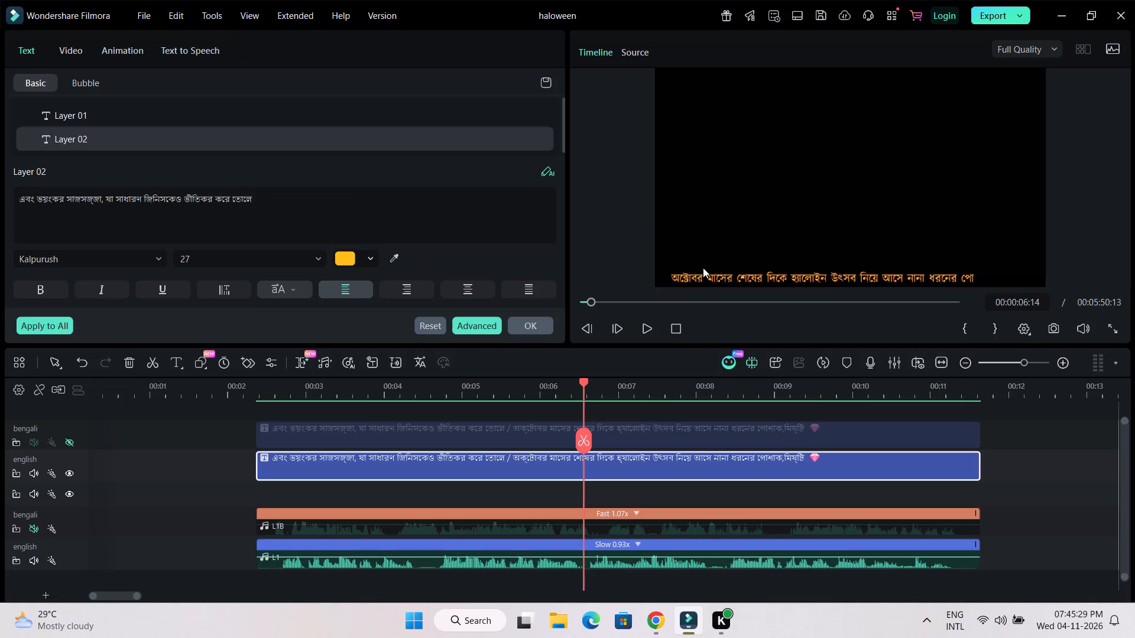
Find the voiceover break at about 00:00:06:15 and, in the advanced text editor, trim the first layer to end there, lengthening its text animation to nearly match.
{"action": "key", "text": "space"}
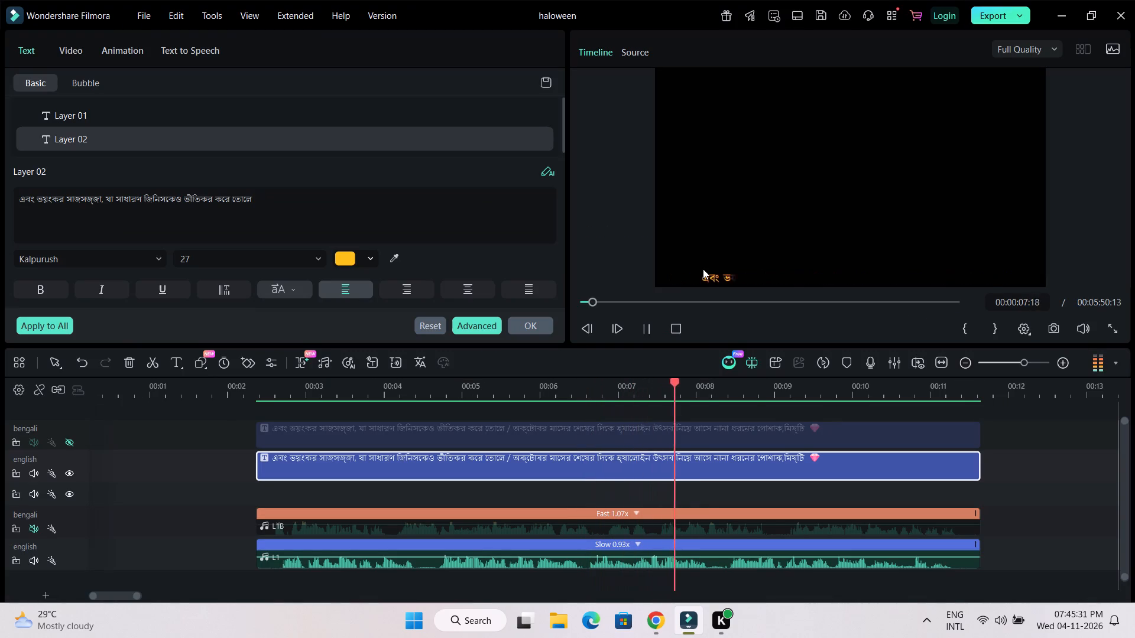
{"action": "key", "text": "space"}
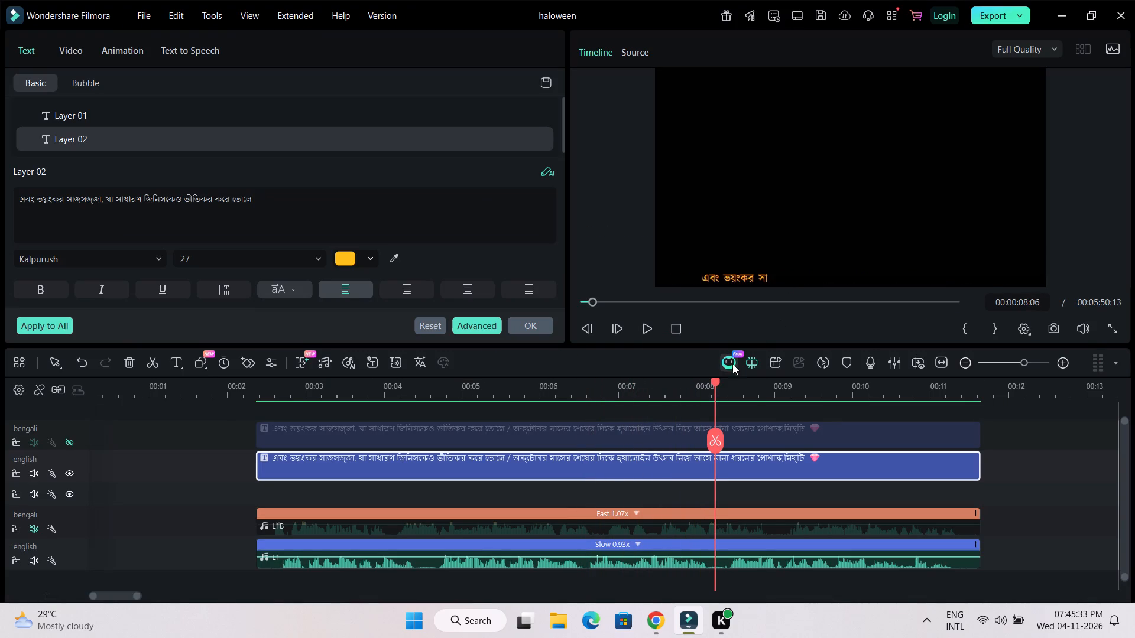
{"action": "left_click_drag", "start_coordinate": [714, 379], "coordinate": [586, 411]}
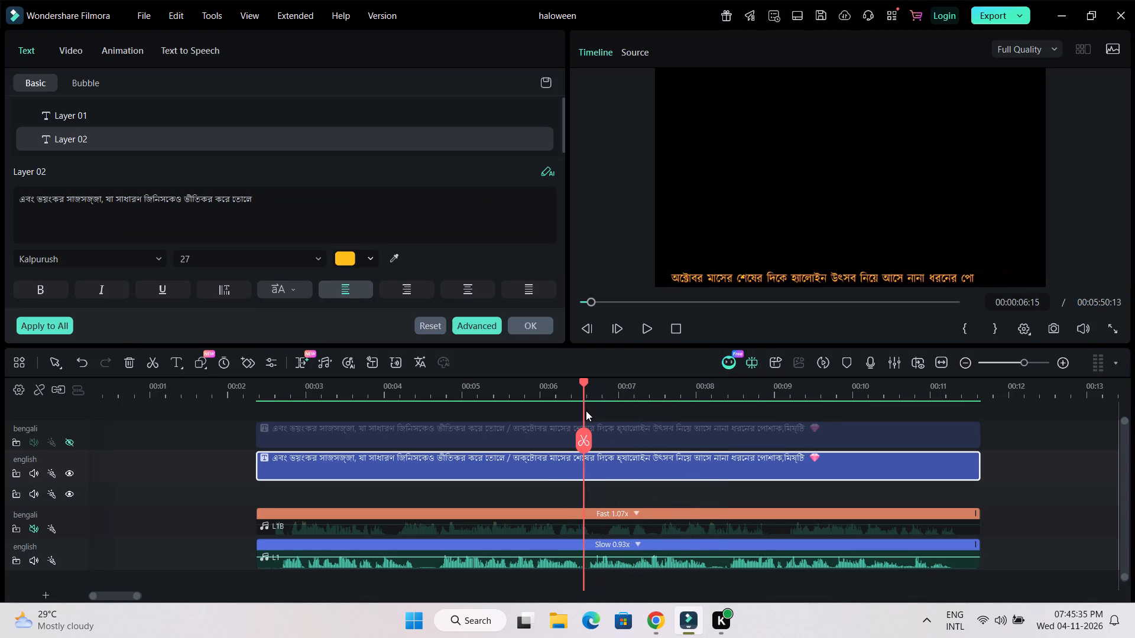
{"action": "left_click_drag", "start_coordinate": [586, 411], "coordinate": [588, 414]}
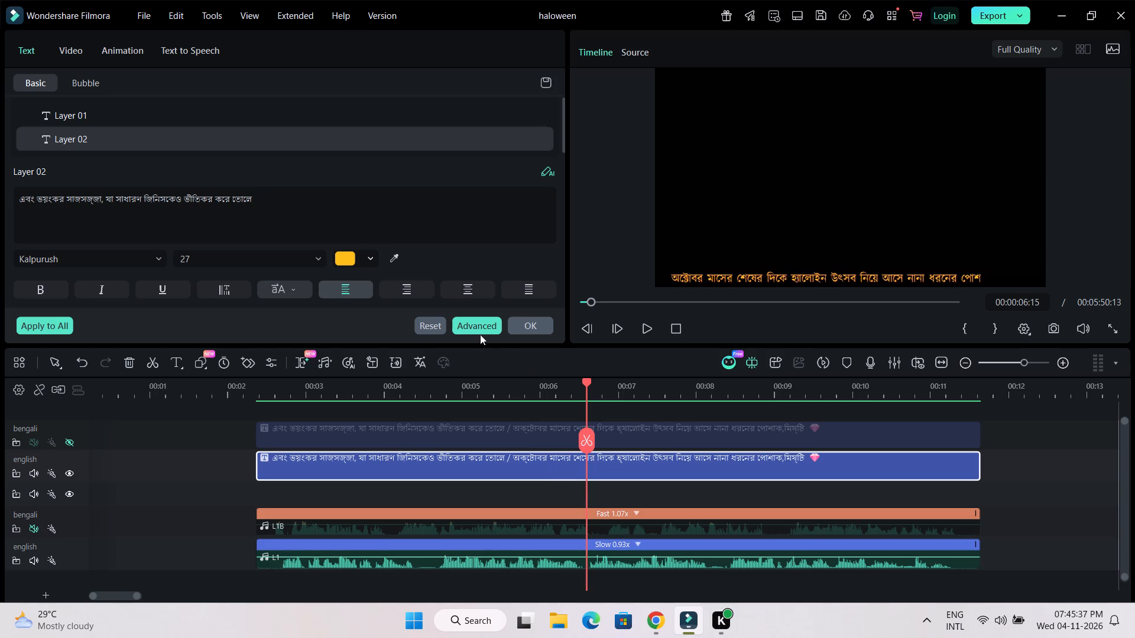
{"action": "left_click", "coordinate": [476, 327]}
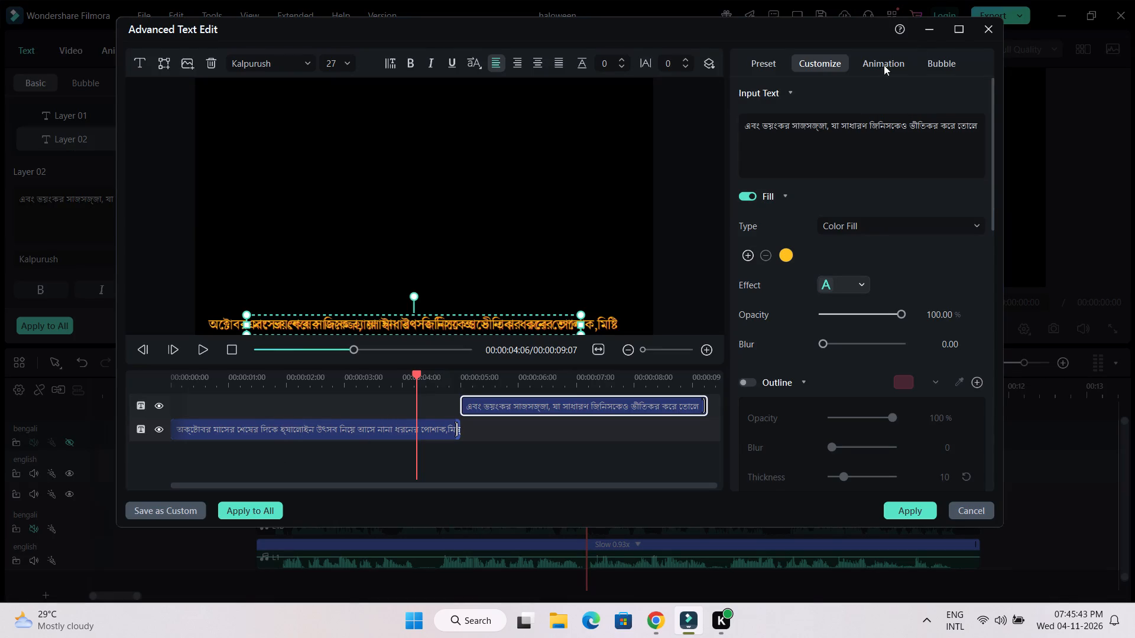
{"action": "left_click", "coordinate": [962, 24]}
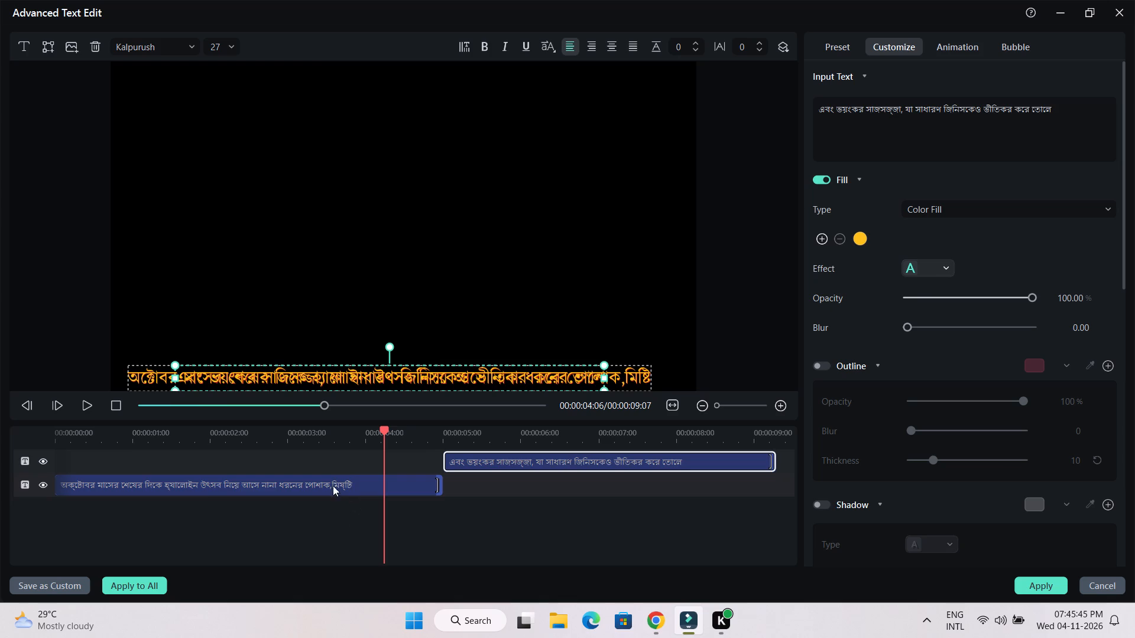
{"action": "left_click_drag", "start_coordinate": [218, 484], "coordinate": [402, 484]}
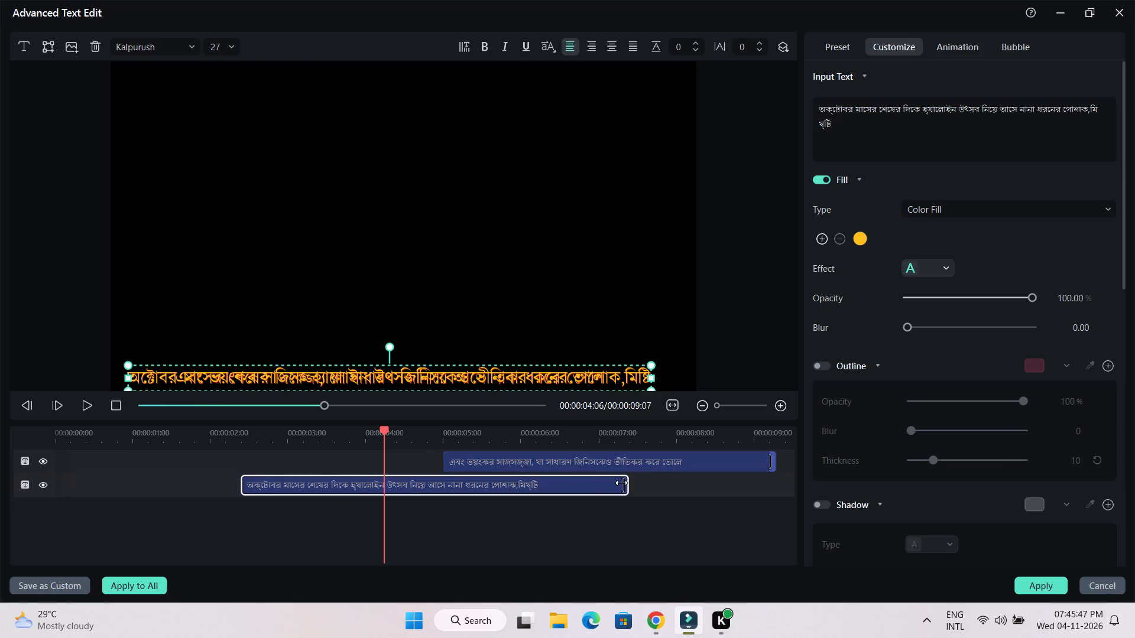
{"action": "left_click_drag", "start_coordinate": [622, 483], "coordinate": [592, 489]}
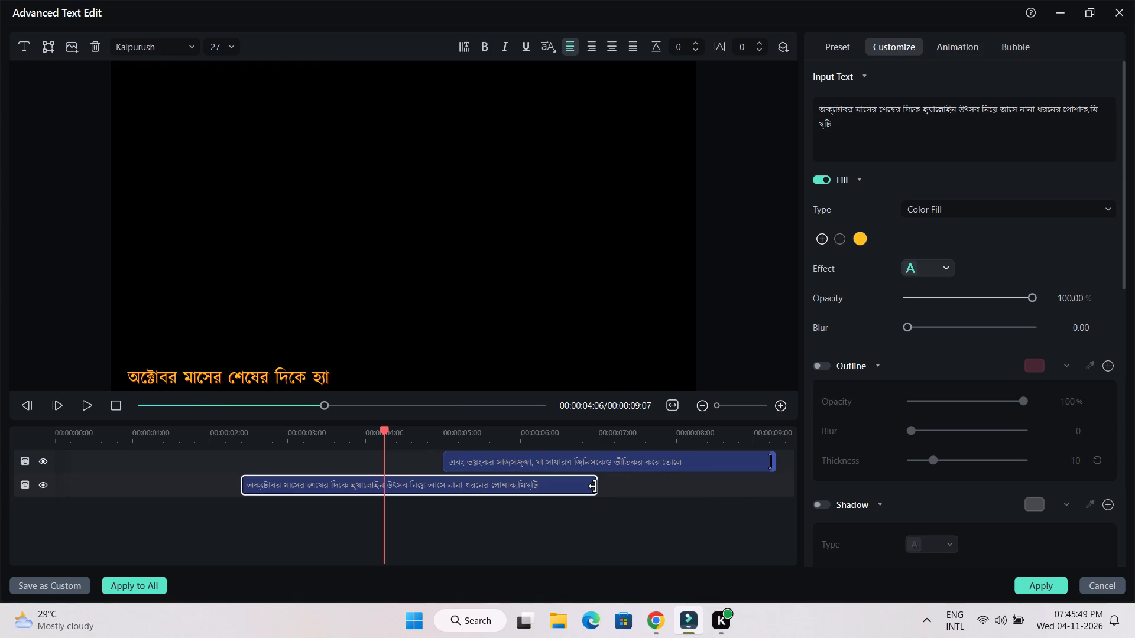
{"action": "left_click_drag", "start_coordinate": [592, 486], "coordinate": [549, 486]}
{"action": "left_click_drag", "start_coordinate": [489, 487], "coordinate": [251, 487]}
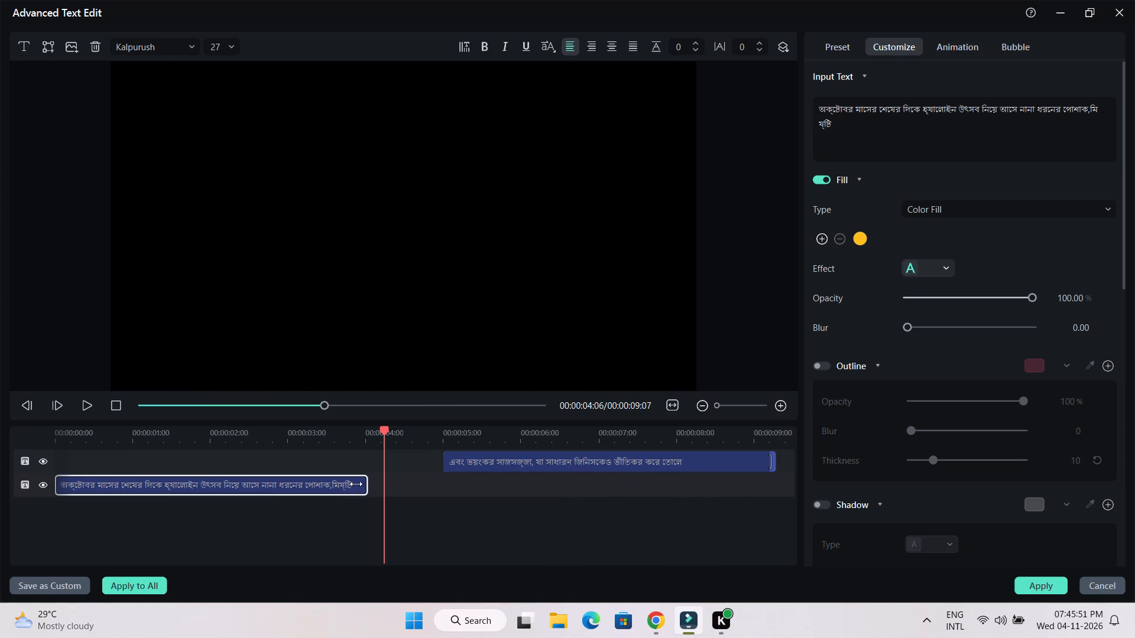
{"action": "left_click_drag", "start_coordinate": [364, 484], "coordinate": [553, 485]}
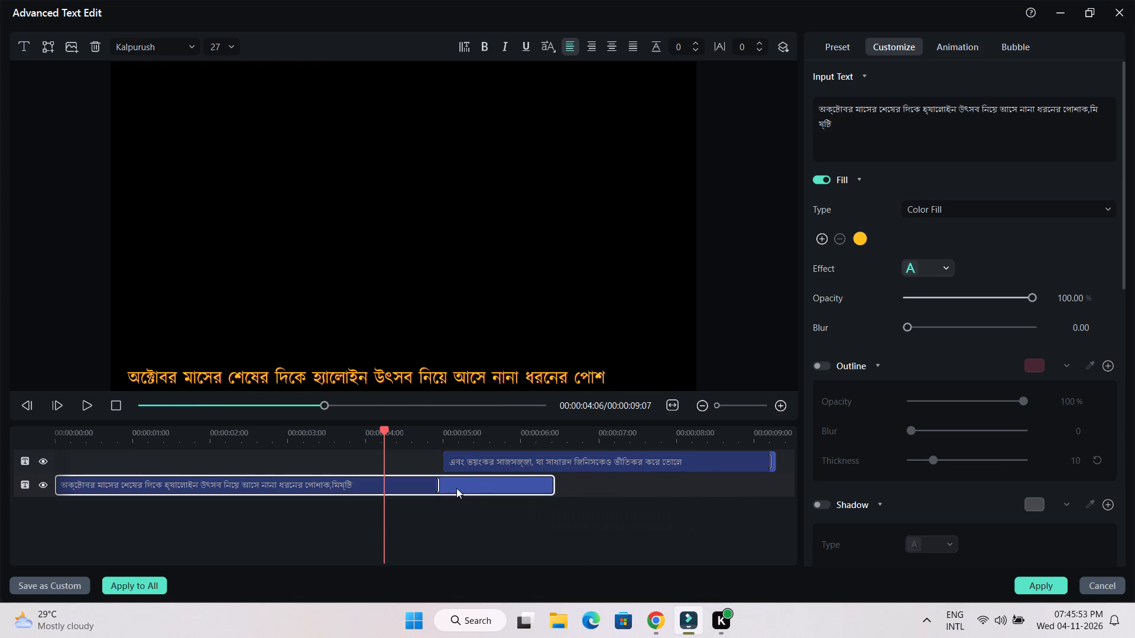
{"action": "left_click_drag", "start_coordinate": [440, 487], "coordinate": [301, 487]}
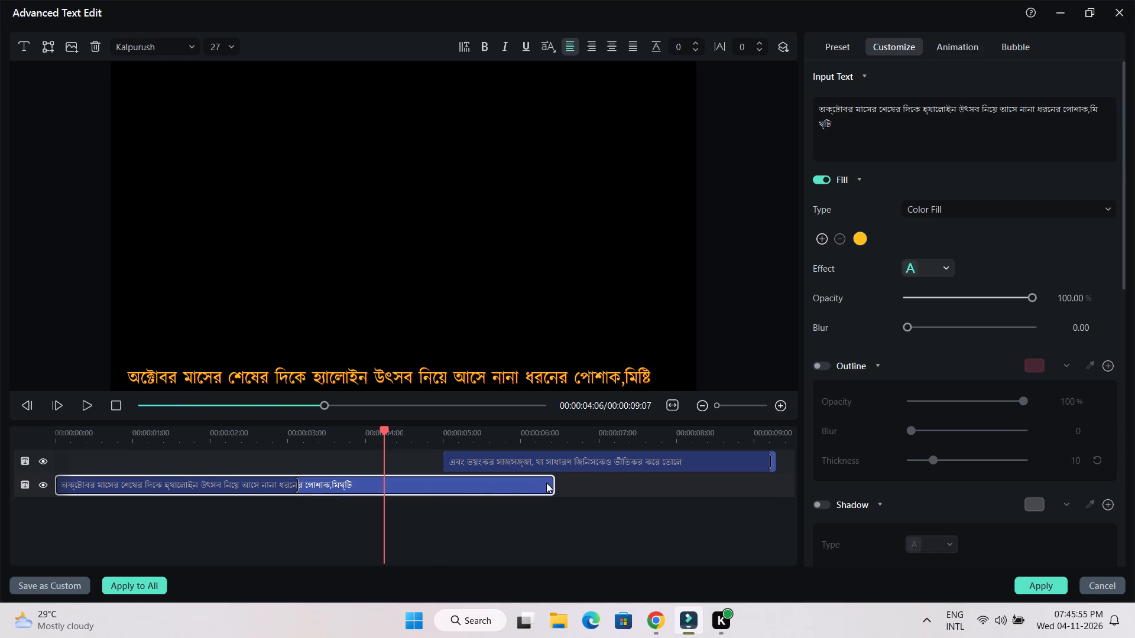
{"action": "left_click_drag", "start_coordinate": [552, 485], "coordinate": [381, 491]}
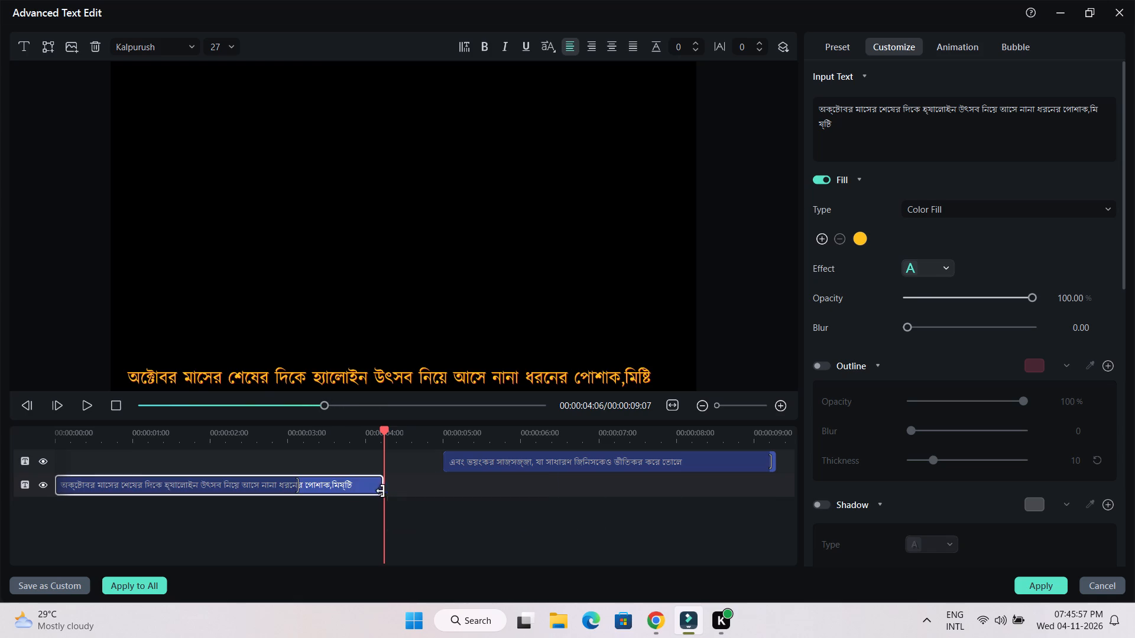
{"action": "left_click_drag", "start_coordinate": [299, 484], "coordinate": [354, 485]}
Replace the first layer's Bengali text with "As October draws to a close, Halloween brings costumes," from the copied sentence.
{"action": "double_click", "coordinate": [325, 485]}
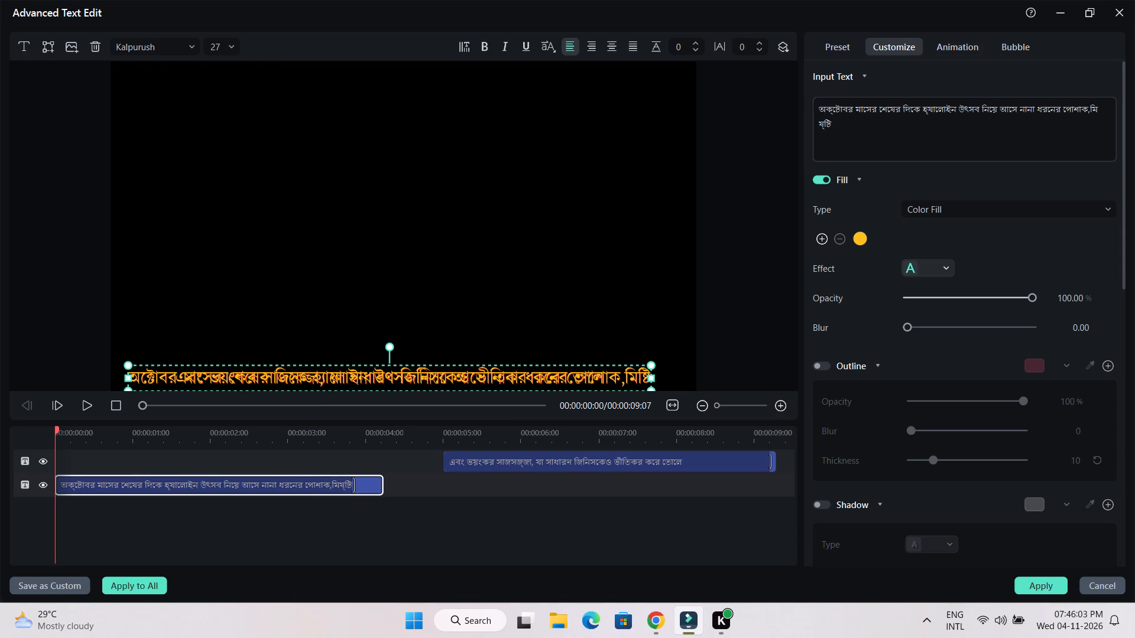
{"action": "left_click_drag", "start_coordinate": [1102, 111], "coordinate": [748, 123]}
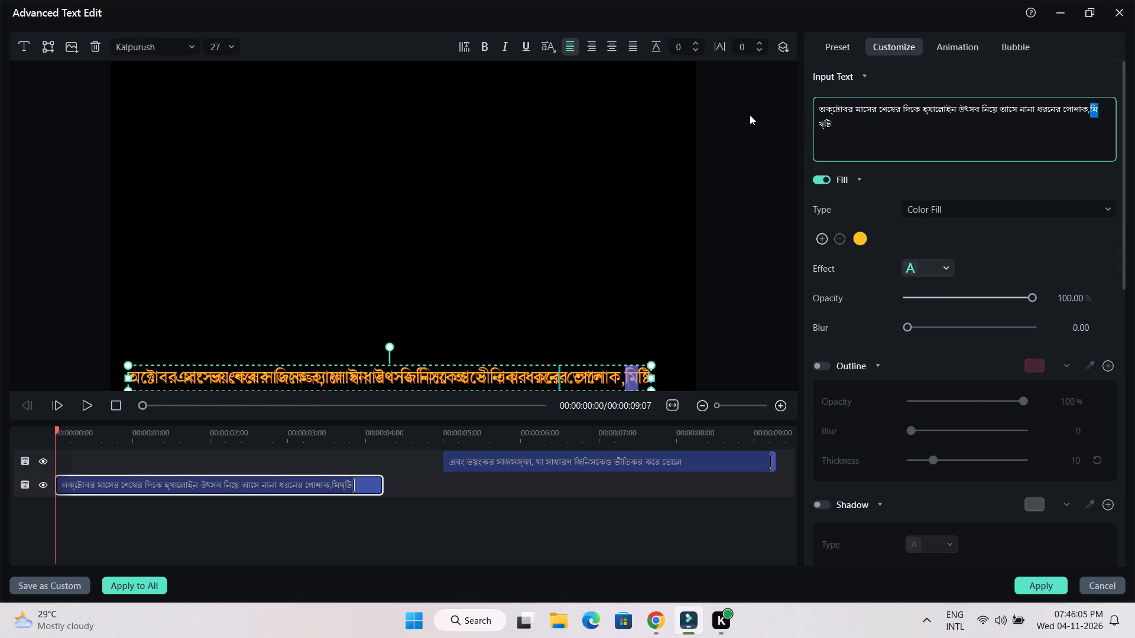
{"action": "left_click_drag", "start_coordinate": [839, 122], "coordinate": [797, 86]}
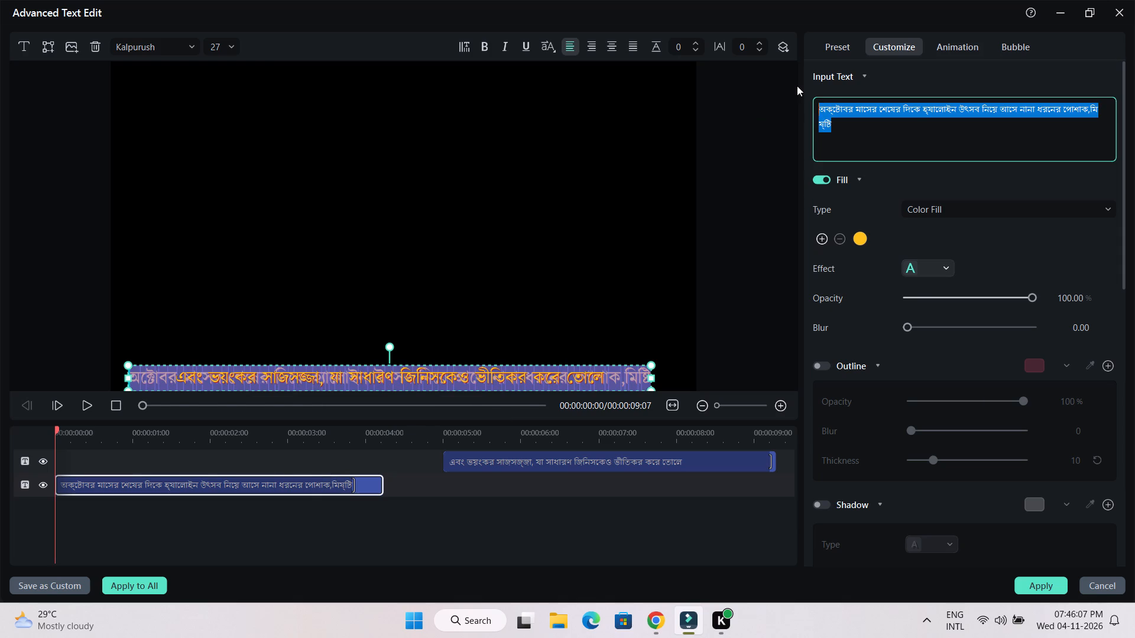
{"action": "key", "text": "BackSpace"}
{"action": "key", "text": "BackSpace"}
{"action": "key", "text": "ctrl+v"}
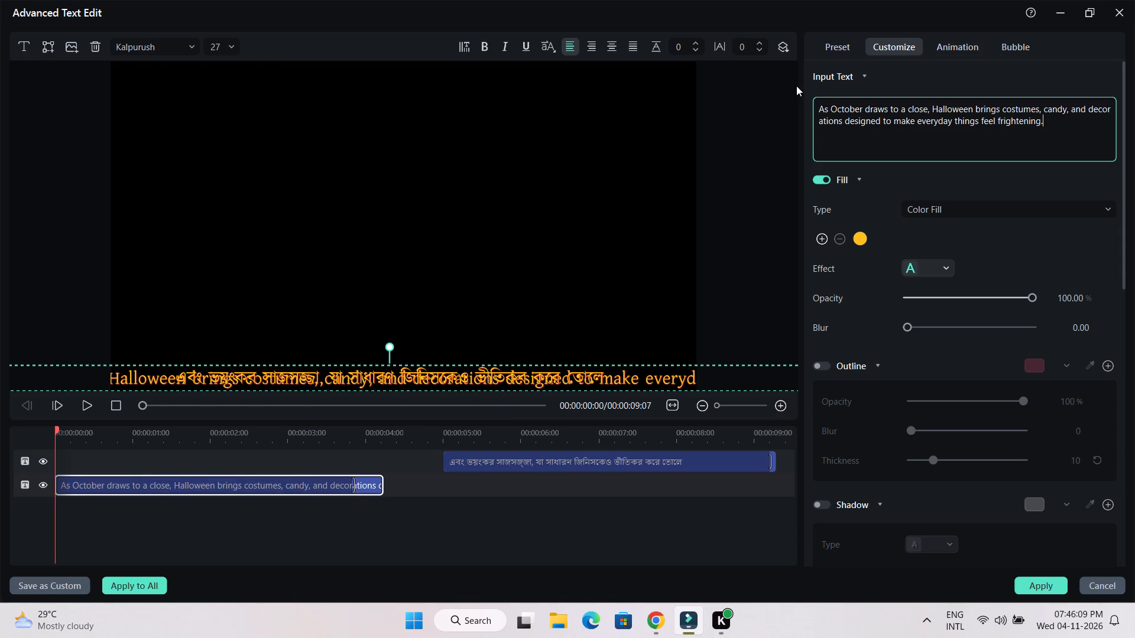
{"action": "left_click_drag", "start_coordinate": [1044, 109], "coordinate": [1056, 138]}
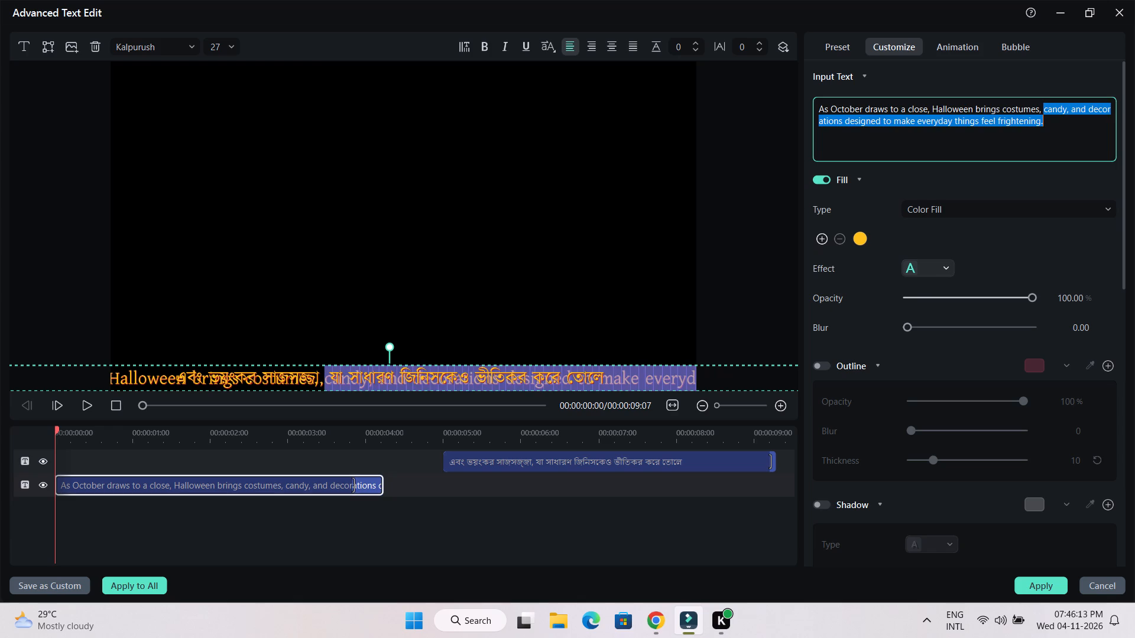
{"action": "key", "text": "BackSpace"}
{"action": "key", "text": "BackSpace"}
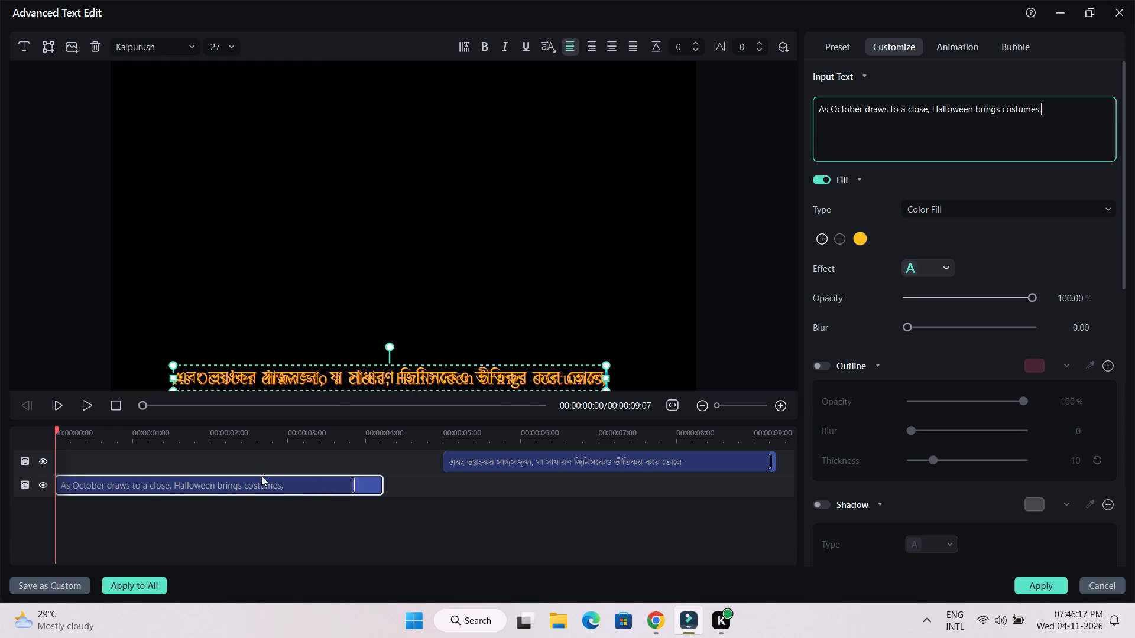
Hide the second layer and play the caption to check how the first layer's English text animates.
{"action": "left_click", "coordinate": [44, 462]}
{"action": "key", "text": "space"}
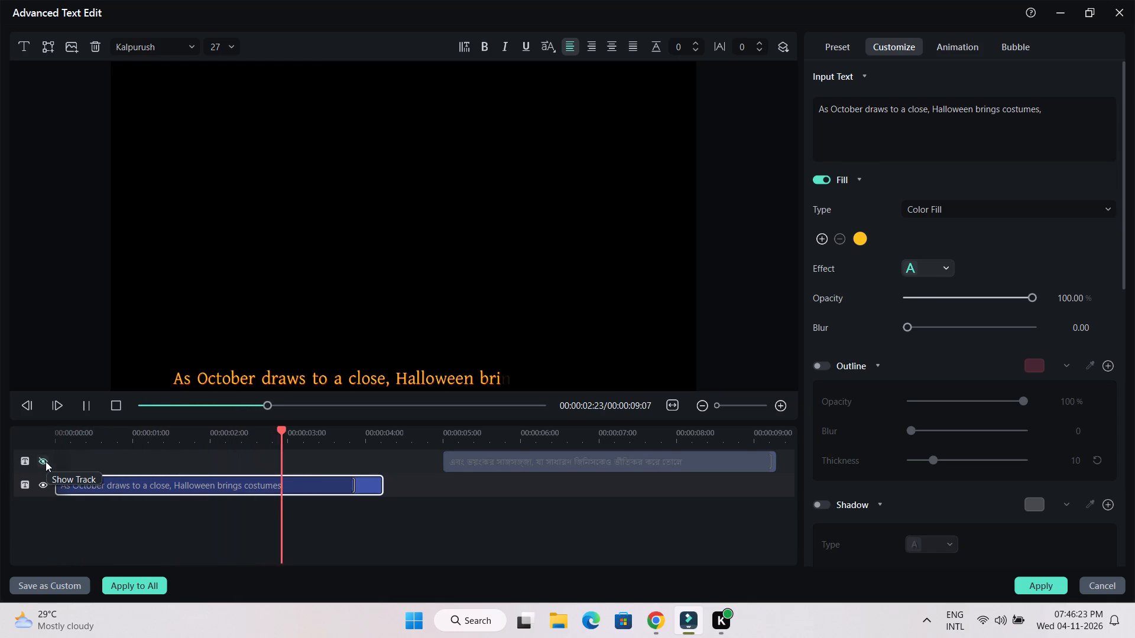
{"action": "key", "text": "space"}
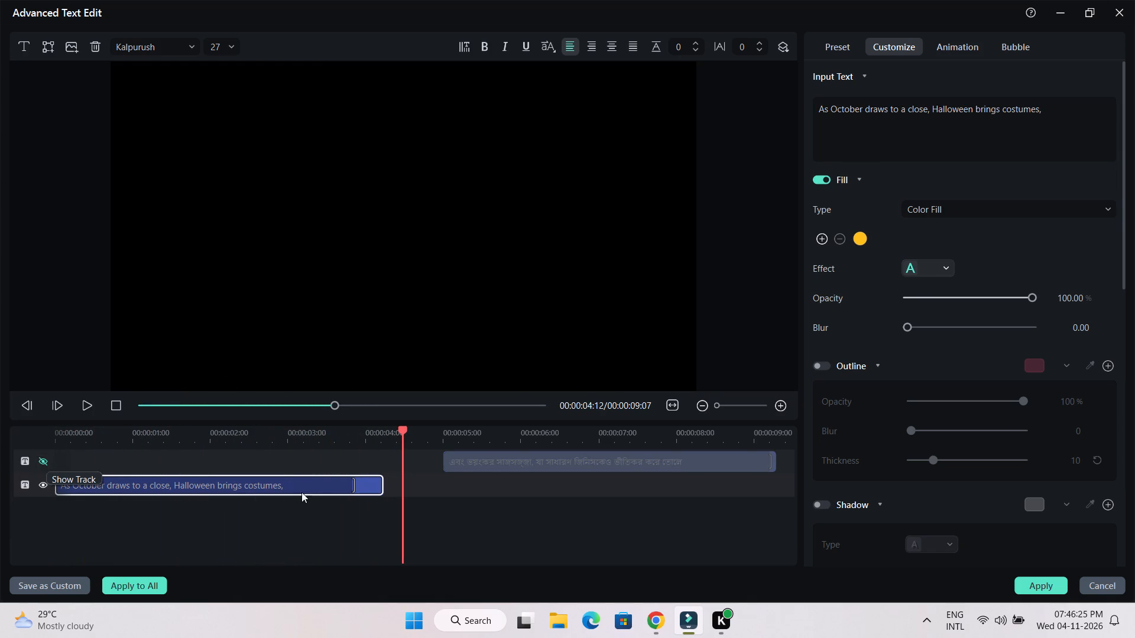
Move the second layer to start where the first ends, extend it to the caption's end, and lengthen its text animation.
{"action": "left_click_drag", "start_coordinate": [481, 462], "coordinate": [422, 464]}
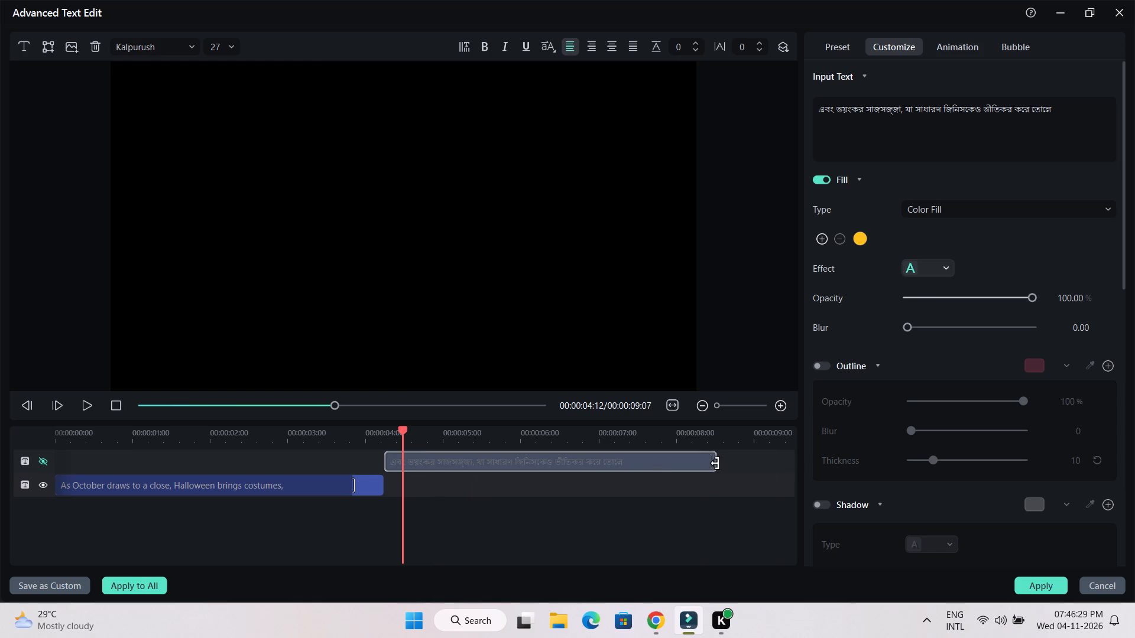
{"action": "left_click_drag", "start_coordinate": [715, 463], "coordinate": [831, 474]}
{"action": "left_click_drag", "start_coordinate": [714, 462], "coordinate": [735, 462]}
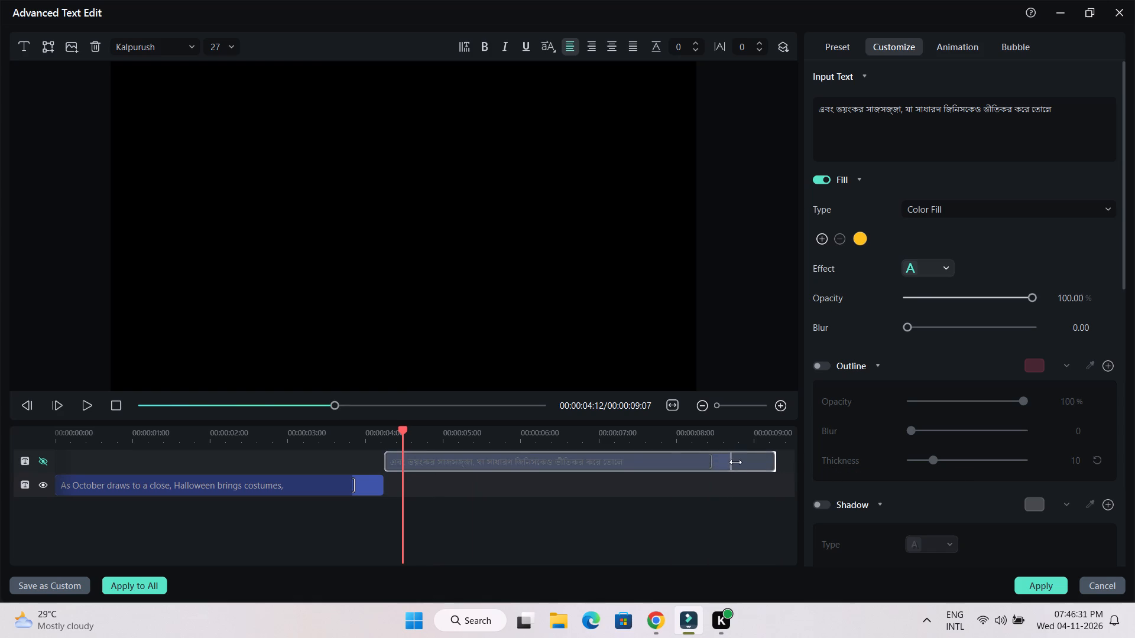
{"action": "left_click_drag", "start_coordinate": [735, 462], "coordinate": [749, 462]}
Replace the second layer's Bengali text with "candy, and decorations designed to make everyday things feel frightening." from the copied sentence.
{"action": "double_click", "coordinate": [661, 463]}
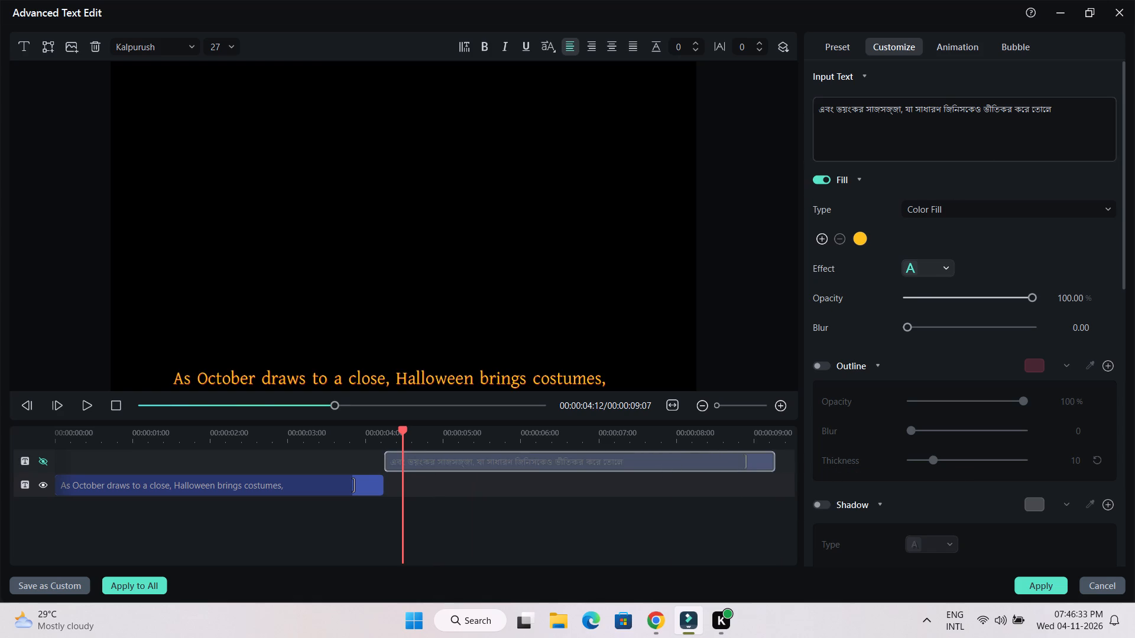
{"action": "left_click_drag", "start_coordinate": [1073, 109], "coordinate": [767, 112]}
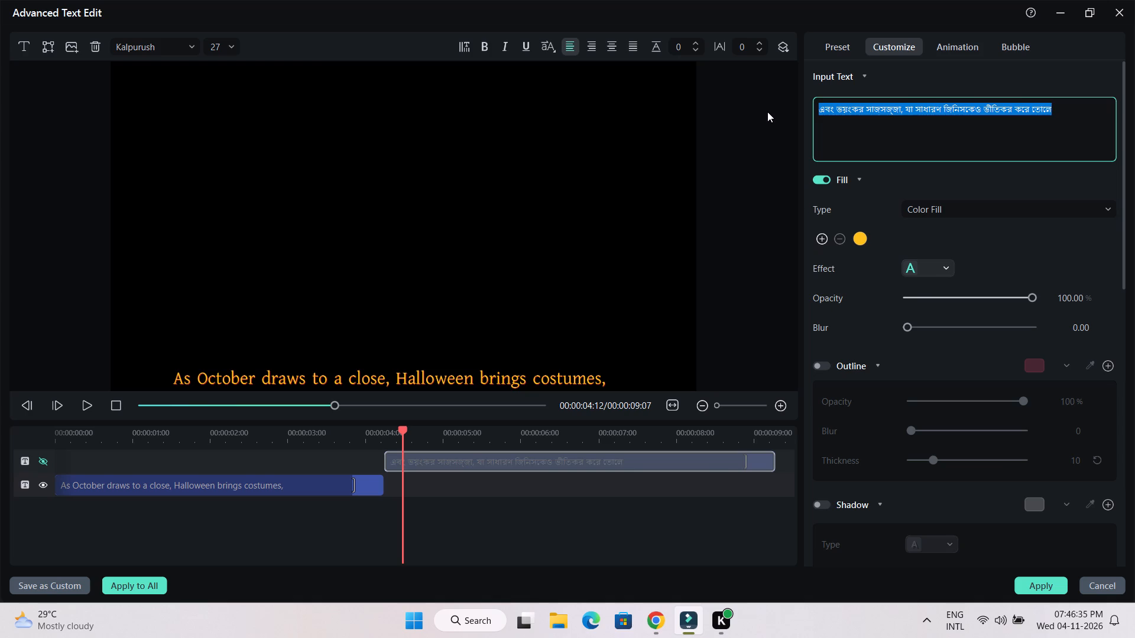
{"action": "key", "text": "ctrl+v"}
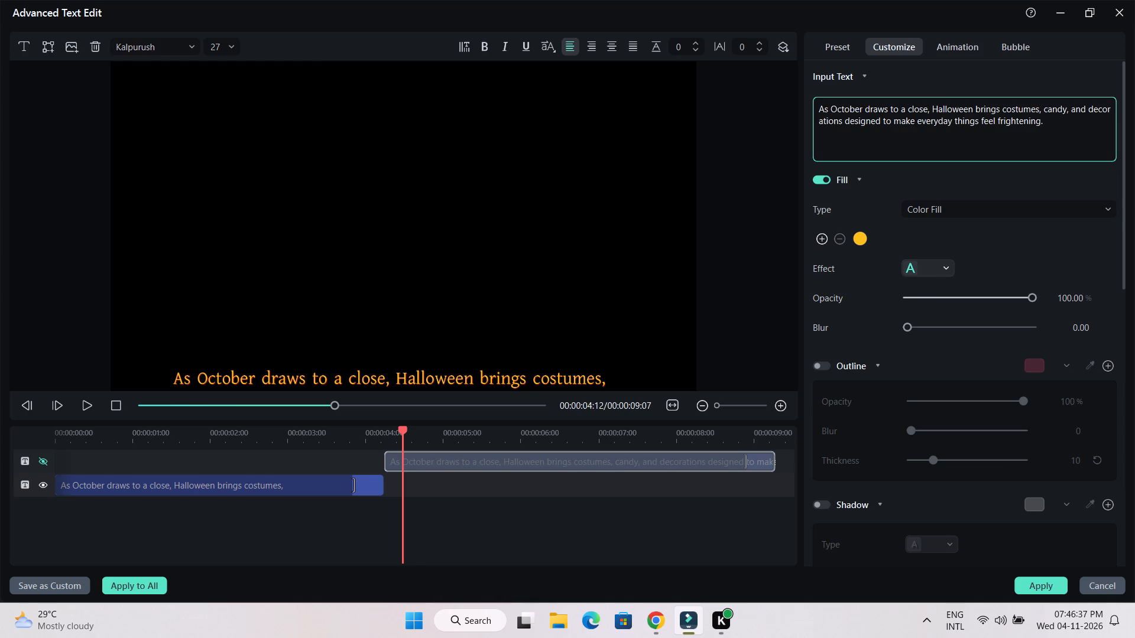
{"action": "left_click_drag", "start_coordinate": [1043, 111], "coordinate": [751, 110]}
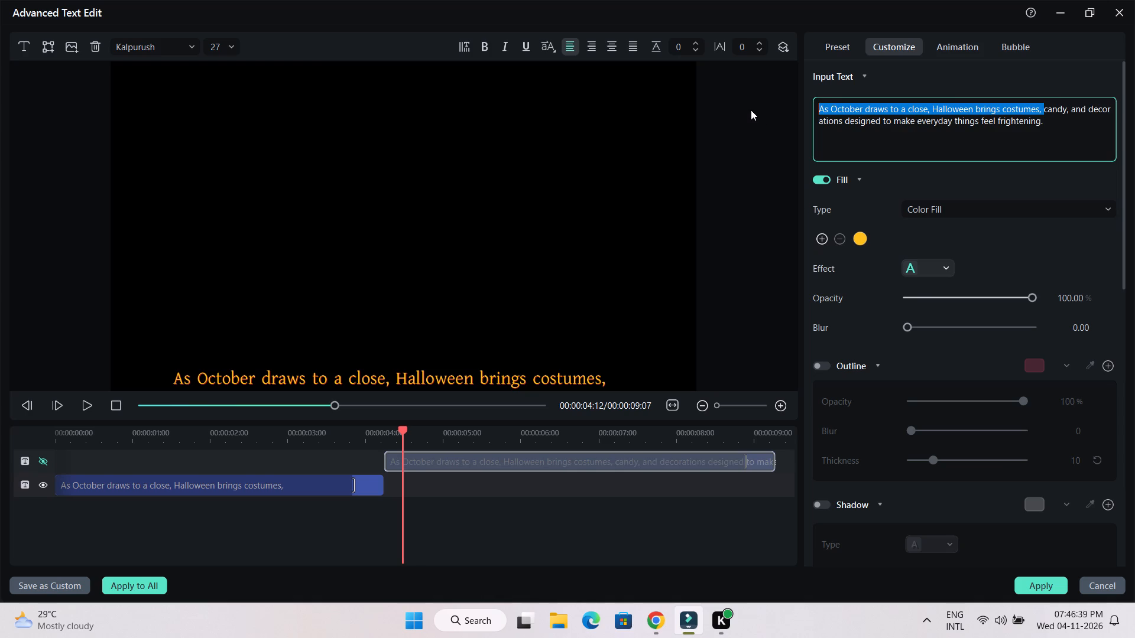
{"action": "key", "text": "BackSpace"}
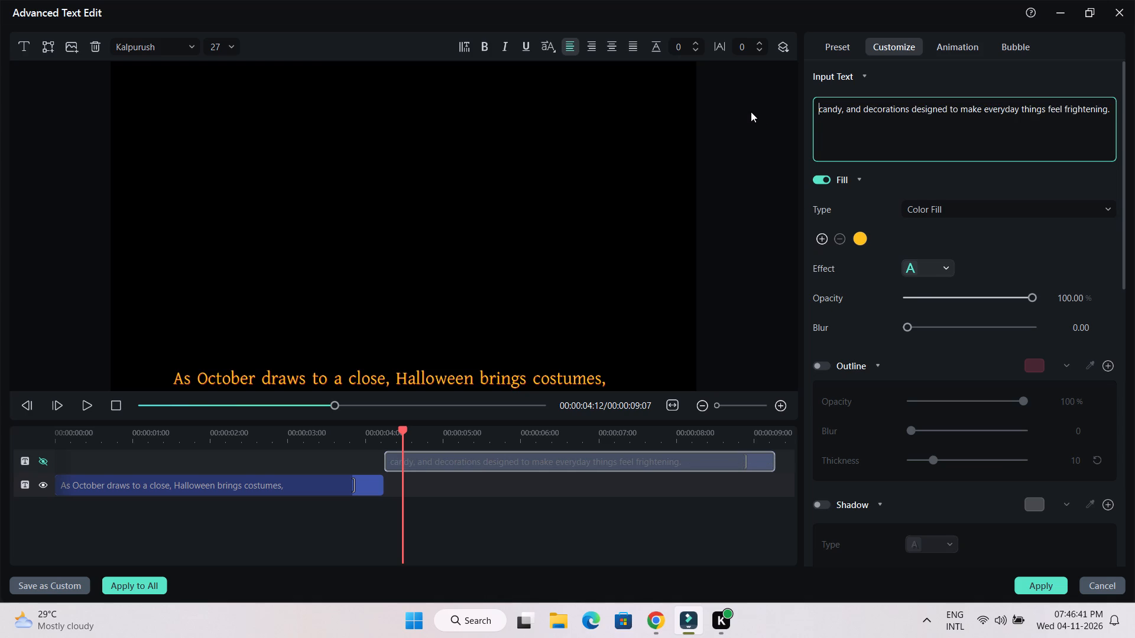
Make the second layer visible again and play the caption from the start to check both English layers.
{"action": "left_click", "coordinate": [41, 458]}
{"action": "left_click_drag", "start_coordinate": [149, 408], "coordinate": [64, 409]}
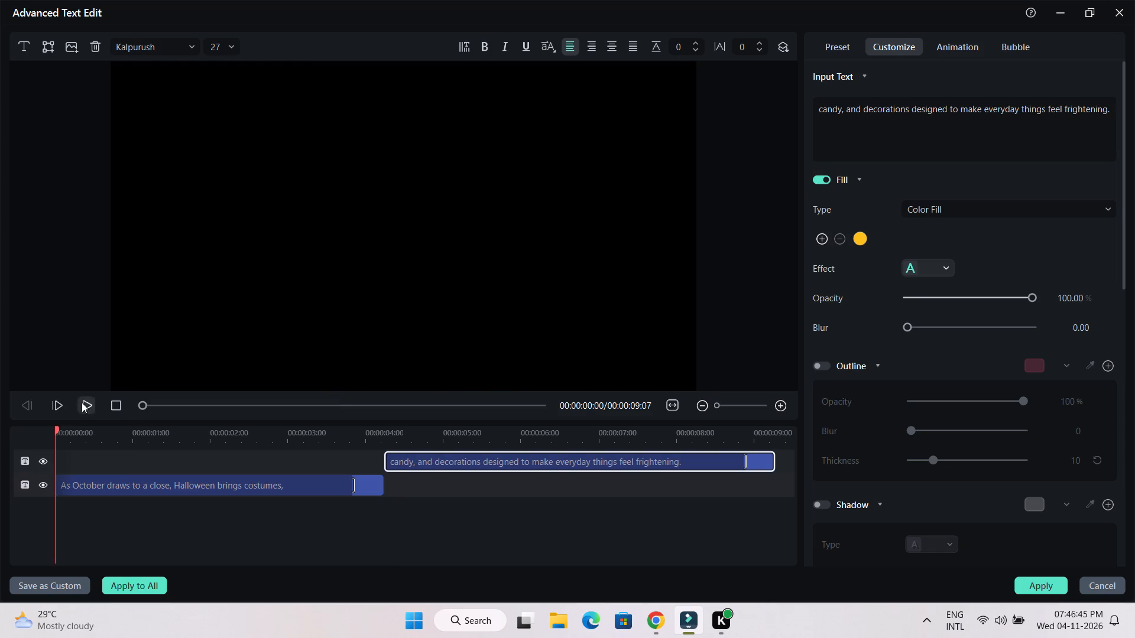
{"action": "left_click", "coordinate": [84, 402]}
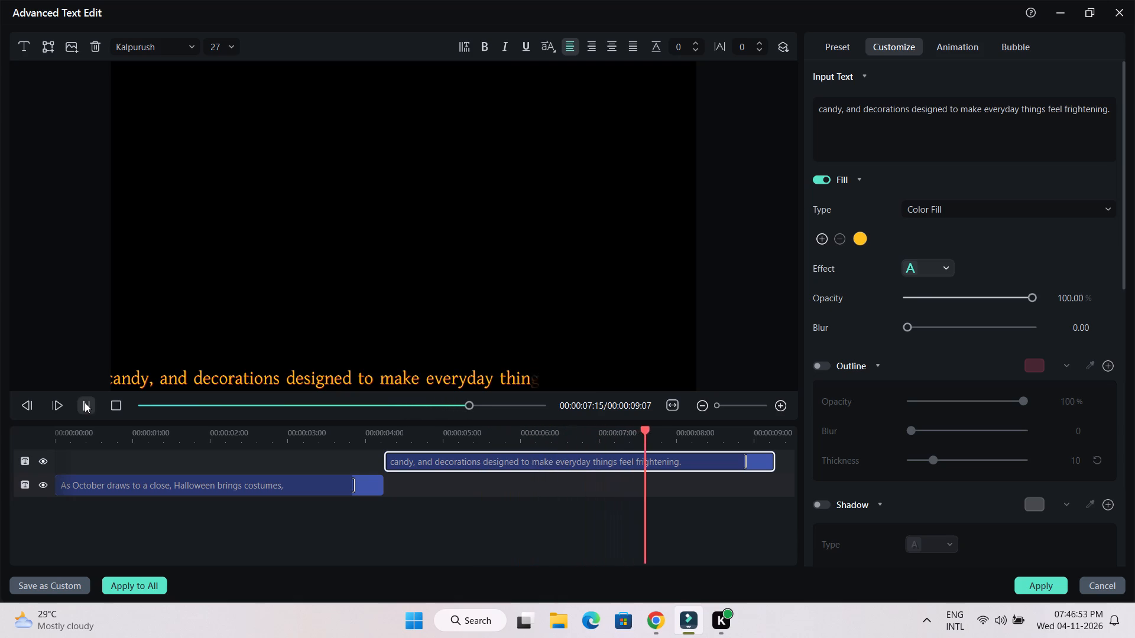
{"action": "key", "text": "space"}
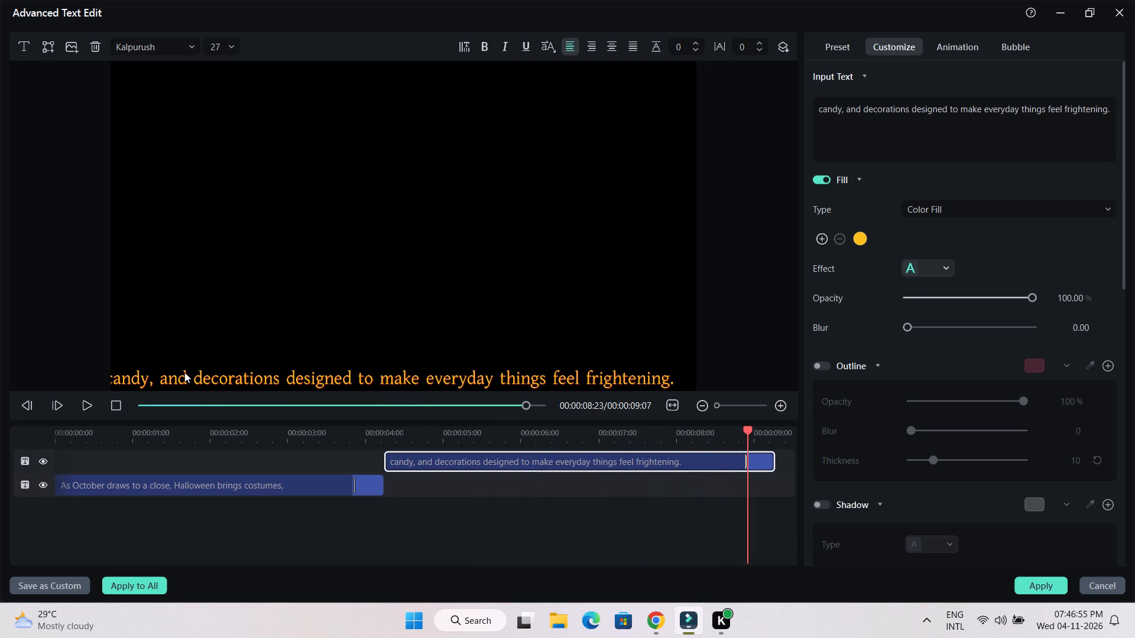
Nudge the second layer's text rightward in the preview until its whole line sits inside the frame.
{"action": "left_click", "coordinate": [189, 372]}
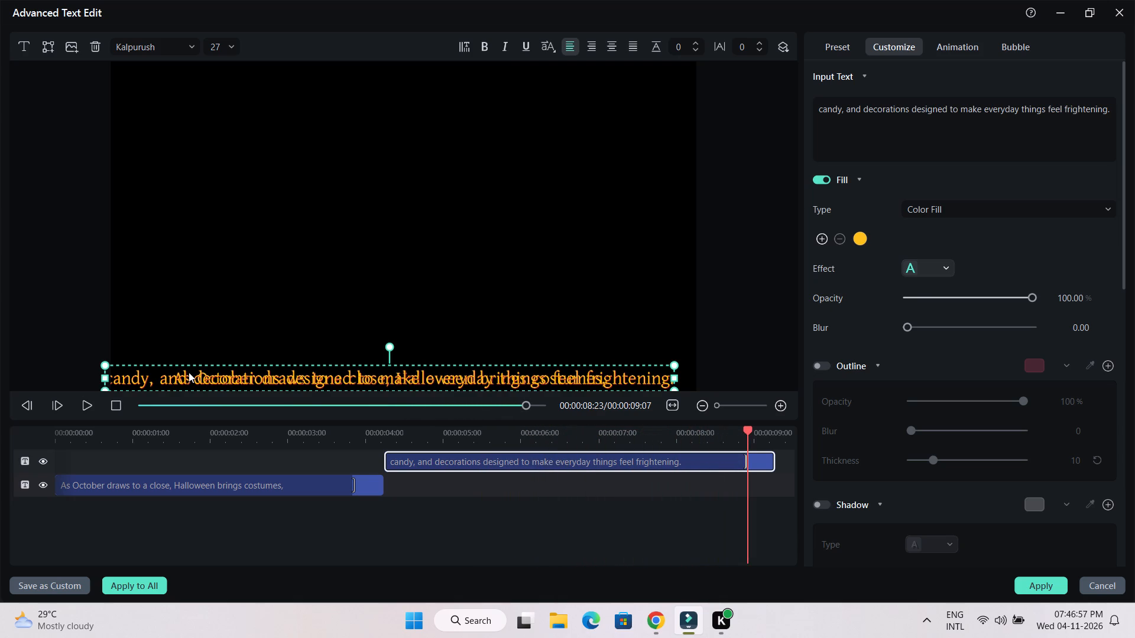
{"action": "key", "text": "Right"}
{"action": "key", "text": "Right"}
{"action": "key", "text": "Right"}
{"action": "key", "text": "Right"}
{"action": "key", "text": "Right"}
{"action": "key", "text": "Right"}
{"action": "key", "text": "Right"}
{"action": "key", "text": "Right"}
{"action": "key", "text": "Right"}
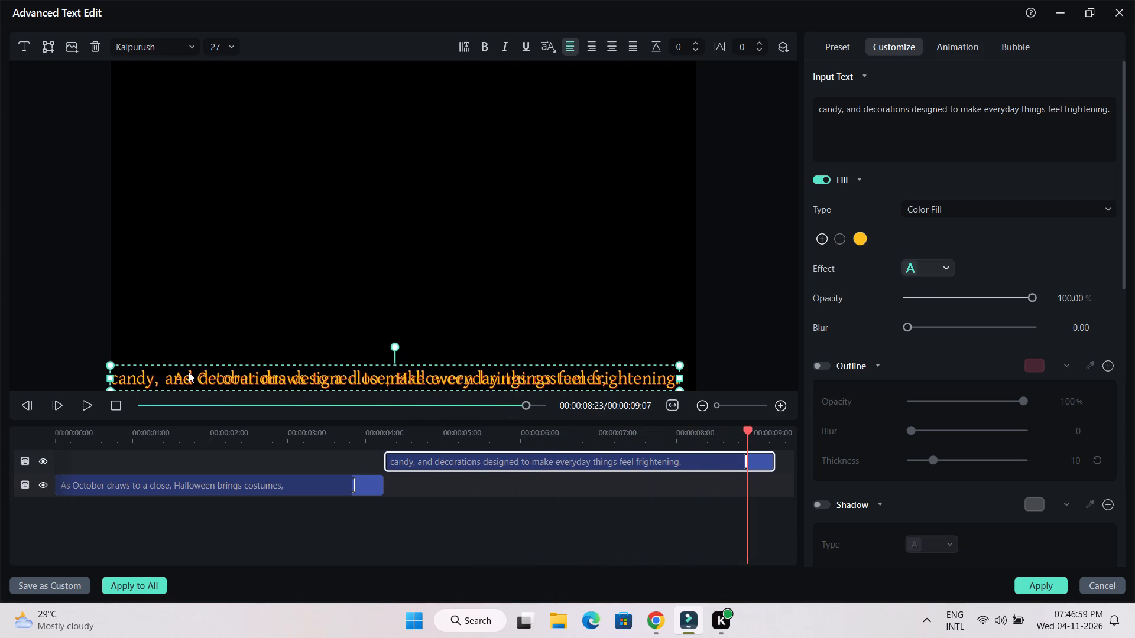
{"action": "key", "text": "Right"}
{"action": "key", "text": "Right"}
{"action": "key", "text": "Right"}
{"action": "key", "text": "Right"}
{"action": "key", "text": "Right"}
{"action": "key", "text": "Right"}
{"action": "key", "text": "Right"}
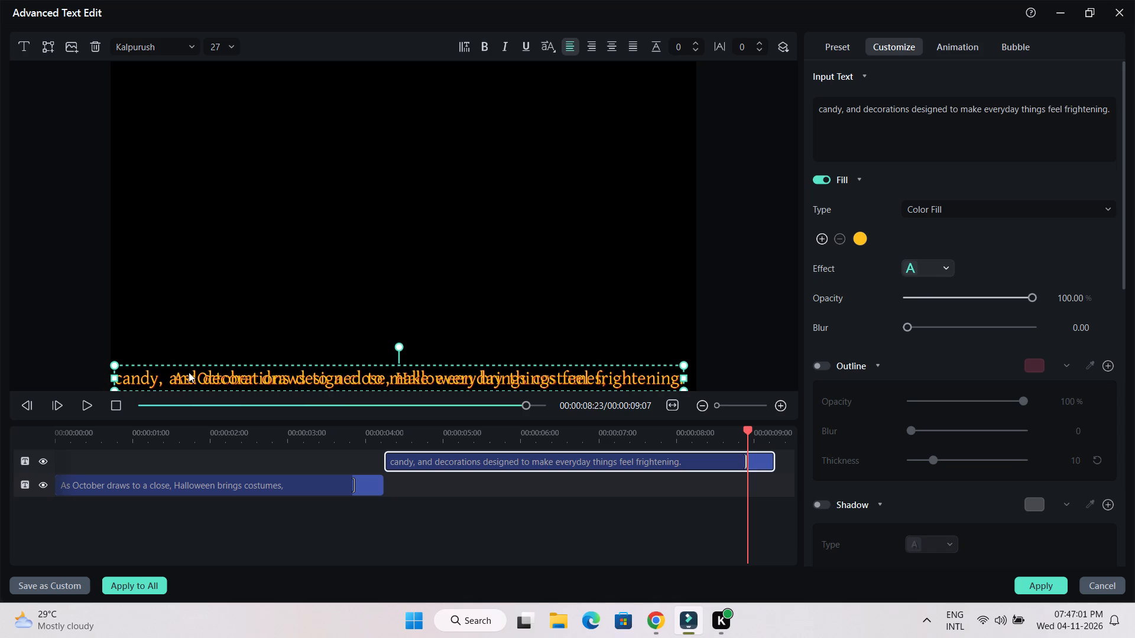
{"action": "key", "text": "Right"}
{"action": "key", "text": "Right"}
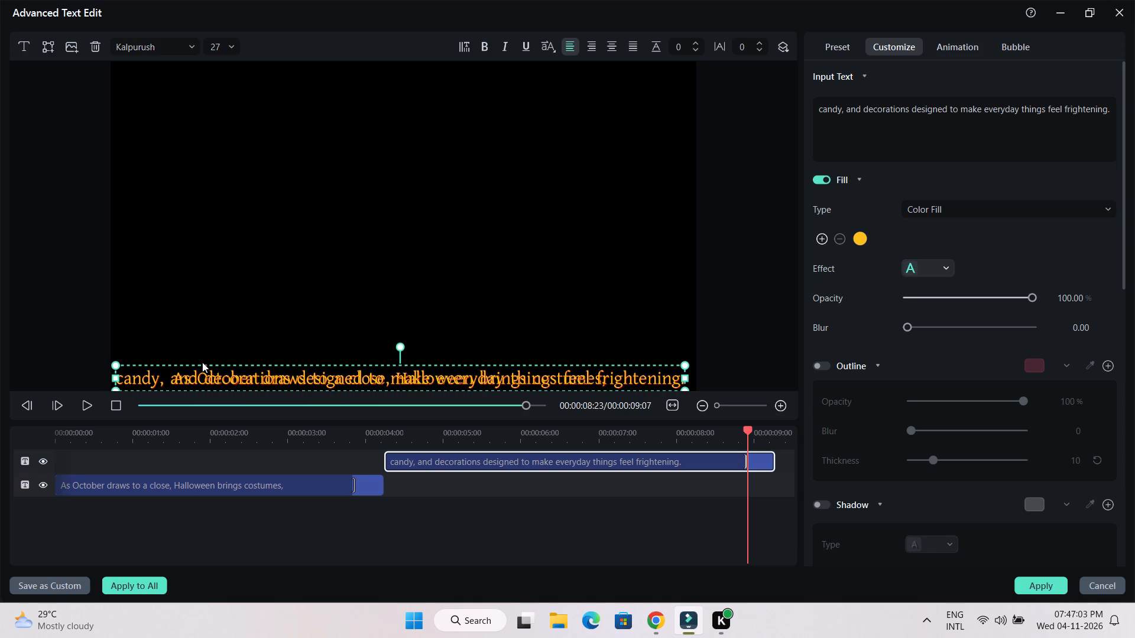
{"action": "left_click", "coordinate": [281, 379]}
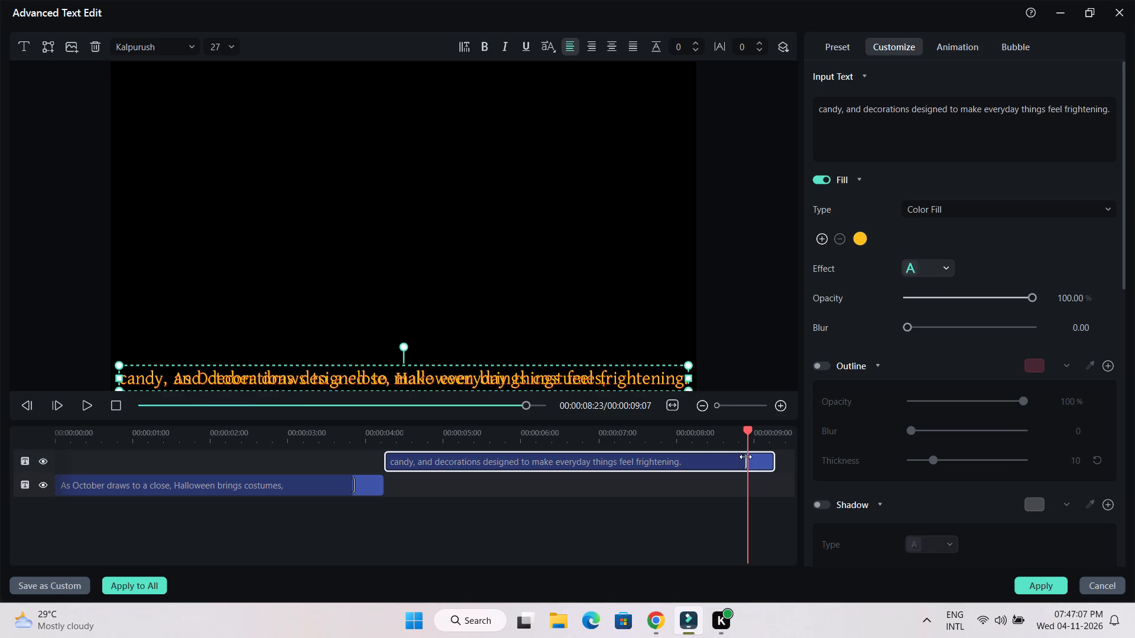
Lengthen the second layer's text animation slightly, replay the caption from the start, and apply the advanced text edits.
{"action": "left_click_drag", "start_coordinate": [747, 457], "coordinate": [754, 458]}
{"action": "left_click_drag", "start_coordinate": [748, 428], "coordinate": [0, 433]}
{"action": "key", "text": "space"}
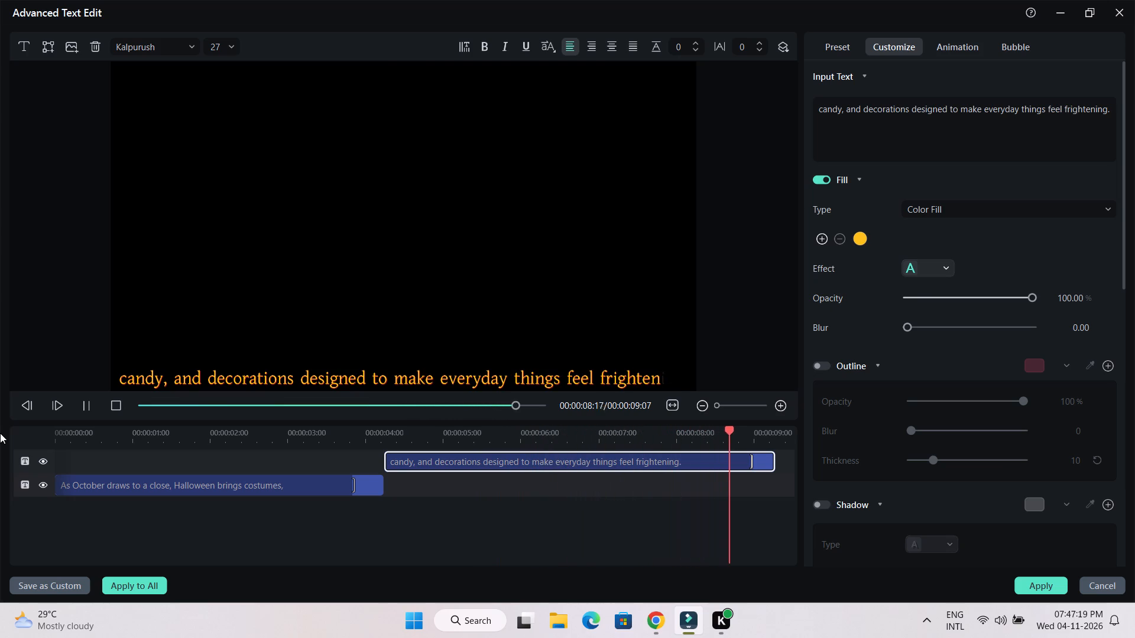
{"action": "key", "text": "space"}
{"action": "key", "text": "space"}
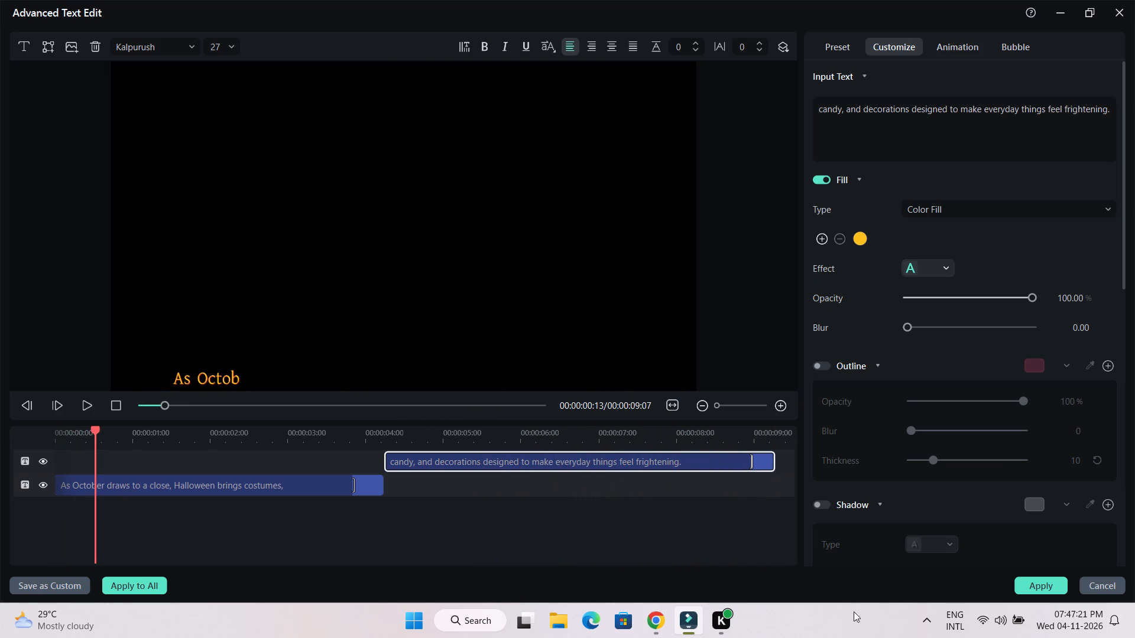
{"action": "left_click", "coordinate": [1059, 586]}
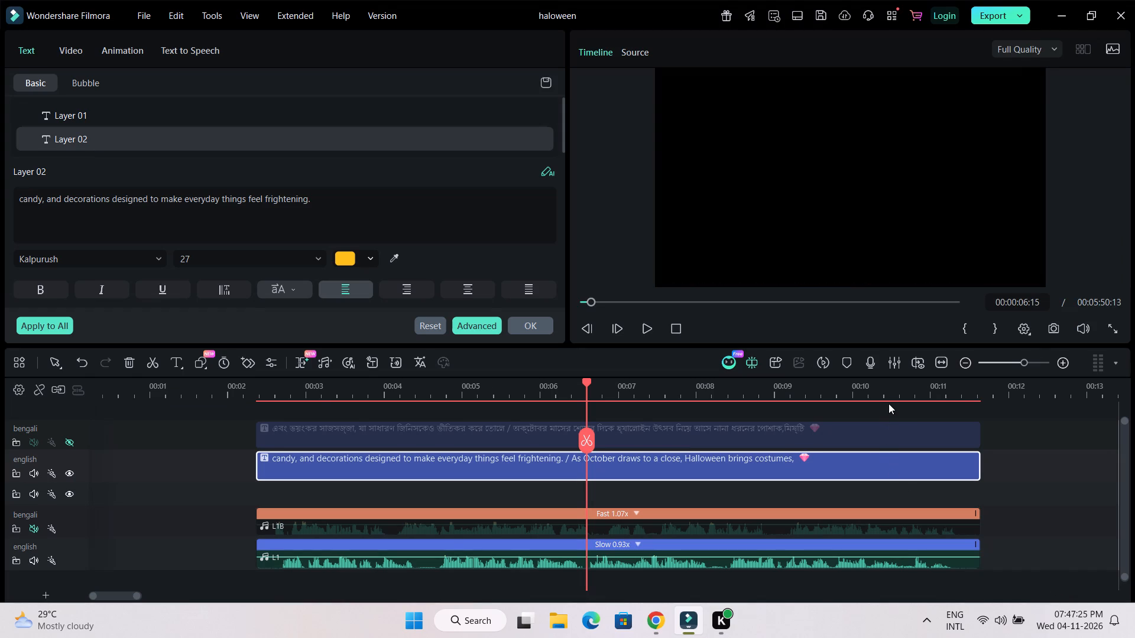
Confirm the first English caption's text edits and close its text settings.
{"action": "left_click_drag", "start_coordinate": [895, 393], "coordinate": [787, 386]}
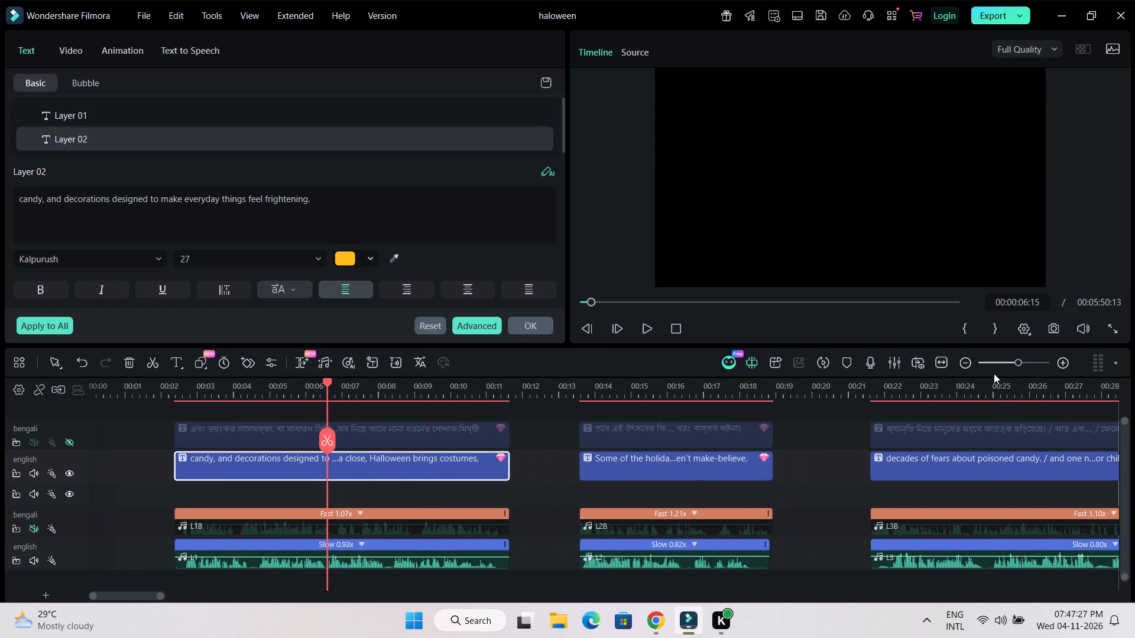
{"action": "left_click", "coordinate": [939, 361]}
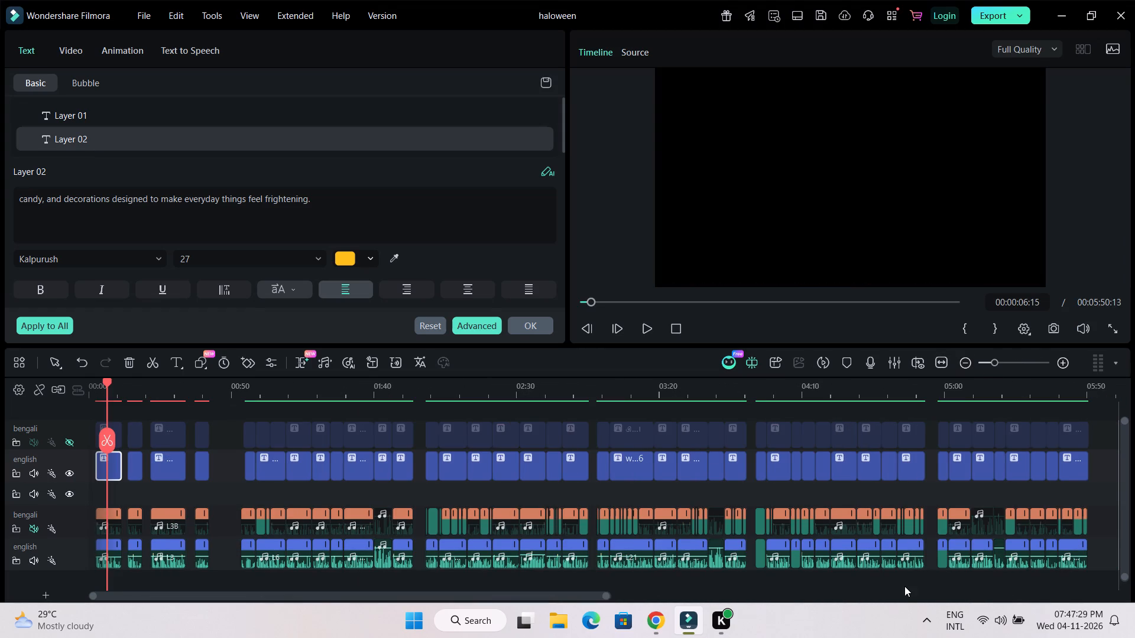
{"action": "scroll", "coordinate": [904, 586], "scroll_direction": "up", "scroll_amount": 1}
{"action": "scroll", "coordinate": [904, 586], "scroll_direction": "down", "scroll_amount": 1}
{"action": "left_click", "coordinate": [827, 362]}
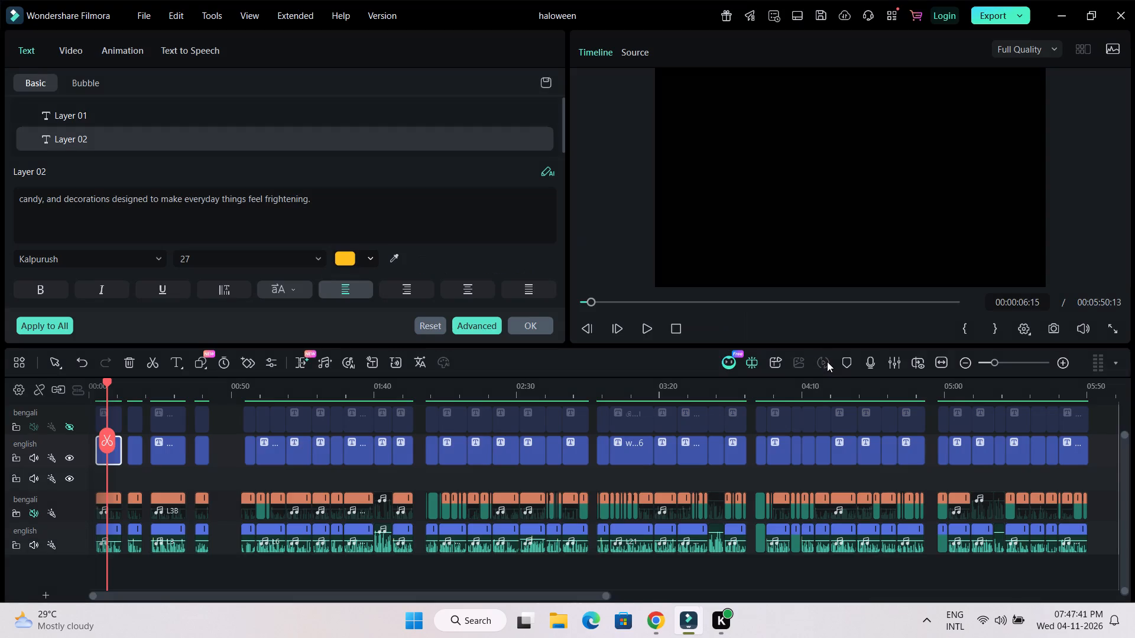
{"action": "left_click", "coordinate": [538, 328]}
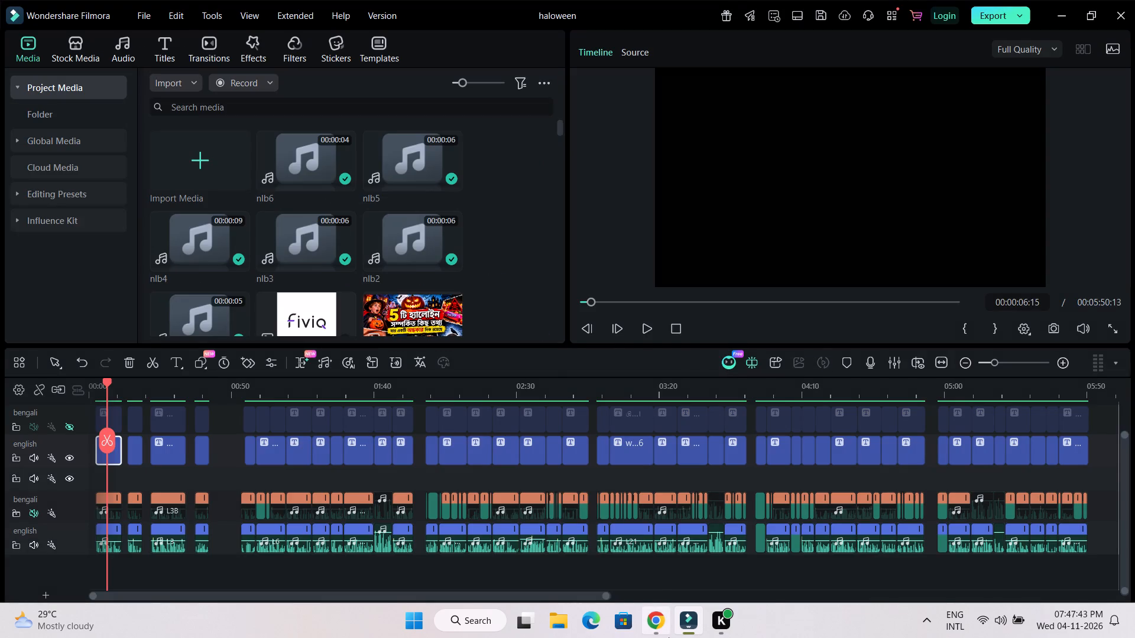
In Chrome, search Google for lmarena, open the Arena site, and open the earlier chat starting "As October draws to".
{"action": "left_click", "coordinate": [656, 623]}
{"action": "left_click", "coordinate": [238, 0]}
{"action": "left_click", "coordinate": [417, 300]}
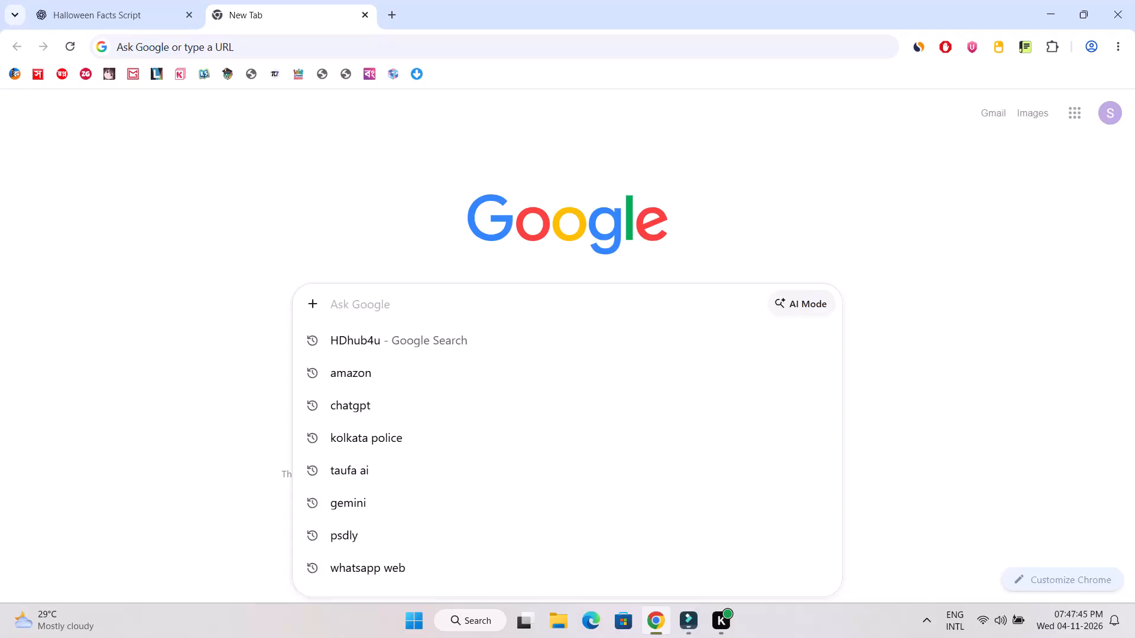
{"action": "type", "text": "lm"}
{"action": "key", "text": "Down"}
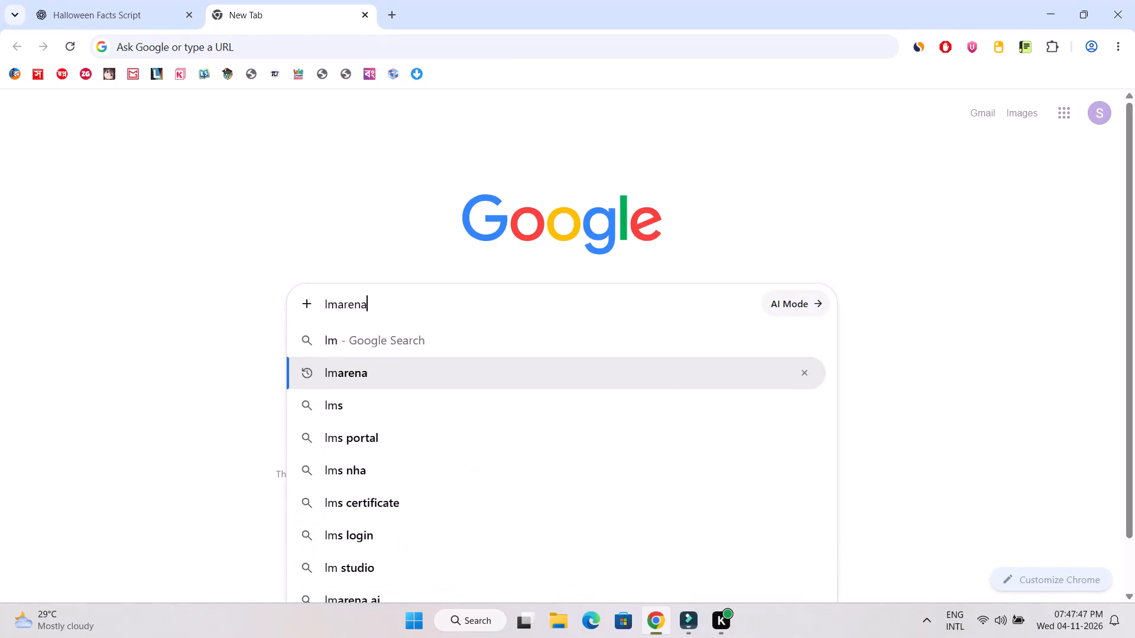
{"action": "key", "text": "Return"}
{"action": "left_click", "coordinate": [388, 256]}
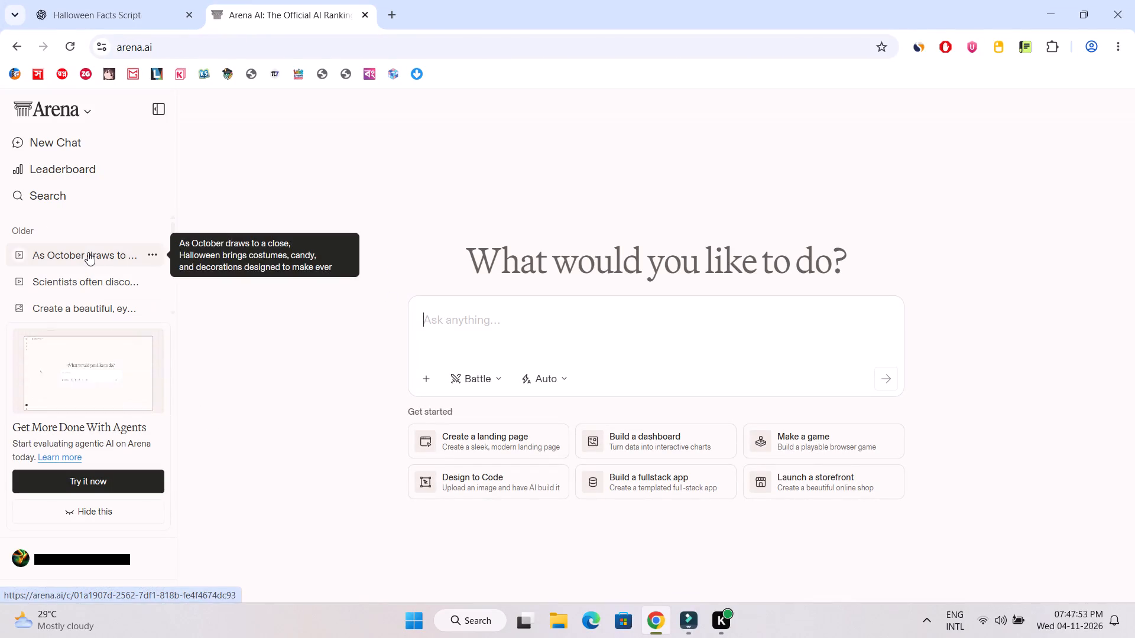
{"action": "left_click", "coordinate": [88, 252]}
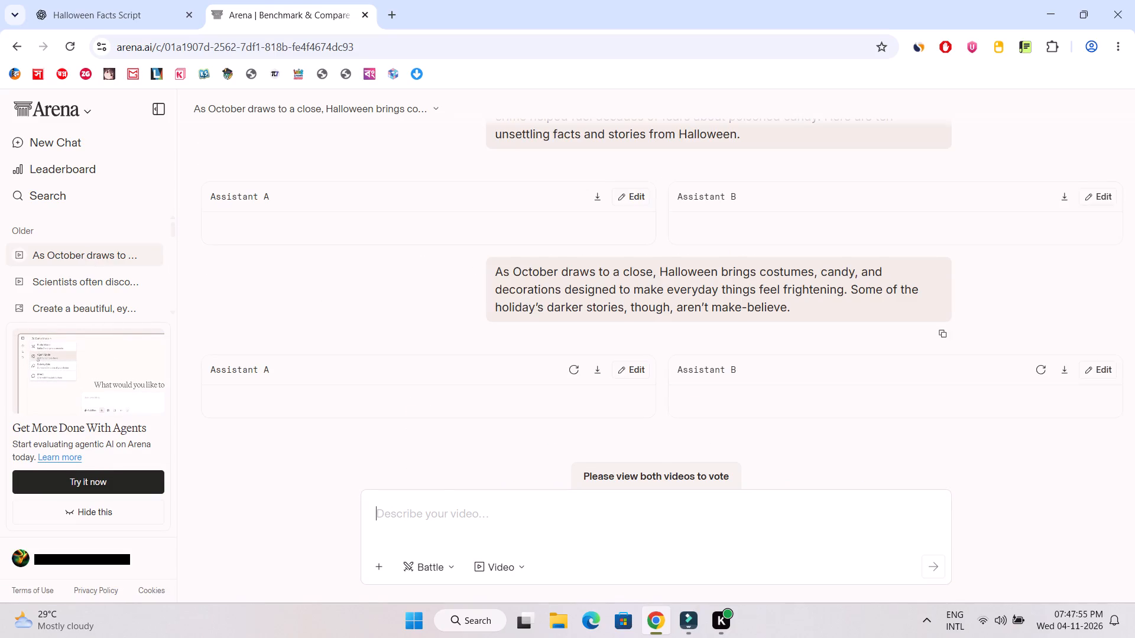
Review the generated Halloween videos from Assistant A and Assistant B under both prompts in the chat.
{"action": "scroll", "coordinate": [589, 307], "scroll_direction": "up", "scroll_amount": 7}
{"action": "scroll", "coordinate": [589, 307], "scroll_direction": "down", "scroll_amount": 4}
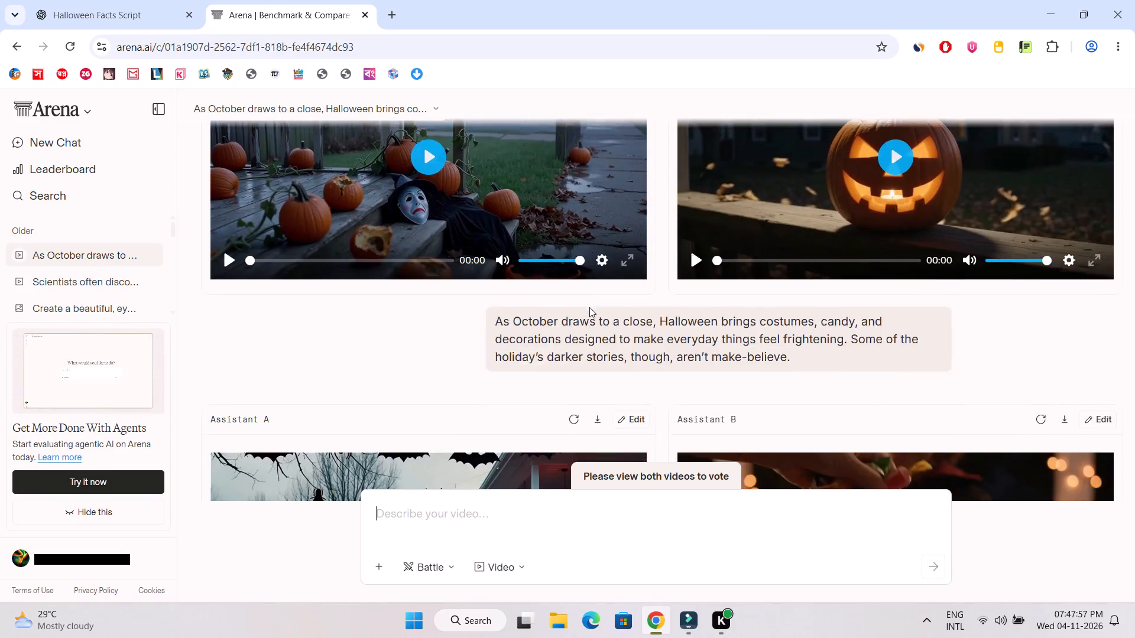
{"action": "scroll", "coordinate": [589, 307], "scroll_direction": "down", "scroll_amount": 13}
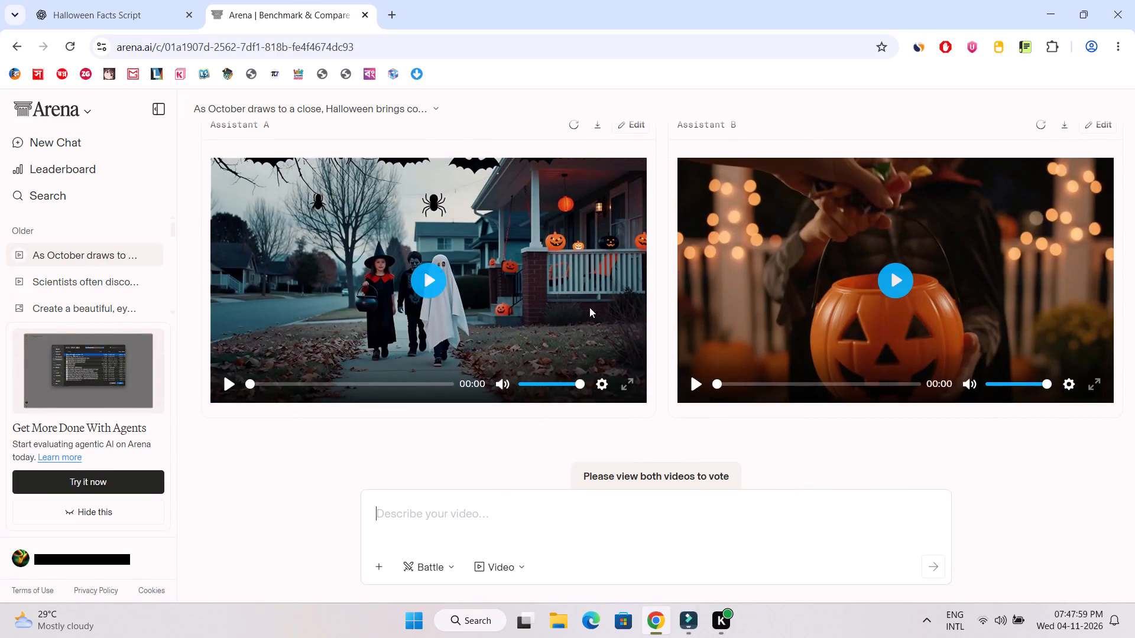
{"action": "scroll", "coordinate": [589, 307], "scroll_direction": "down", "scroll_amount": 4}
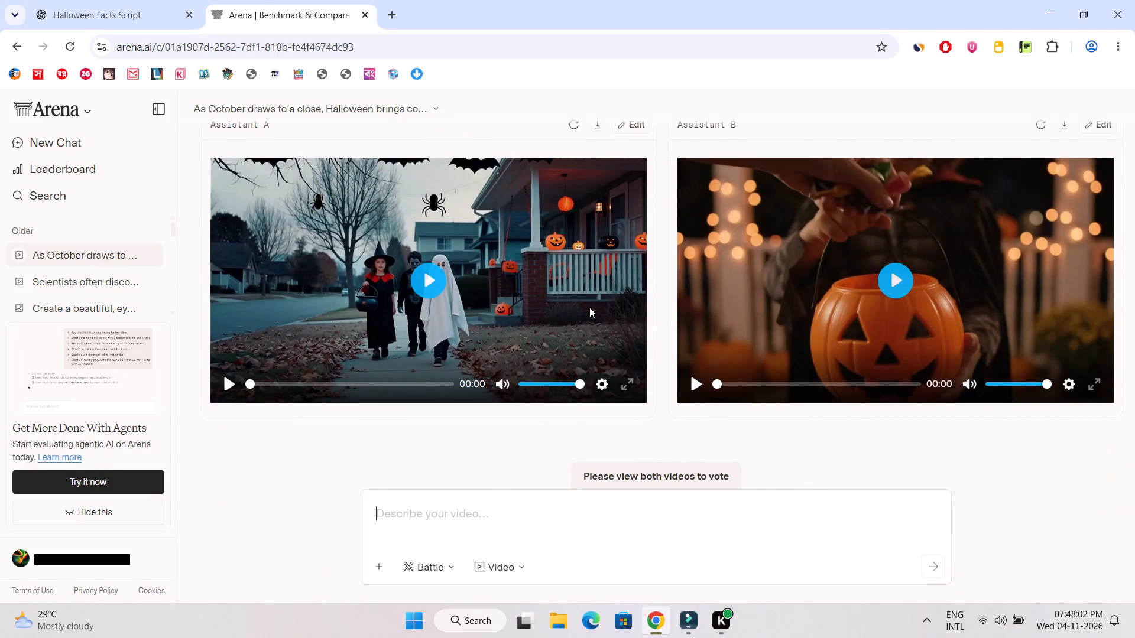
{"action": "scroll", "coordinate": [589, 307], "scroll_direction": "up", "scroll_amount": 8}
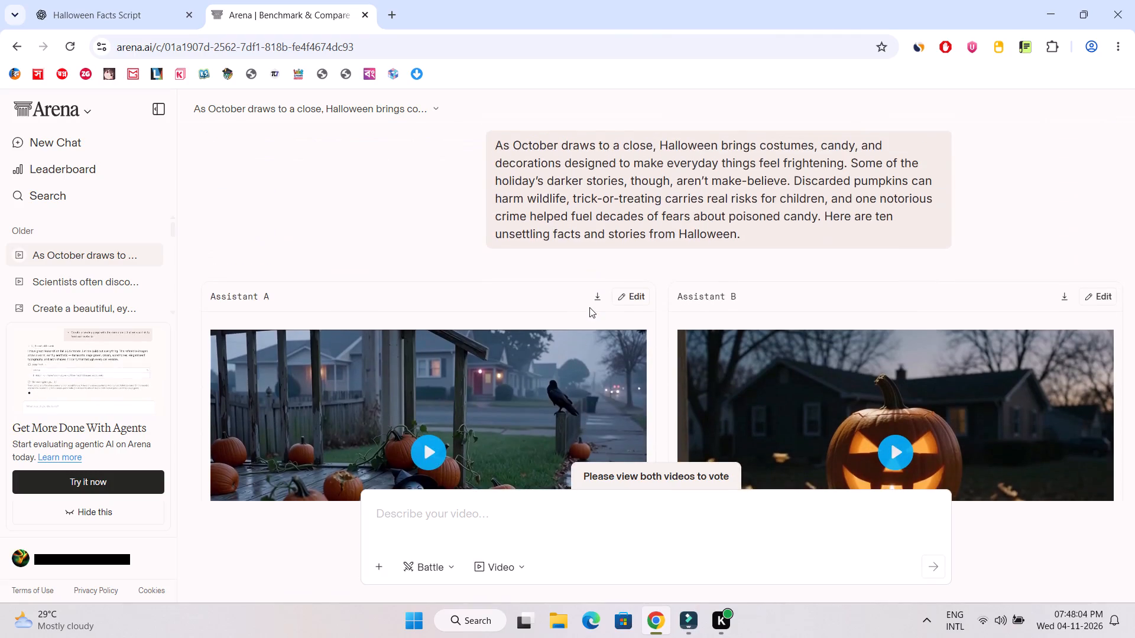
{"action": "scroll", "coordinate": [589, 307], "scroll_direction": "down", "scroll_amount": 2}
{"action": "scroll", "coordinate": [589, 307], "scroll_direction": "up", "scroll_amount": 5}
{"action": "scroll", "coordinate": [589, 307], "scroll_direction": "down", "scroll_amount": 3}
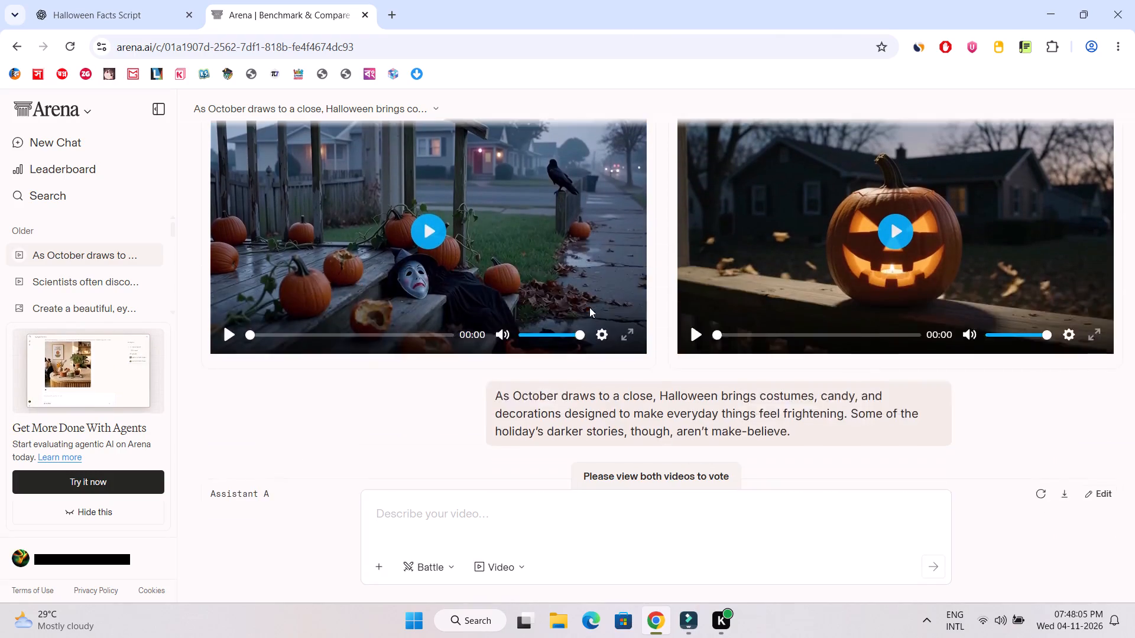
{"action": "scroll", "coordinate": [589, 307], "scroll_direction": "down", "scroll_amount": 2}
Open Task Manager to check the running processes and their CPU and memory use.
{"action": "right_click", "coordinate": [867, 627]}
{"action": "left_click", "coordinate": [899, 567]}
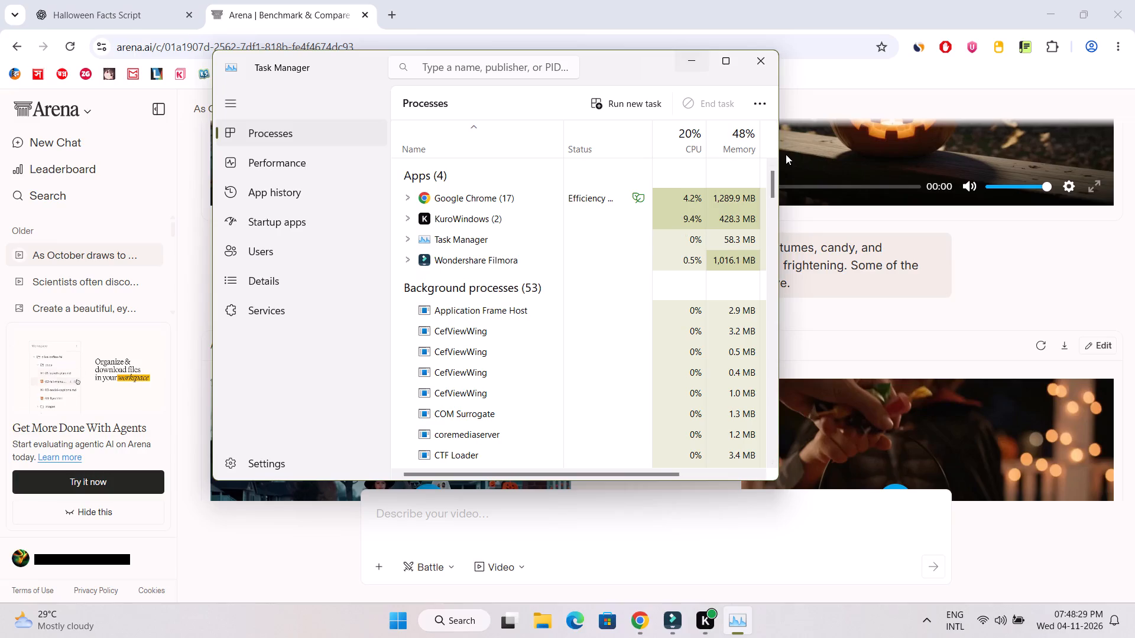
Check the 5 halloween folder on Local Disk (F:) for saved clips, starting from the first prompt's Assistant A video download.
{"action": "scroll", "coordinate": [686, 391], "scroll_direction": "up", "scroll_amount": 1}
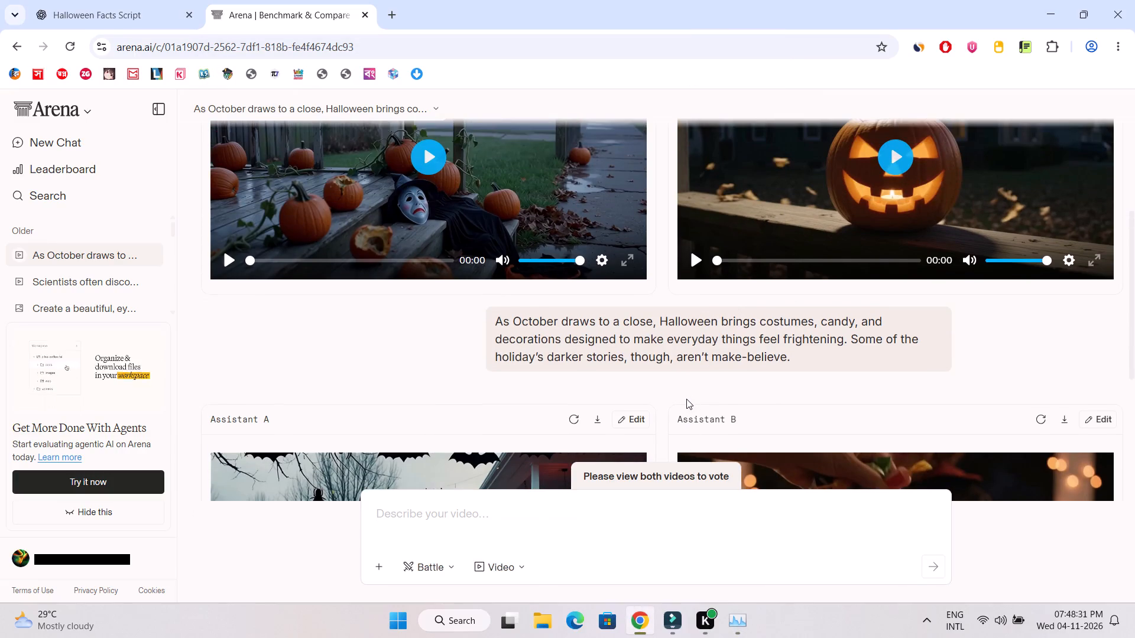
{"action": "scroll", "coordinate": [534, 369], "scroll_direction": "up", "scroll_amount": 3}
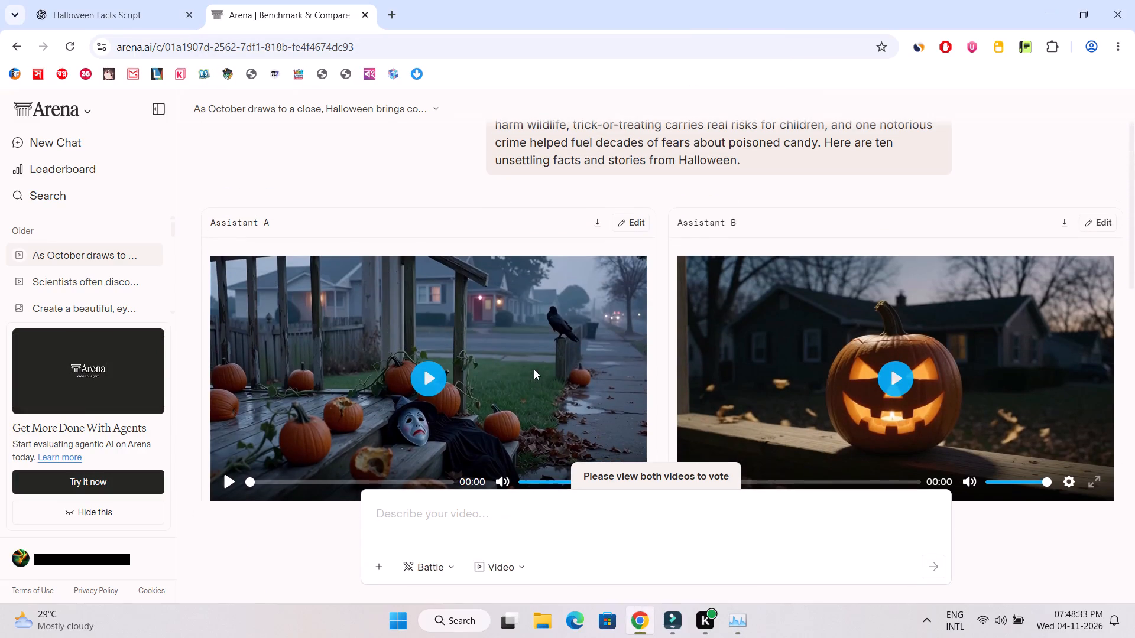
{"action": "left_click", "coordinate": [597, 220]}
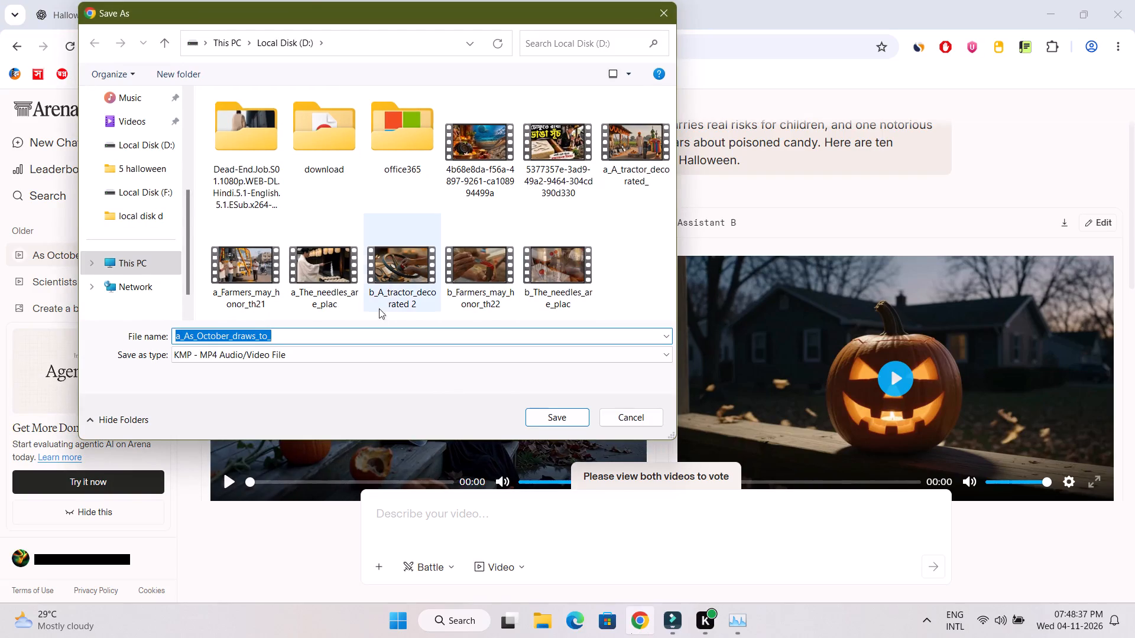
{"action": "scroll", "coordinate": [421, 237], "scroll_direction": "down", "scroll_amount": 3}
{"action": "scroll", "coordinate": [421, 237], "scroll_direction": "up", "scroll_amount": 2}
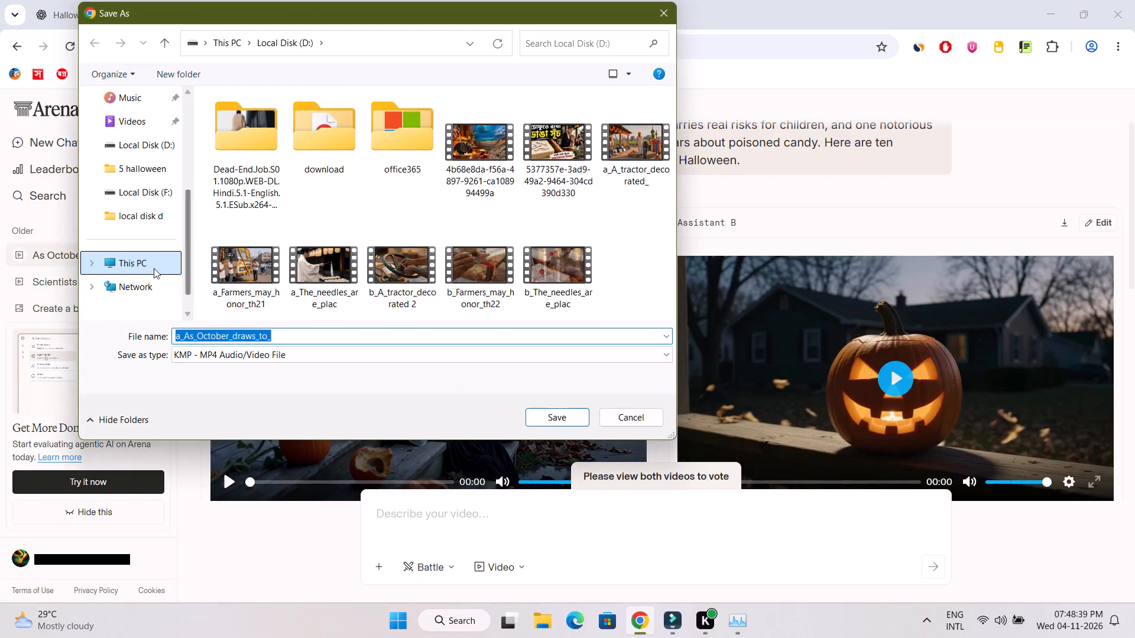
{"action": "left_click", "coordinate": [153, 265]}
{"action": "double_click", "coordinate": [455, 161]}
{"action": "double_click", "coordinate": [333, 147]}
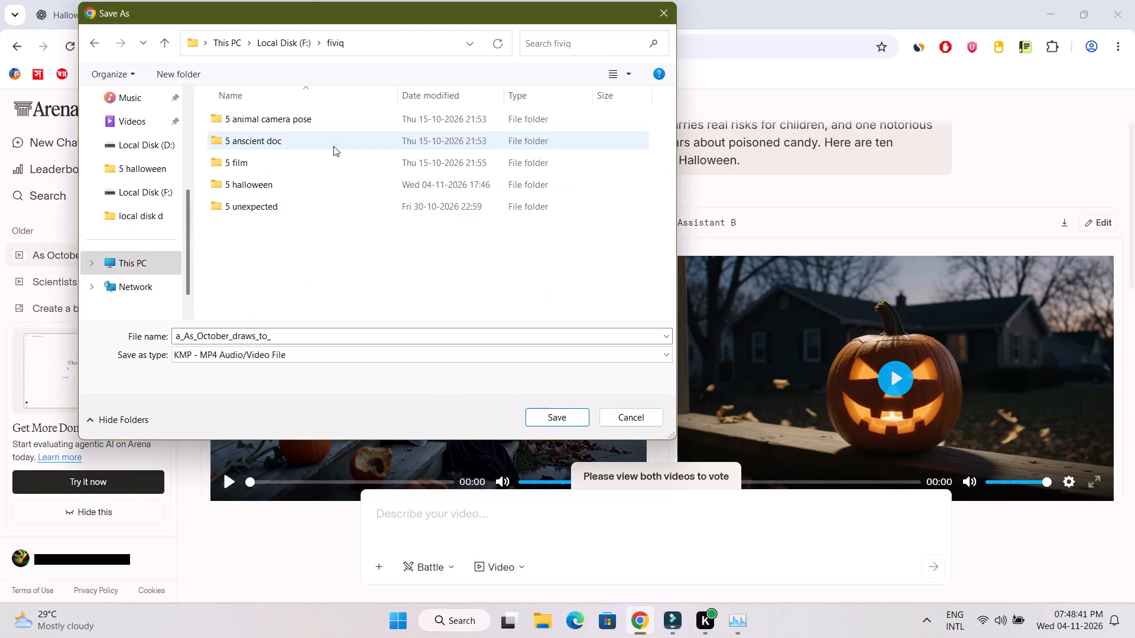
{"action": "double_click", "coordinate": [323, 181]}
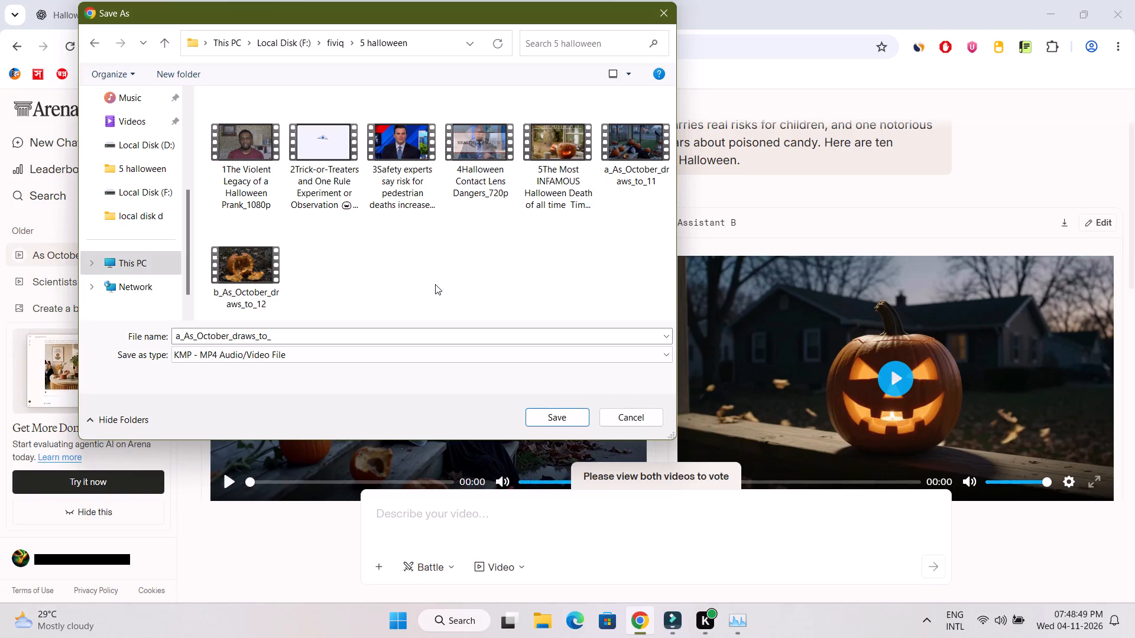
{"action": "left_click", "coordinate": [643, 418]}
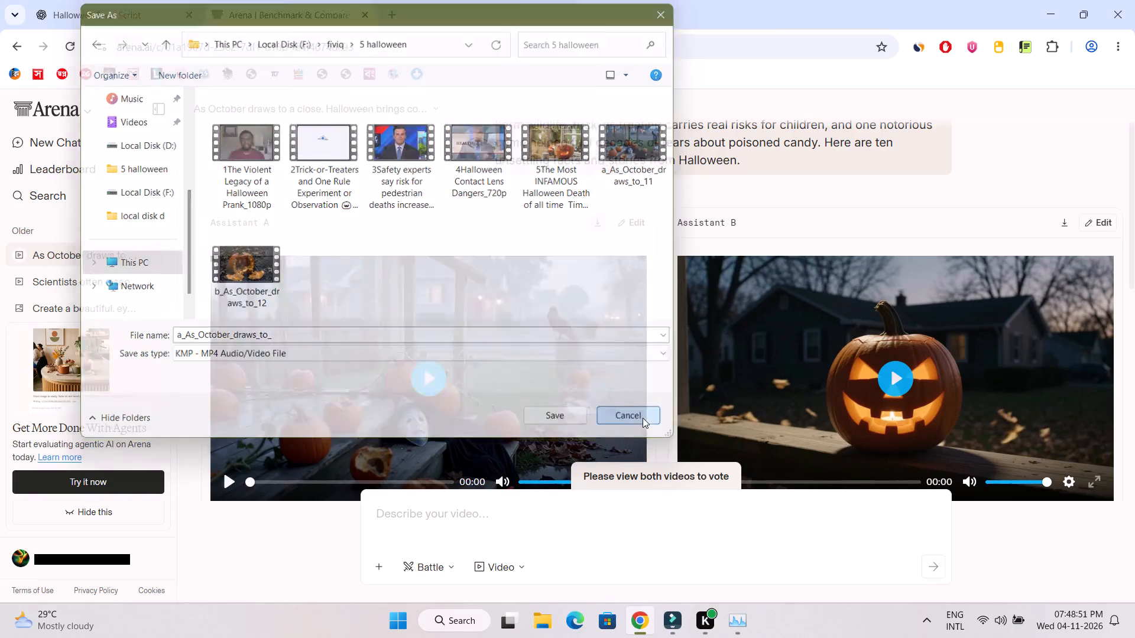
Download the second prompt's Assistant A video to Local Disk (D:) as a_As_October_draws_to_21.
{"action": "scroll", "coordinate": [674, 353], "scroll_direction": "down", "scroll_amount": 8}
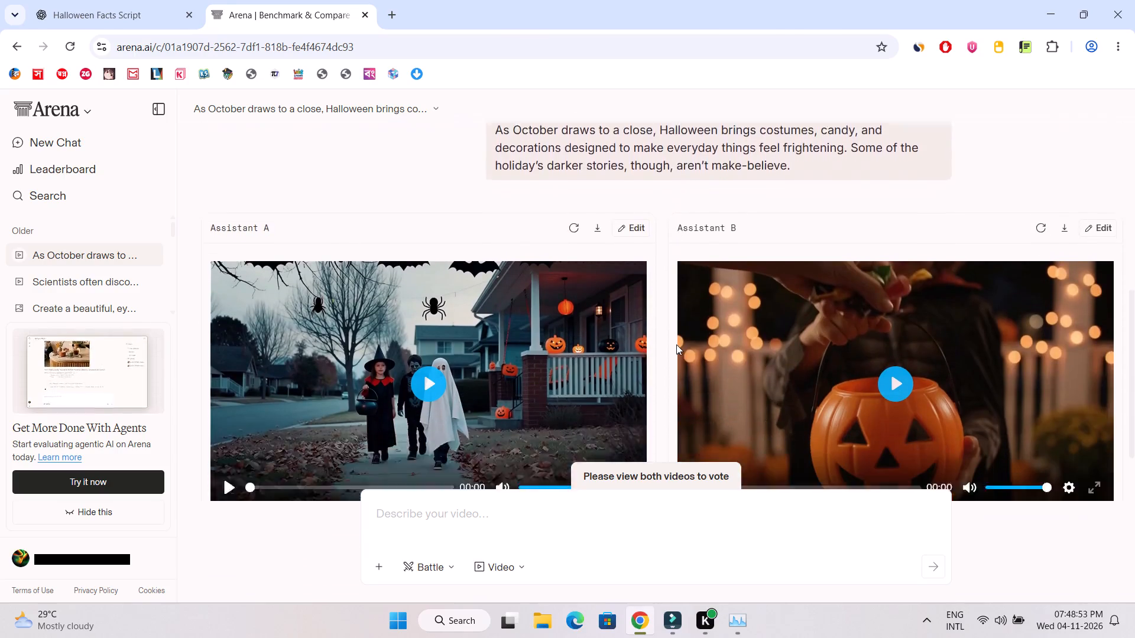
{"action": "scroll", "coordinate": [676, 344], "scroll_direction": "down", "scroll_amount": 1}
{"action": "left_click", "coordinate": [598, 122]}
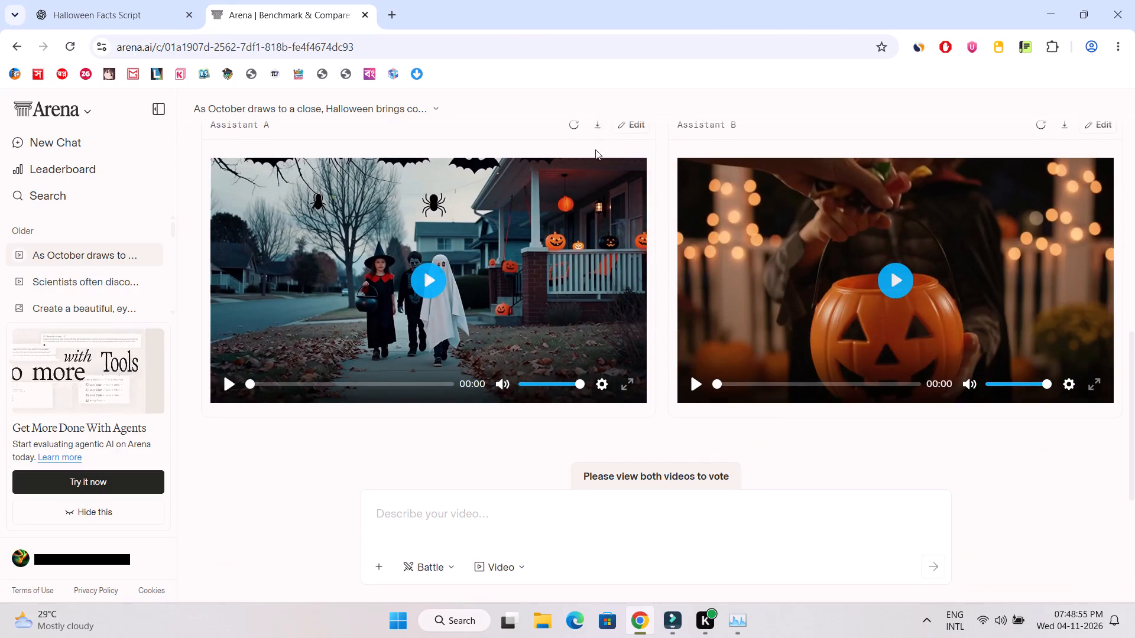
{"action": "scroll", "coordinate": [595, 149], "scroll_direction": "up", "scroll_amount": 1}
{"action": "left_click", "coordinate": [595, 201]}
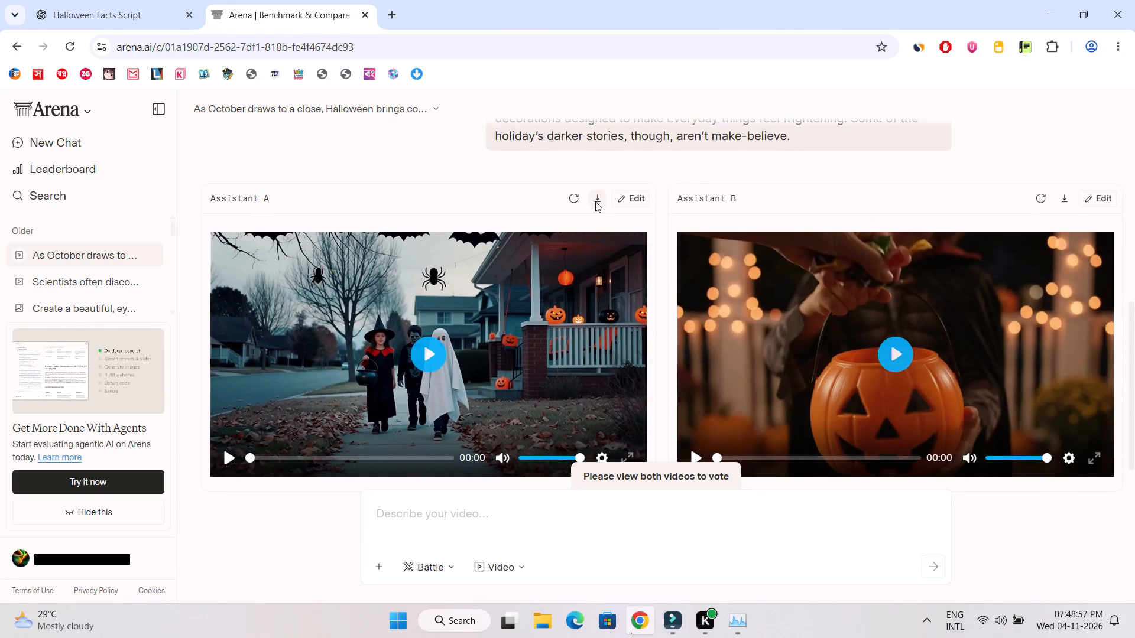
{"action": "left_click", "coordinate": [325, 338]}
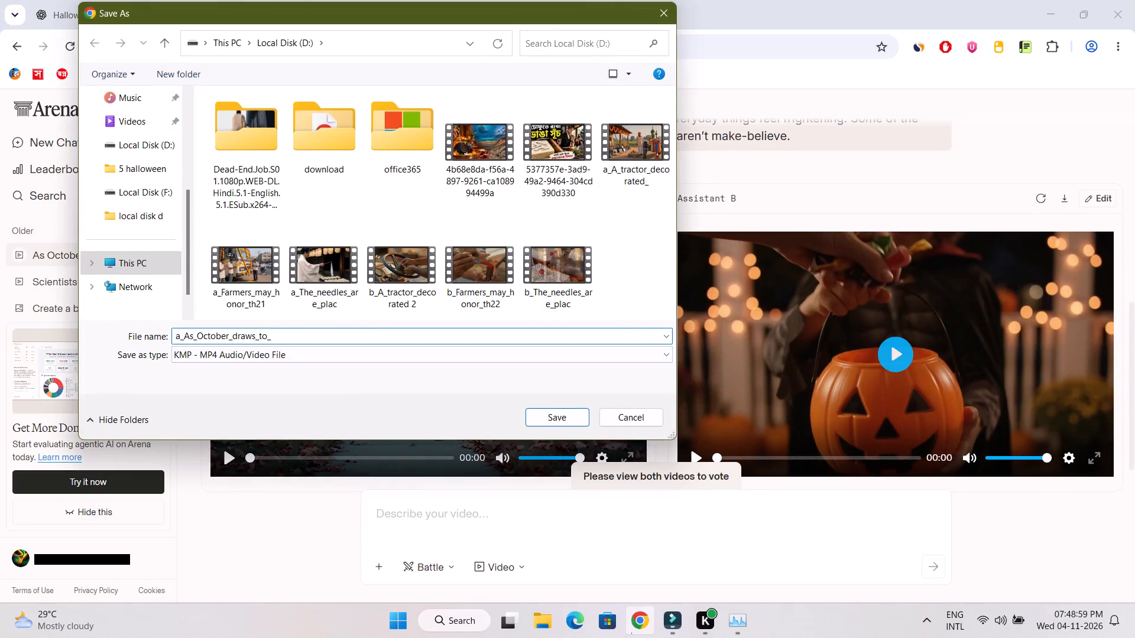
{"action": "type", "text": "21"}
{"action": "left_click", "coordinate": [560, 417]}
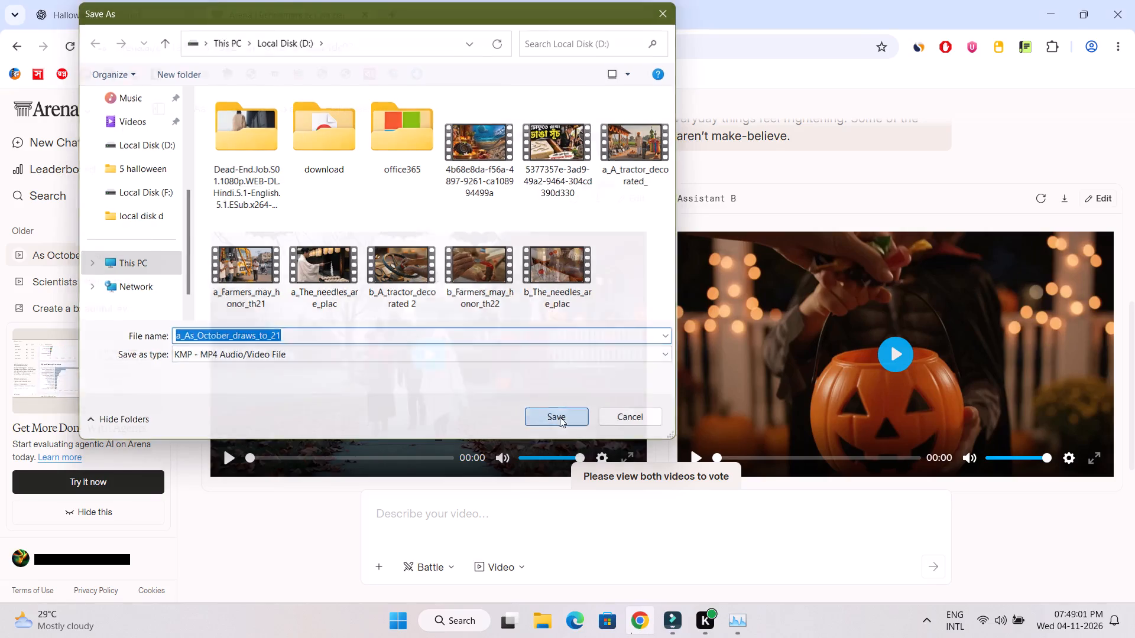
Download the second prompt's Assistant B video to Local Disk (D:) as b_As_October_draws_to_22.
{"action": "left_click", "coordinate": [1066, 201]}
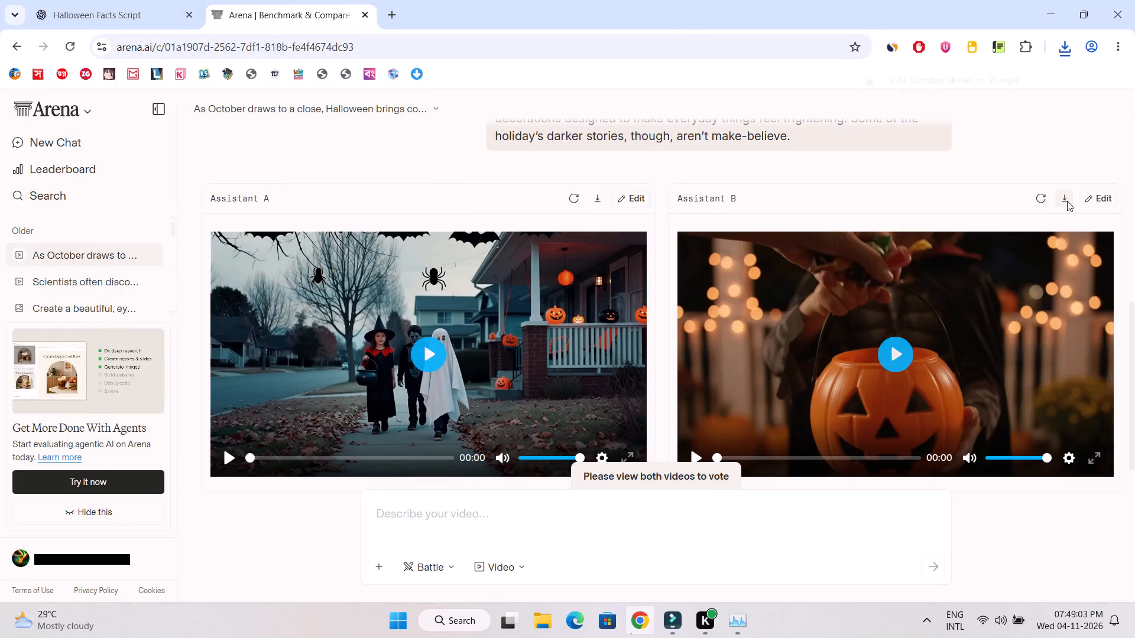
{"action": "left_click", "coordinate": [359, 339]}
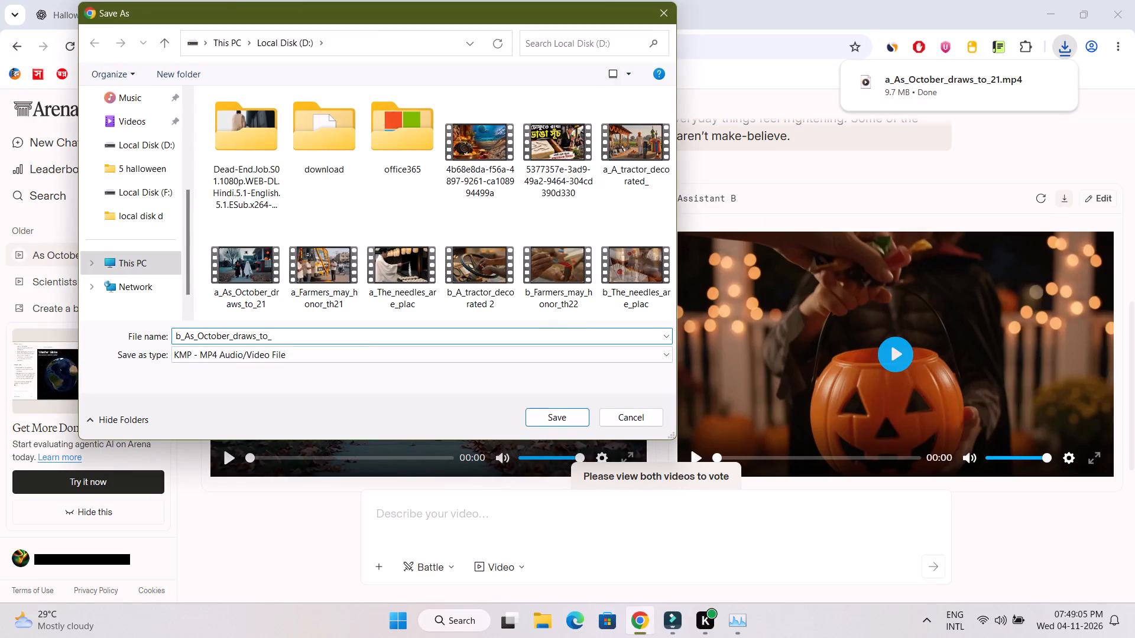
{"action": "type", "text": "22"}
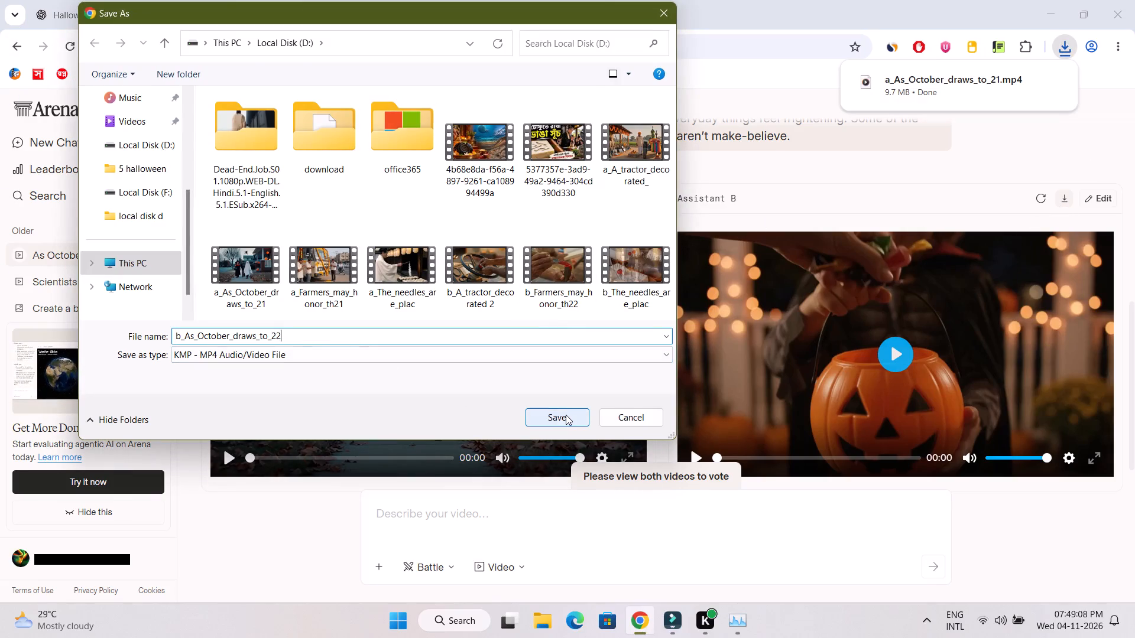
{"action": "left_click", "coordinate": [566, 415]}
Review the Arena chat's prompts and videos against the lines of the Halloween Facts Script in ChatGPT.
{"action": "scroll", "coordinate": [569, 401], "scroll_direction": "down", "scroll_amount": 3}
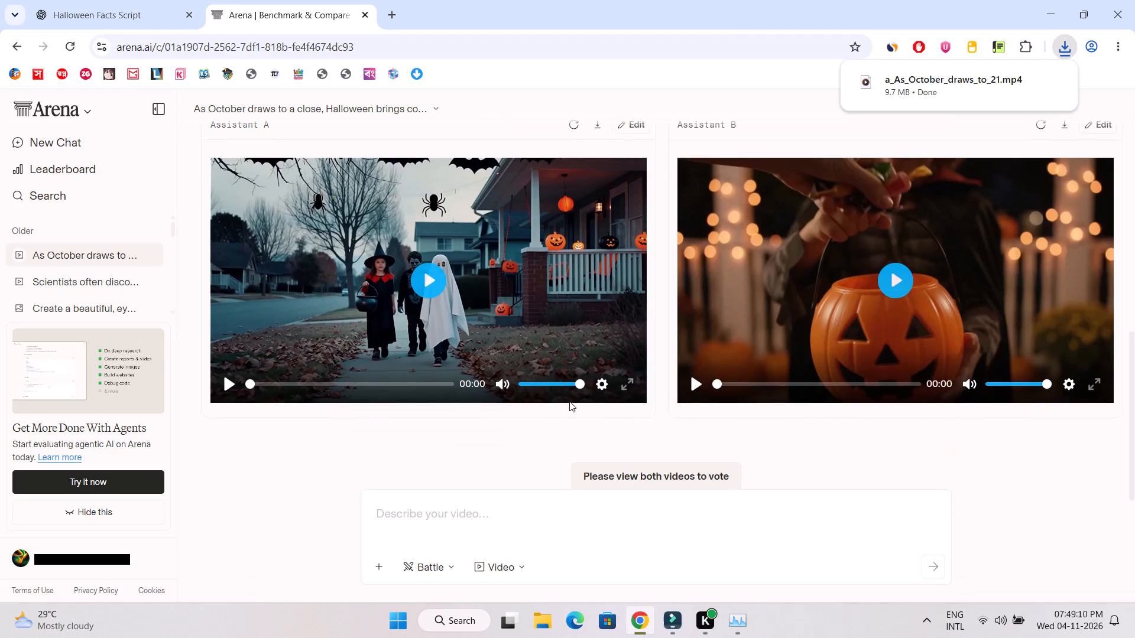
{"action": "scroll", "coordinate": [569, 401], "scroll_direction": "up", "scroll_amount": 3}
{"action": "scroll", "coordinate": [569, 401], "scroll_direction": "down", "scroll_amount": 9}
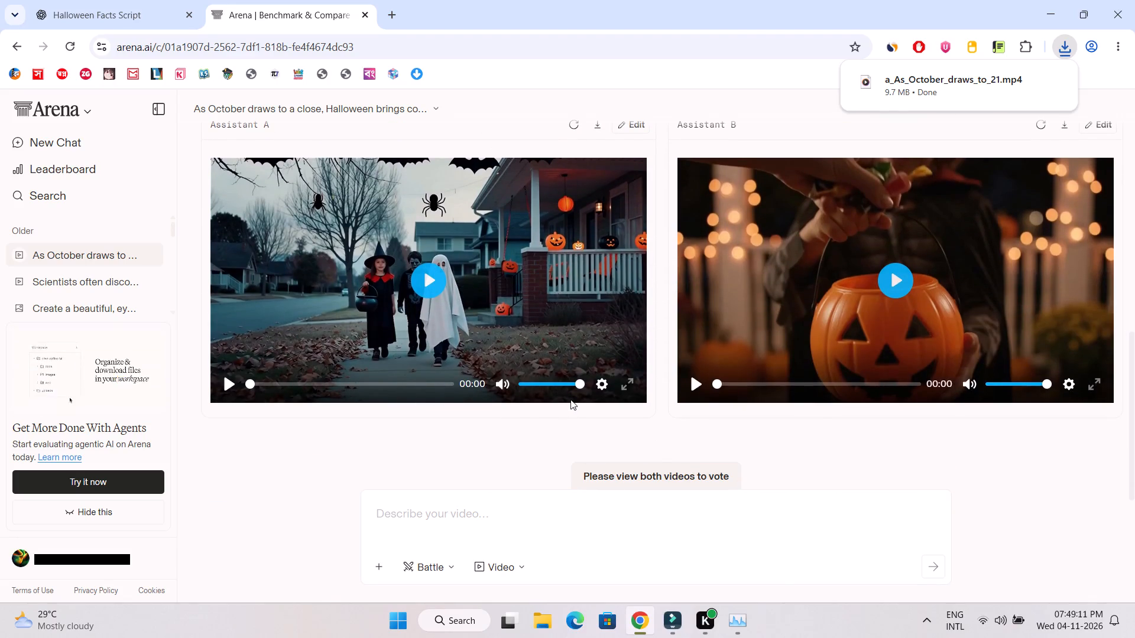
{"action": "scroll", "coordinate": [570, 399], "scroll_direction": "down", "scroll_amount": 1}
{"action": "scroll", "coordinate": [570, 399], "scroll_direction": "up", "scroll_amount": 12}
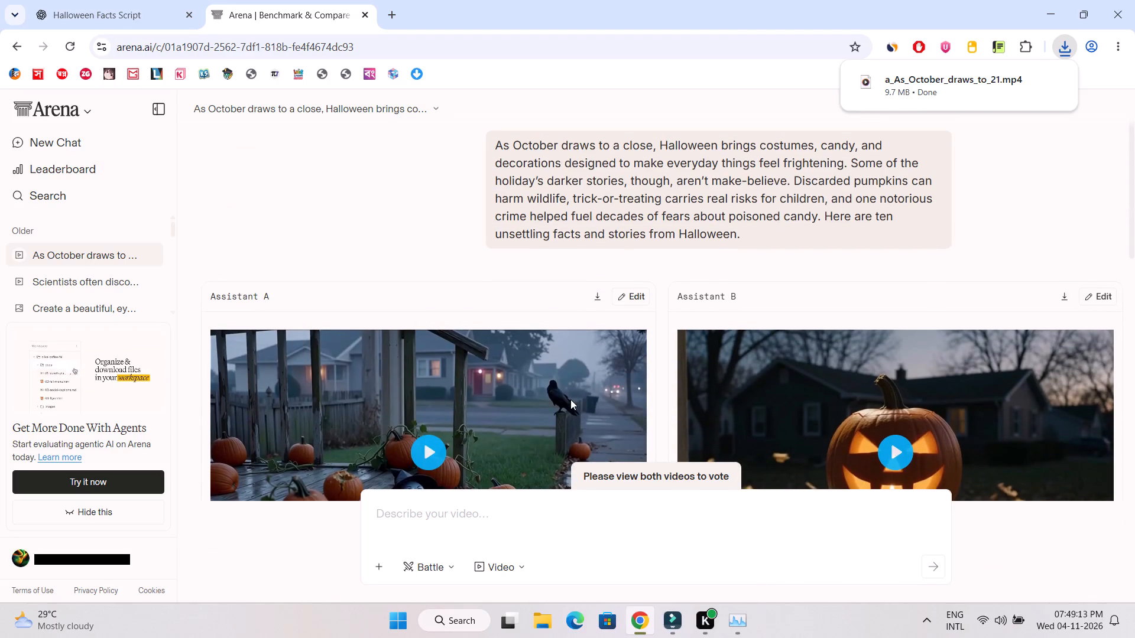
{"action": "scroll", "coordinate": [570, 399], "scroll_direction": "down", "scroll_amount": 1}
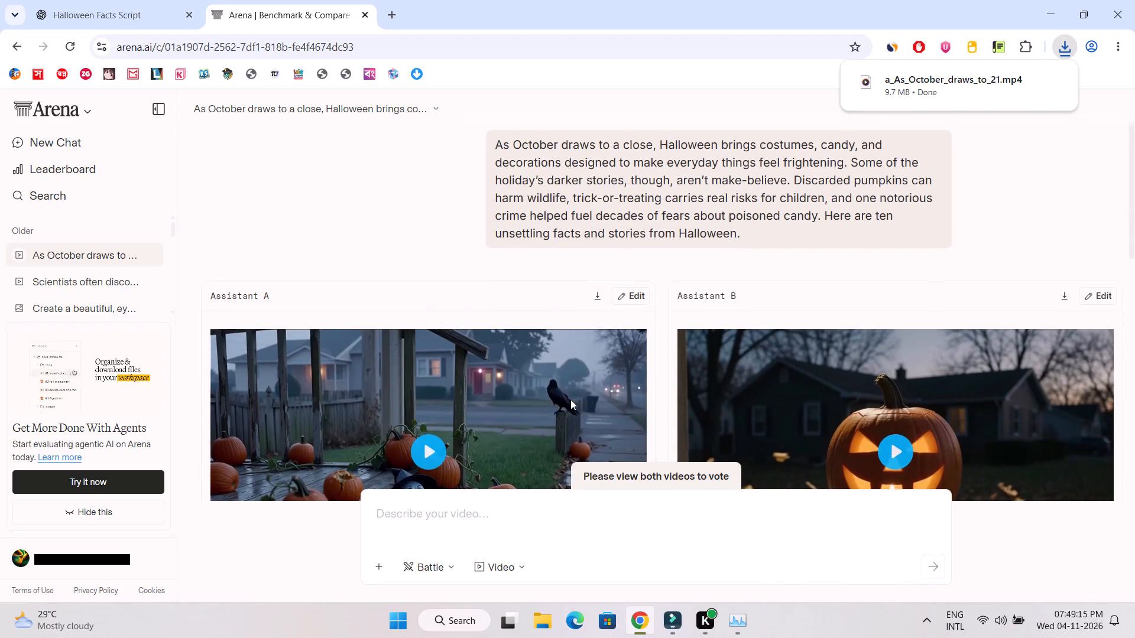
{"action": "scroll", "coordinate": [570, 399], "scroll_direction": "down", "scroll_amount": 12}
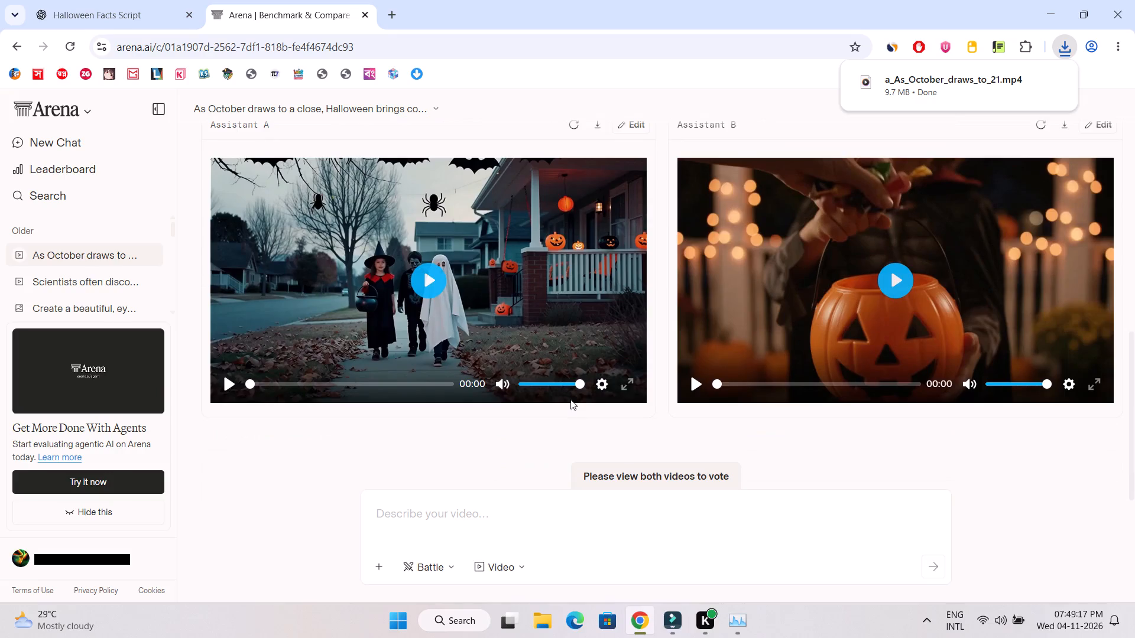
{"action": "scroll", "coordinate": [570, 399], "scroll_direction": "up", "scroll_amount": 6}
{"action": "left_click", "coordinate": [129, 30]}
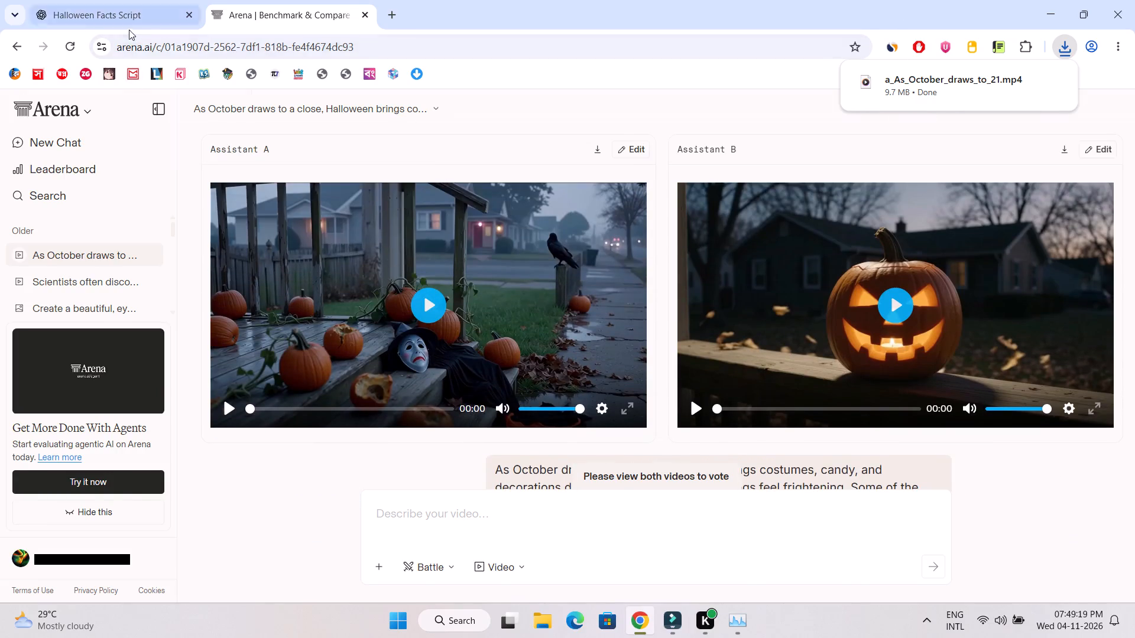
{"action": "scroll", "coordinate": [661, 305], "scroll_direction": "down", "scroll_amount": 2}
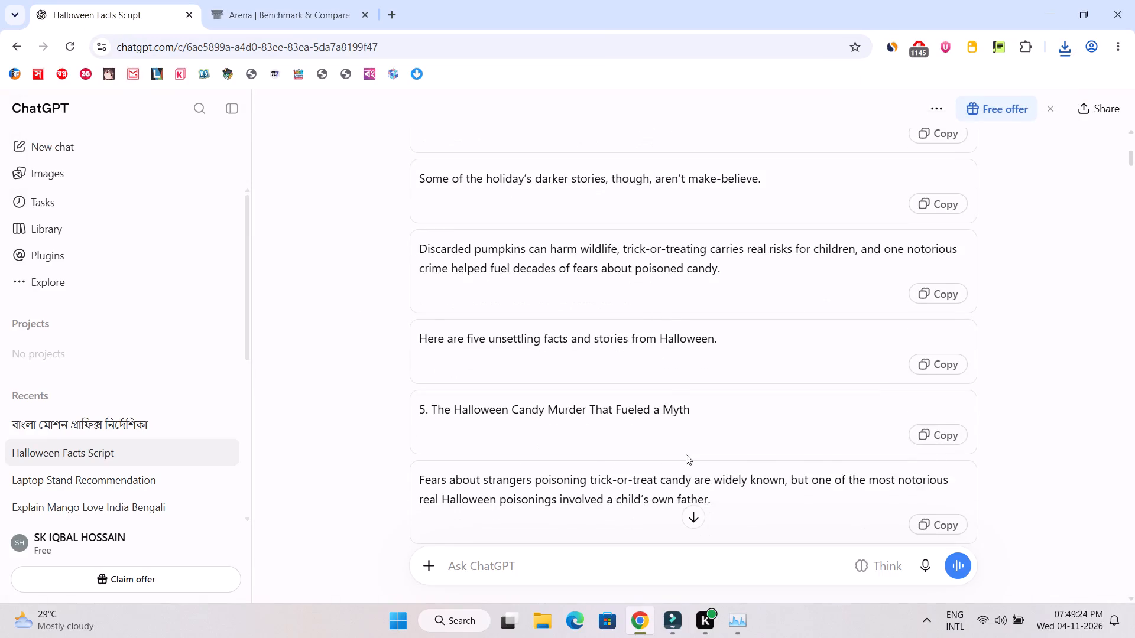
{"action": "left_click", "coordinate": [296, 0]}
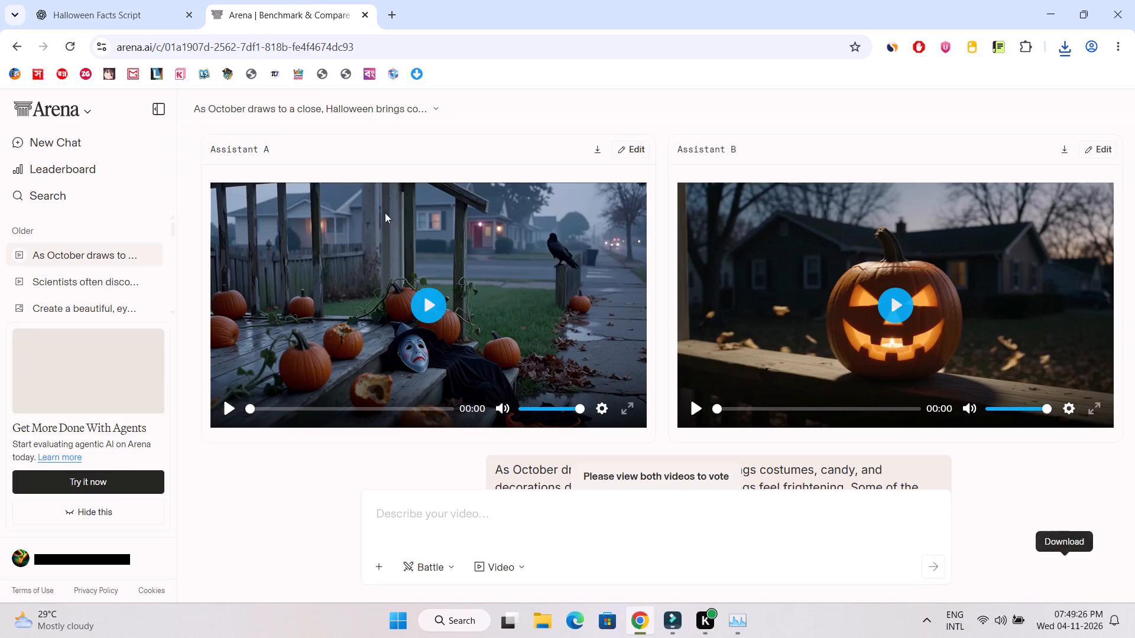
Switch to Wondershare Filmora and look through the project media for the video clips already imported.
{"action": "left_click", "coordinate": [674, 619]}
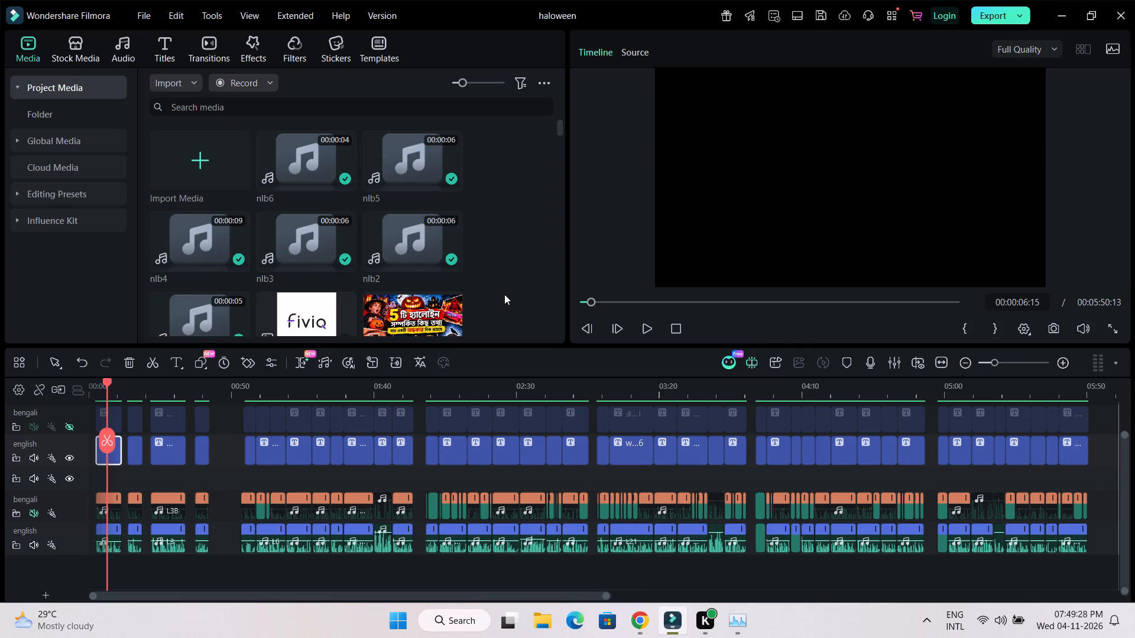
{"action": "scroll", "coordinate": [505, 291], "scroll_direction": "down", "scroll_amount": 6}
{"action": "scroll", "coordinate": [505, 291], "scroll_direction": "up", "scroll_amount": 1}
{"action": "scroll", "coordinate": [505, 291], "scroll_direction": "down", "scroll_amount": 8}
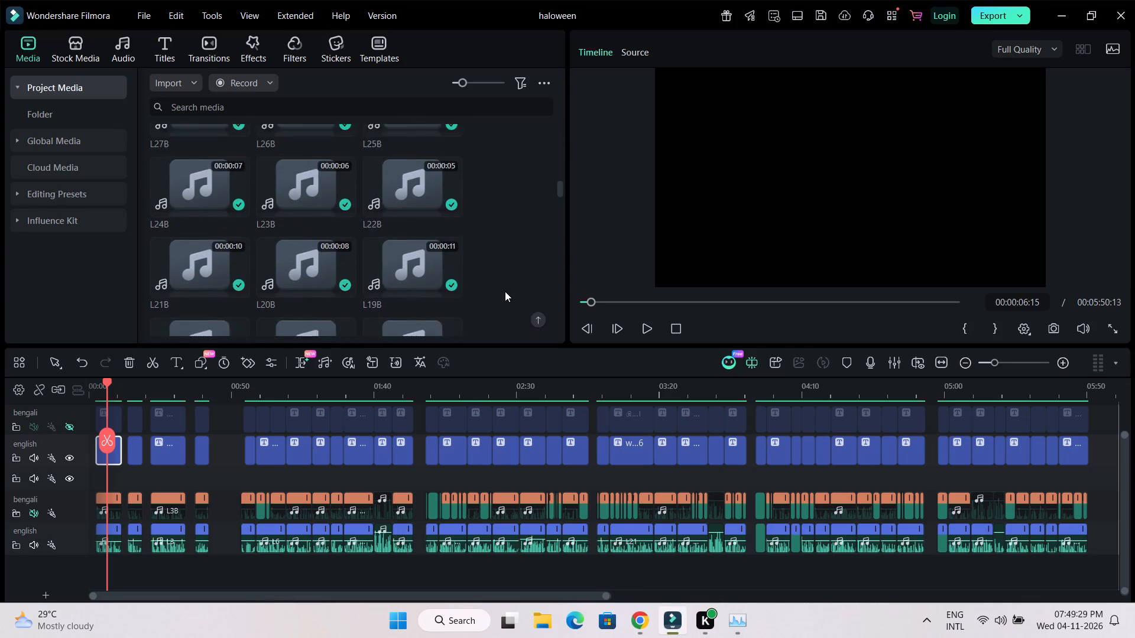
{"action": "scroll", "coordinate": [505, 291], "scroll_direction": "down", "scroll_amount": 13}
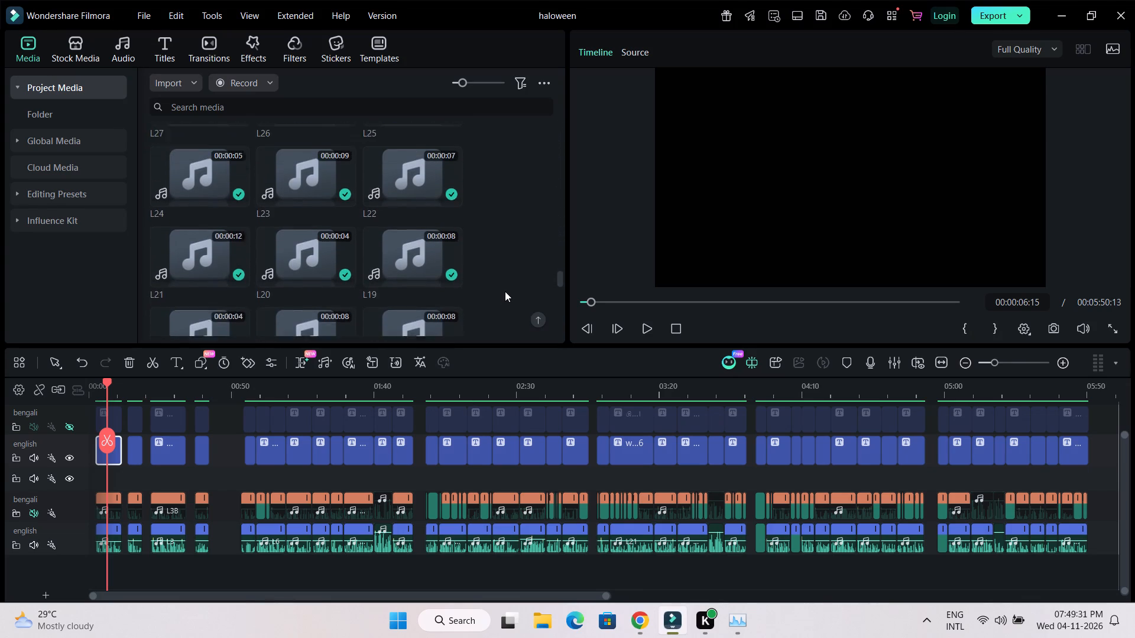
{"action": "scroll", "coordinate": [505, 291], "scroll_direction": "down", "scroll_amount": 7}
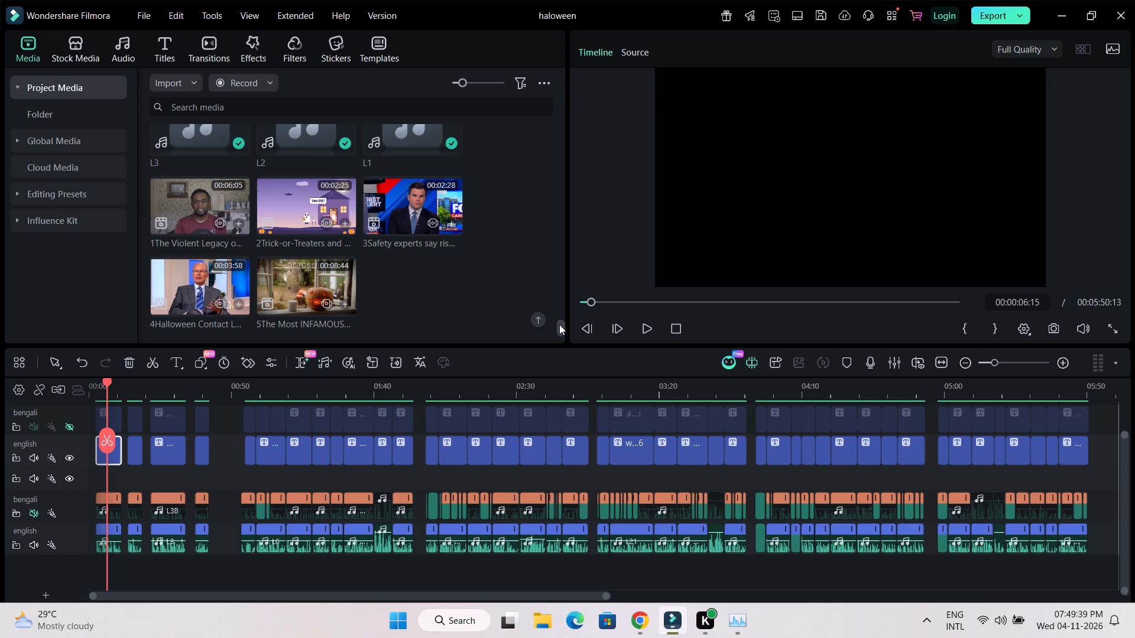
{"action": "left_click_drag", "start_coordinate": [559, 324], "coordinate": [576, 300]}
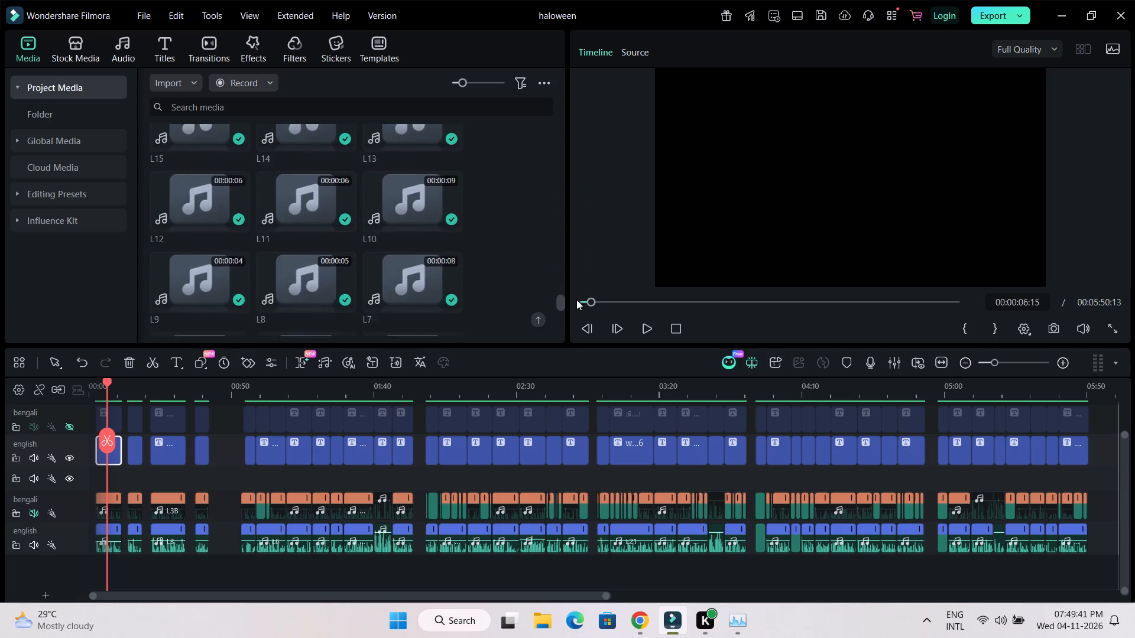
{"action": "left_click_drag", "start_coordinate": [576, 300], "coordinate": [576, 93]}
Look through the 5 halloween folder on Local Disk (F:) in the import dialog for the October video clips.
{"action": "left_click", "coordinate": [186, 155]}
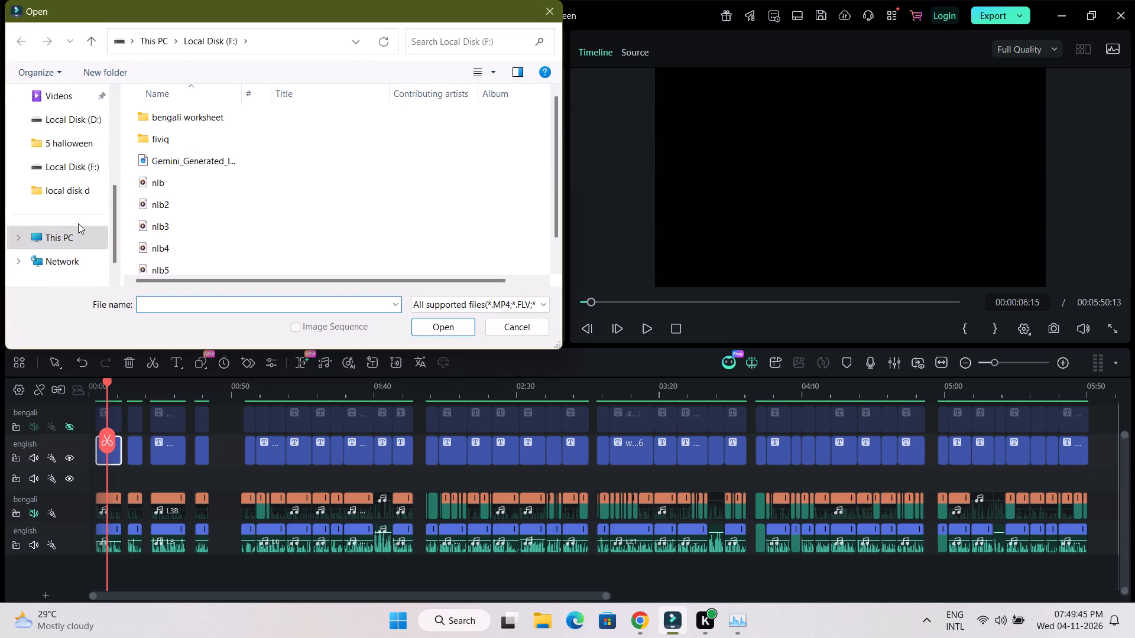
{"action": "double_click", "coordinate": [174, 139]}
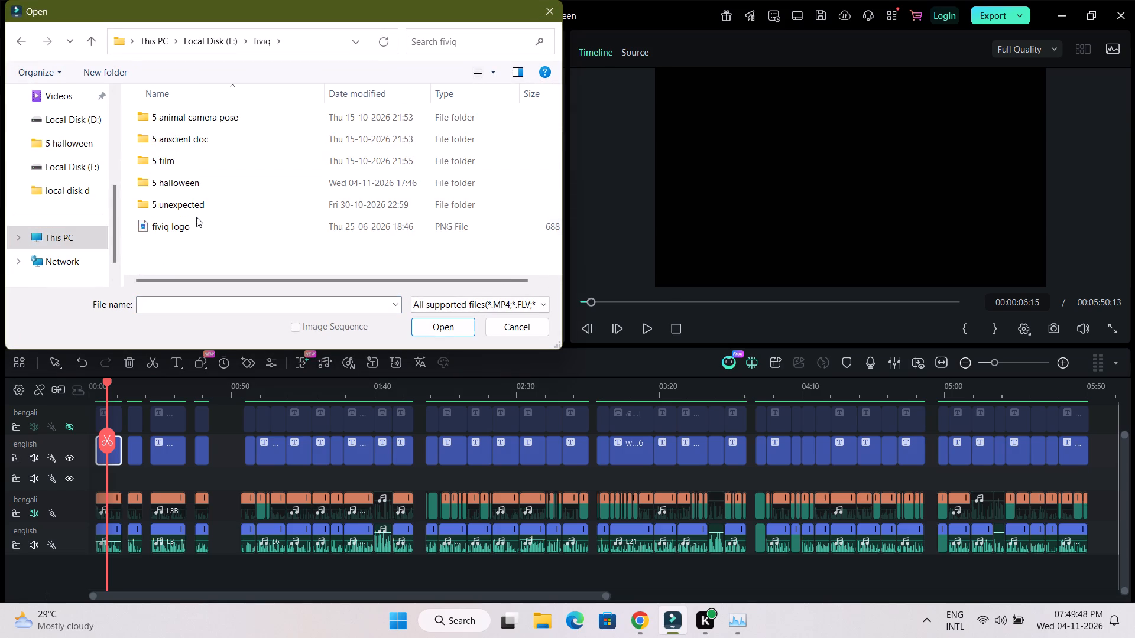
{"action": "double_click", "coordinate": [196, 182]}
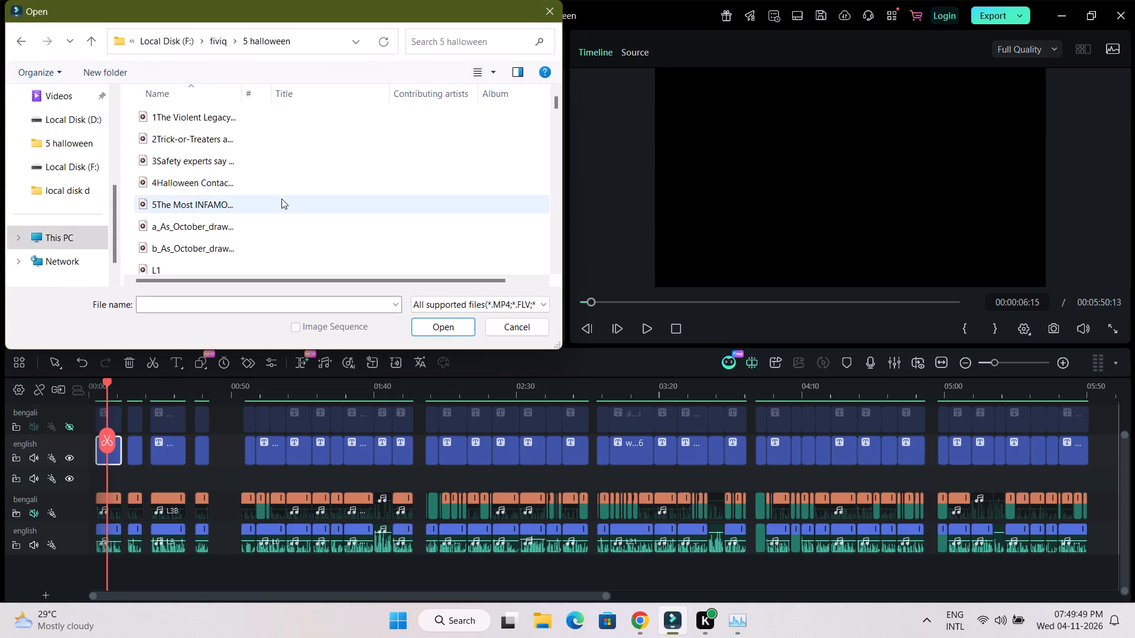
{"action": "scroll", "coordinate": [281, 198], "scroll_direction": "down", "scroll_amount": 3}
{"action": "scroll", "coordinate": [283, 198], "scroll_direction": "up", "scroll_amount": 4}
{"action": "left_click", "coordinate": [200, 246]}
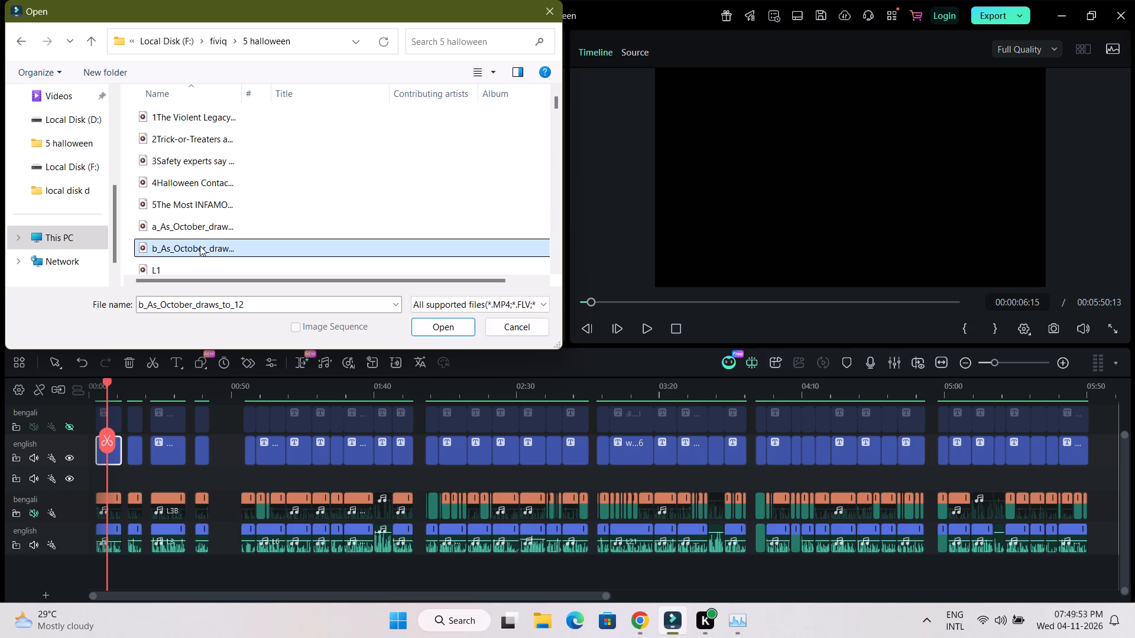
{"action": "left_click", "coordinate": [199, 224], "text": "ctrl"}
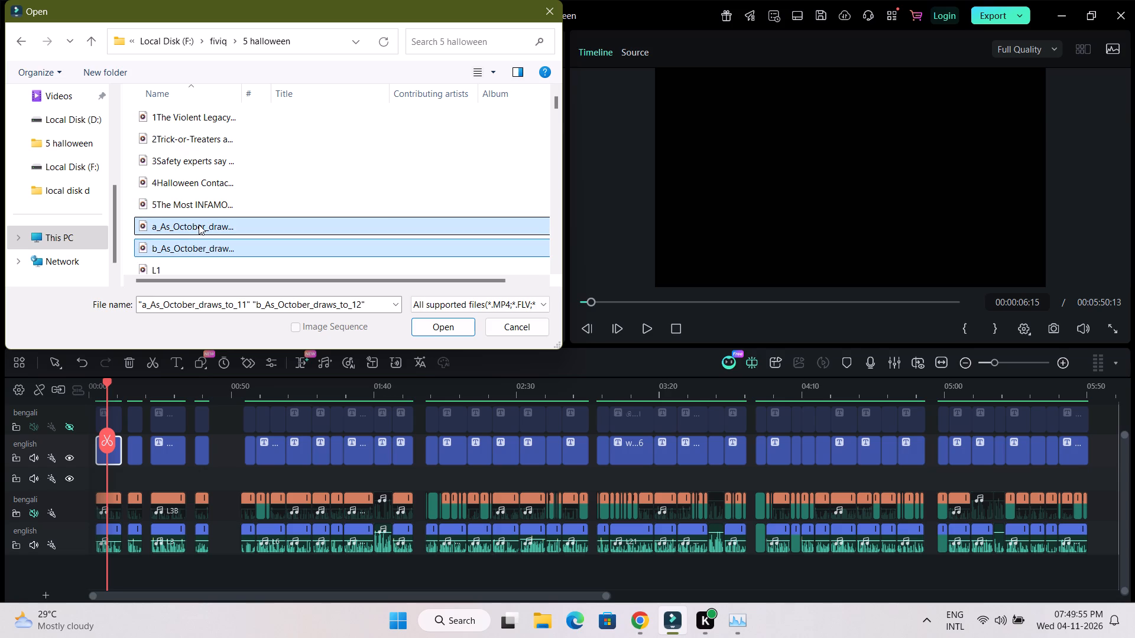
{"action": "scroll", "coordinate": [199, 224], "scroll_direction": "down", "scroll_amount": 4}
{"action": "scroll", "coordinate": [200, 224], "scroll_direction": "up", "scroll_amount": 1}
{"action": "scroll", "coordinate": [200, 224], "scroll_direction": "down", "scroll_amount": 2}
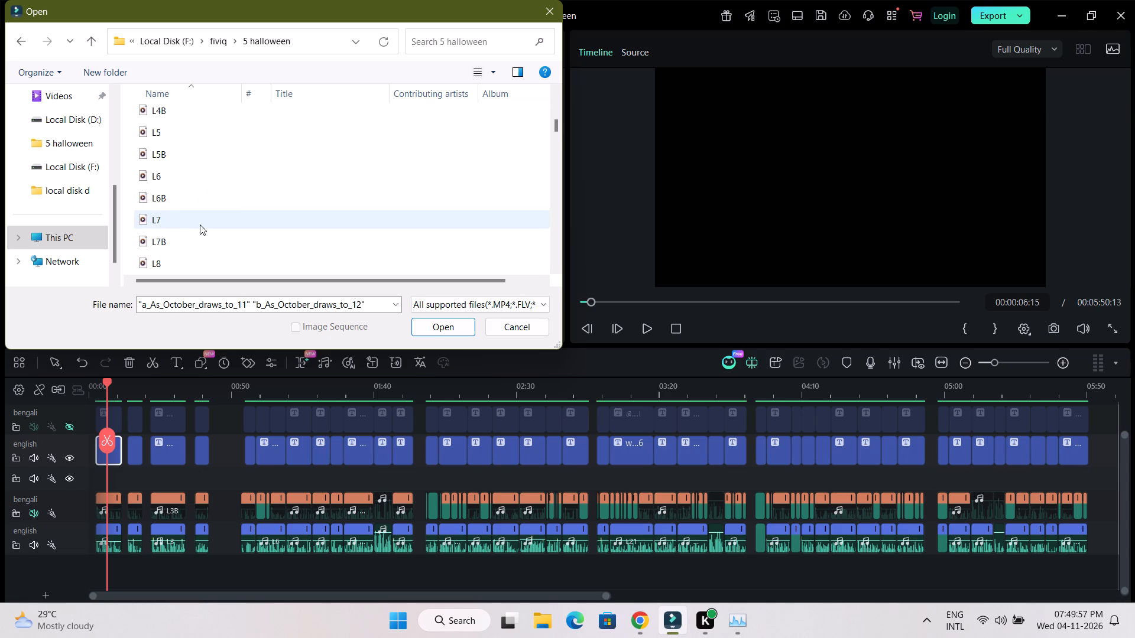
{"action": "scroll", "coordinate": [200, 224], "scroll_direction": "down", "scroll_amount": 16}
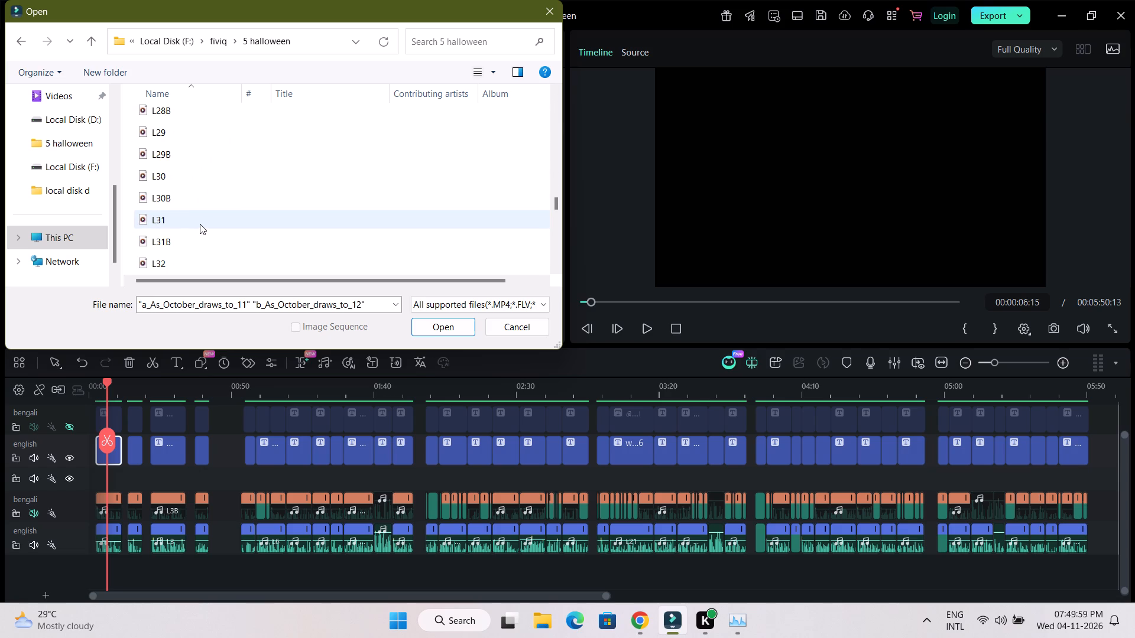
{"action": "scroll", "coordinate": [200, 224], "scroll_direction": "down", "scroll_amount": 1}
{"action": "scroll", "coordinate": [200, 224], "scroll_direction": "up", "scroll_amount": 1}
{"action": "scroll", "coordinate": [200, 224], "scroll_direction": "down", "scroll_amount": 15}
{"action": "scroll", "coordinate": [200, 224], "scroll_direction": "up", "scroll_amount": 1}
{"action": "scroll", "coordinate": [200, 224], "scroll_direction": "down", "scroll_amount": 1}
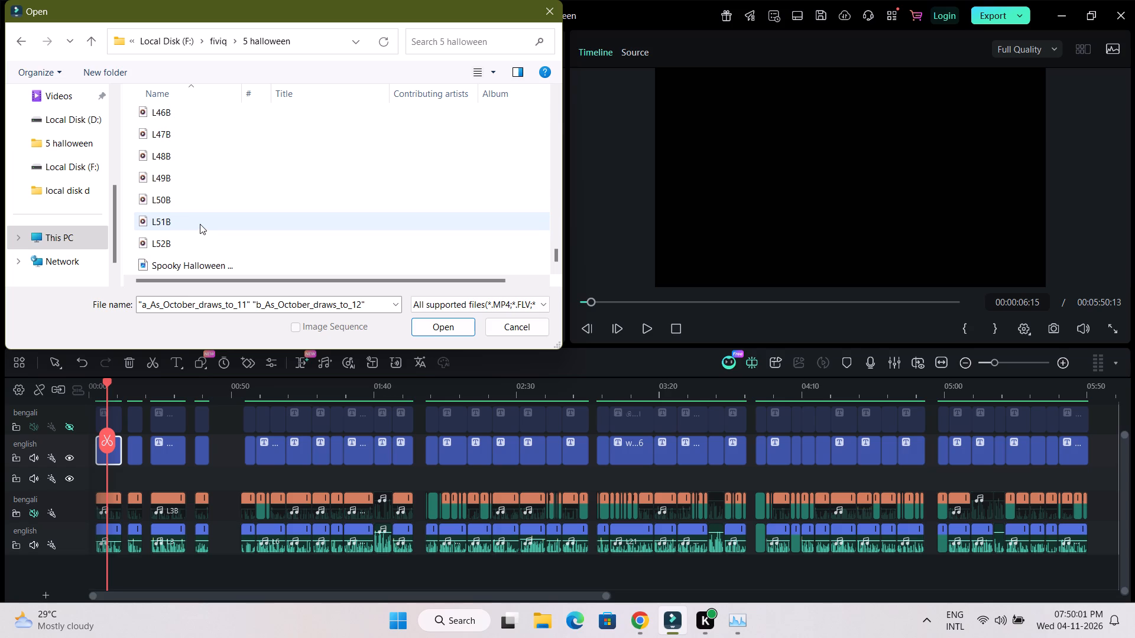
{"action": "scroll", "coordinate": [200, 224], "scroll_direction": "up", "scroll_amount": 4}
{"action": "scroll", "coordinate": [200, 223], "scroll_direction": "down", "scroll_amount": 5}
{"action": "scroll", "coordinate": [200, 223], "scroll_direction": "up", "scroll_amount": 8}
{"action": "scroll", "coordinate": [202, 223], "scroll_direction": "down", "scroll_amount": 1}
{"action": "scroll", "coordinate": [202, 223], "scroll_direction": "up", "scroll_amount": 5}
{"action": "scroll", "coordinate": [202, 223], "scroll_direction": "down", "scroll_amount": 1}
{"action": "scroll", "coordinate": [202, 223], "scroll_direction": "up", "scroll_amount": 2}
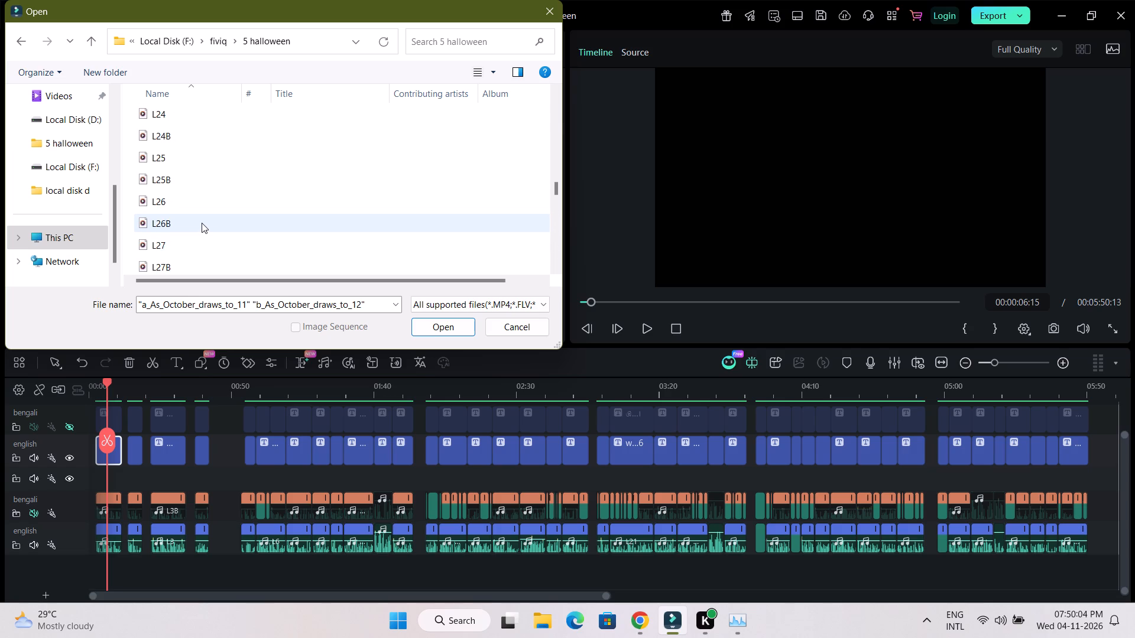
{"action": "scroll", "coordinate": [202, 223], "scroll_direction": "up", "scroll_amount": 3}
{"action": "scroll", "coordinate": [201, 223], "scroll_direction": "down", "scroll_amount": 1}
{"action": "scroll", "coordinate": [201, 223], "scroll_direction": "up", "scroll_amount": 18}
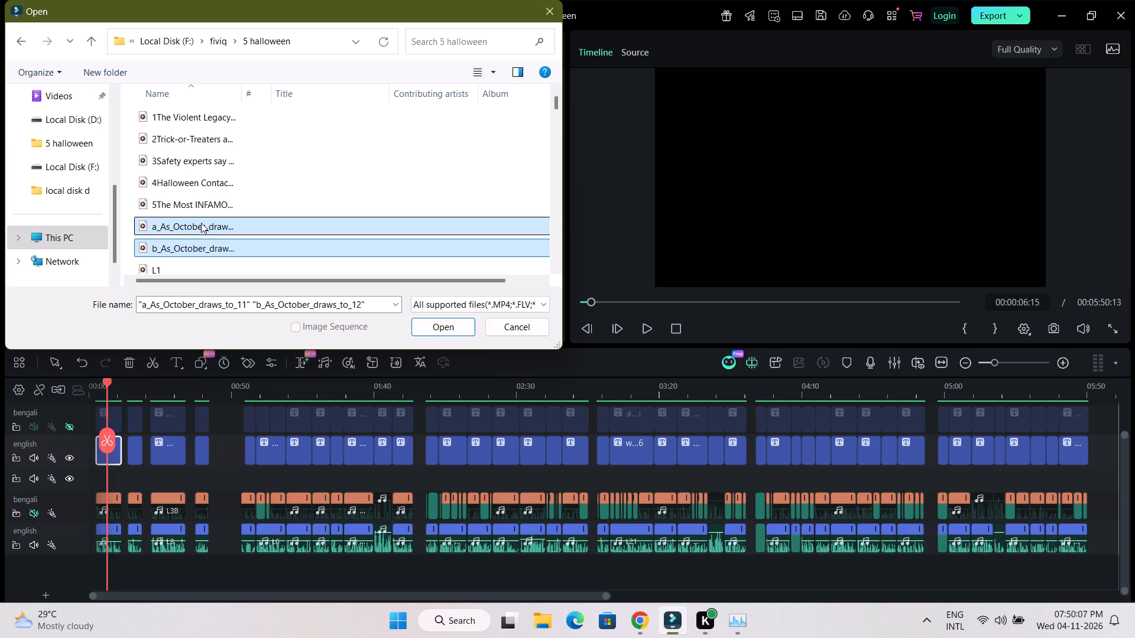
{"action": "scroll", "coordinate": [201, 223], "scroll_direction": "down", "scroll_amount": 2}
{"action": "scroll", "coordinate": [201, 223], "scroll_direction": "up", "scroll_amount": 3}
{"action": "left_click", "coordinate": [522, 331]}
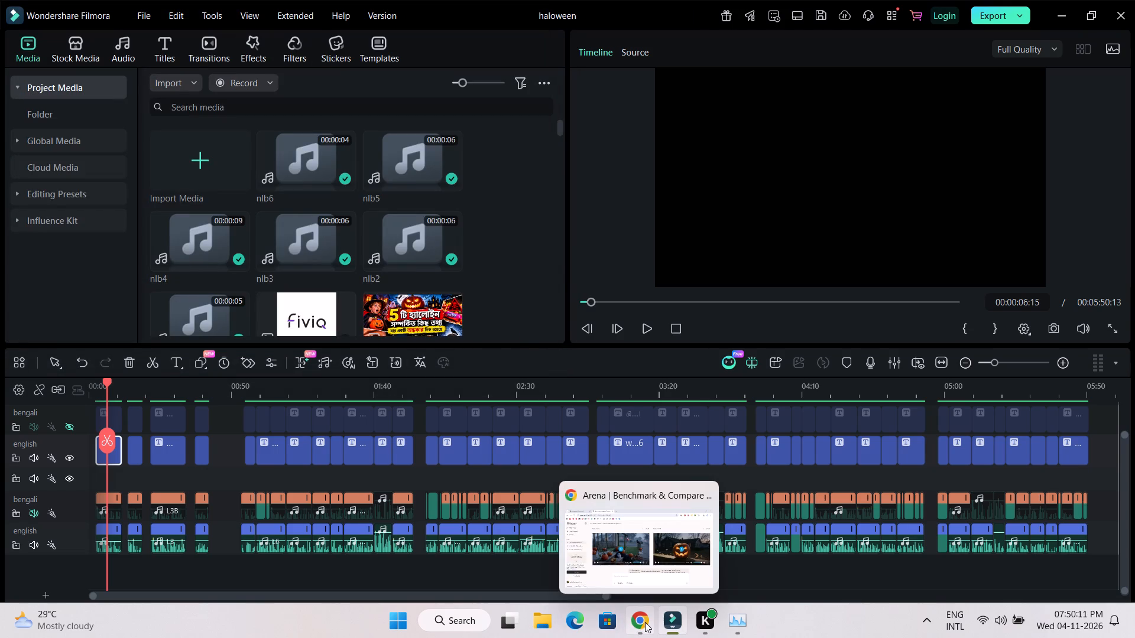
Check the 5 halloween folder in File Explorer with large thumbnails for the October video clips.
{"action": "left_click", "coordinate": [523, 622]}
{"action": "left_click", "coordinate": [523, 622]}
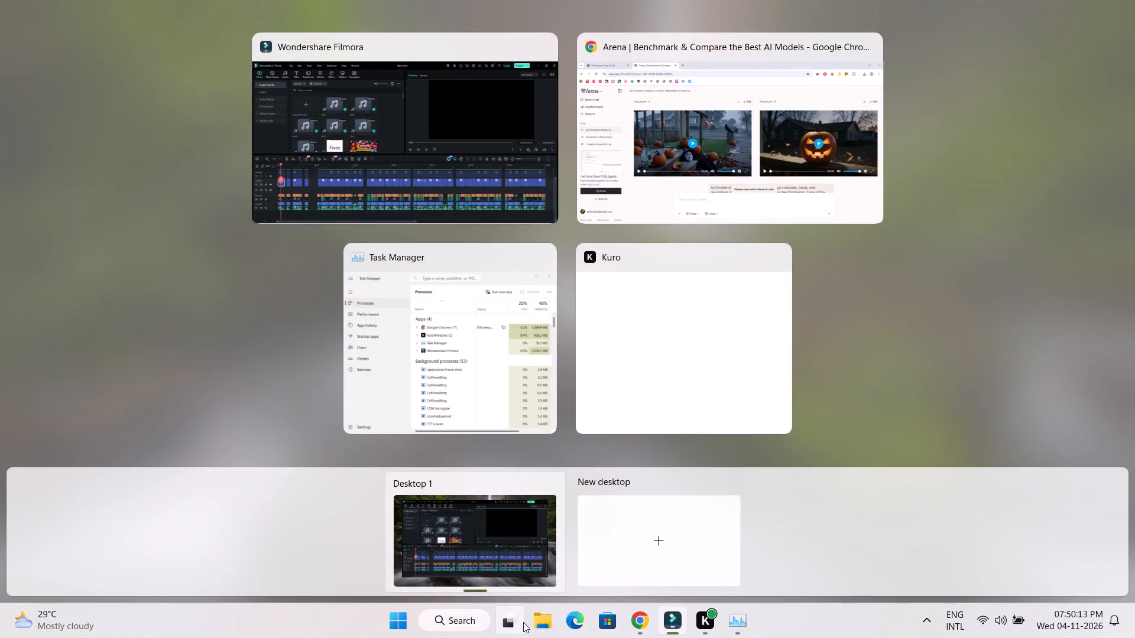
{"action": "left_click", "coordinate": [541, 622]}
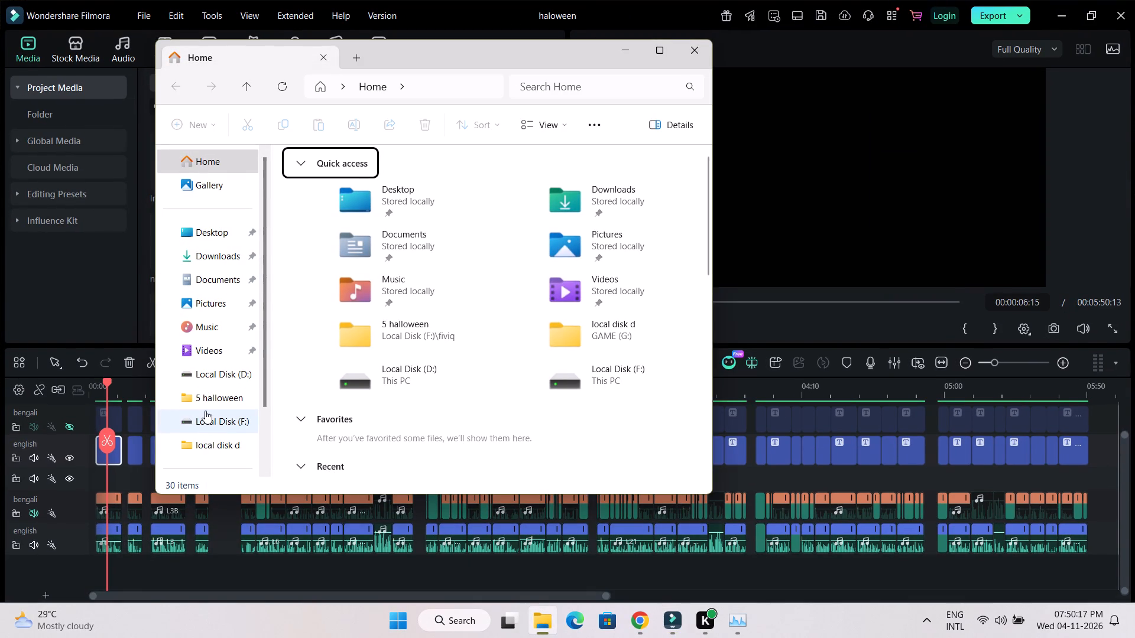
{"action": "left_click", "coordinate": [211, 397]}
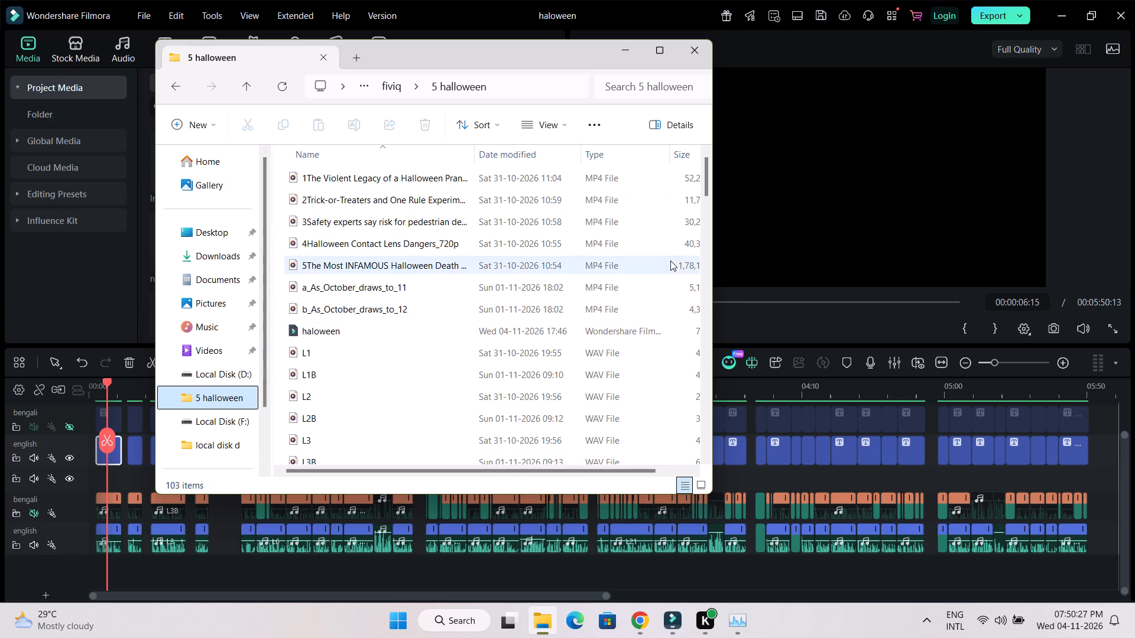
{"action": "left_click", "coordinate": [703, 487]}
{"action": "scroll", "coordinate": [654, 373], "scroll_direction": "down", "scroll_amount": 2}
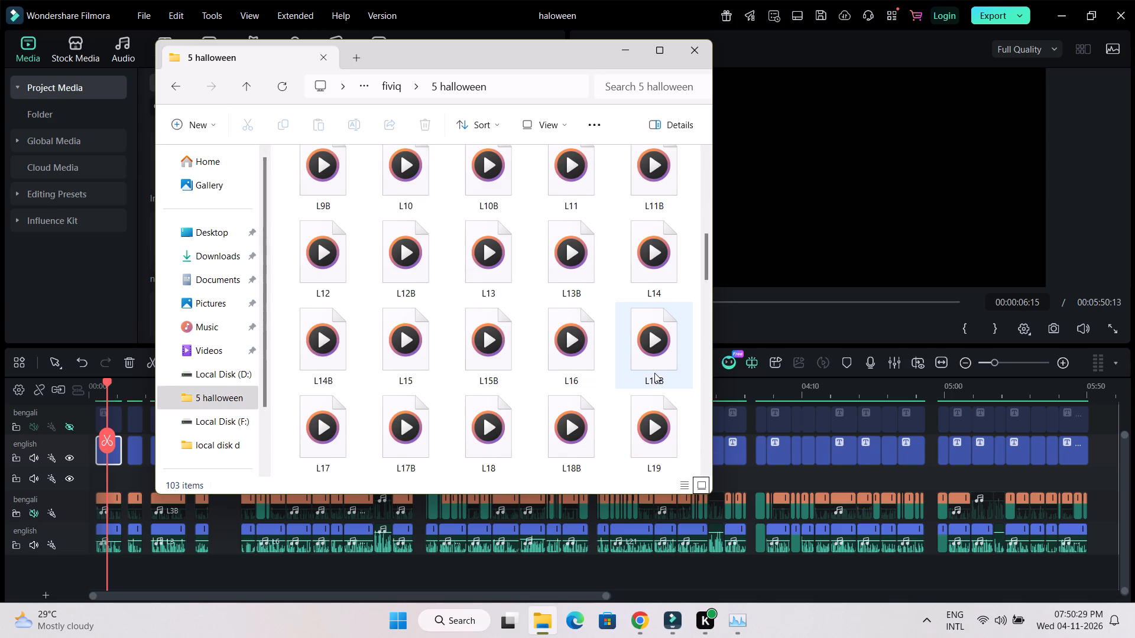
{"action": "scroll", "coordinate": [654, 373], "scroll_direction": "down", "scroll_amount": 11}
{"action": "scroll", "coordinate": [654, 370], "scroll_direction": "up", "scroll_amount": 5}
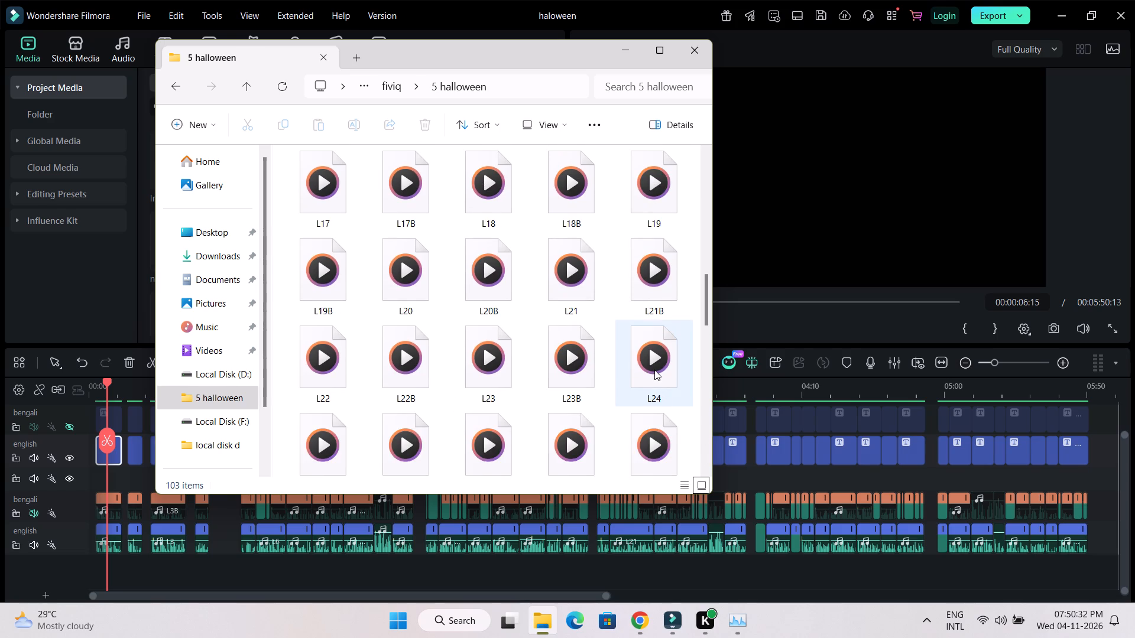
{"action": "scroll", "coordinate": [654, 369], "scroll_direction": "up", "scroll_amount": 5}
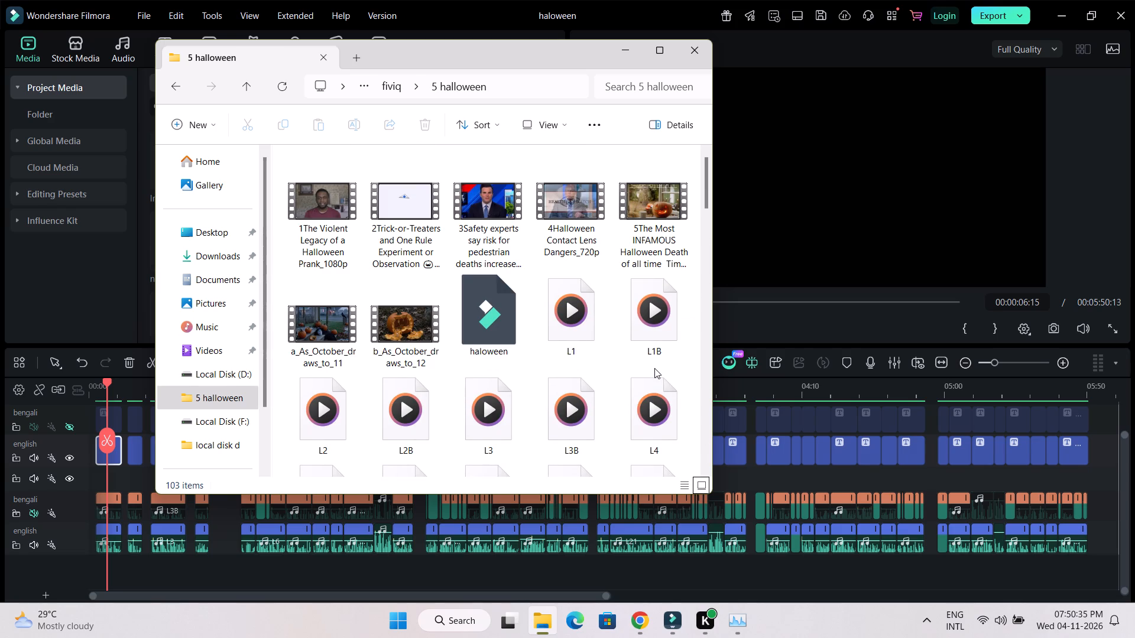
{"action": "left_click", "coordinate": [166, 88]}
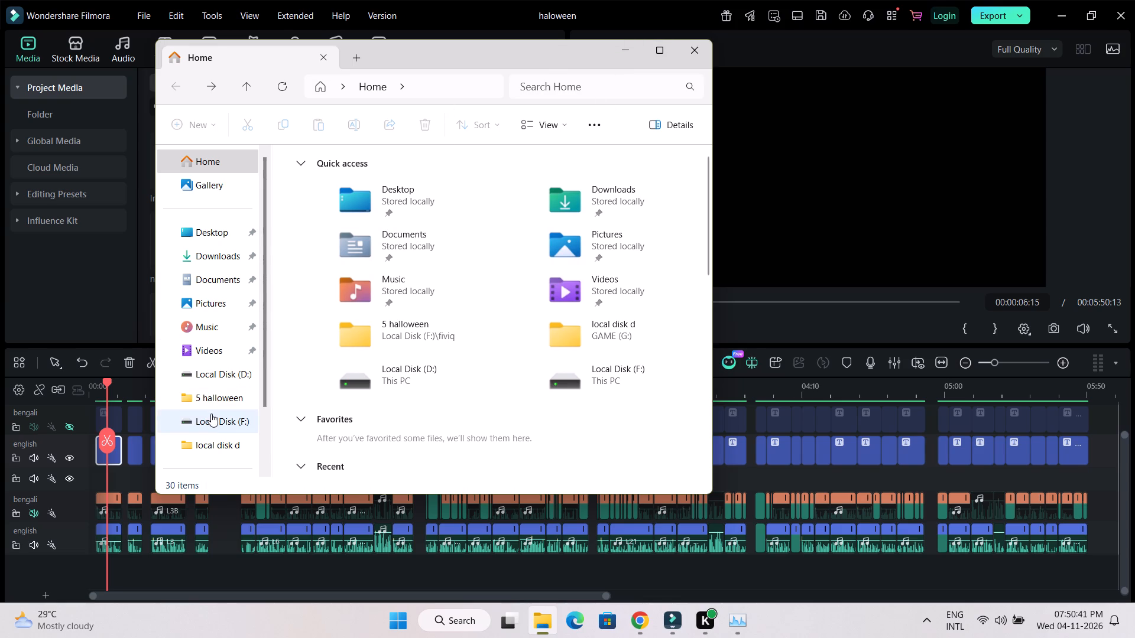
{"action": "scroll", "coordinate": [211, 385], "scroll_direction": "down", "scroll_amount": 2}
{"action": "left_click", "coordinate": [211, 385]}
{"action": "double_click", "coordinate": [495, 211]}
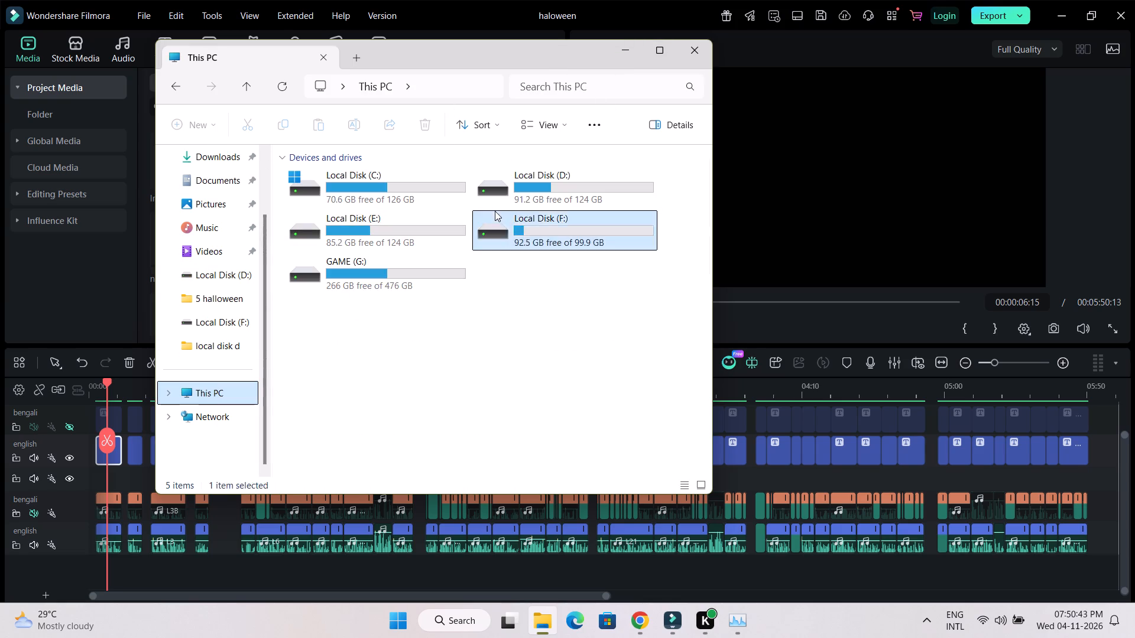
{"action": "double_click", "coordinate": [345, 200]}
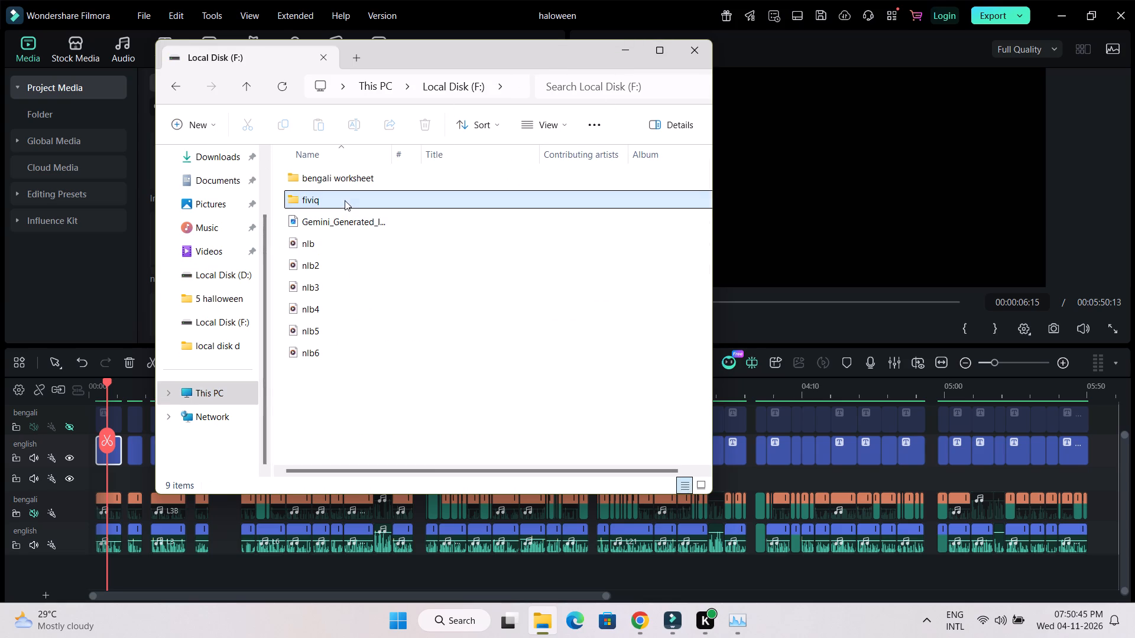
{"action": "double_click", "coordinate": [554, 197]}
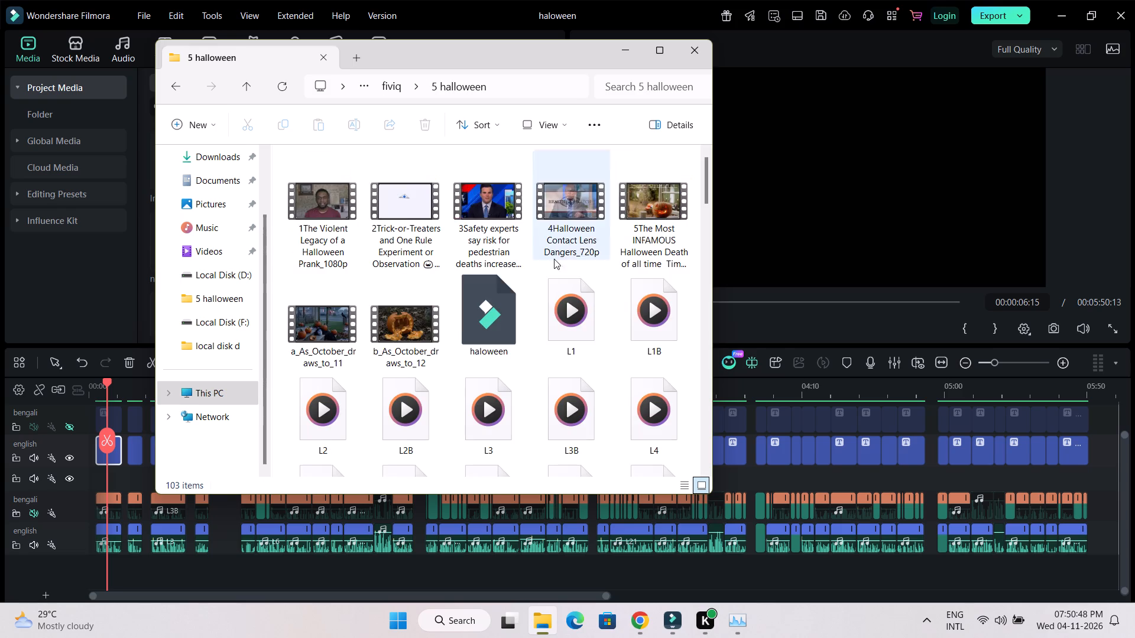
{"action": "scroll", "coordinate": [554, 301], "scroll_direction": "down", "scroll_amount": 8}
{"action": "scroll", "coordinate": [554, 301], "scroll_direction": "up", "scroll_amount": 4}
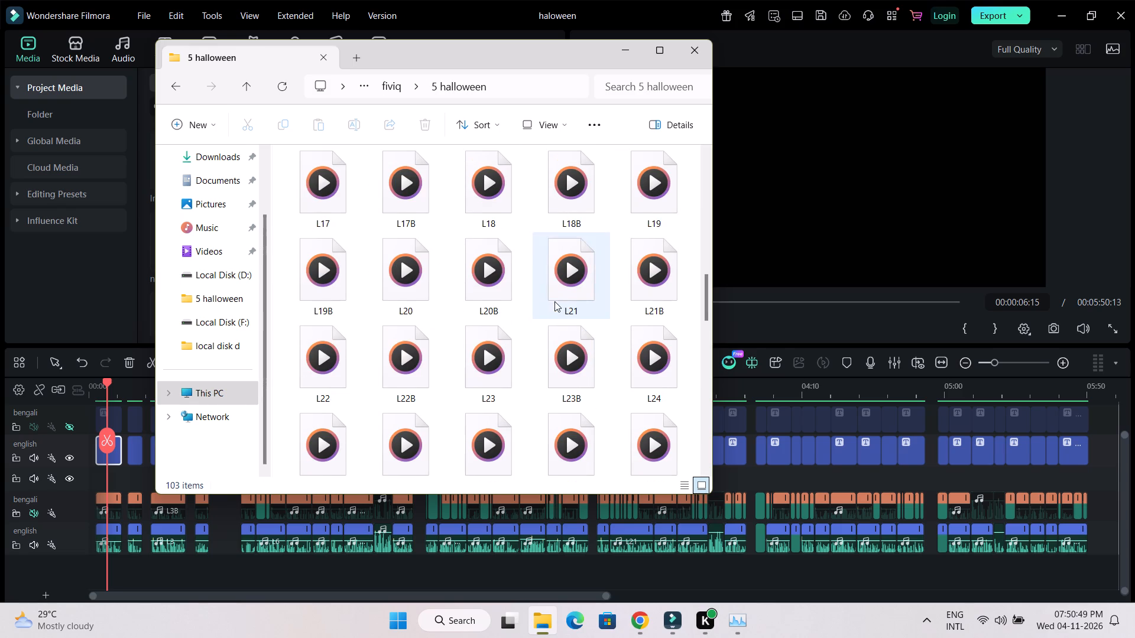
{"action": "left_click", "coordinate": [633, 54]}
Switch to Chrome and locate the downloaded b_As_October_draws_to_22 video in its folder from the download history.
{"action": "left_click", "coordinate": [643, 615]}
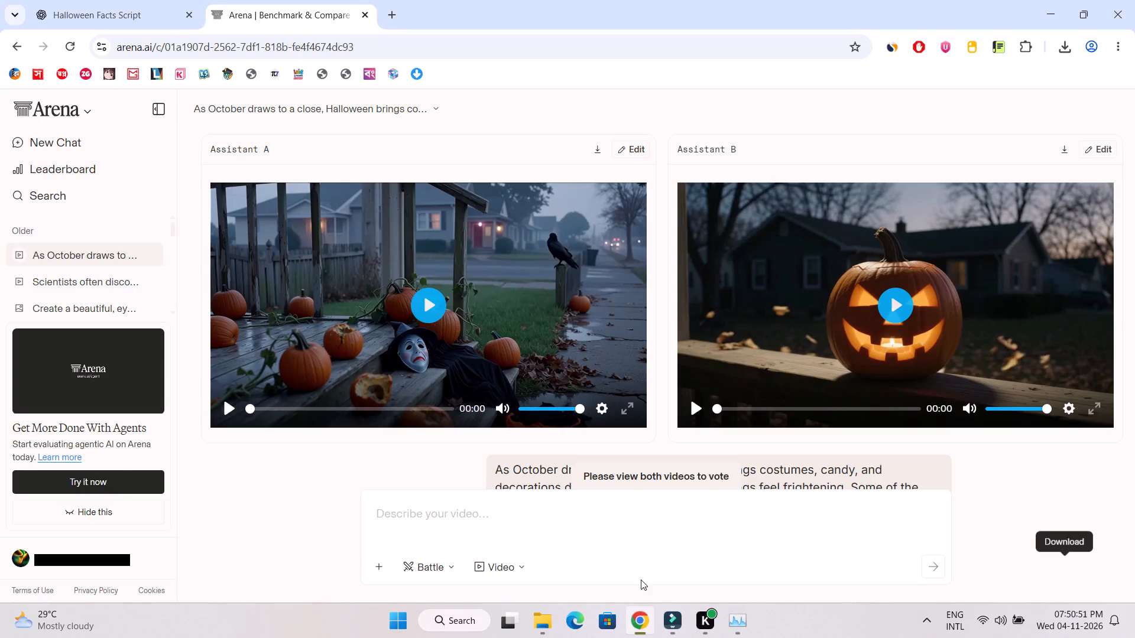
{"action": "left_click", "coordinate": [1063, 38]}
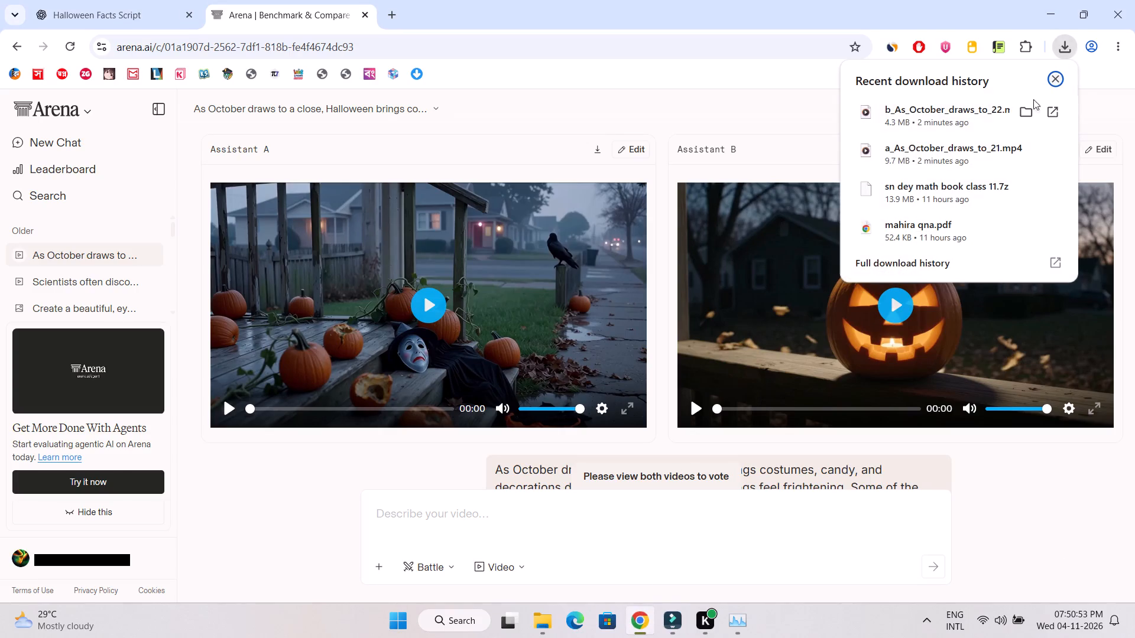
{"action": "left_click", "coordinate": [1023, 110]}
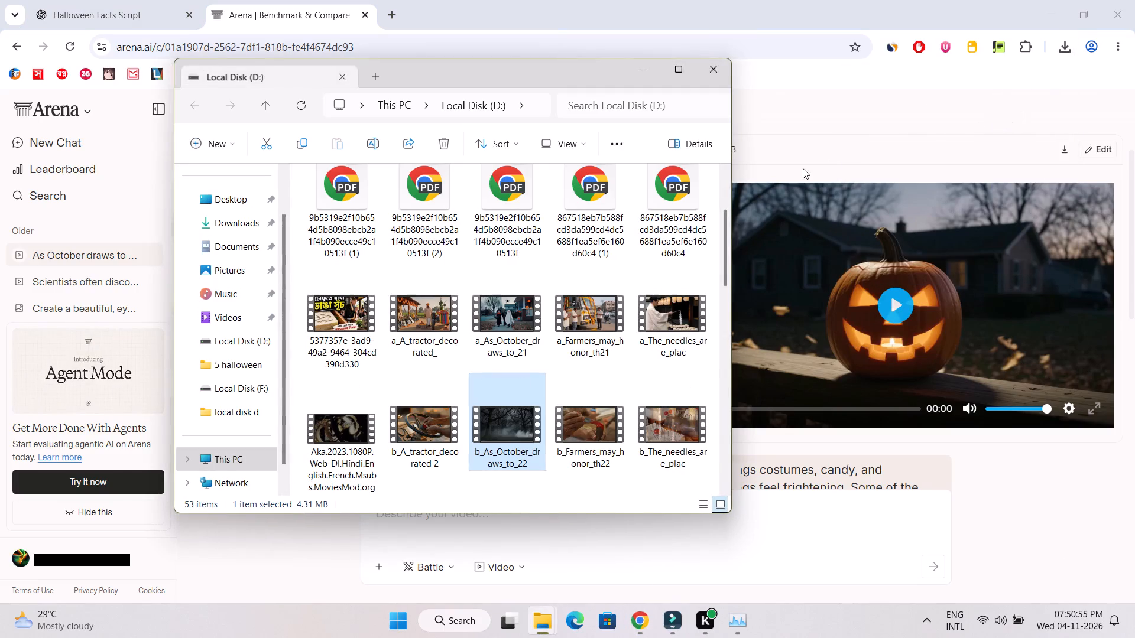
{"action": "scroll", "coordinate": [591, 186], "scroll_direction": "down", "scroll_amount": 2}
{"action": "scroll", "coordinate": [591, 186], "scroll_direction": "up", "scroll_amount": 1}
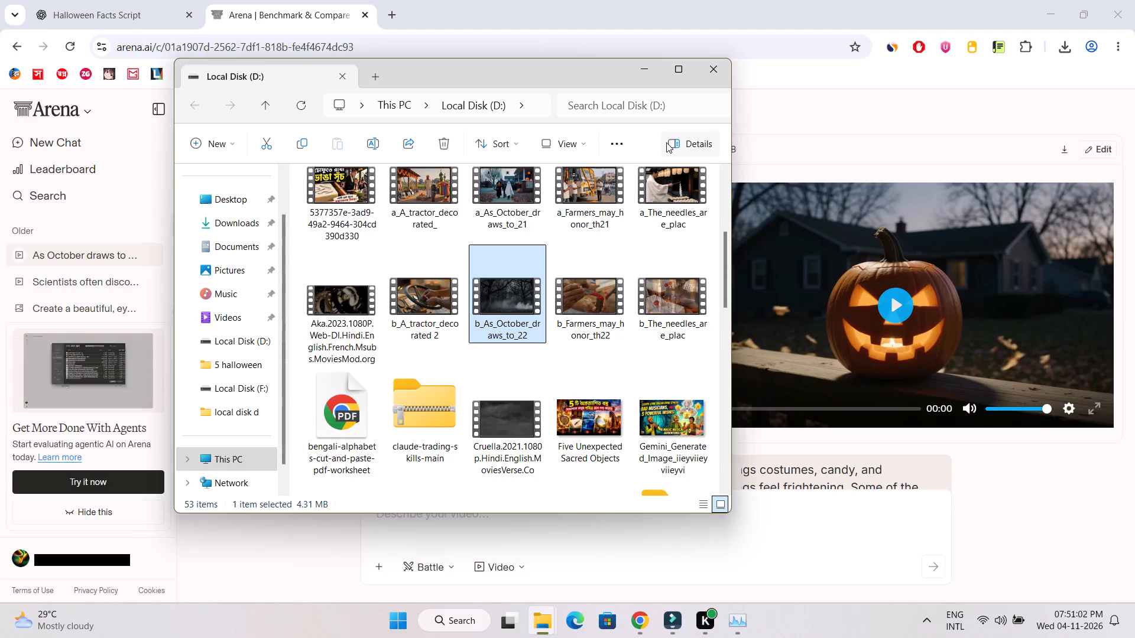
{"action": "left_click", "coordinate": [721, 74]}
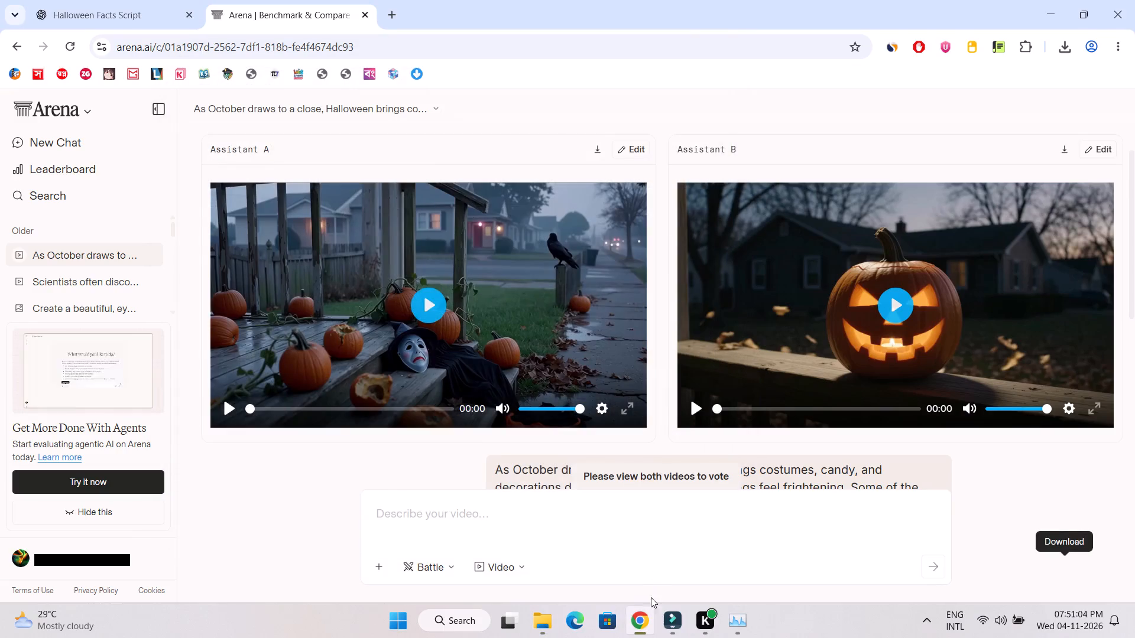
Switch to Filmora and import a_As_October_draws_to_11 and b_As_October_draws_to_12 from the 5 halloween folder into the project media.
{"action": "left_click", "coordinate": [669, 611]}
{"action": "scroll", "coordinate": [254, 238], "scroll_direction": "up", "scroll_amount": 1}
{"action": "left_click", "coordinate": [198, 168]}
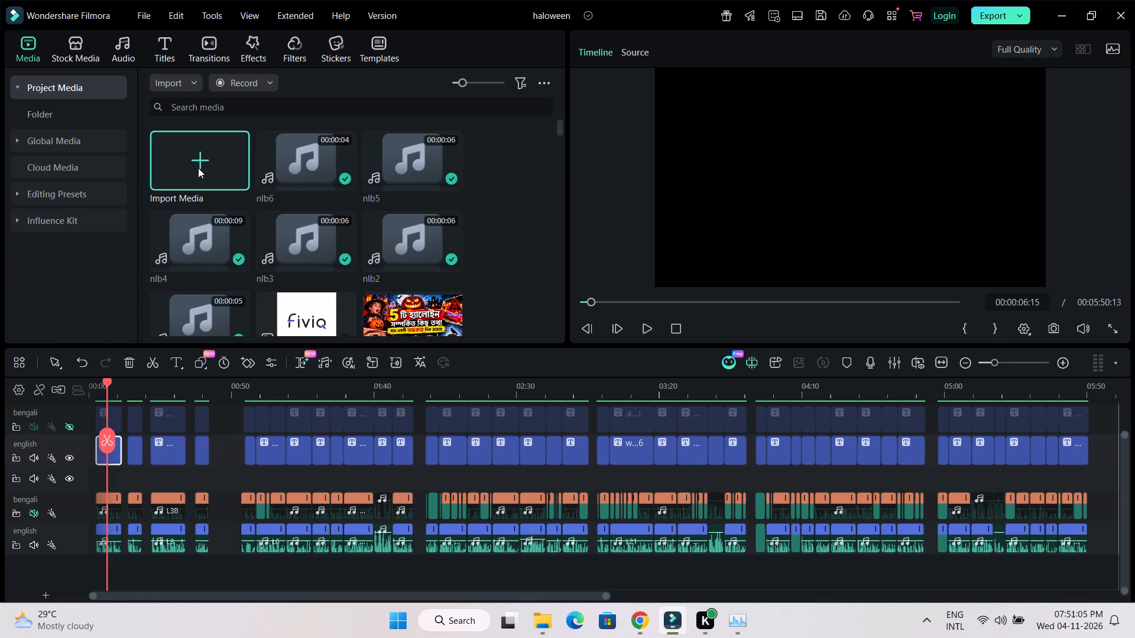
{"action": "double_click", "coordinate": [195, 145]}
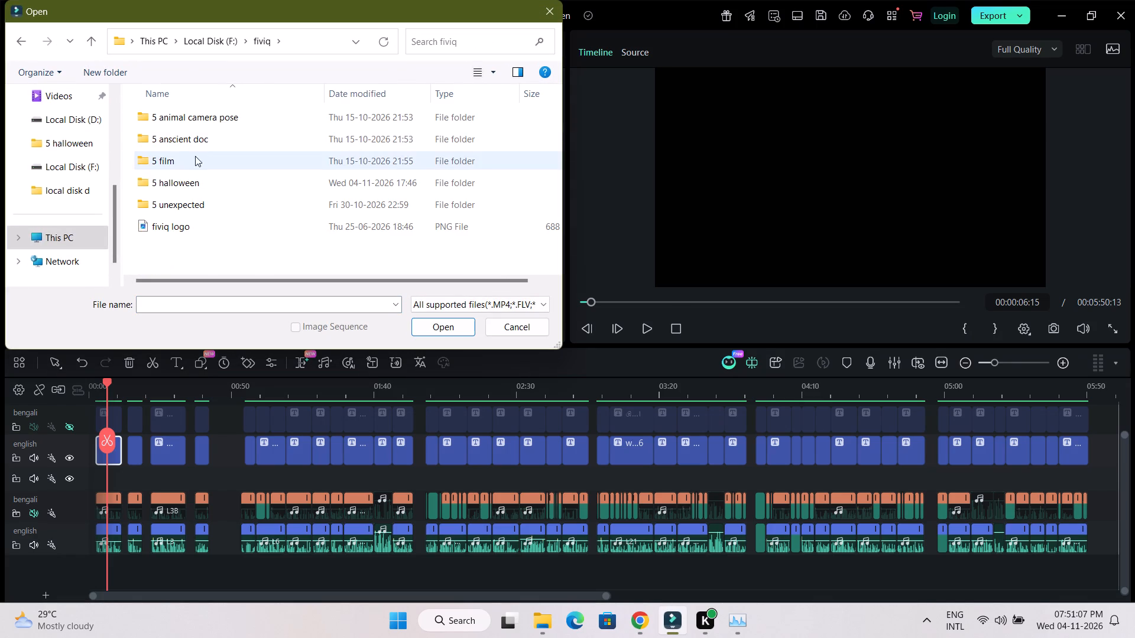
{"action": "double_click", "coordinate": [201, 188]}
{"action": "left_click", "coordinate": [200, 250]}
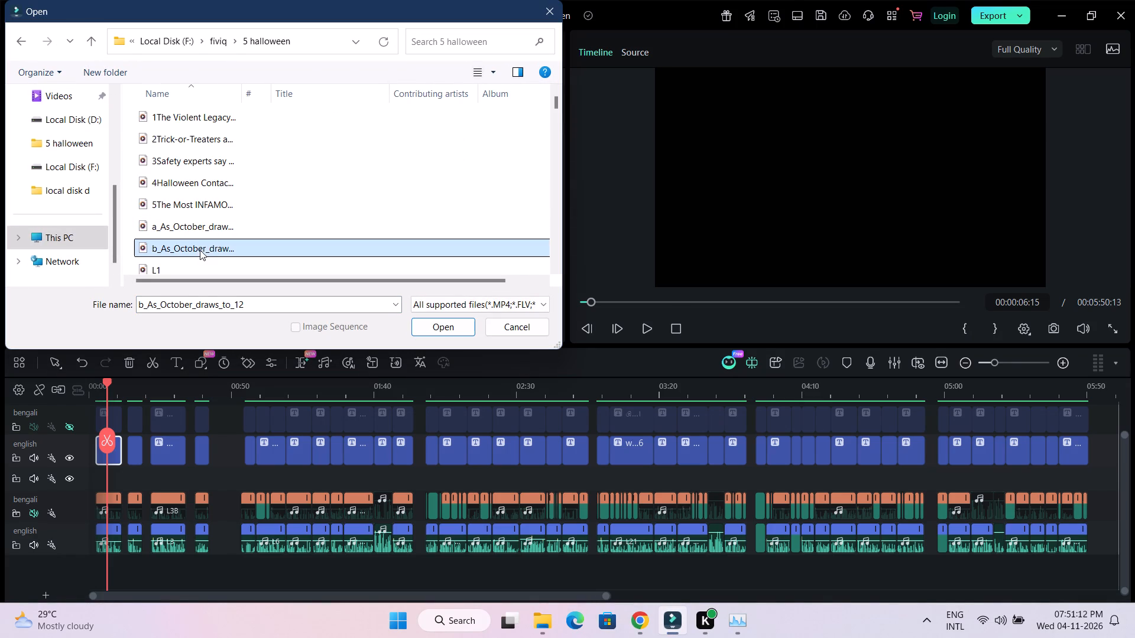
{"action": "left_click", "coordinate": [183, 229], "text": "ctrl"}
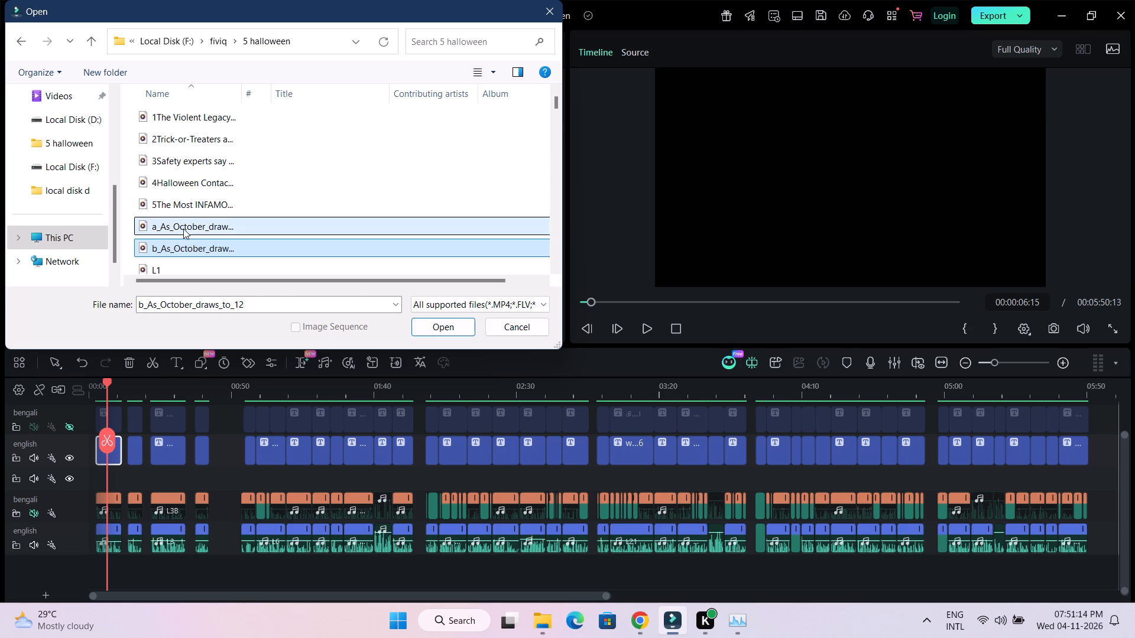
{"action": "left_click", "coordinate": [442, 323]}
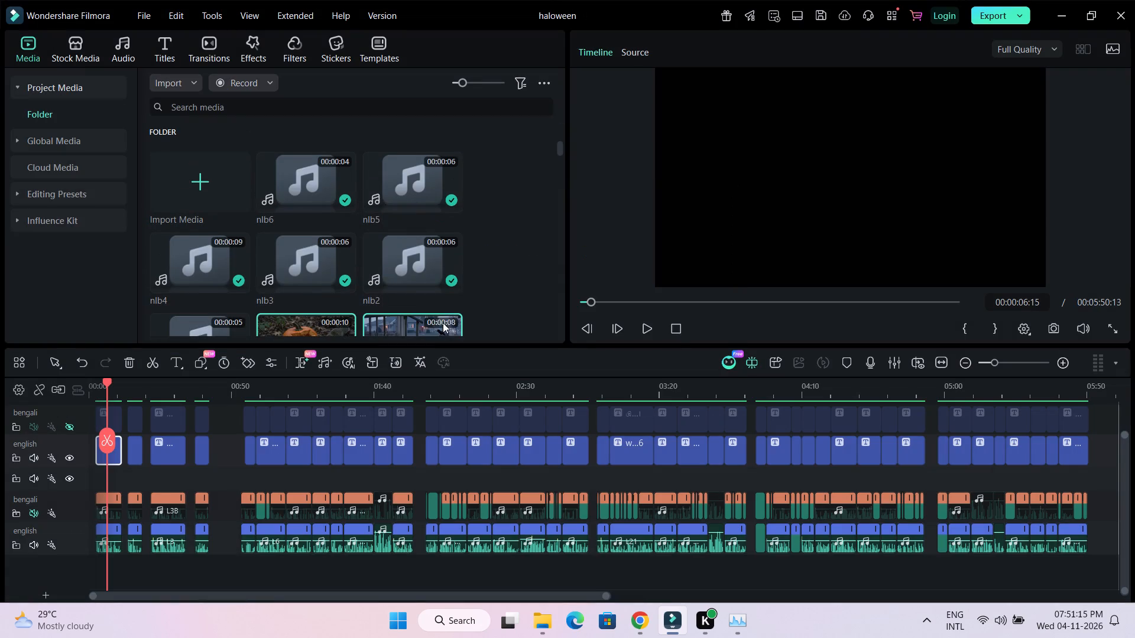
{"action": "scroll", "coordinate": [485, 275], "scroll_direction": "down", "scroll_amount": 1}
{"action": "left_click", "coordinate": [497, 268]}
{"action": "scroll", "coordinate": [497, 268], "scroll_direction": "up", "scroll_amount": 3}
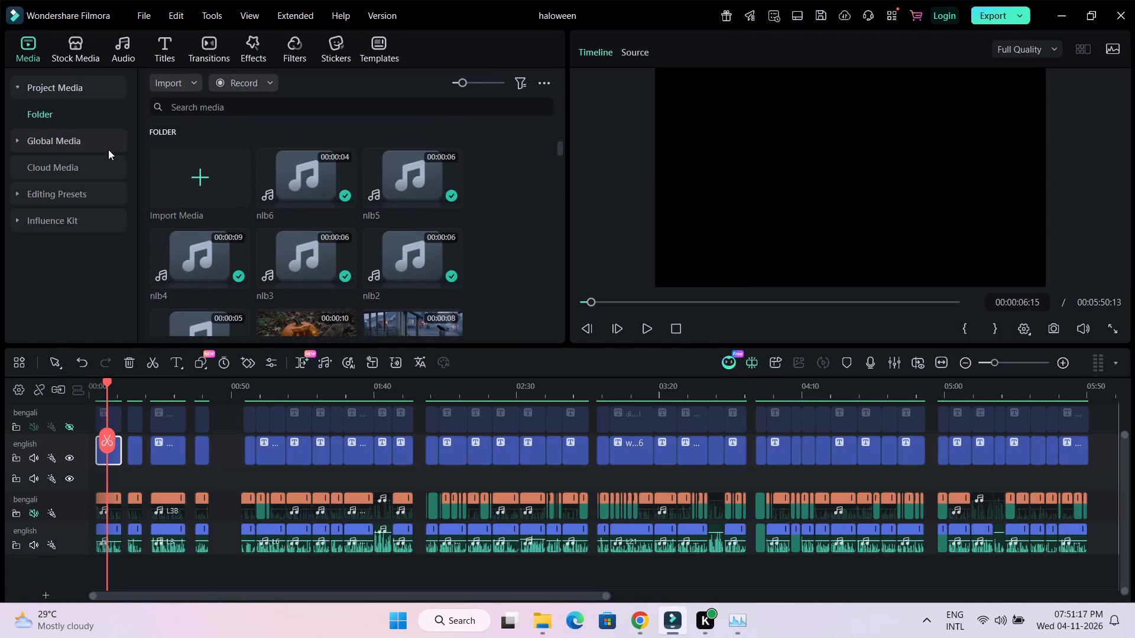
Cut a_As_October_draws_to_21 and b_As_October_draws_to_22 from Local Disk (D:) within the media import dialog.
{"action": "left_click", "coordinate": [197, 168]}
{"action": "scroll", "coordinate": [73, 246], "scroll_direction": "down", "scroll_amount": 2}
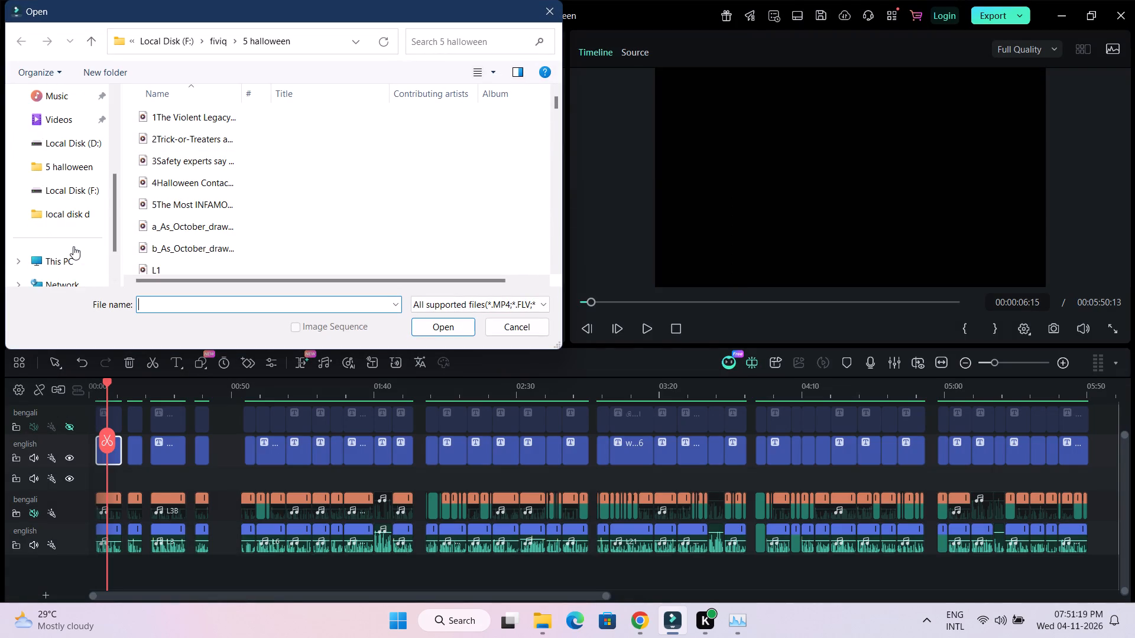
{"action": "left_click", "coordinate": [67, 255]}
{"action": "double_click", "coordinate": [354, 138]}
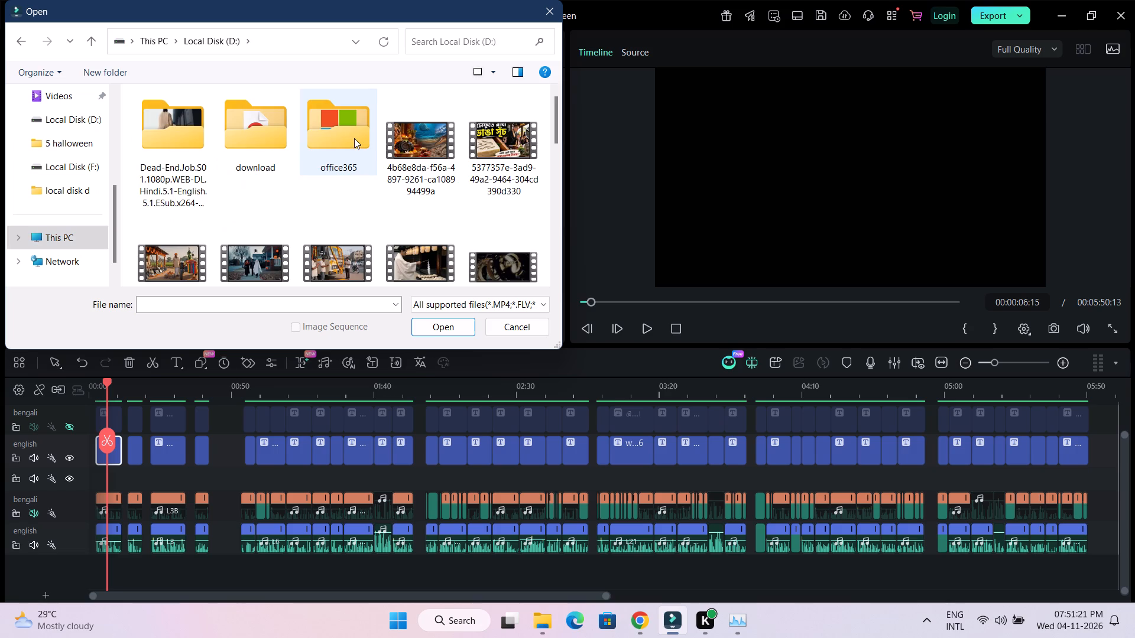
{"action": "left_click_drag", "start_coordinate": [473, 6], "coordinate": [544, 54]}
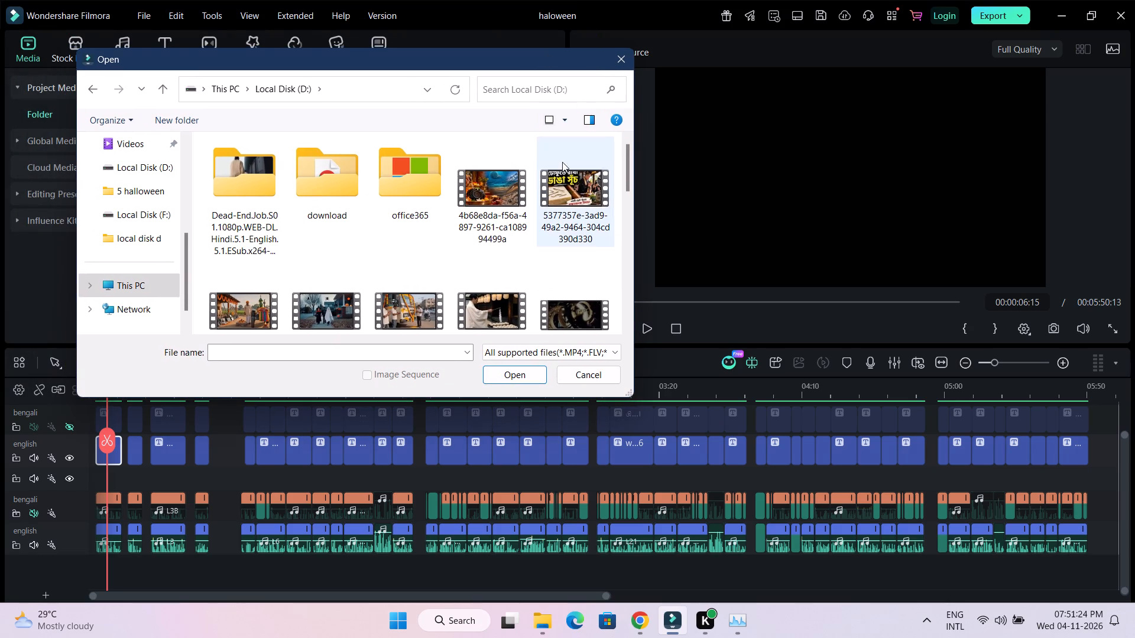
{"action": "left_click_drag", "start_coordinate": [628, 171], "coordinate": [628, 190]}
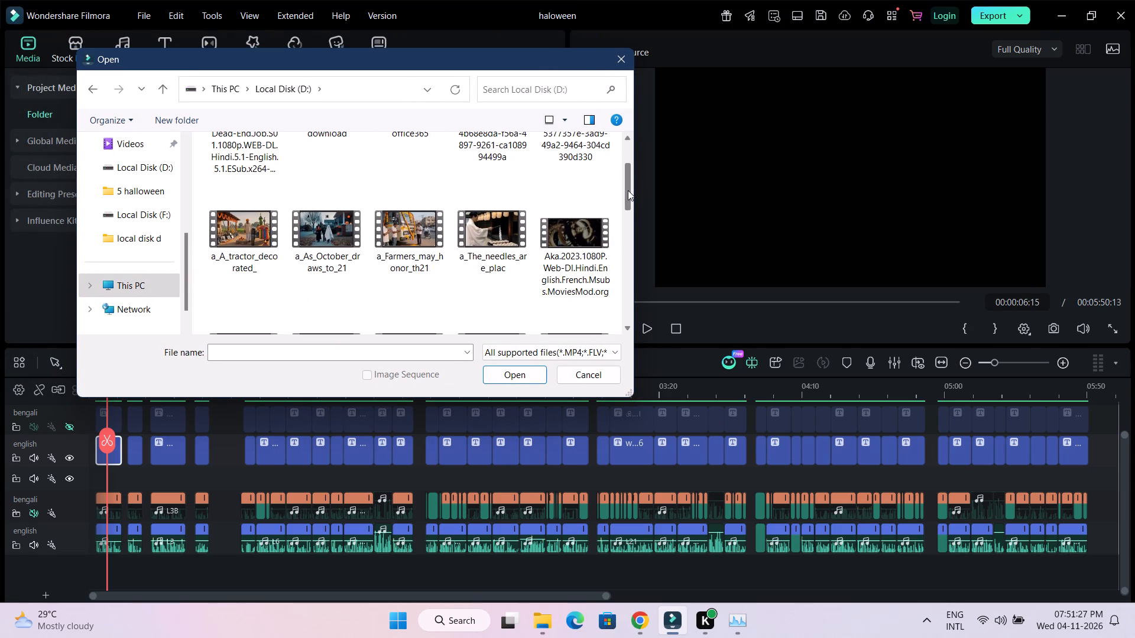
{"action": "left_click_drag", "start_coordinate": [628, 190], "coordinate": [627, 212]}
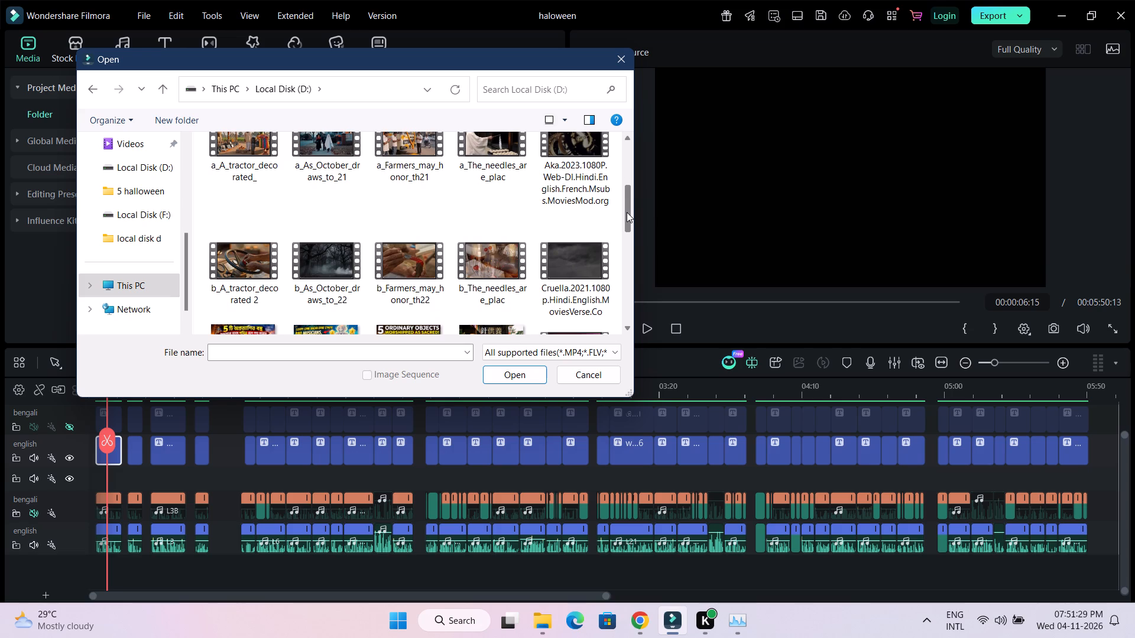
{"action": "left_click_drag", "start_coordinate": [627, 212], "coordinate": [627, 208]}
{"action": "left_click", "coordinate": [317, 159]}
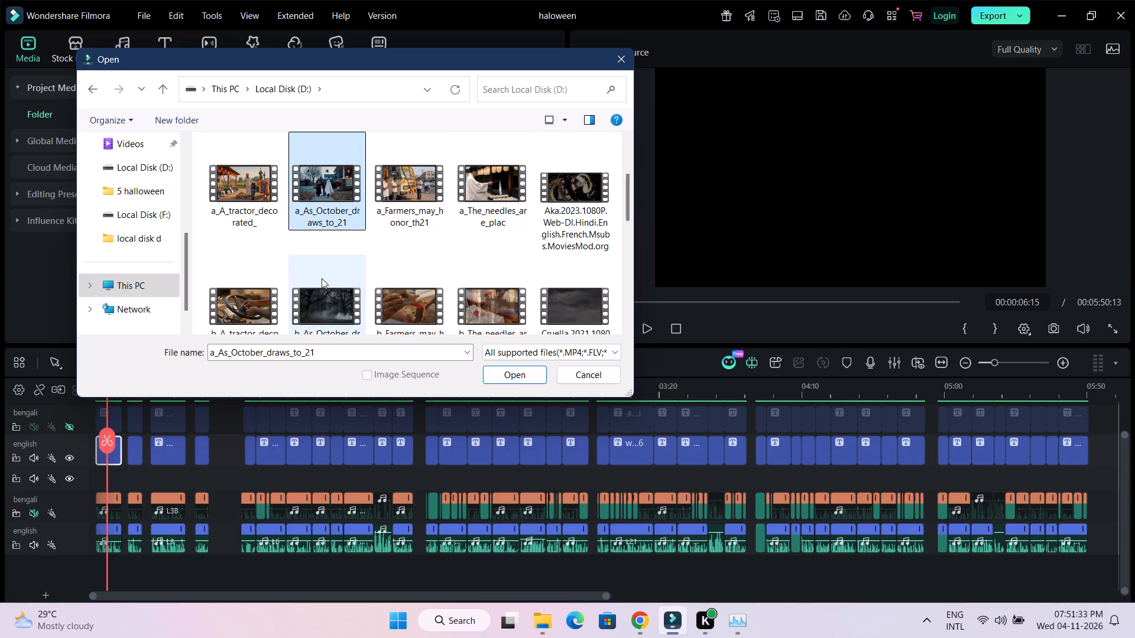
{"action": "left_click", "coordinate": [322, 304], "text": "ctrl"}
{"action": "right_click", "coordinate": [322, 277]}
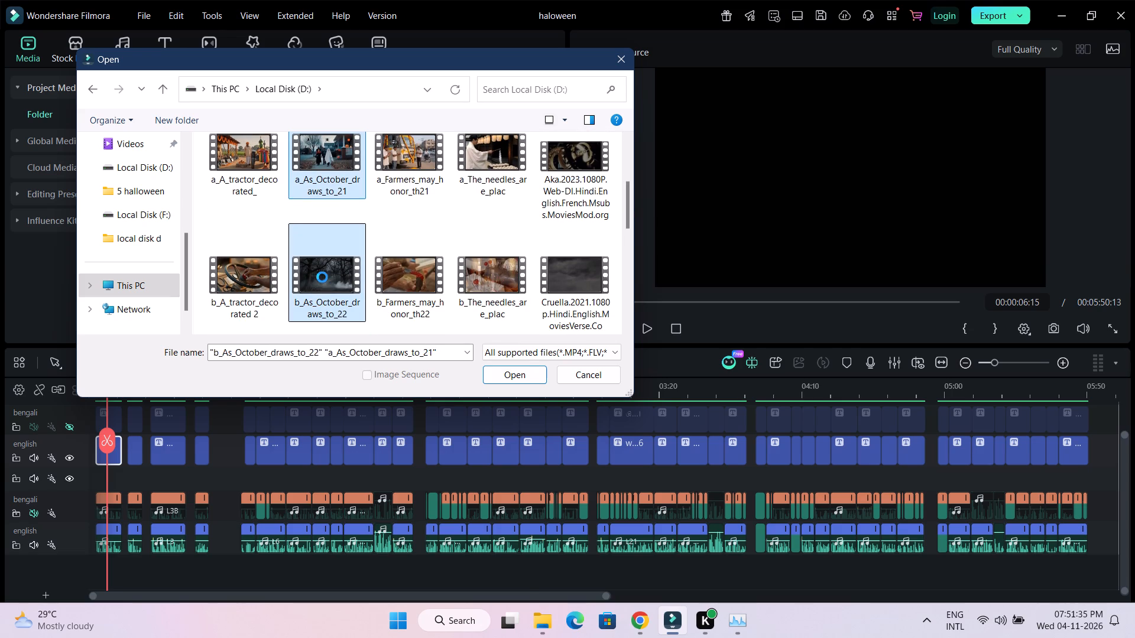
{"action": "left_click", "coordinate": [376, 495]}
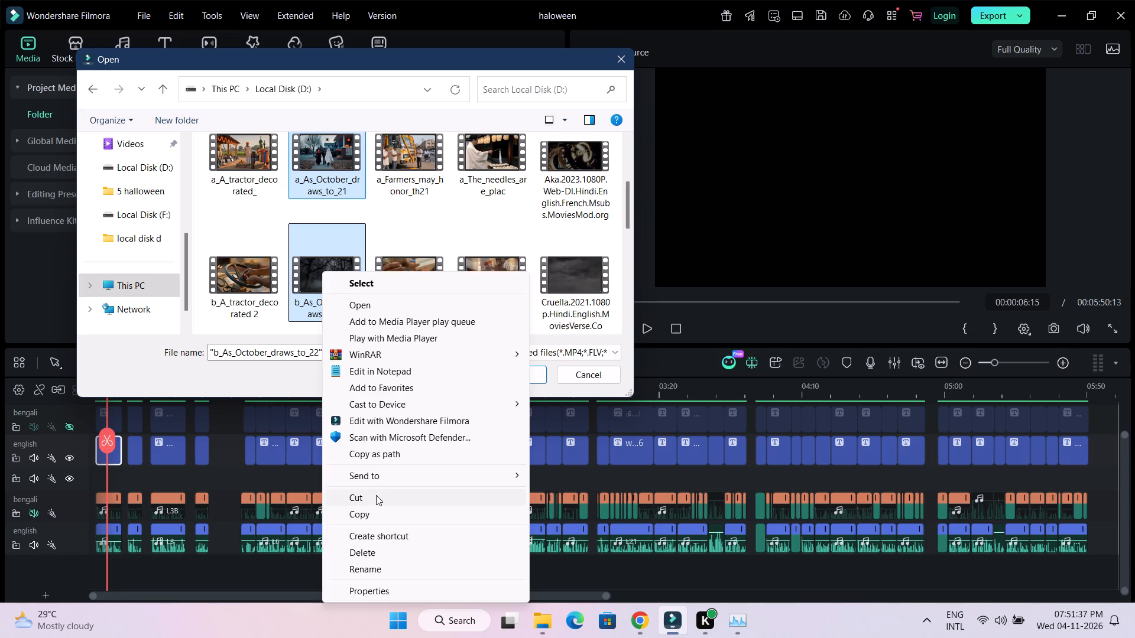
Paste the two cut October clips into the fiviq > 5 halloween folder on Local Disk (F:) and import them into the project.
{"action": "left_click", "coordinate": [138, 281]}
{"action": "double_click", "coordinate": [420, 215]}
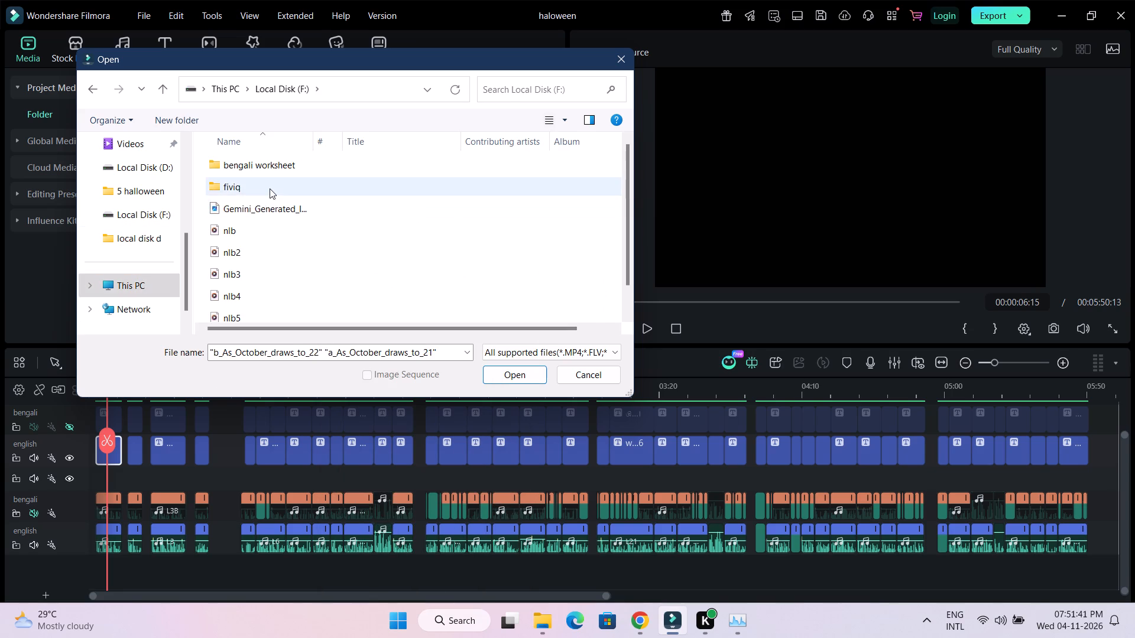
{"action": "double_click", "coordinate": [270, 188]}
{"action": "double_click", "coordinate": [259, 232]}
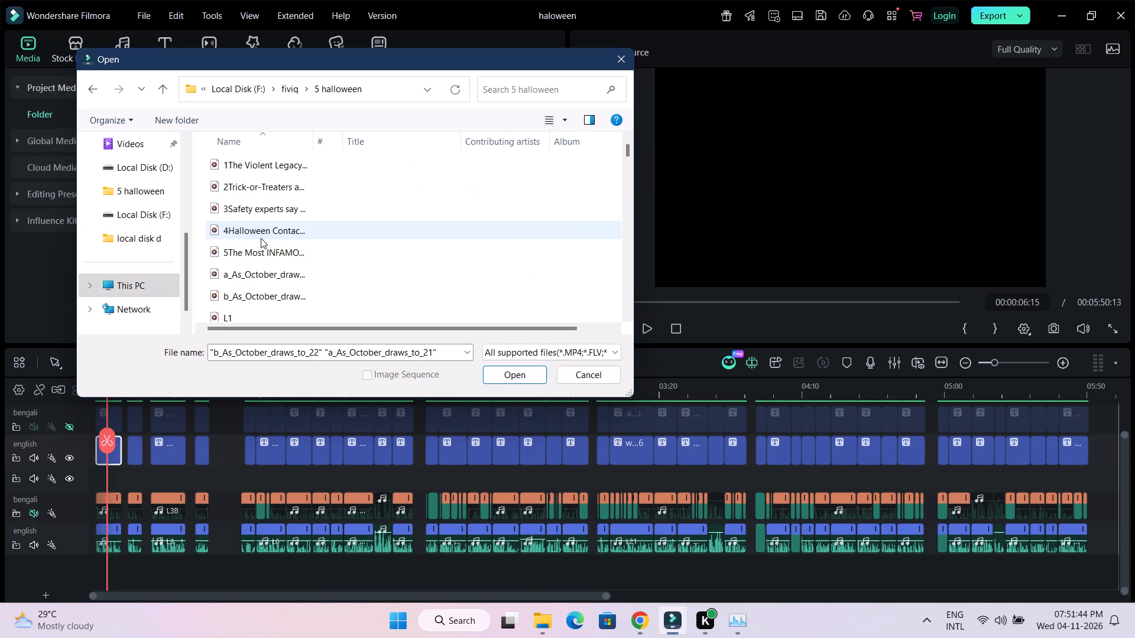
{"action": "right_click", "coordinate": [200, 221]}
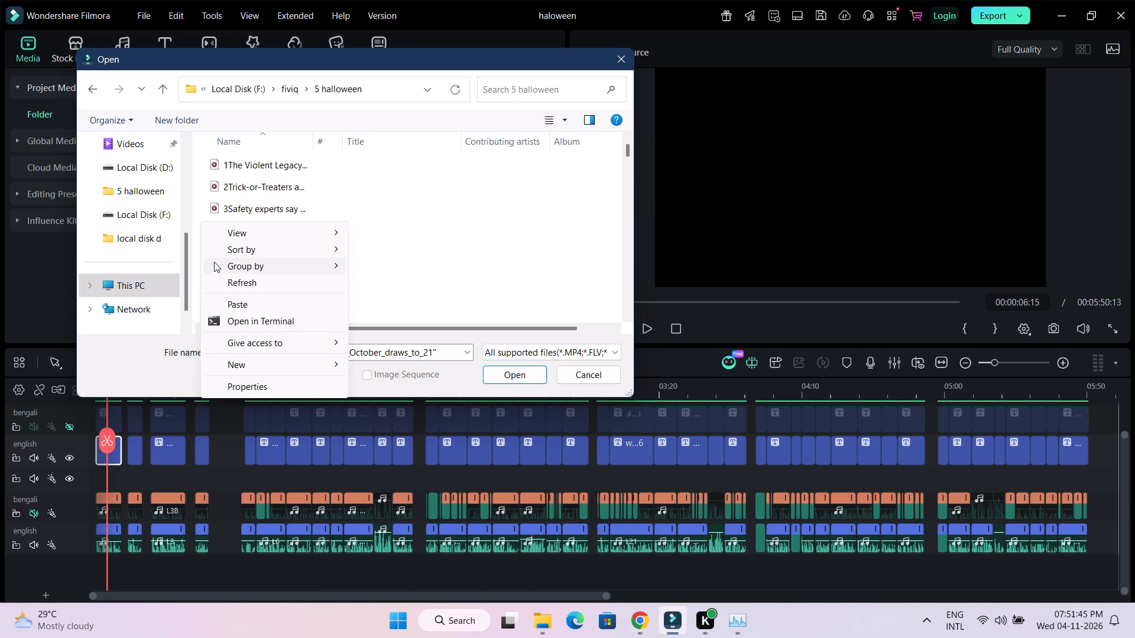
{"action": "left_click", "coordinate": [219, 302]}
{"action": "scroll", "coordinate": [346, 240], "scroll_direction": "down", "scroll_amount": 4}
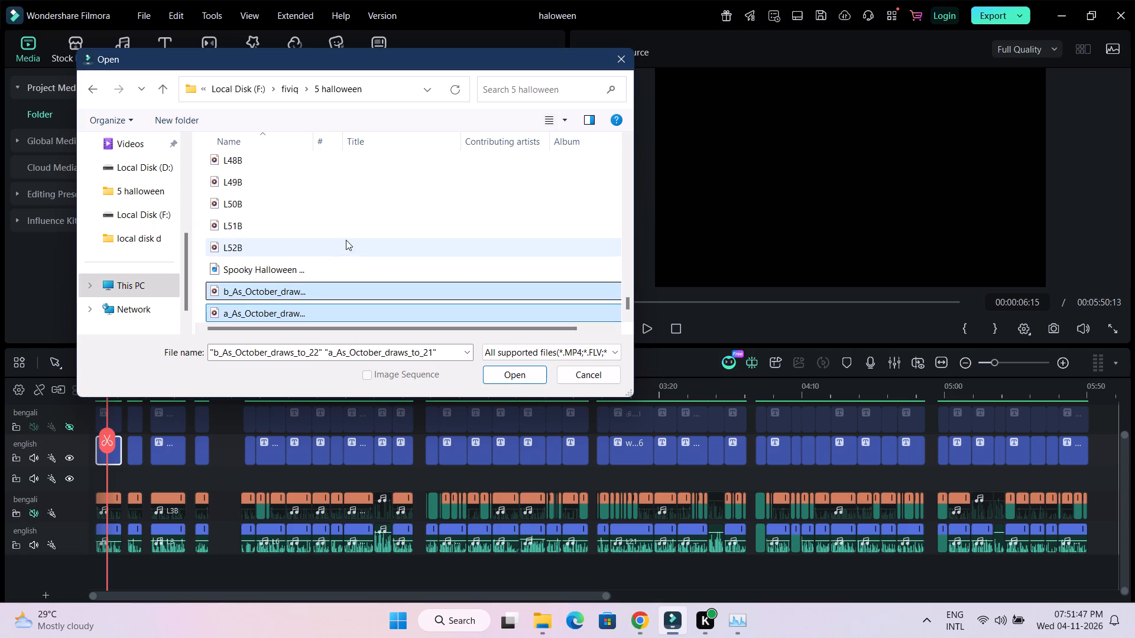
{"action": "left_click", "coordinate": [523, 377]}
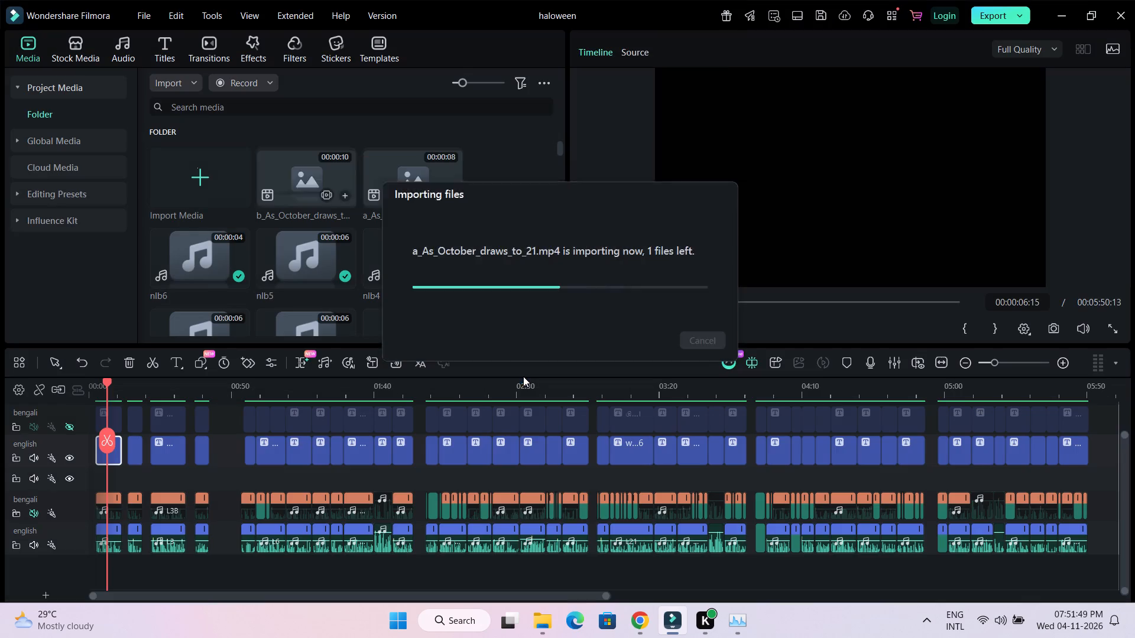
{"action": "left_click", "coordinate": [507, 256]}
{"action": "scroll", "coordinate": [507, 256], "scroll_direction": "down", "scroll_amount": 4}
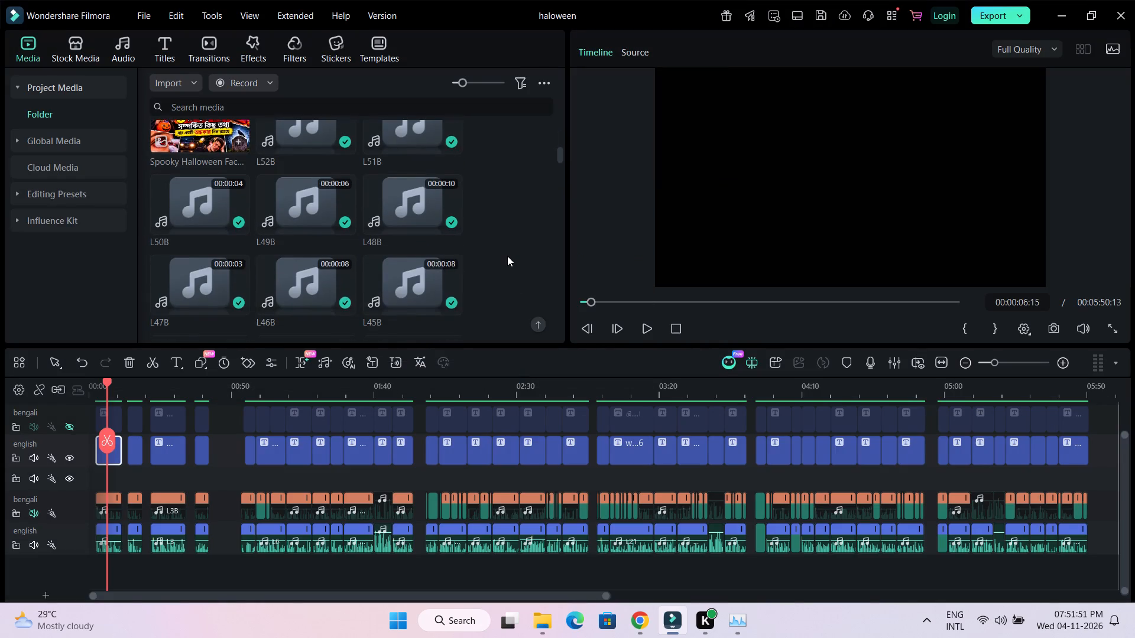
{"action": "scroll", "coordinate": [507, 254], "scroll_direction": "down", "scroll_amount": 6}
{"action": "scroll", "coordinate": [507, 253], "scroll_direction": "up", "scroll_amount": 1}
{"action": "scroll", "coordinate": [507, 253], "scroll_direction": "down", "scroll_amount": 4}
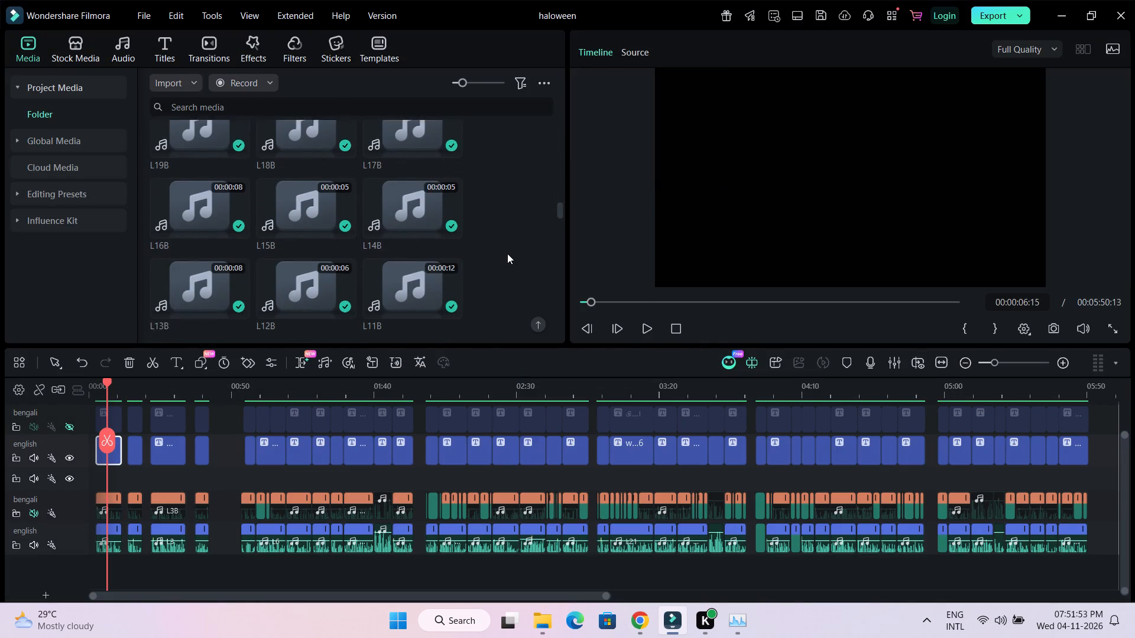
Hide the english caption track and show the bengali caption track on the timeline.
{"action": "left_click_drag", "start_coordinate": [264, 598], "coordinate": [233, 596]}
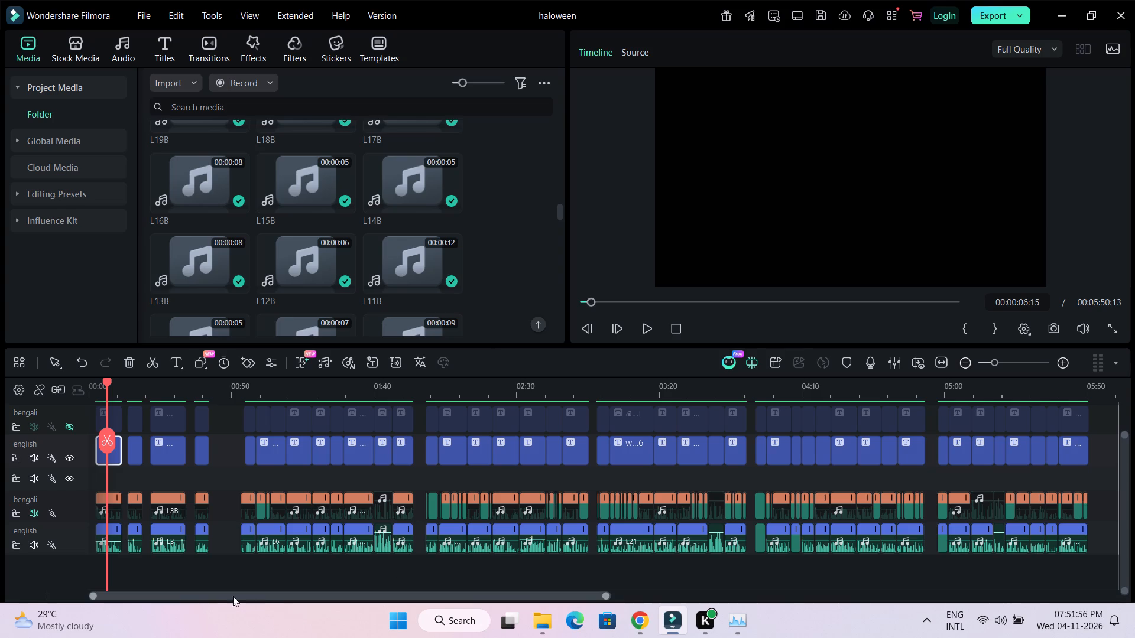
{"action": "left_click_drag", "start_coordinate": [233, 596], "coordinate": [225, 596]}
{"action": "left_click_drag", "start_coordinate": [148, 393], "coordinate": [312, 401]}
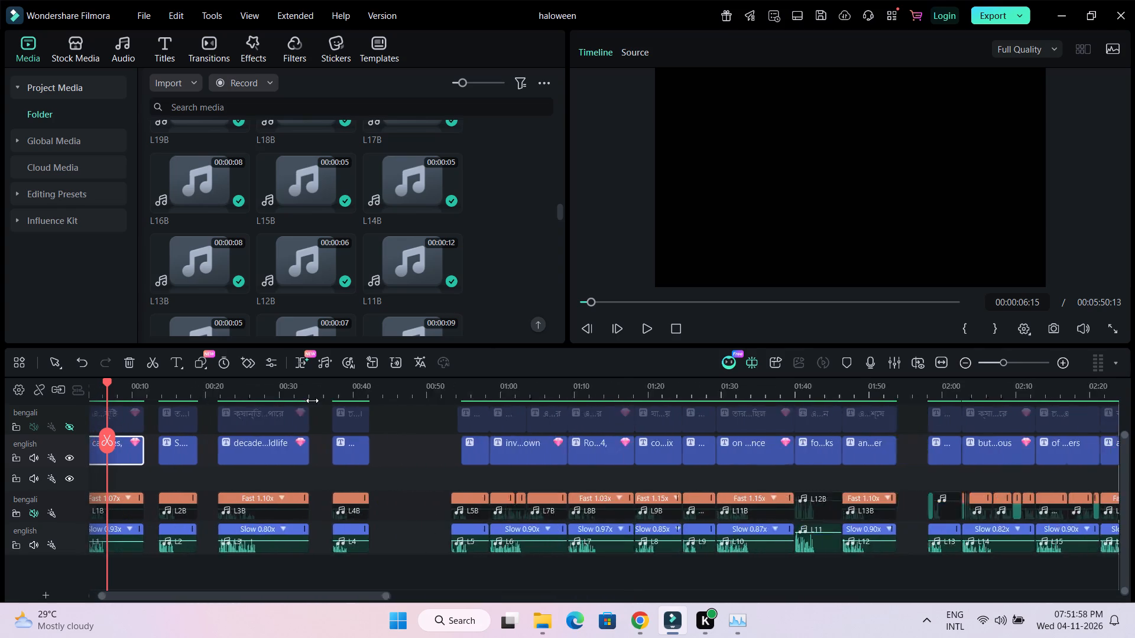
{"action": "left_click_drag", "start_coordinate": [312, 401], "coordinate": [461, 394]}
{"action": "left_click_drag", "start_coordinate": [141, 596], "coordinate": [125, 596]}
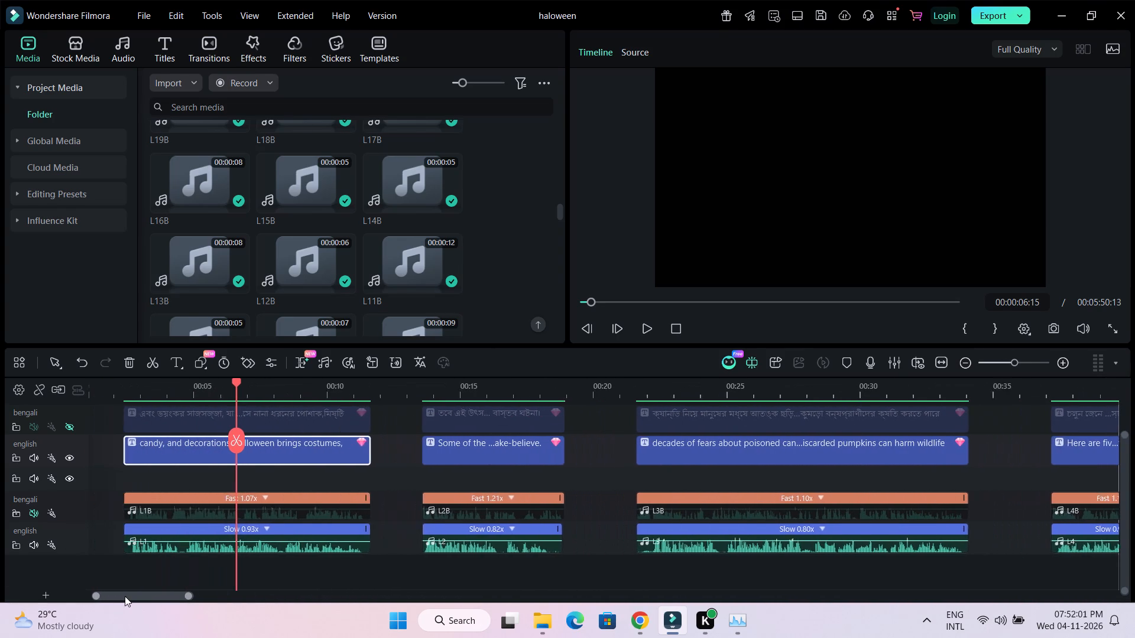
{"action": "left_click_drag", "start_coordinate": [125, 596], "coordinate": [129, 597]}
{"action": "left_click_drag", "start_coordinate": [321, 393], "coordinate": [306, 394]}
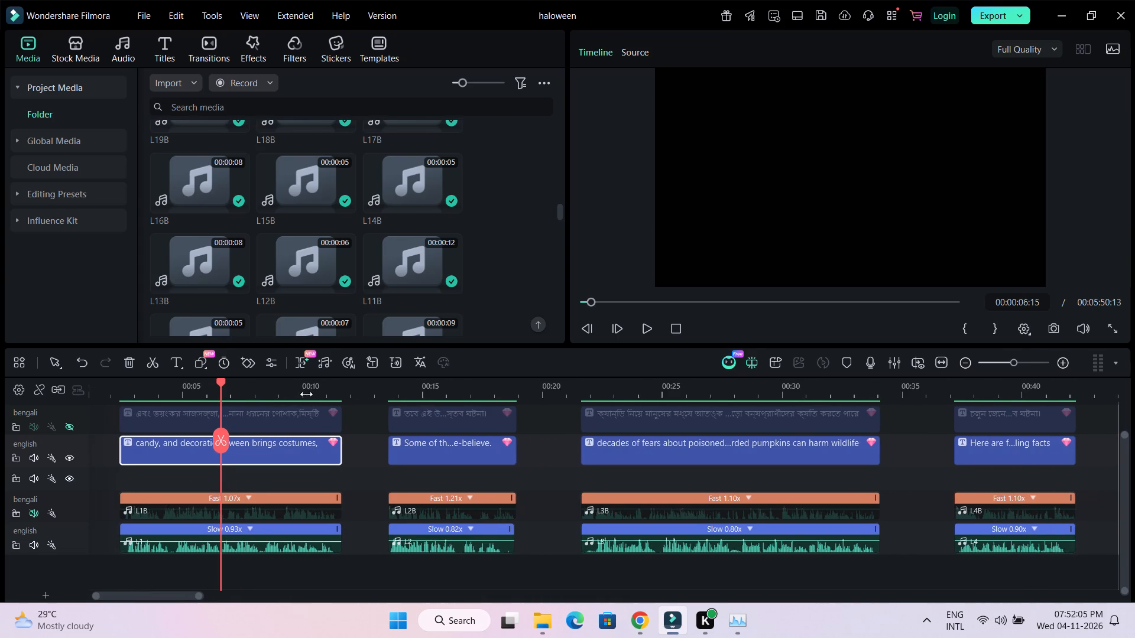
{"action": "left_click_drag", "start_coordinate": [306, 394], "coordinate": [305, 395]}
{"action": "left_click_drag", "start_coordinate": [172, 593], "coordinate": [158, 593]}
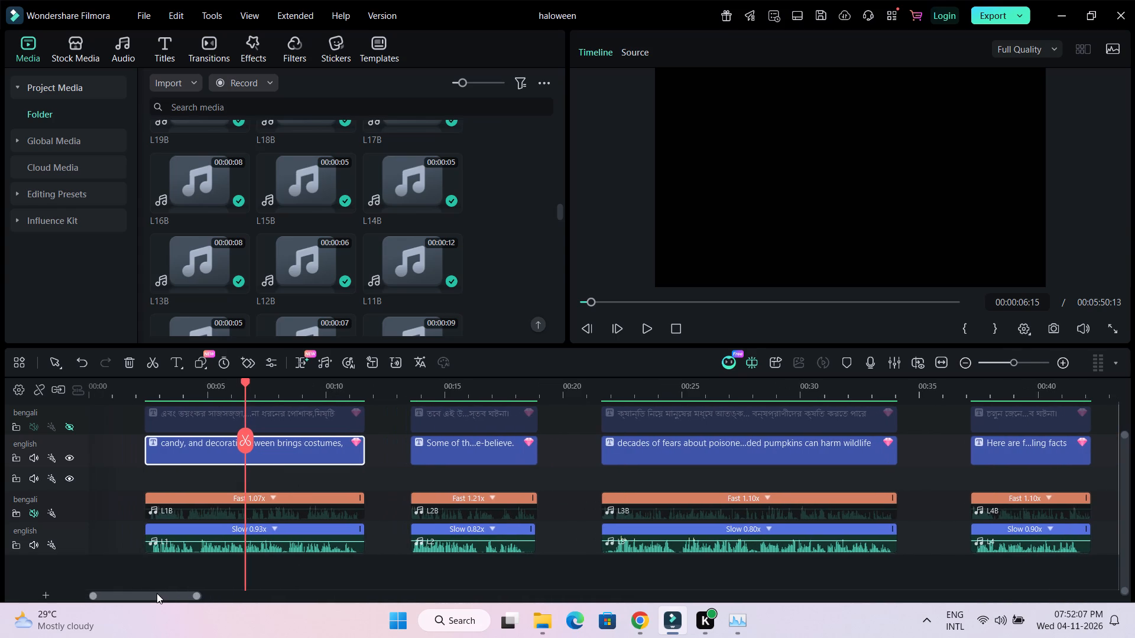
{"action": "left_click", "coordinate": [69, 456]}
{"action": "left_click", "coordinate": [69, 425]}
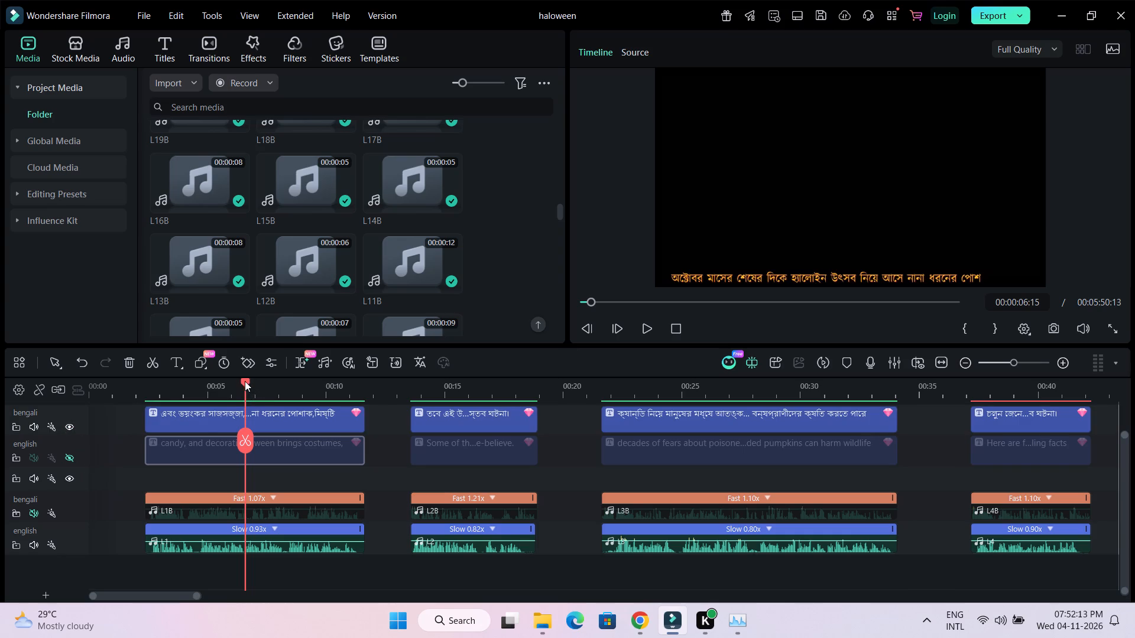
Play the opening section briefly, then mute the english audio track and unmute the bengali audio track.
{"action": "left_click_drag", "start_coordinate": [244, 381], "coordinate": [123, 395]}
{"action": "key", "text": "space"}
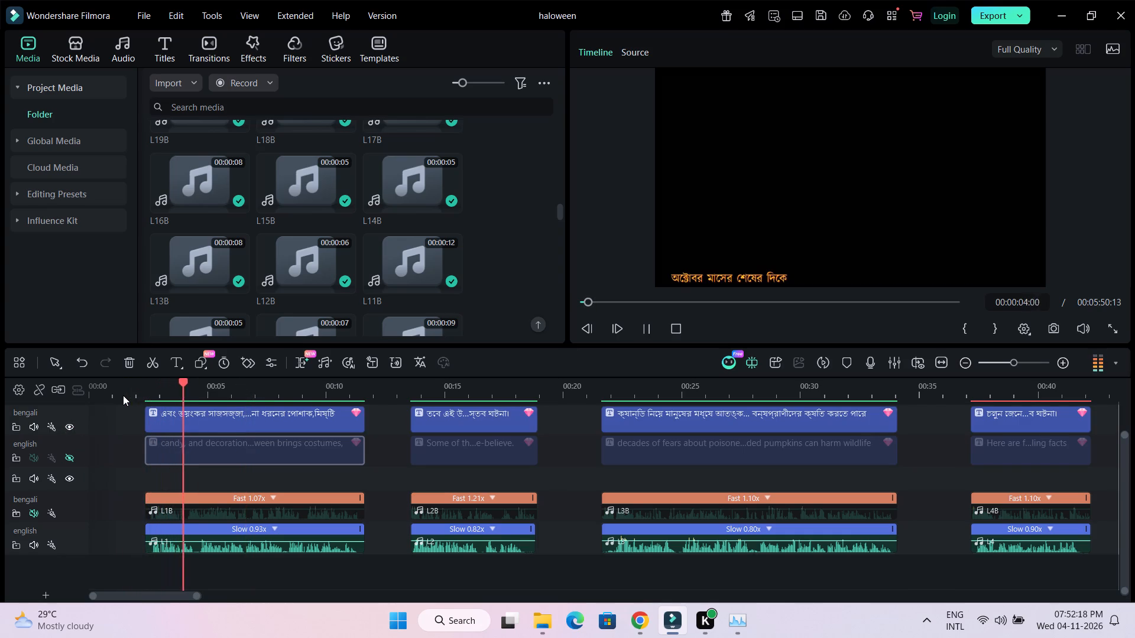
{"action": "key", "text": "space"}
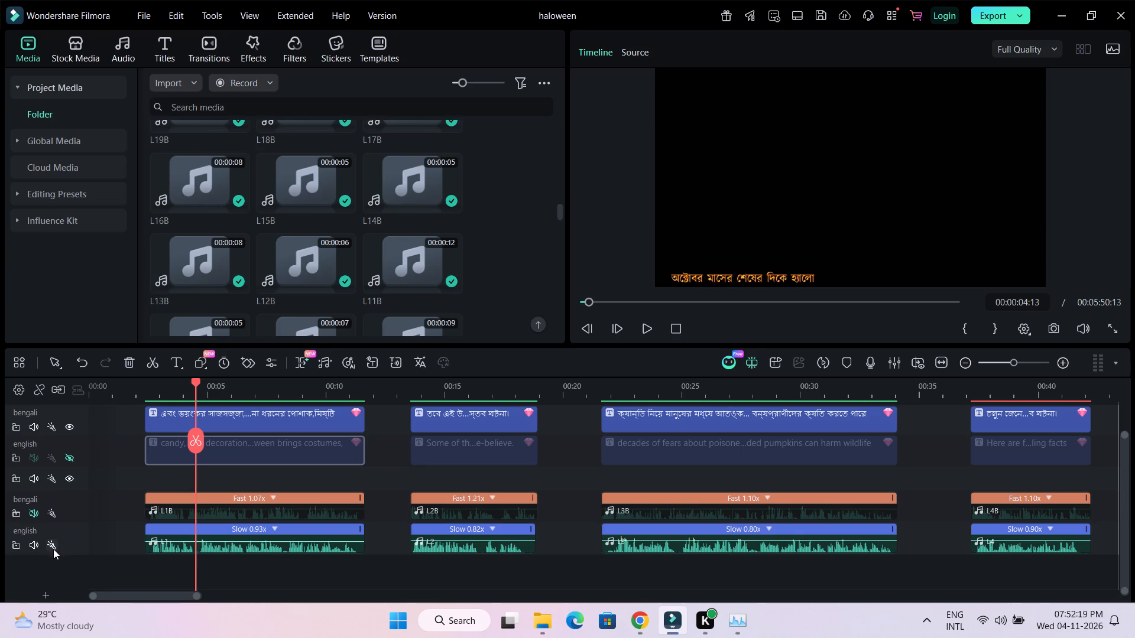
{"action": "left_click", "coordinate": [35, 543]}
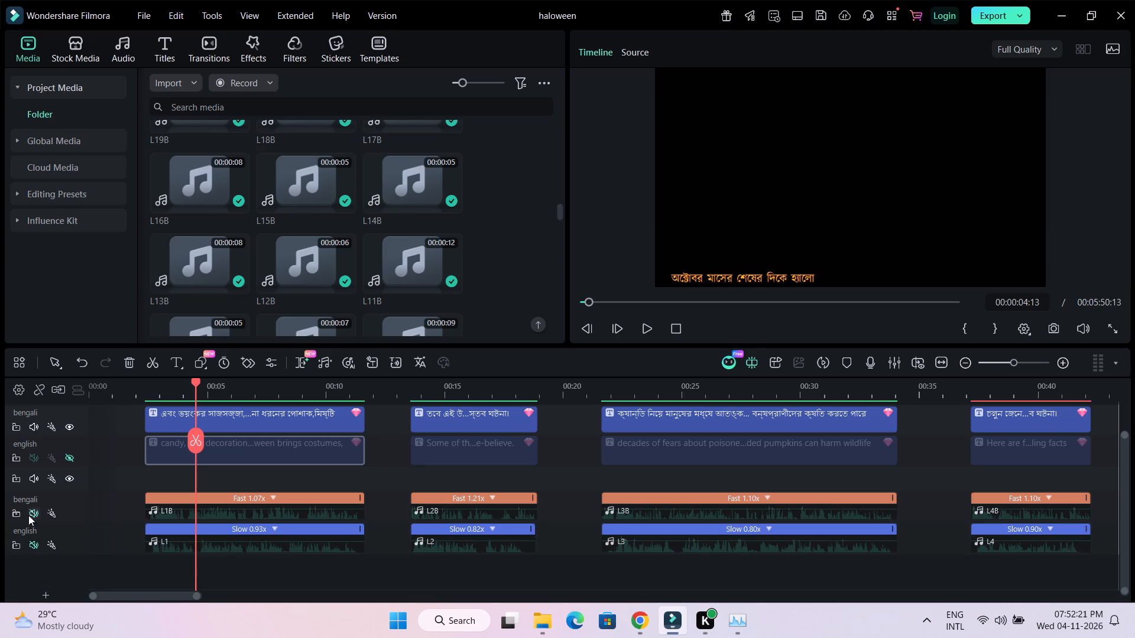
{"action": "left_click", "coordinate": [33, 513]}
Play and scrub through the first Bengali caption with its L1B narration to check their content and timing.
{"action": "left_click", "coordinate": [114, 393]}
{"action": "key", "text": "space"}
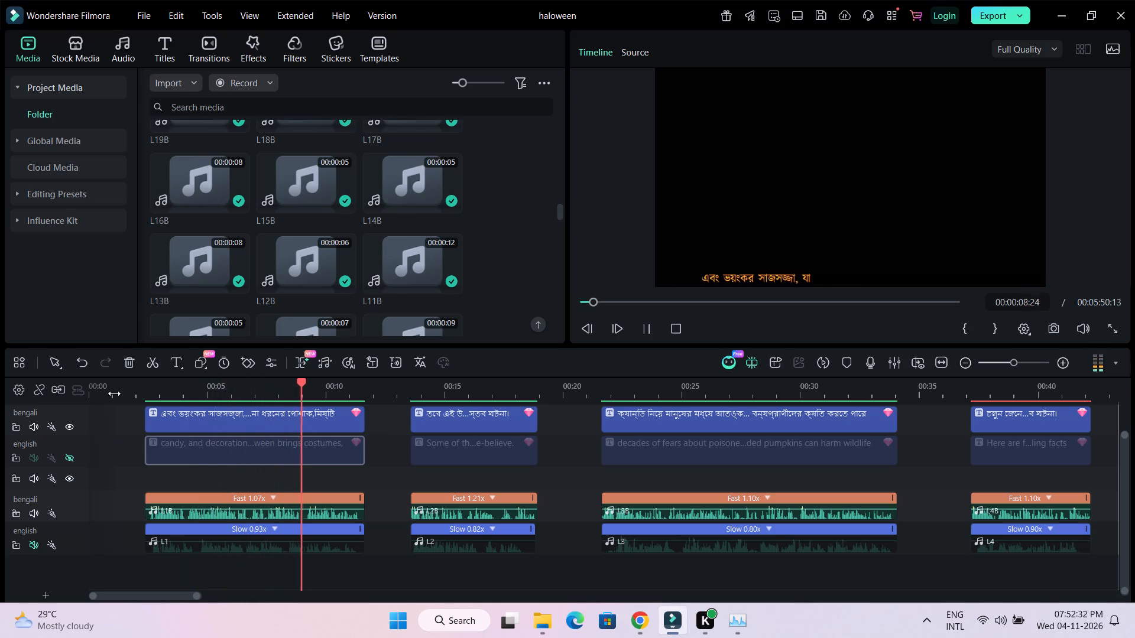
{"action": "key", "text": "space"}
{"action": "key", "text": "space"}
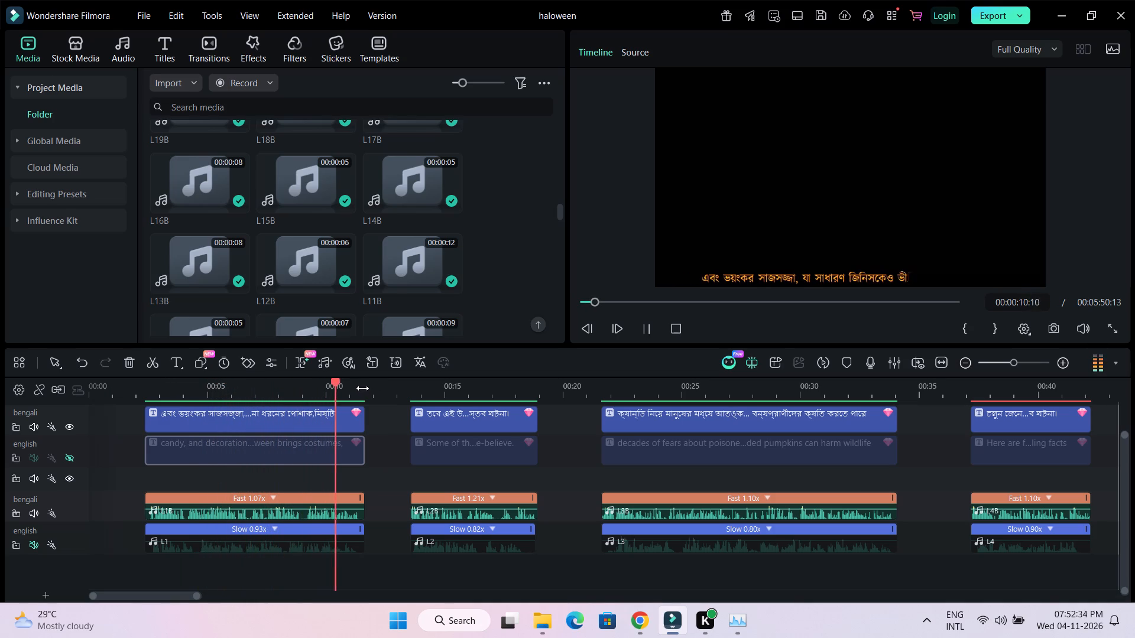
{"action": "key", "text": "space"}
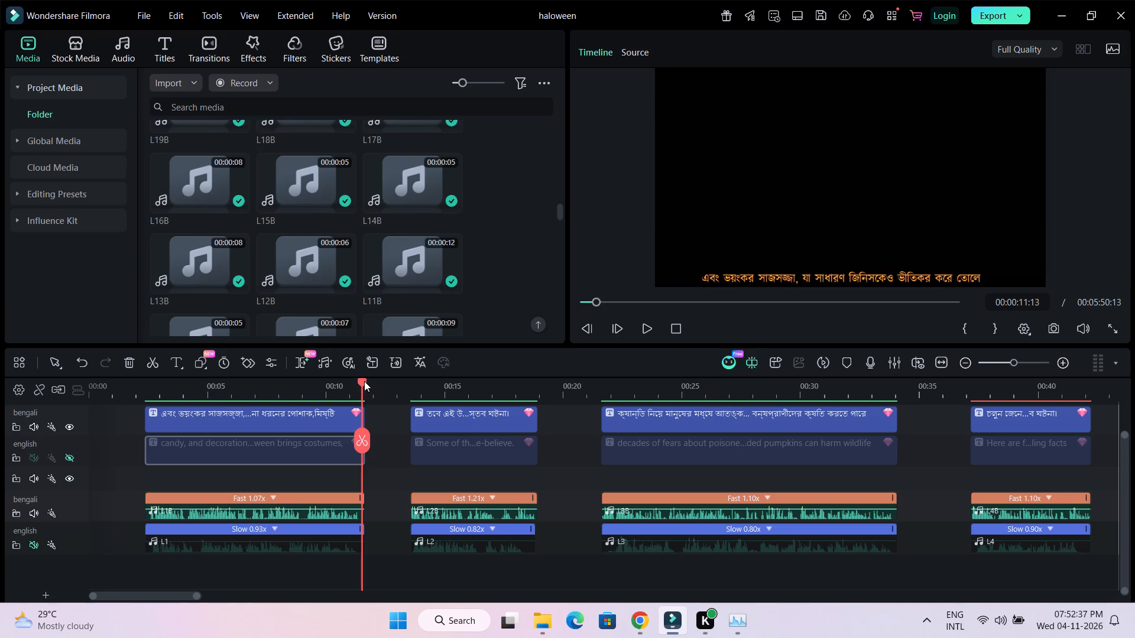
{"action": "left_click_drag", "start_coordinate": [364, 381], "coordinate": [142, 388]}
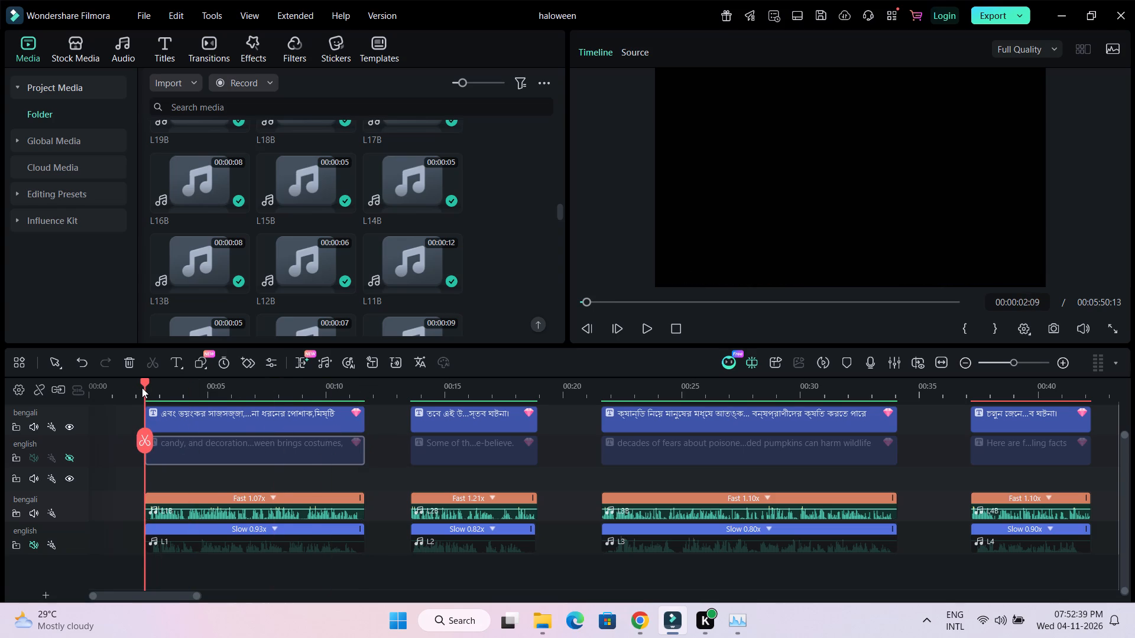
{"action": "left_click_drag", "start_coordinate": [142, 388], "coordinate": [369, 386]}
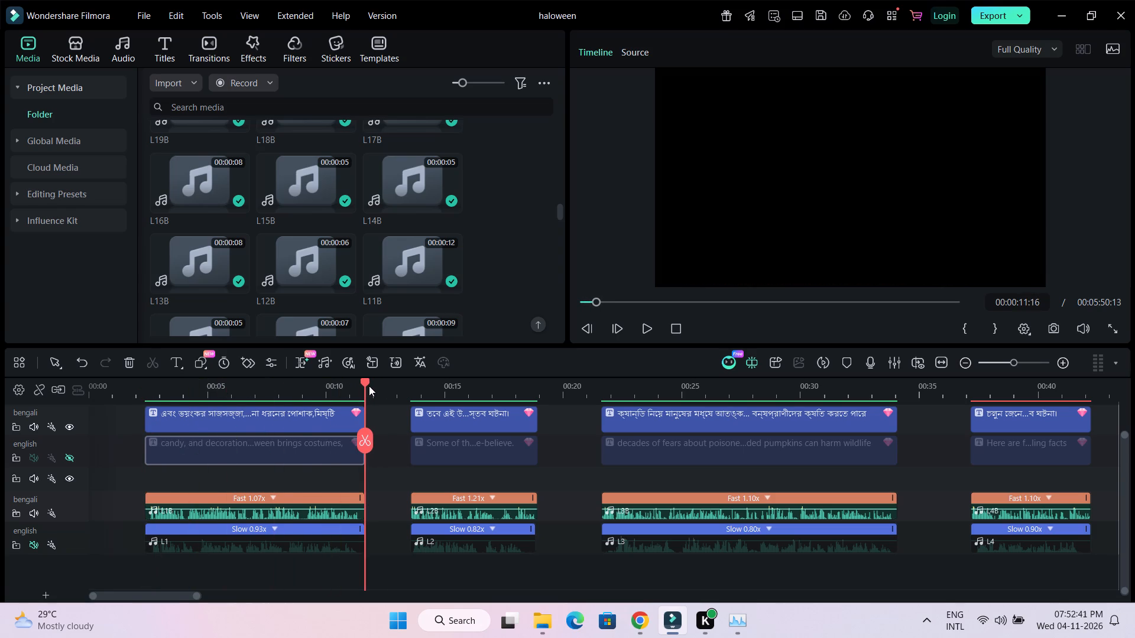
{"action": "left_click_drag", "start_coordinate": [369, 386], "coordinate": [177, 386]}
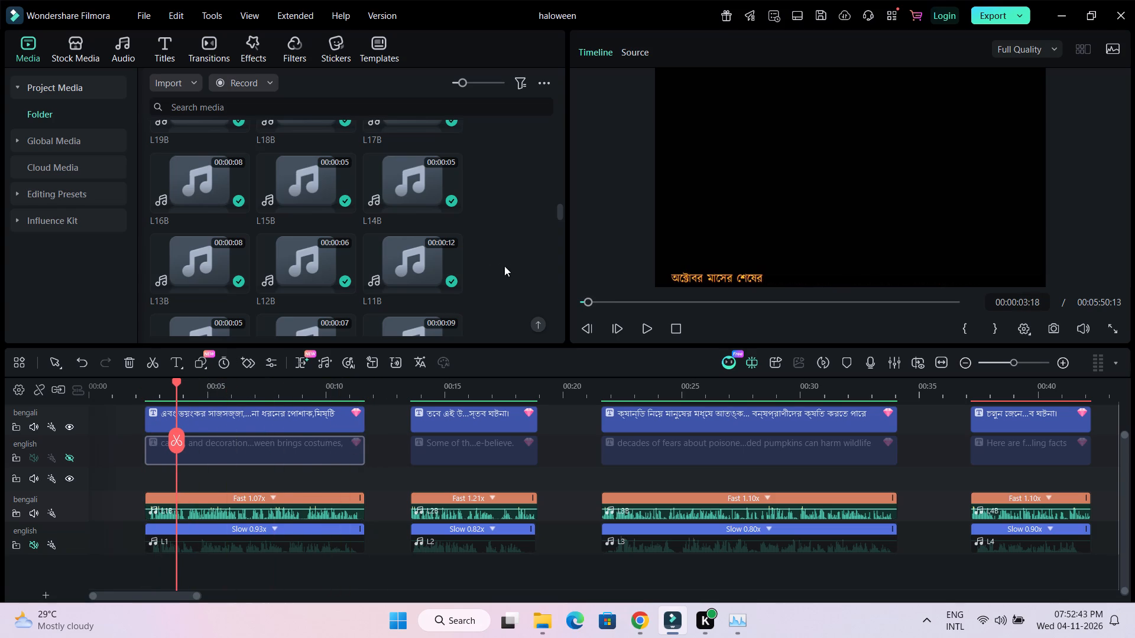
Preview the earlier imported a_As_October_draws and b_As_October_draws clips from the project media.
{"action": "scroll", "coordinate": [516, 259], "scroll_direction": "down", "scroll_amount": 3}
{"action": "scroll", "coordinate": [516, 259], "scroll_direction": "up", "scroll_amount": 9}
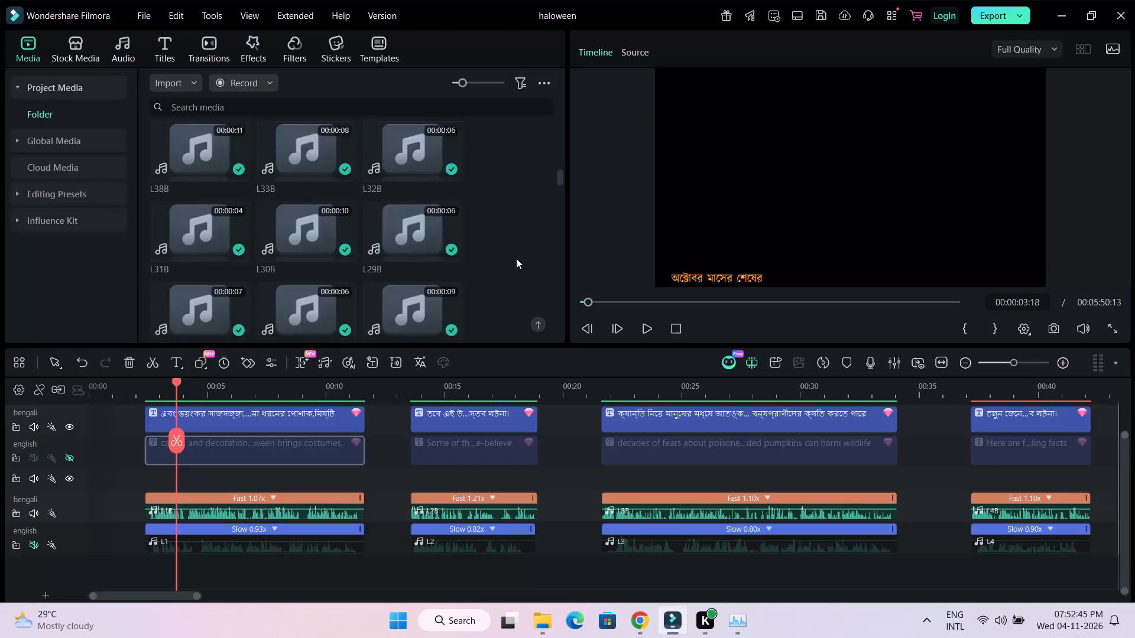
{"action": "scroll", "coordinate": [516, 258], "scroll_direction": "up", "scroll_amount": 4}
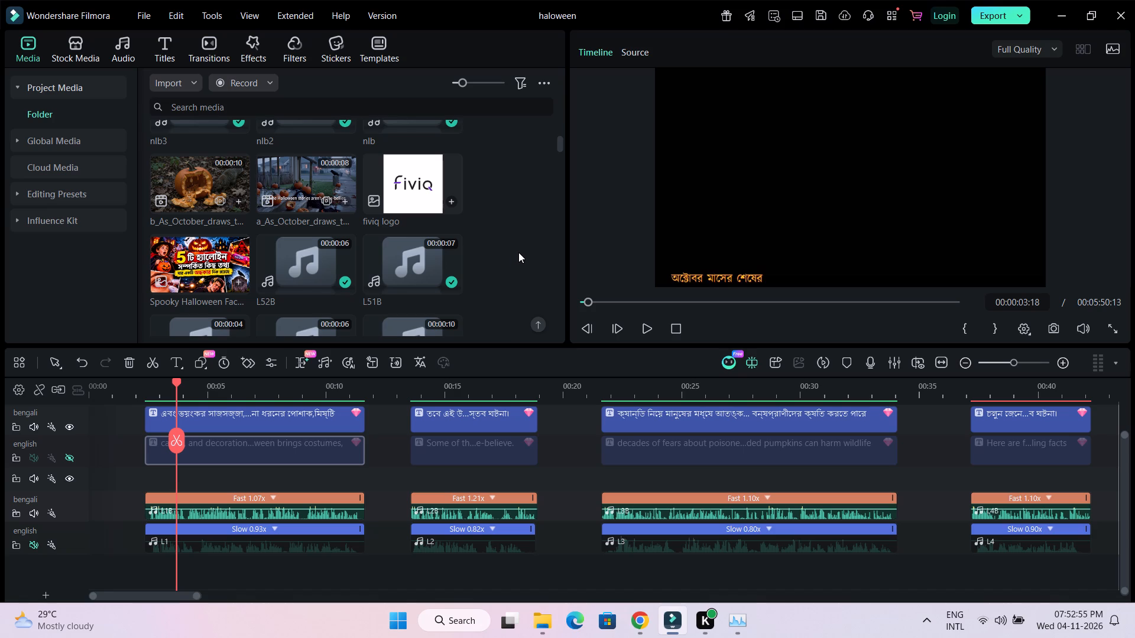
{"action": "left_click", "coordinate": [310, 175]}
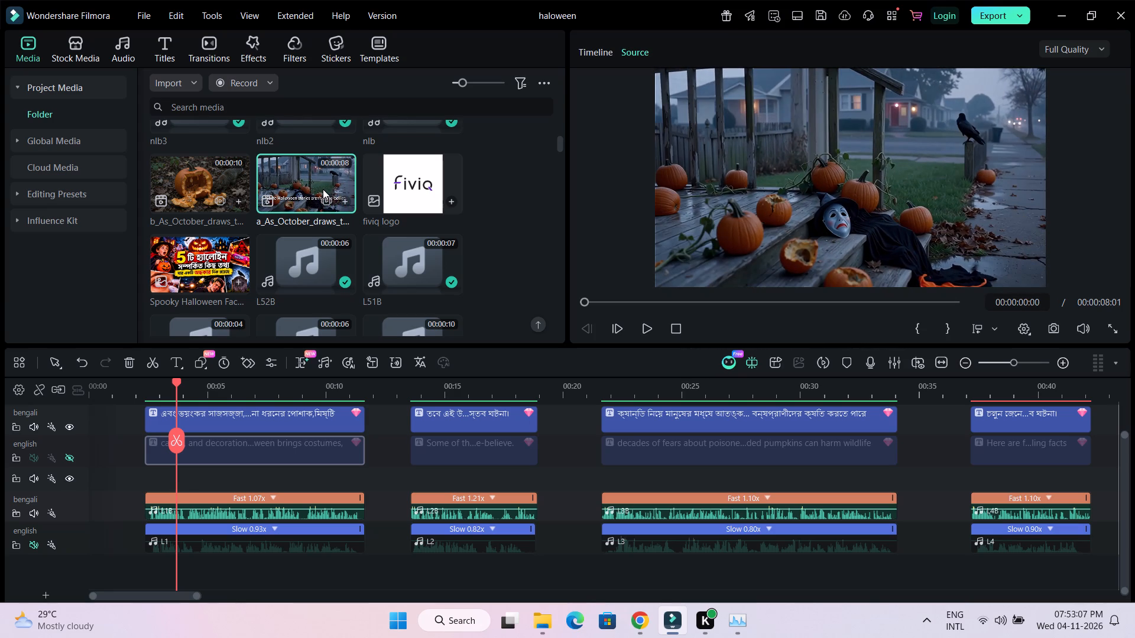
{"action": "left_click", "coordinate": [215, 178]}
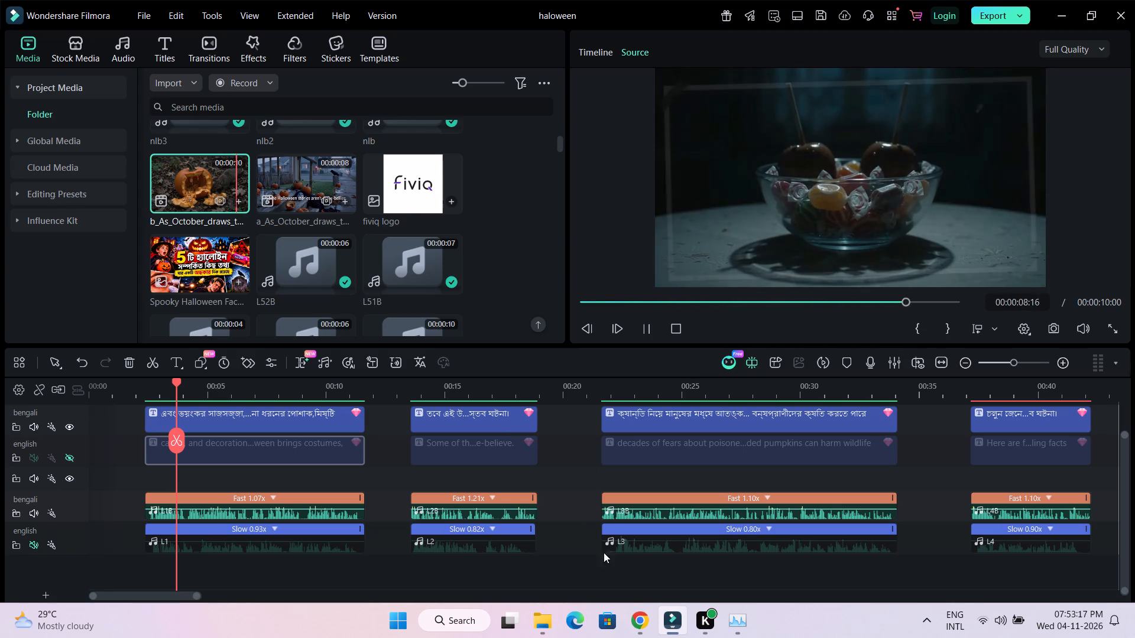
Switch to Chrome and review the Arena October prompt and the ChatGPT Halloween Facts Script down to its Bengali part.
{"action": "left_click", "coordinate": [638, 624]}
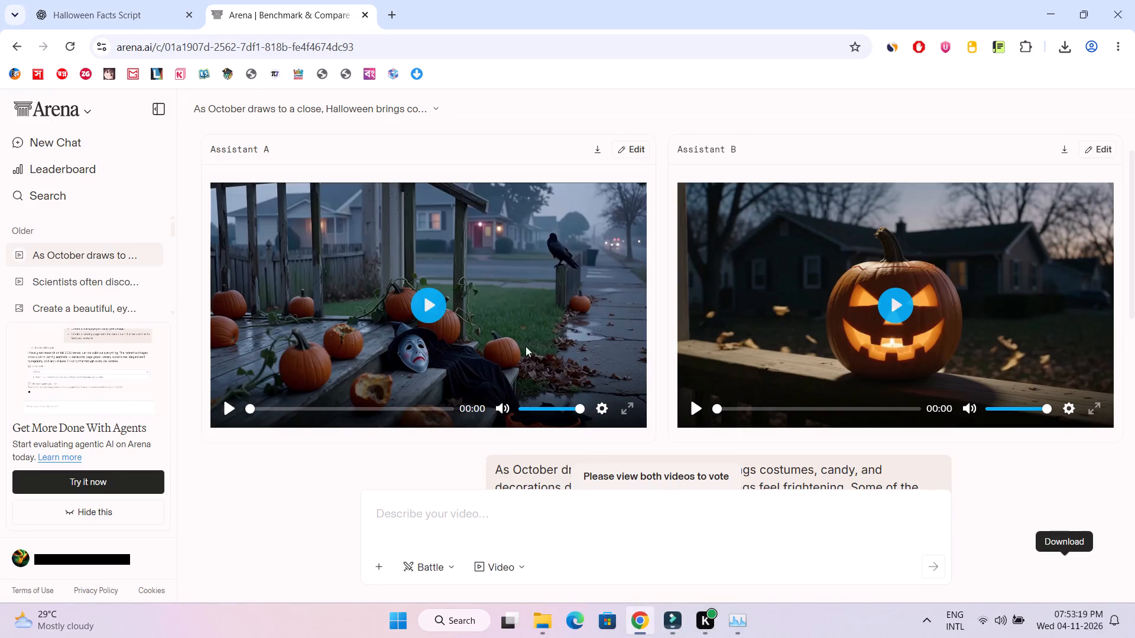
{"action": "scroll", "coordinate": [537, 368], "scroll_direction": "down", "scroll_amount": 5}
{"action": "scroll", "coordinate": [543, 371], "scroll_direction": "up", "scroll_amount": 4}
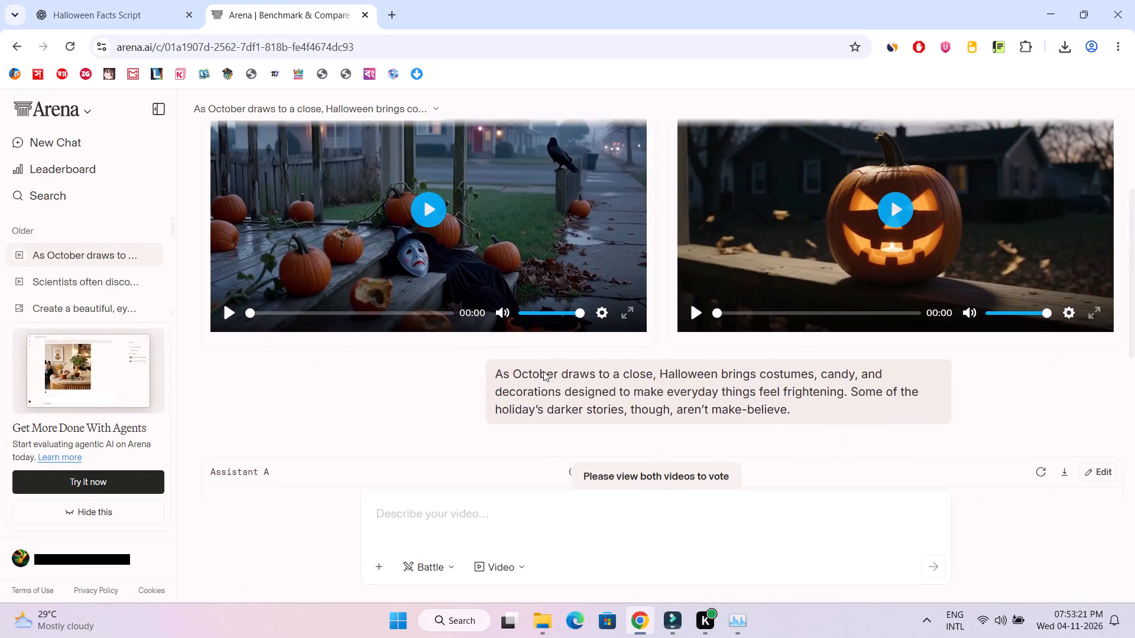
{"action": "left_click", "coordinate": [118, 0]}
{"action": "scroll", "coordinate": [1089, 266], "scroll_direction": "down", "scroll_amount": 4}
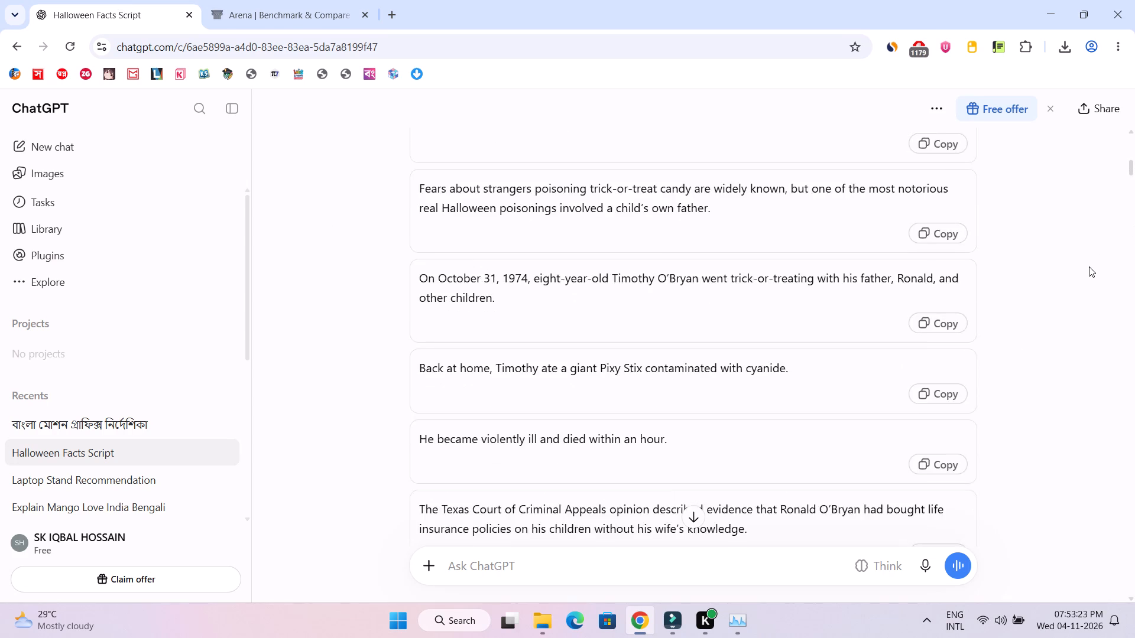
{"action": "scroll", "coordinate": [1089, 261], "scroll_direction": "down", "scroll_amount": 2}
{"action": "scroll", "coordinate": [1089, 261], "scroll_direction": "up", "scroll_amount": 1}
{"action": "scroll", "coordinate": [1089, 261], "scroll_direction": "down", "scroll_amount": 14}
{"action": "scroll", "coordinate": [1089, 261], "scroll_direction": "up", "scroll_amount": 1}
{"action": "scroll", "coordinate": [1089, 261], "scroll_direction": "down", "scroll_amount": 4}
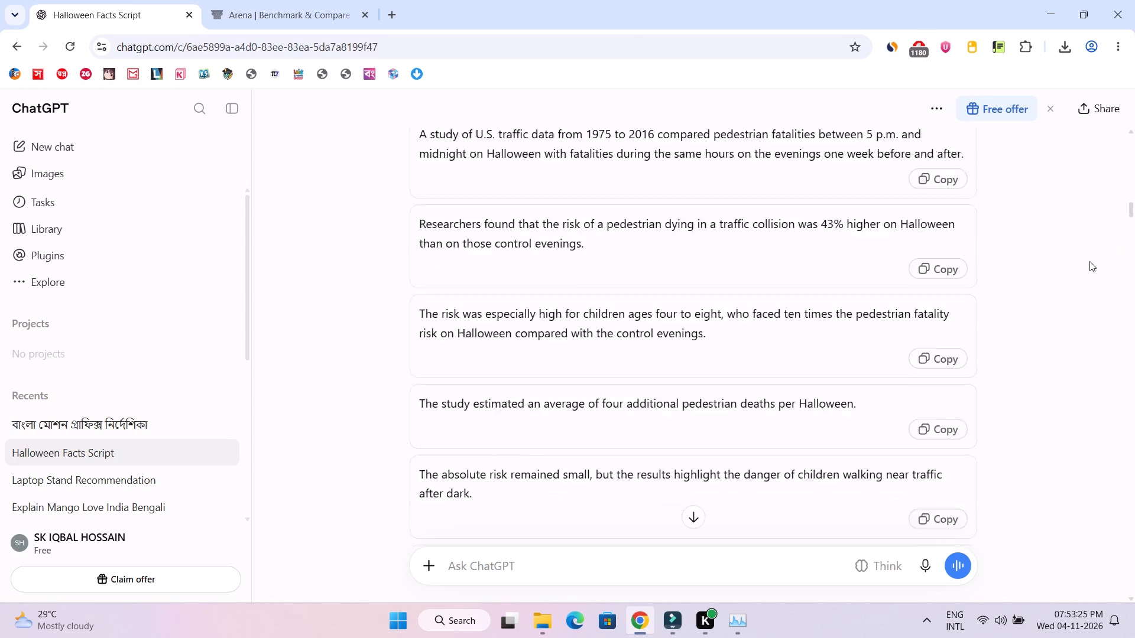
{"action": "scroll", "coordinate": [1090, 262], "scroll_direction": "down", "scroll_amount": 20}
{"action": "scroll", "coordinate": [1078, 288], "scroll_direction": "down", "scroll_amount": 2}
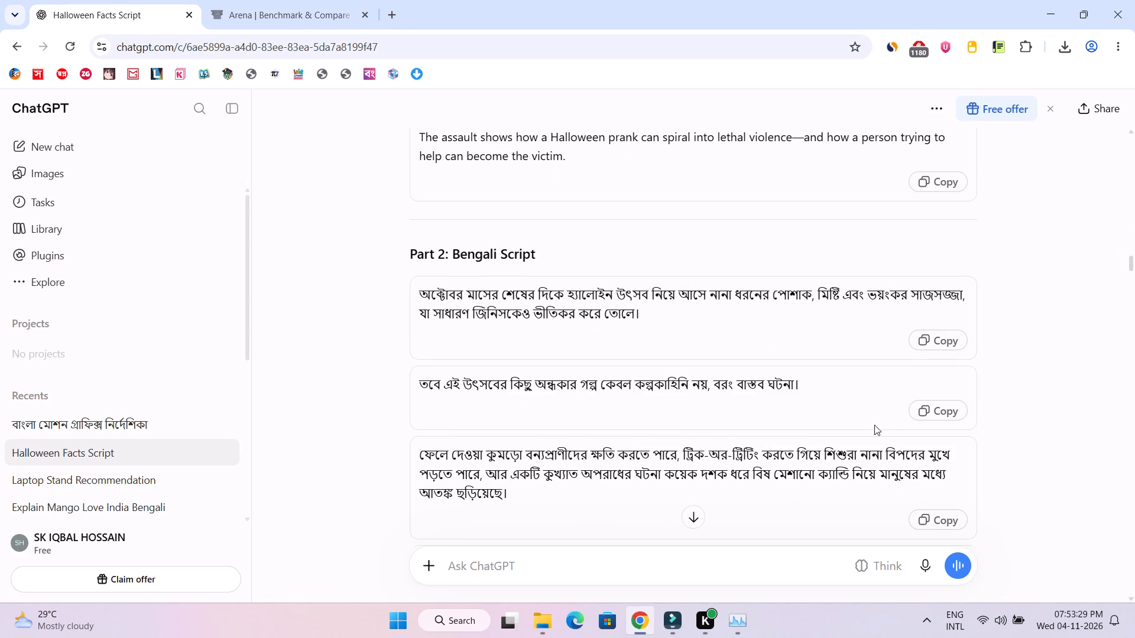
Return to Filmora and preview the newer a_ and b_As_October_draws clips, plus the earlier b_As_October_draws pumpkin clip, from the project media.
{"action": "left_click", "coordinate": [666, 627]}
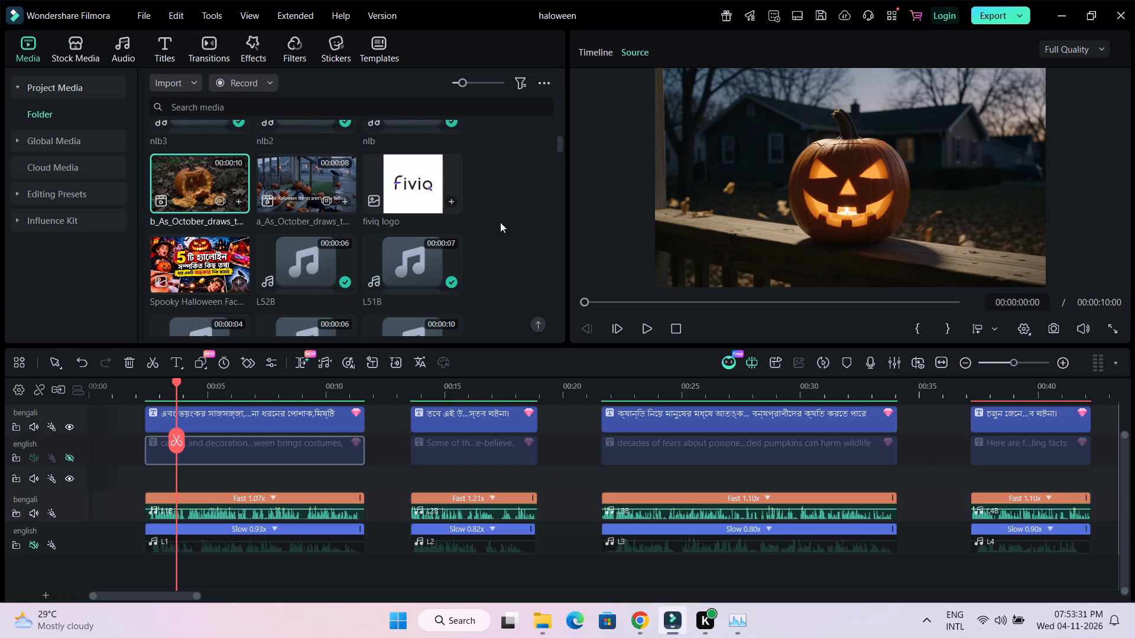
{"action": "scroll", "coordinate": [502, 223], "scroll_direction": "up", "scroll_amount": 7}
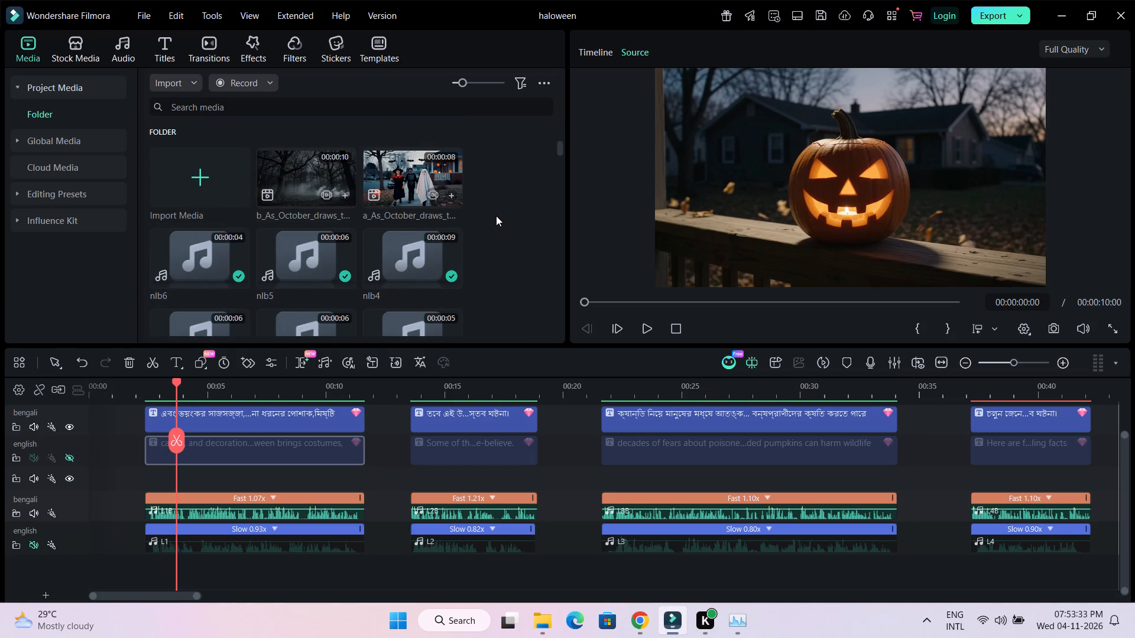
{"action": "left_click", "coordinate": [403, 174]}
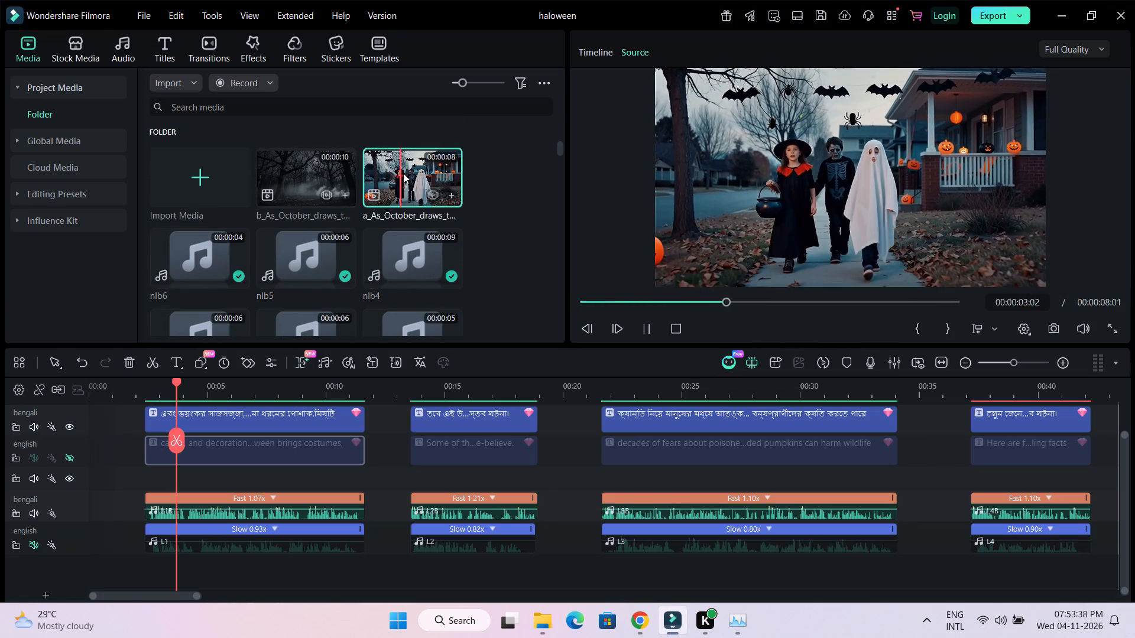
{"action": "left_click", "coordinate": [312, 178]}
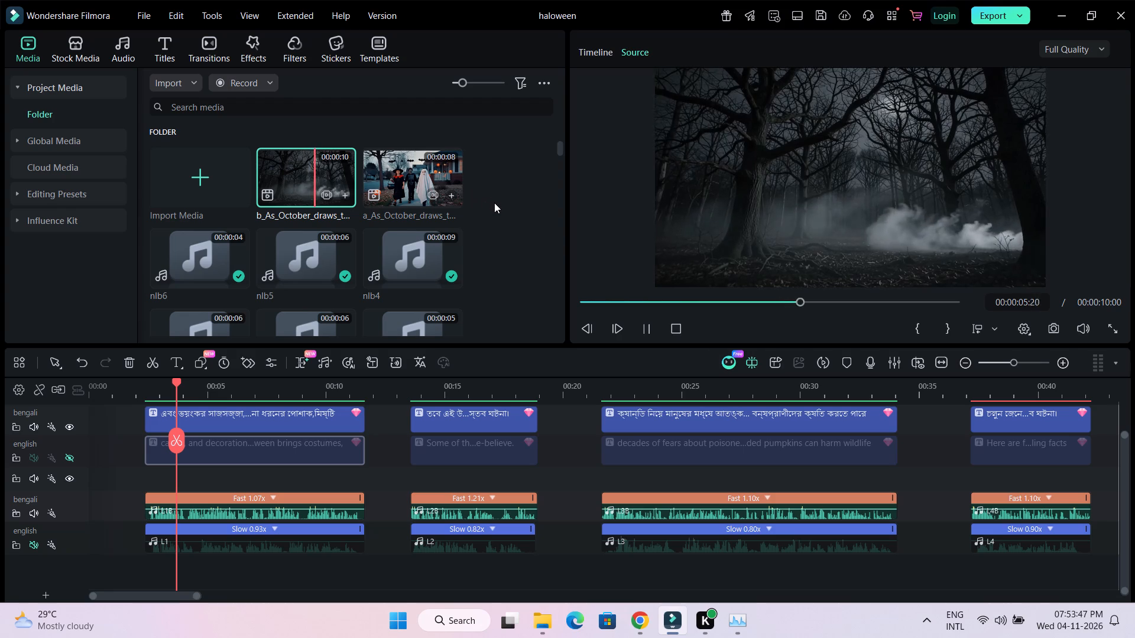
{"action": "scroll", "coordinate": [496, 204], "scroll_direction": "down", "scroll_amount": 2}
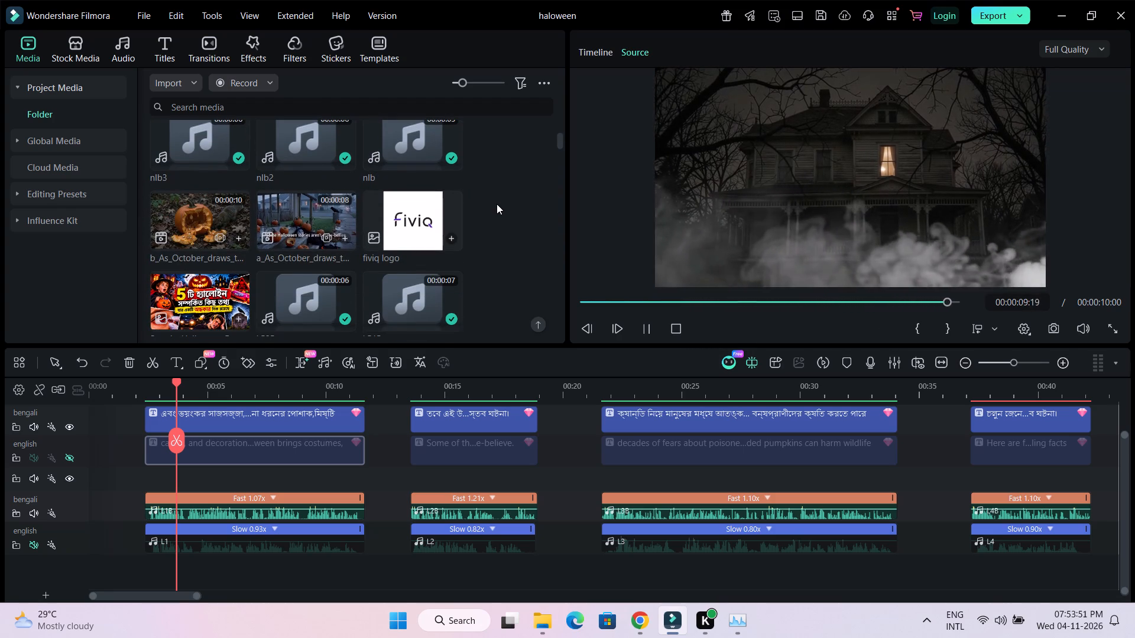
{"action": "left_click", "coordinate": [183, 222]}
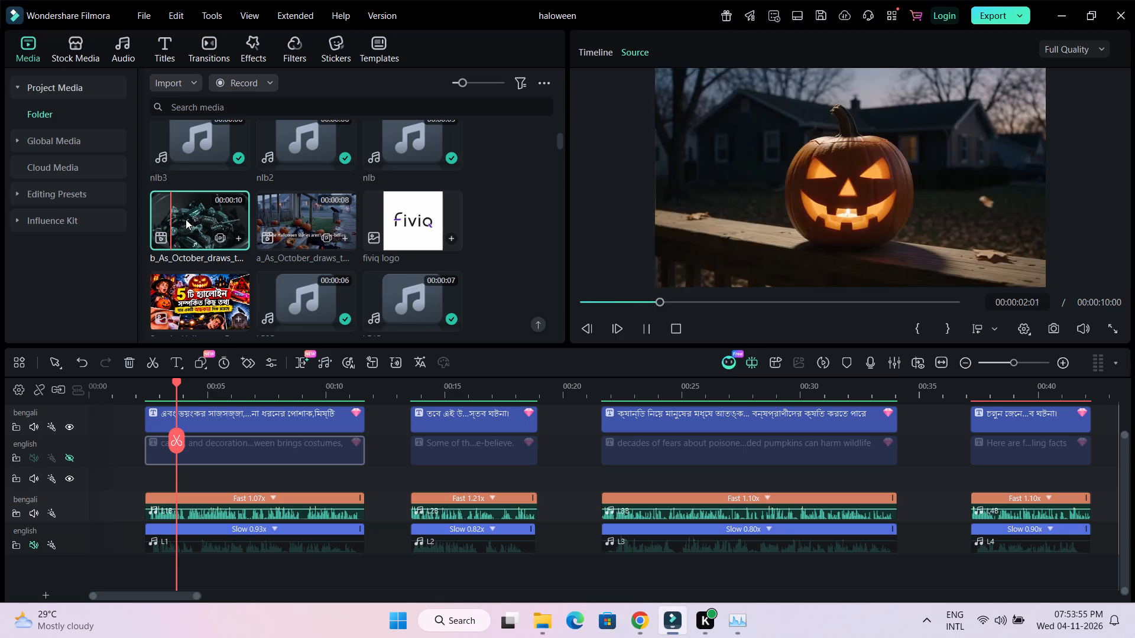
{"action": "left_click", "coordinate": [186, 219]}
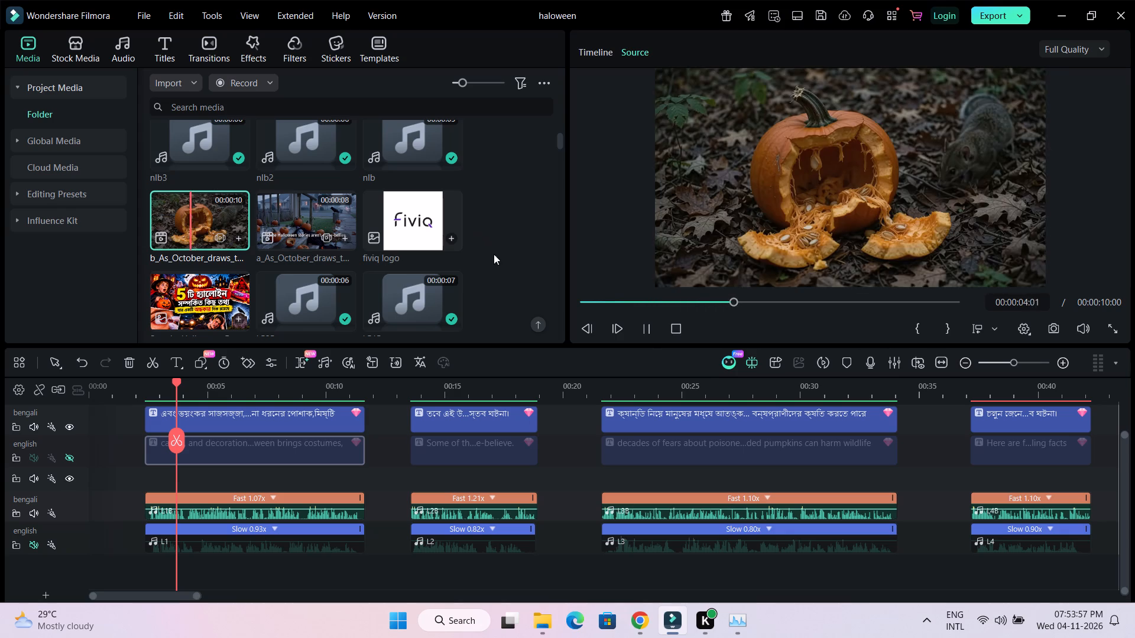
{"action": "left_click", "coordinate": [650, 334]}
{"action": "left_click", "coordinate": [650, 334]}
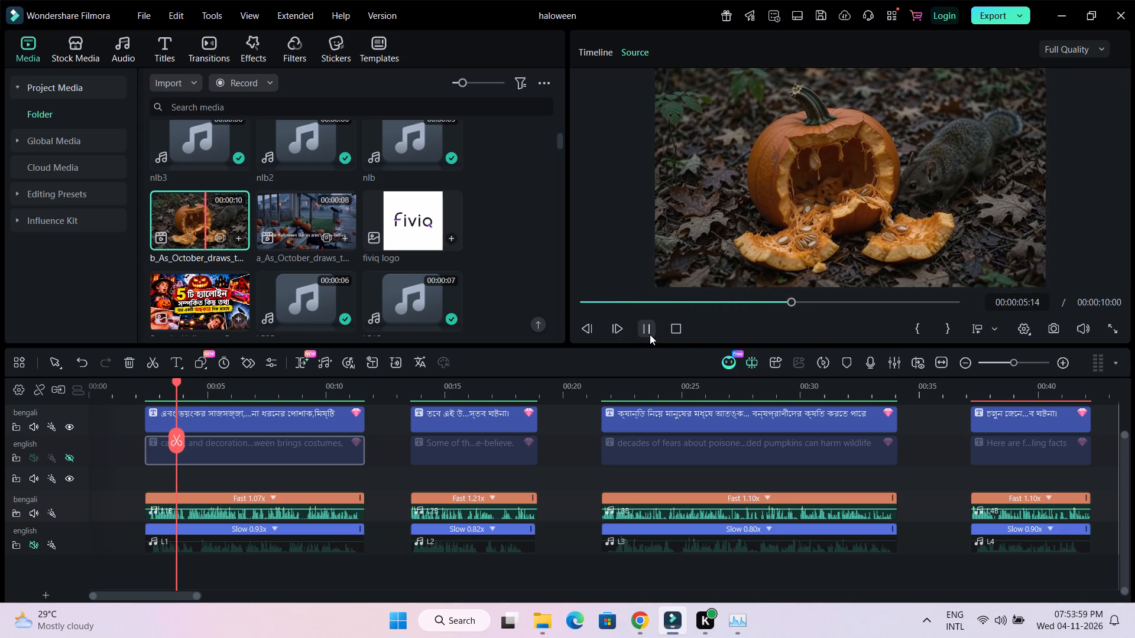
{"action": "left_click", "coordinate": [650, 334]}
Place the earlier b_As_October_draws pumpkin clip on the empty video track at the first caption's start, keeping the project at 1920x1080 25fps.
{"action": "left_click_drag", "start_coordinate": [220, 219], "coordinate": [209, 477]}
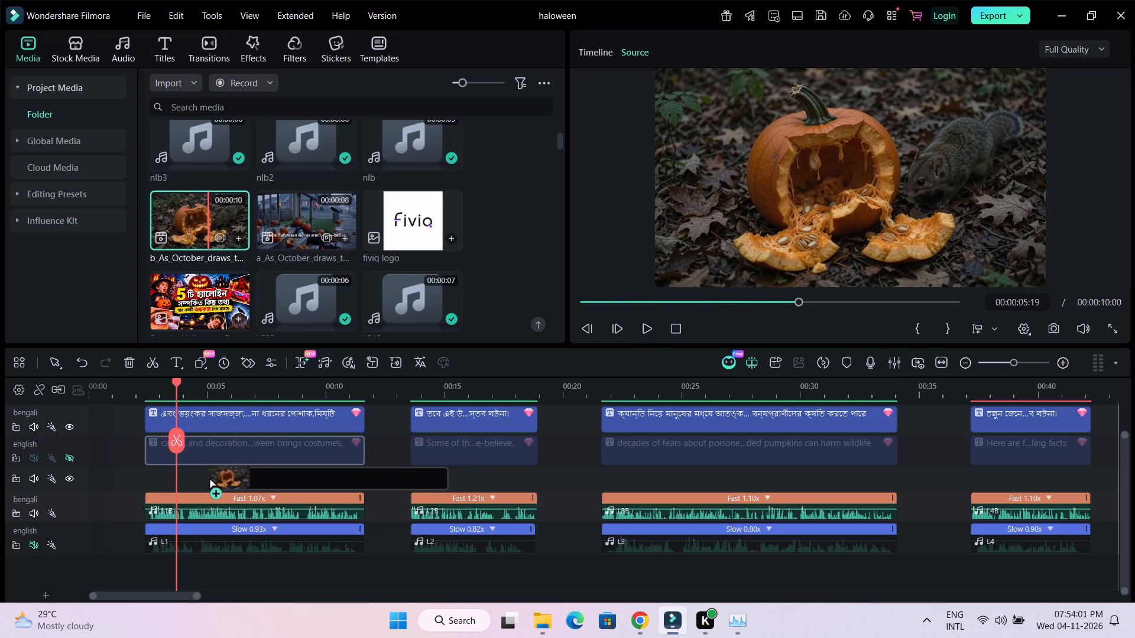
{"action": "left_click_drag", "start_coordinate": [209, 477], "coordinate": [148, 486]}
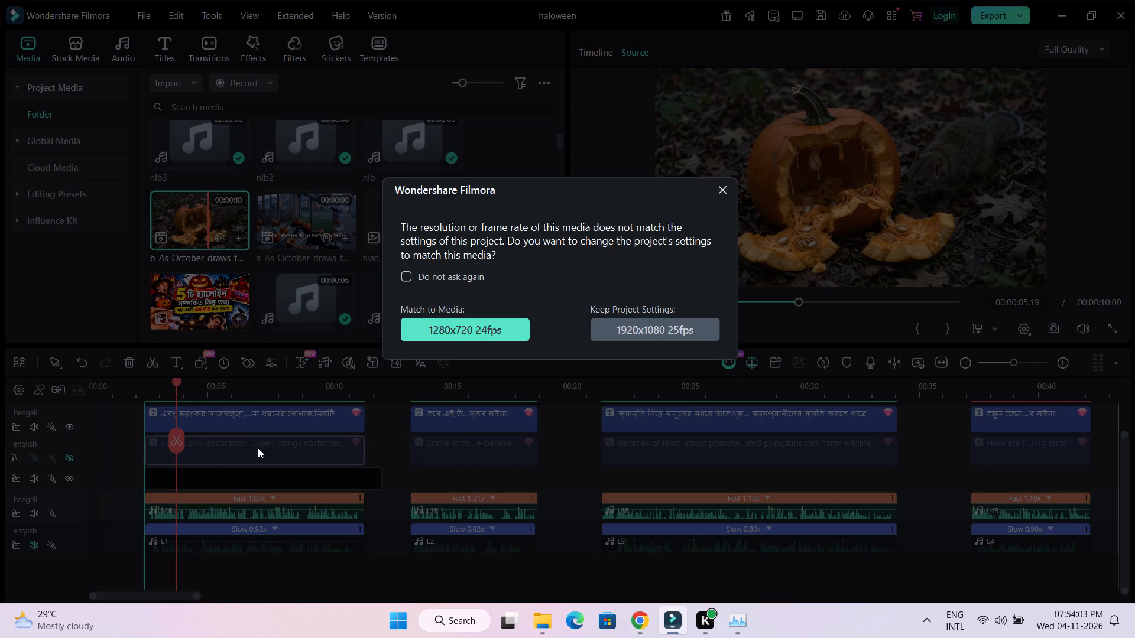
{"action": "left_click", "coordinate": [642, 333]}
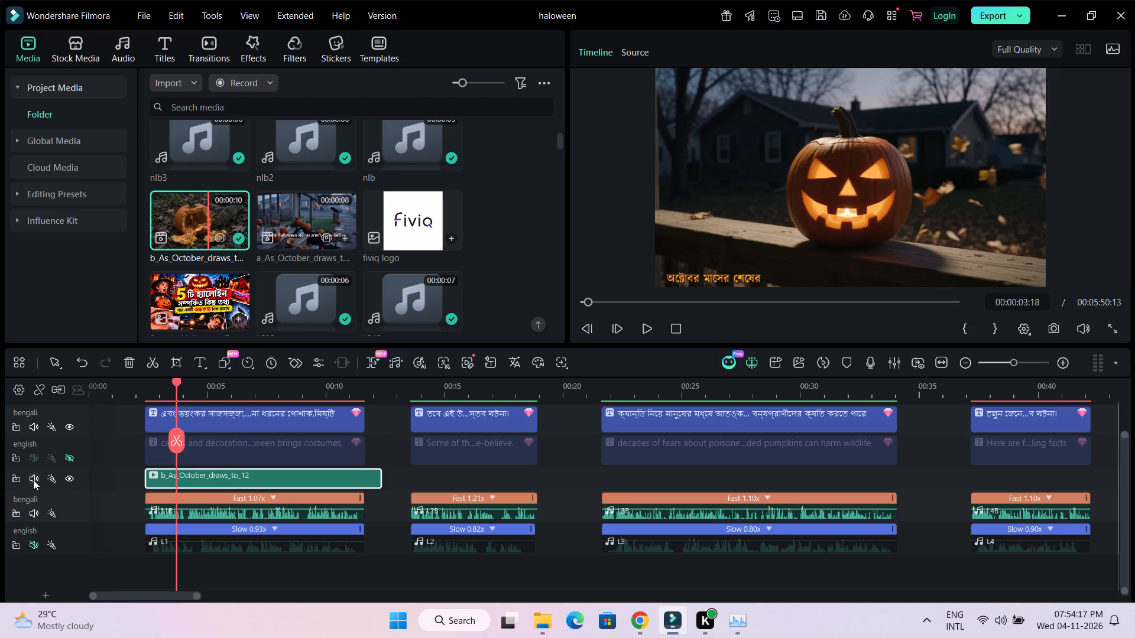
Mute the video track and play the placed clip with the first Bengali caption and narration through to their end.
{"action": "left_click", "coordinate": [33, 480]}
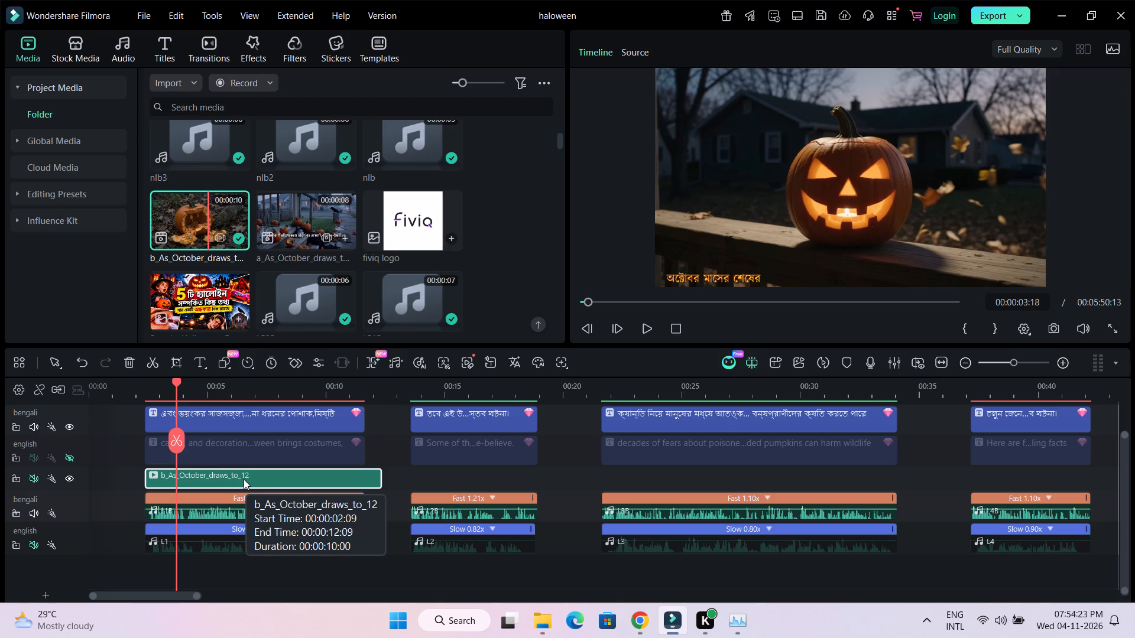
{"action": "key", "text": "space"}
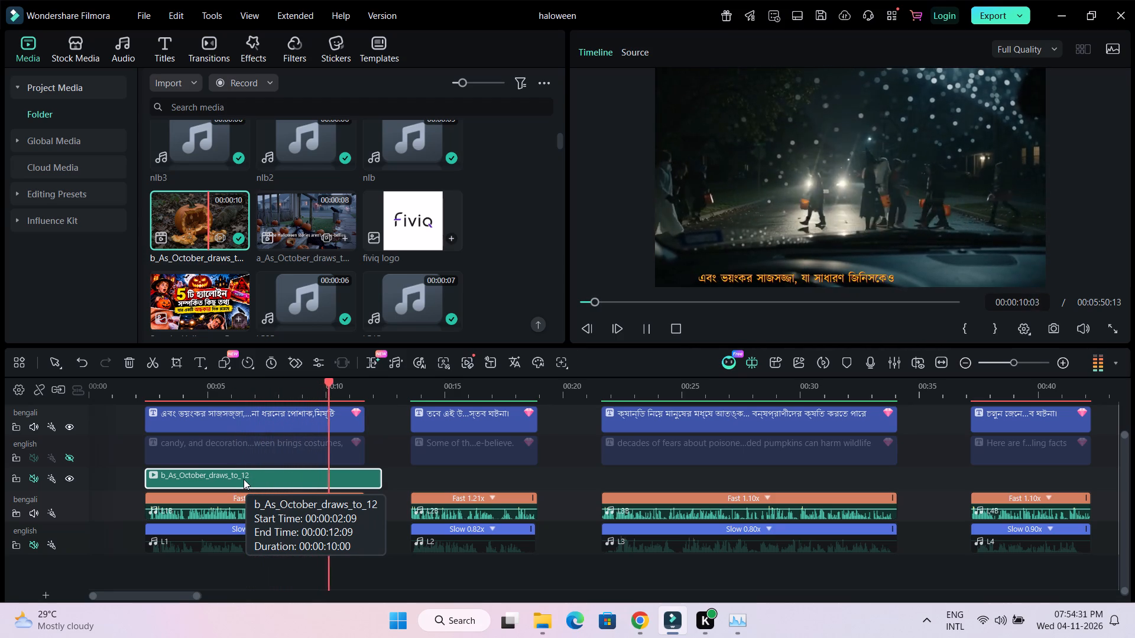
{"action": "key", "text": "space"}
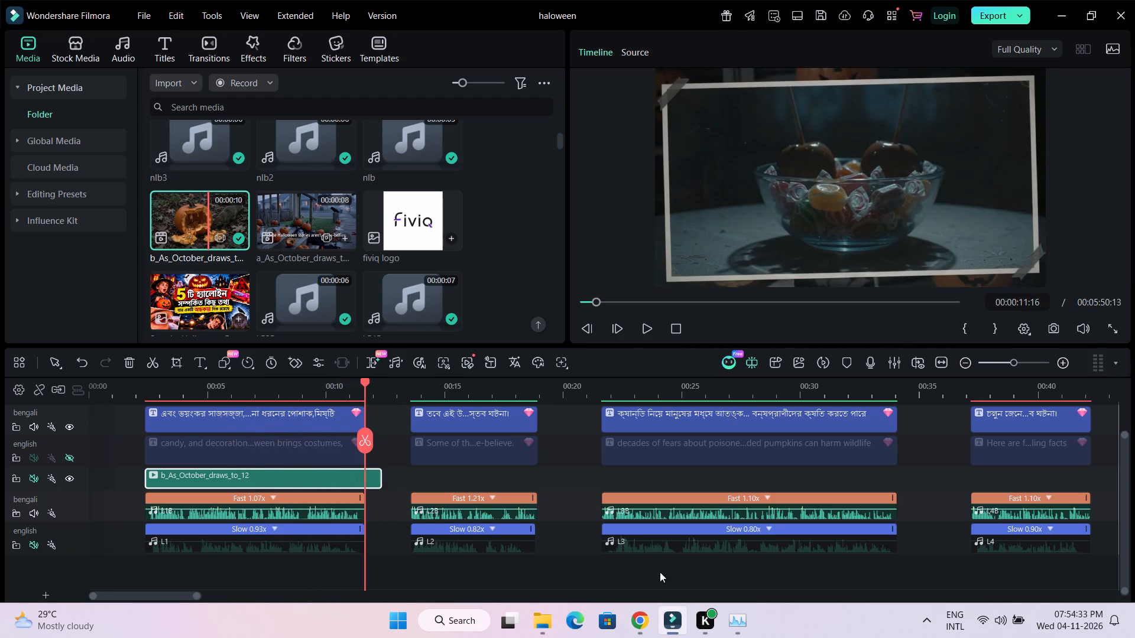
Switch to Chrome, search Google for "halloween 2026" in a new tab, and look over the results page.
{"action": "left_click", "coordinate": [648, 616]}
{"action": "left_click", "coordinate": [403, 13]}
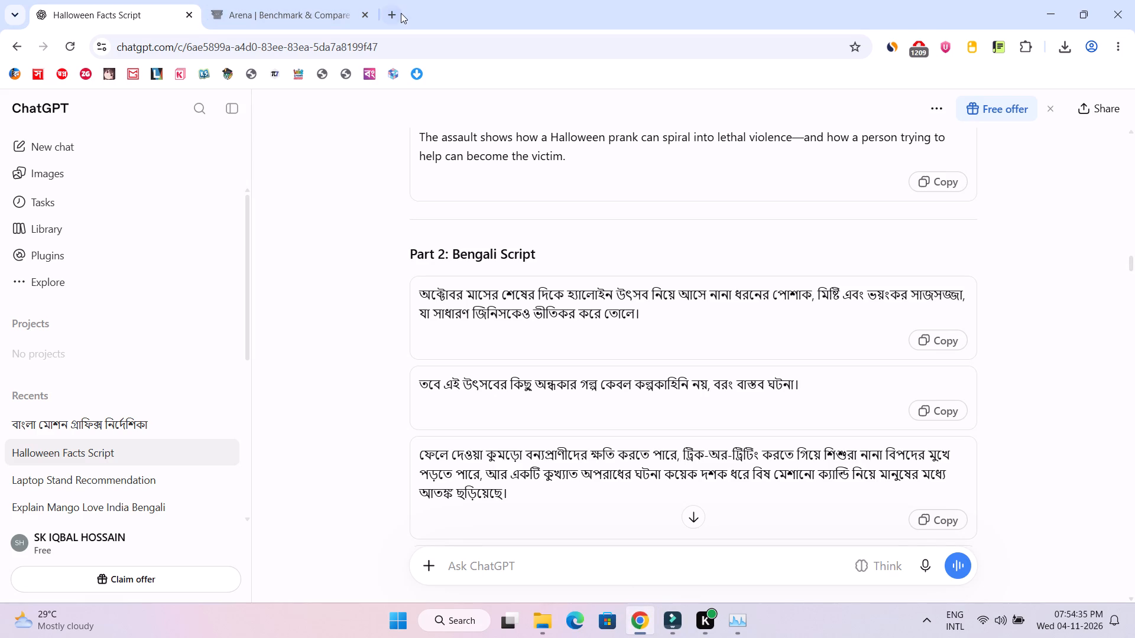
{"action": "left_click", "coordinate": [401, 13]}
{"action": "left_click", "coordinate": [404, 305]}
{"action": "type", "text": "hal"}
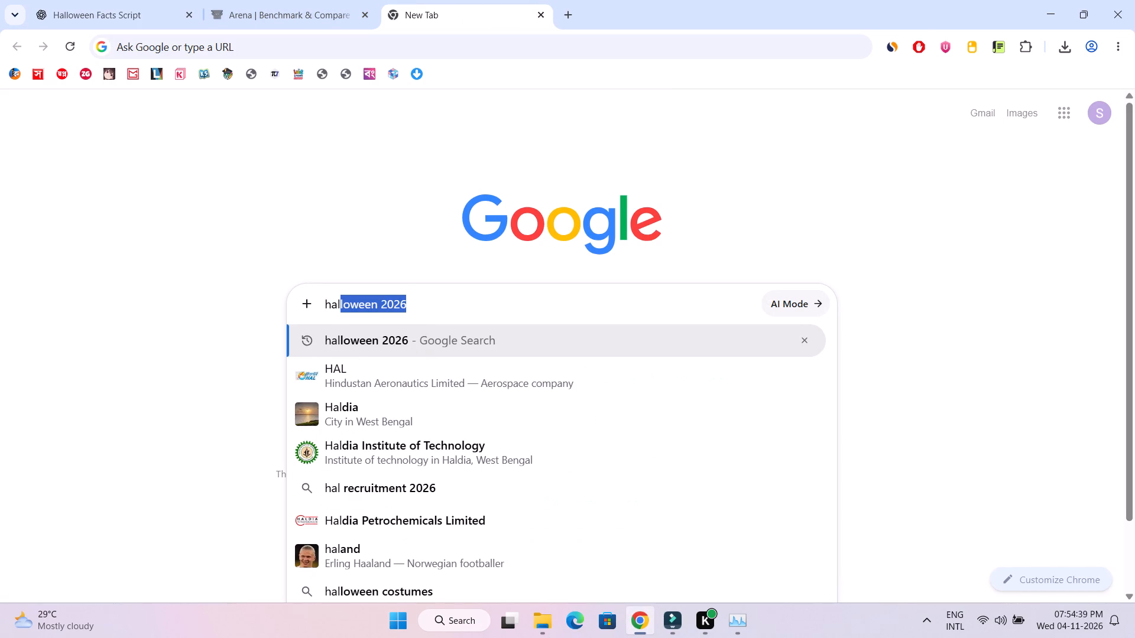
{"action": "key", "text": "Right"}
{"action": "key", "text": "Return"}
{"action": "scroll", "coordinate": [426, 225], "scroll_direction": "down", "scroll_amount": 3}
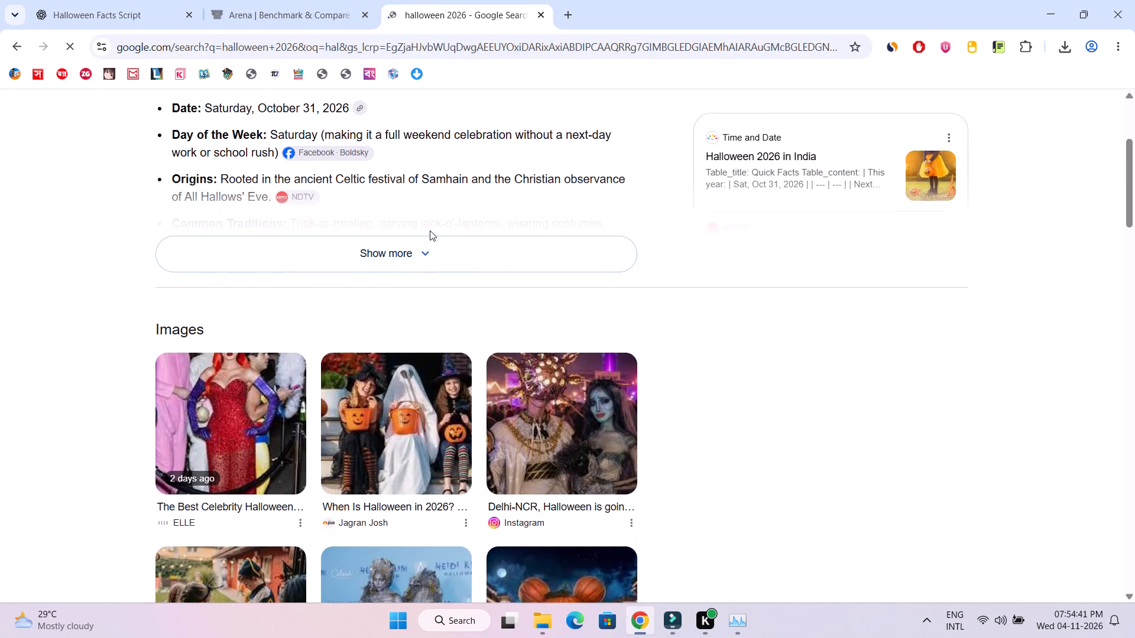
{"action": "scroll", "coordinate": [860, 467], "scroll_direction": "down", "scroll_amount": 1}
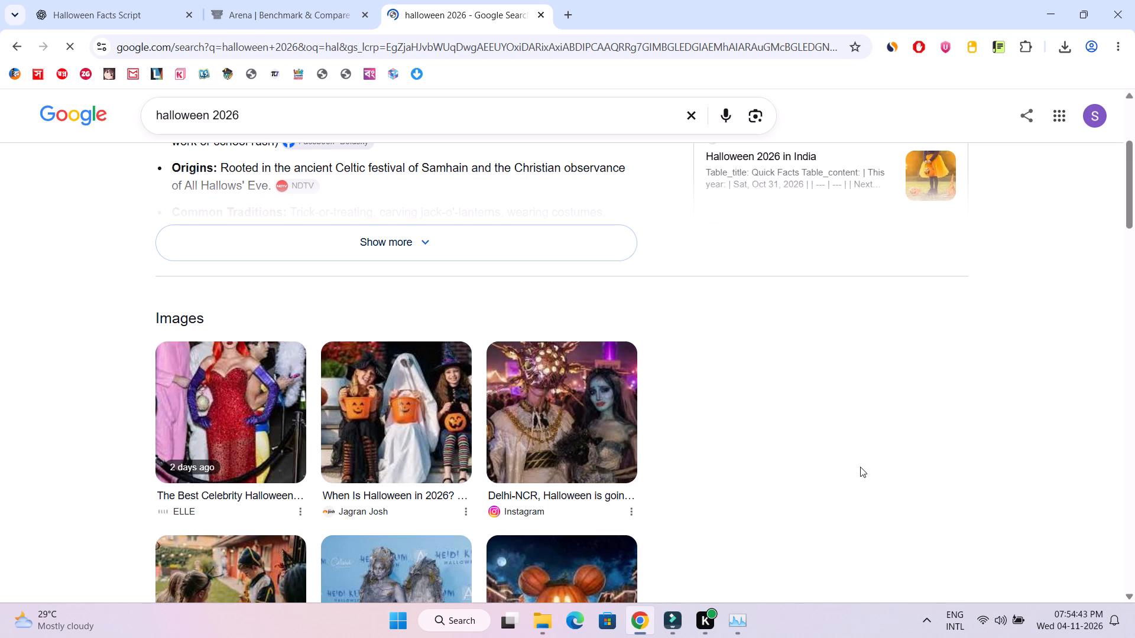
{"action": "scroll", "coordinate": [860, 467], "scroll_direction": "up", "scroll_amount": 3}
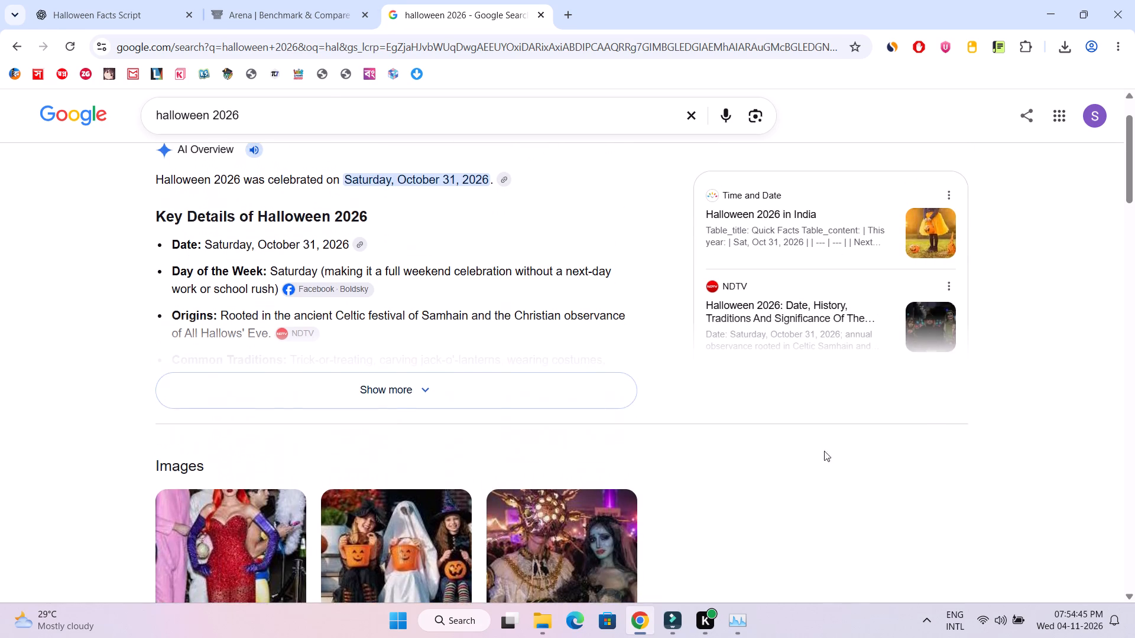
{"action": "scroll", "coordinate": [433, 323], "scroll_direction": "up", "scroll_amount": 4}
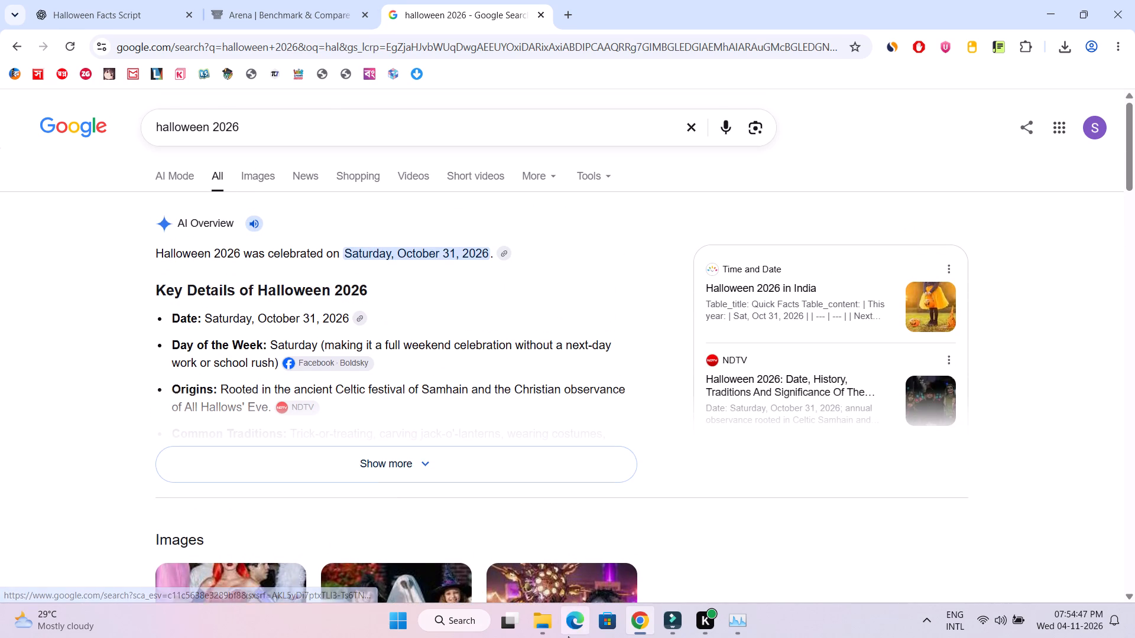
Return to Filmora and search the stock media library for "halloween".
{"action": "left_click", "coordinate": [674, 624]}
{"action": "scroll", "coordinate": [387, 274], "scroll_direction": "up", "scroll_amount": 5}
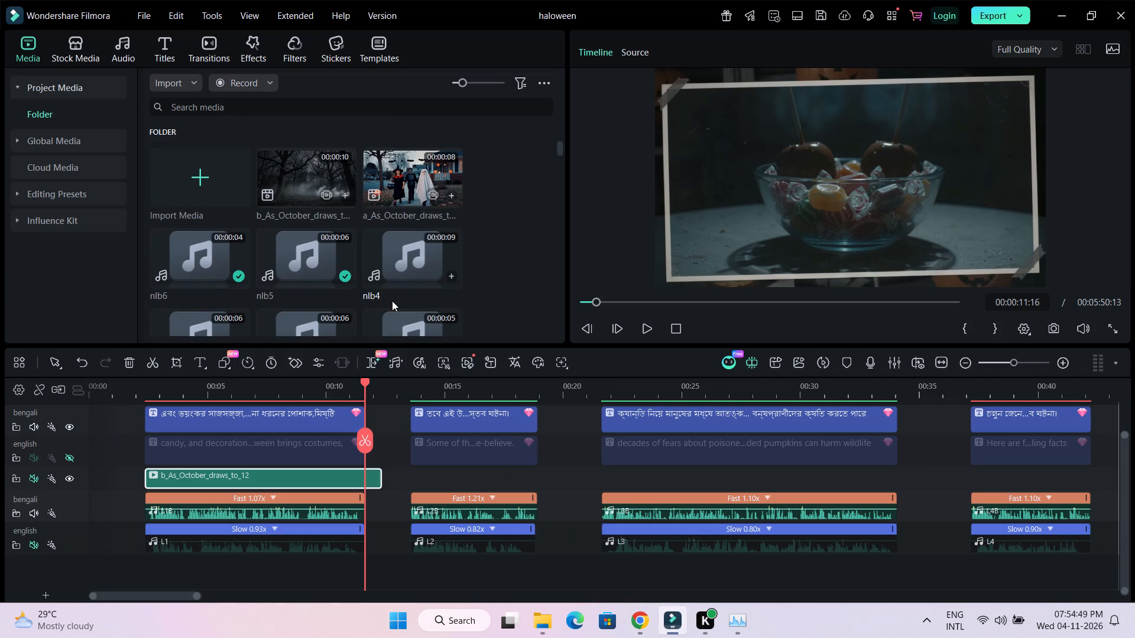
{"action": "scroll", "coordinate": [392, 301], "scroll_direction": "up", "scroll_amount": 2}
{"action": "left_click", "coordinate": [72, 40]}
{"action": "left_click", "coordinate": [275, 82]}
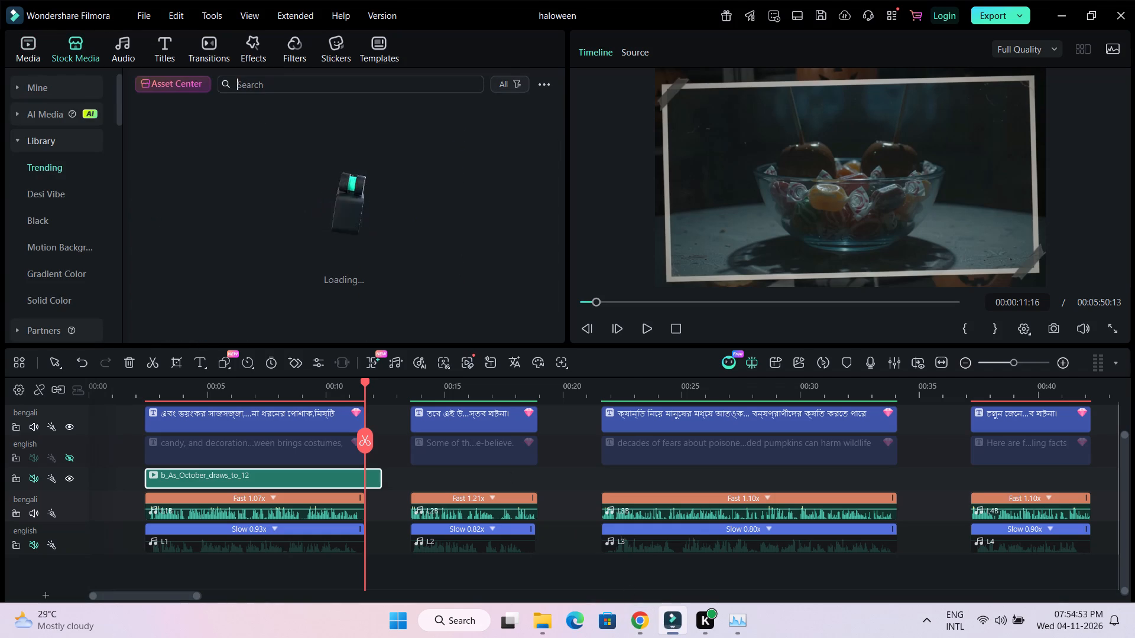
{"action": "type", "text": "hall"}
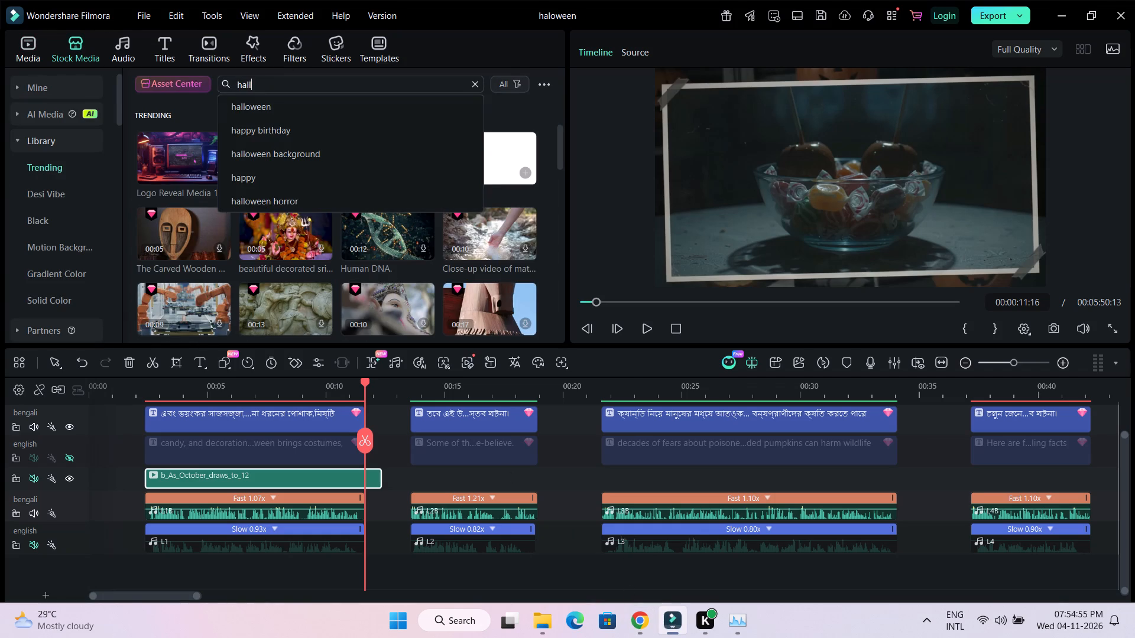
{"action": "key", "text": "o"}
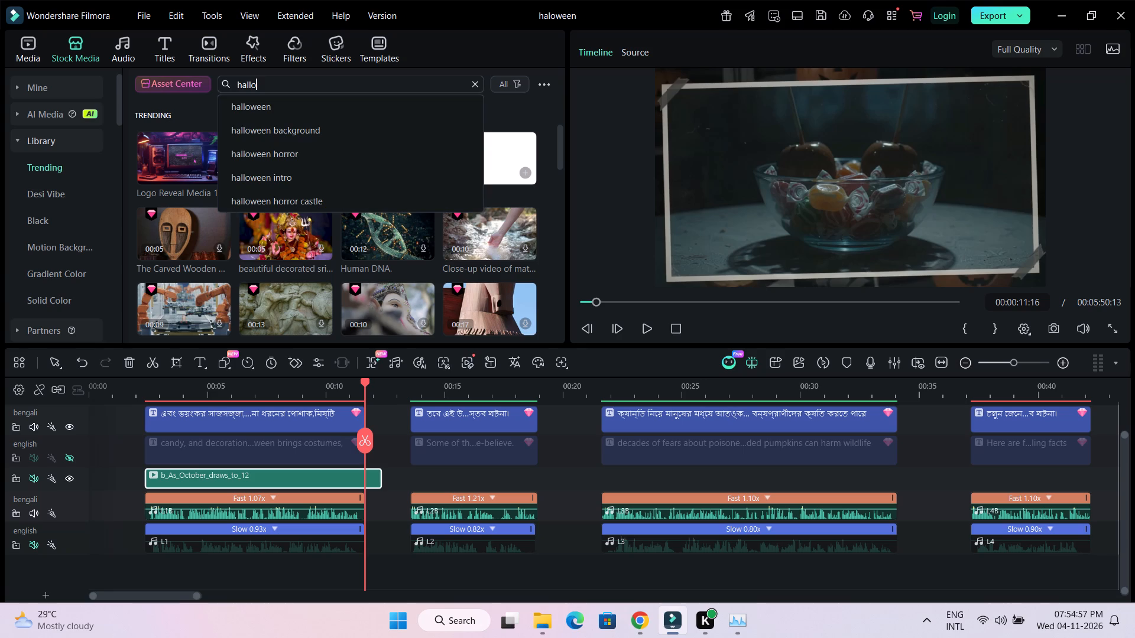
{"action": "key", "text": "Down"}
{"action": "key", "text": "Return"}
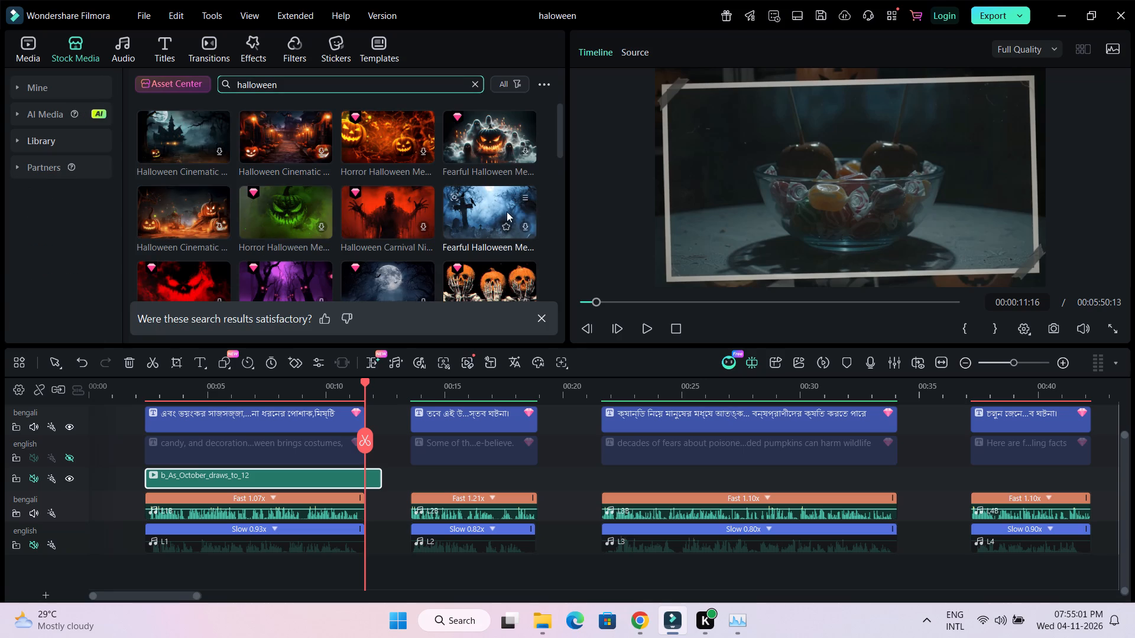
Browse the "halloween" stock media results for clips that could suit the video.
{"action": "scroll", "coordinate": [437, 207], "scroll_direction": "down", "scroll_amount": 1}
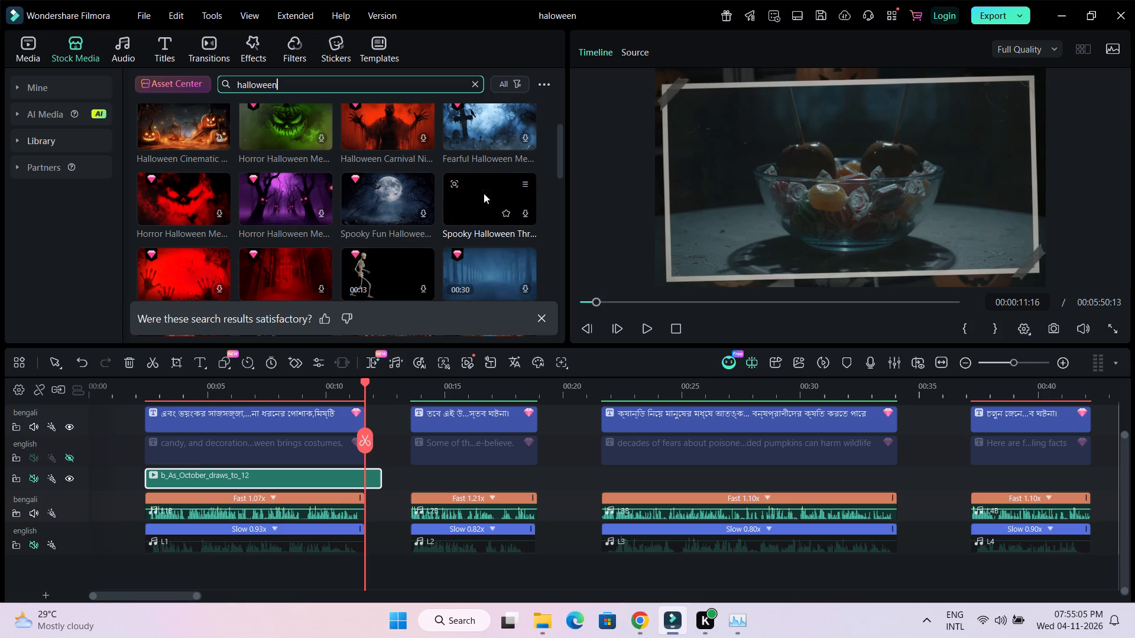
{"action": "scroll", "coordinate": [484, 193], "scroll_direction": "down", "scroll_amount": 3}
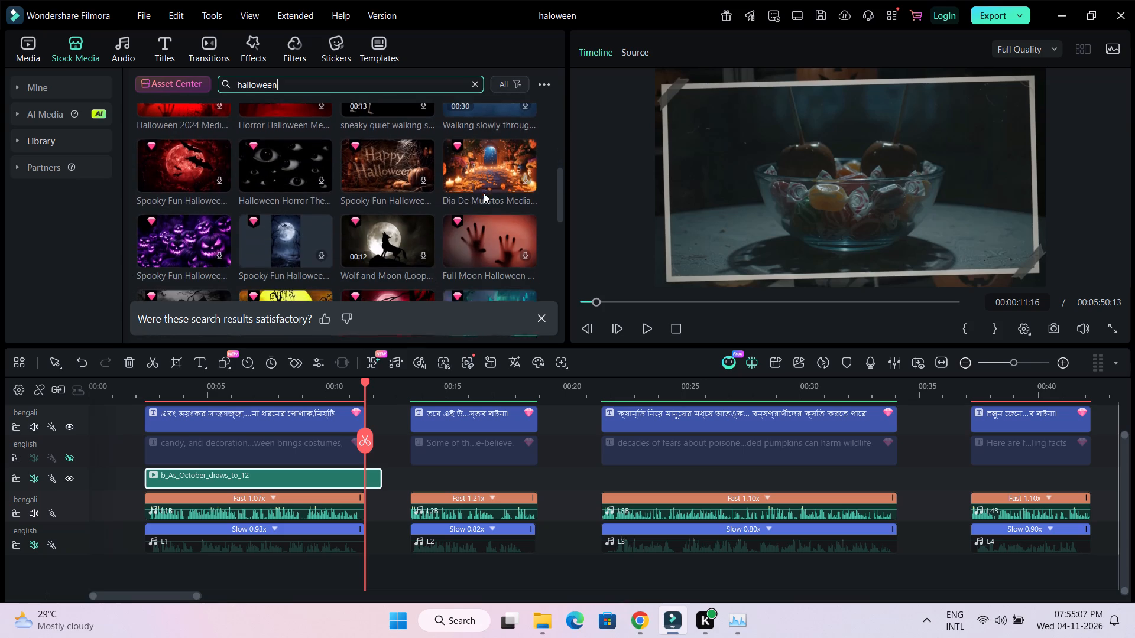
{"action": "scroll", "coordinate": [484, 193], "scroll_direction": "down", "scroll_amount": 4}
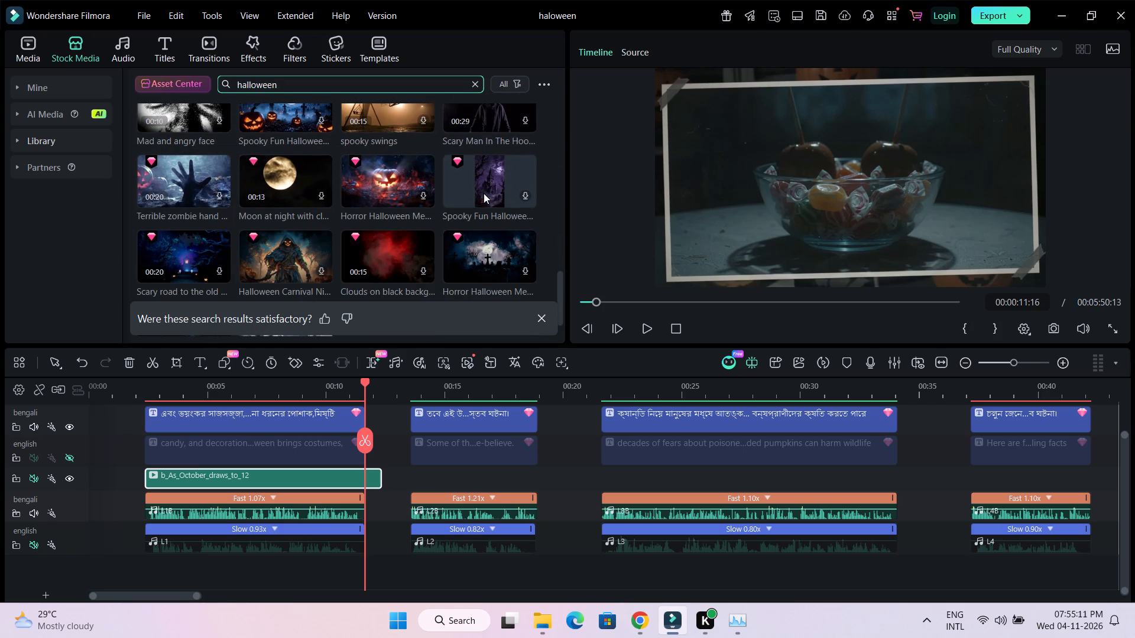
{"action": "scroll", "coordinate": [391, 176], "scroll_direction": "down", "scroll_amount": 2}
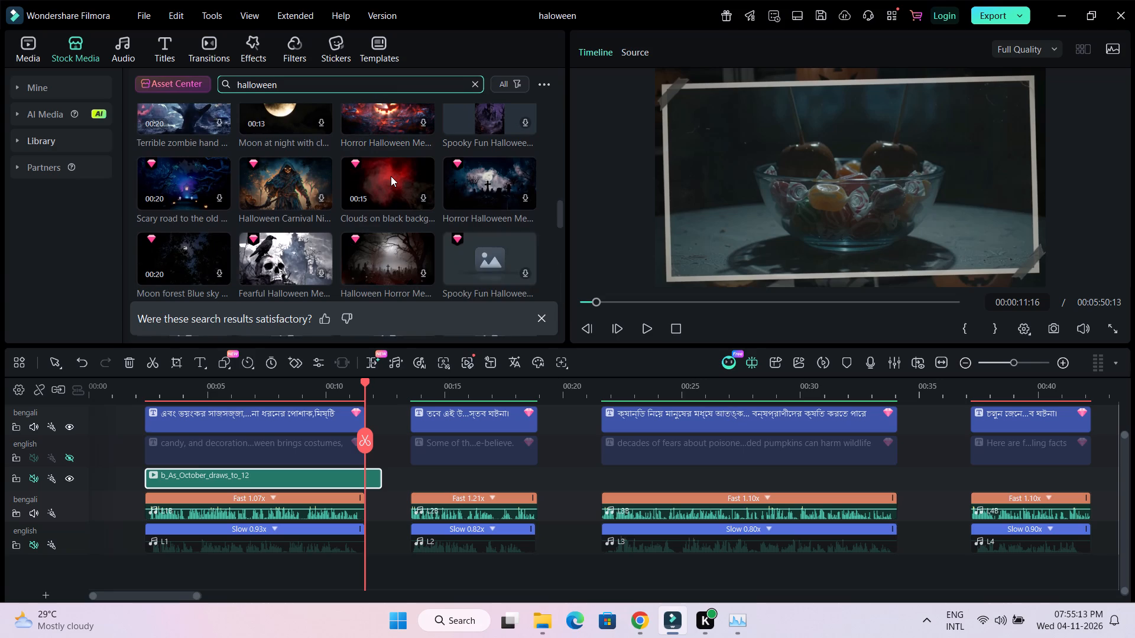
{"action": "scroll", "coordinate": [391, 176], "scroll_direction": "up", "scroll_amount": 1}
{"action": "scroll", "coordinate": [391, 176], "scroll_direction": "down", "scroll_amount": 1}
{"action": "scroll", "coordinate": [391, 176], "scroll_direction": "up", "scroll_amount": 2}
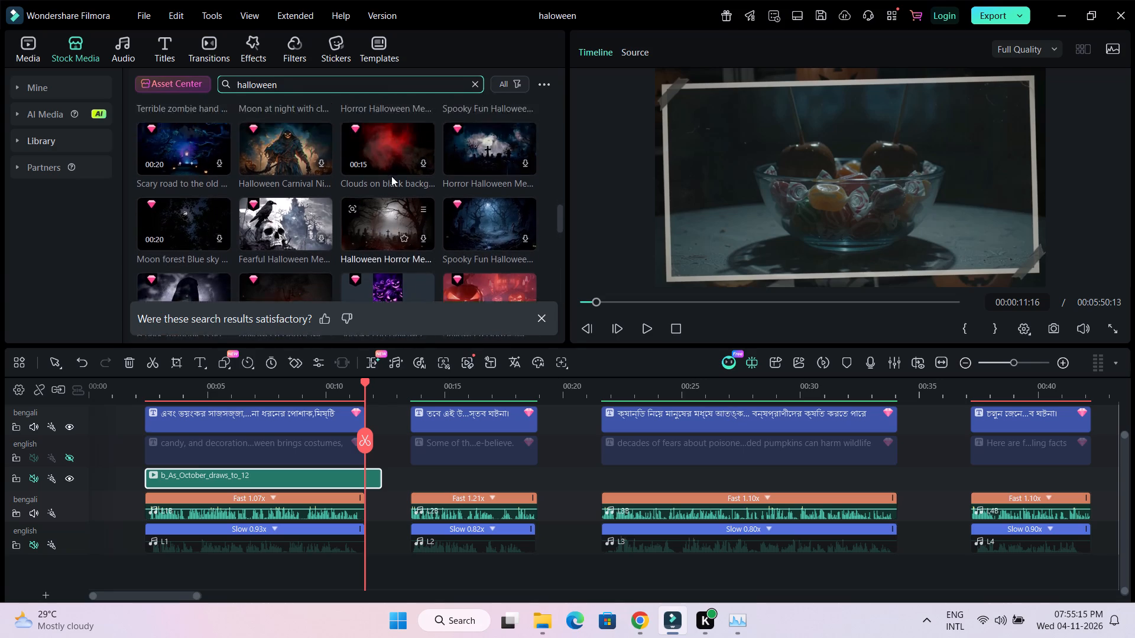
{"action": "scroll", "coordinate": [391, 176], "scroll_direction": "up", "scroll_amount": 3}
{"action": "scroll", "coordinate": [391, 176], "scroll_direction": "down", "scroll_amount": 1}
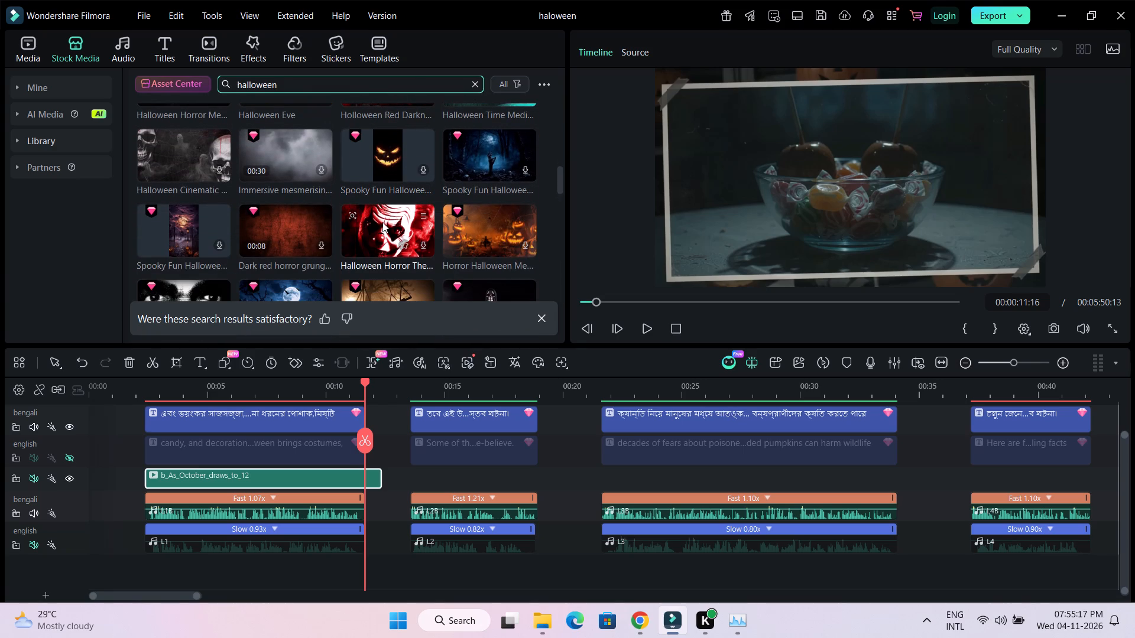
Preview the Halloween Horror stock clip with the red clown face while looking back over the earlier results.
{"action": "left_click", "coordinate": [382, 222]}
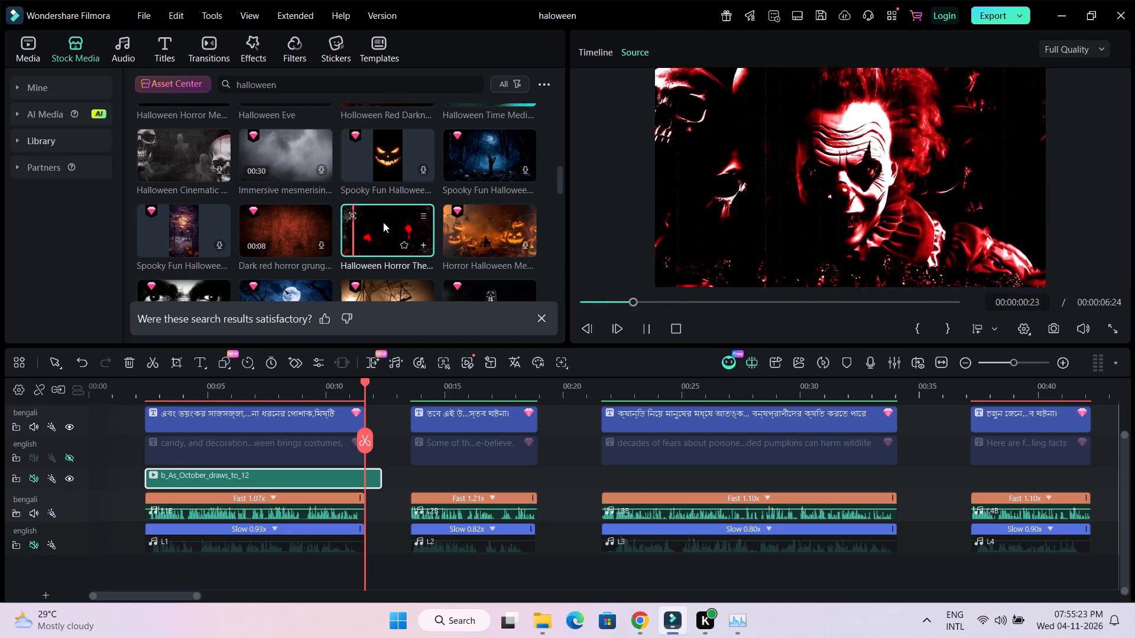
{"action": "scroll", "coordinate": [516, 238], "scroll_direction": "up", "scroll_amount": 1}
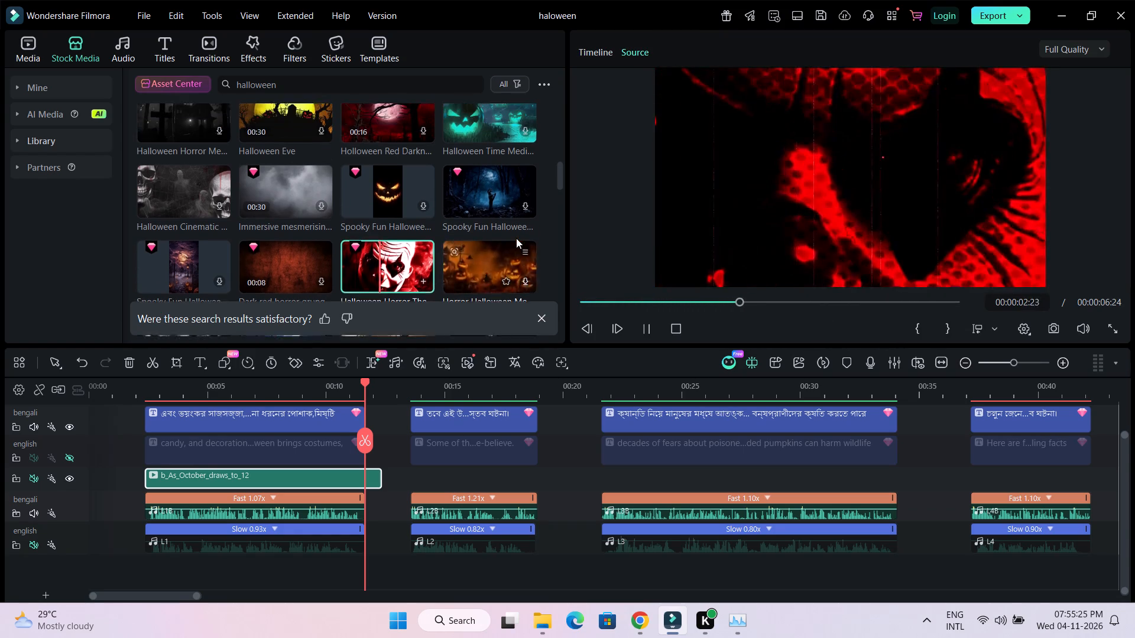
{"action": "scroll", "coordinate": [516, 239], "scroll_direction": "up", "scroll_amount": 1}
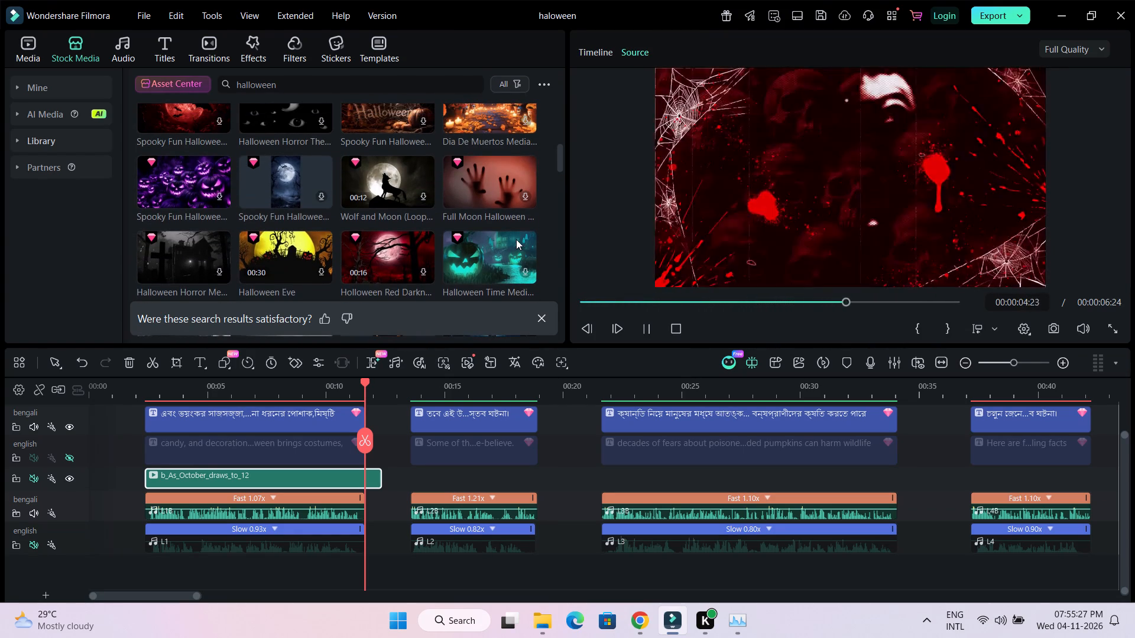
{"action": "scroll", "coordinate": [516, 239], "scroll_direction": "up", "scroll_amount": 2}
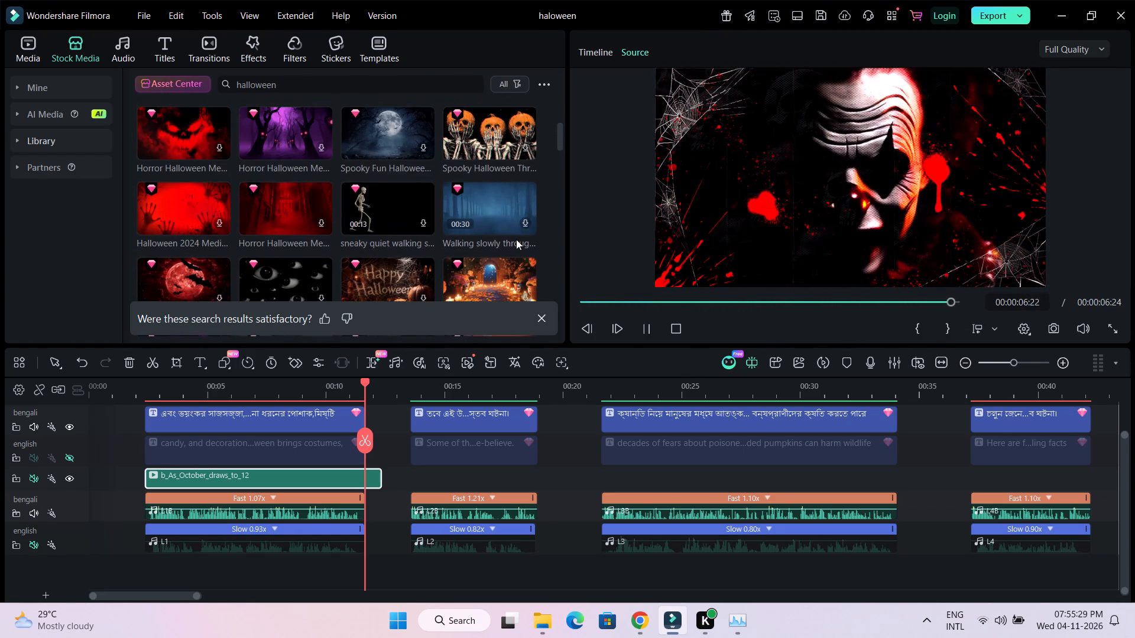
{"action": "scroll", "coordinate": [516, 239], "scroll_direction": "up", "scroll_amount": 1}
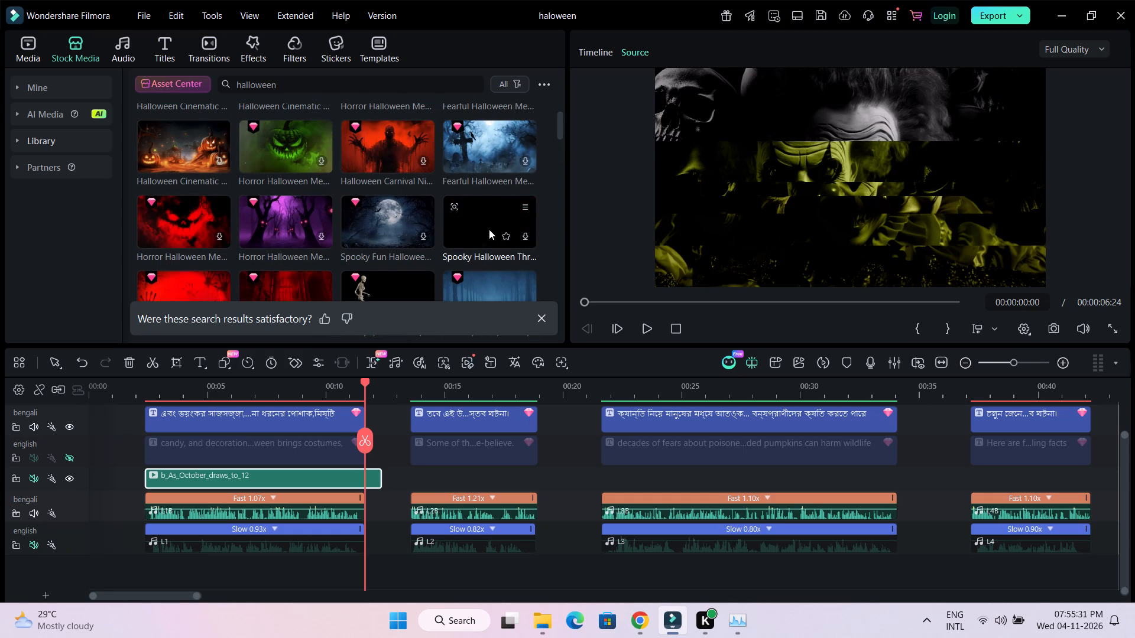
Search the stock media library for "halloween costume" and fetch the Halloween Costume clip that shows a mummy.
{"action": "left_click", "coordinate": [293, 84]}
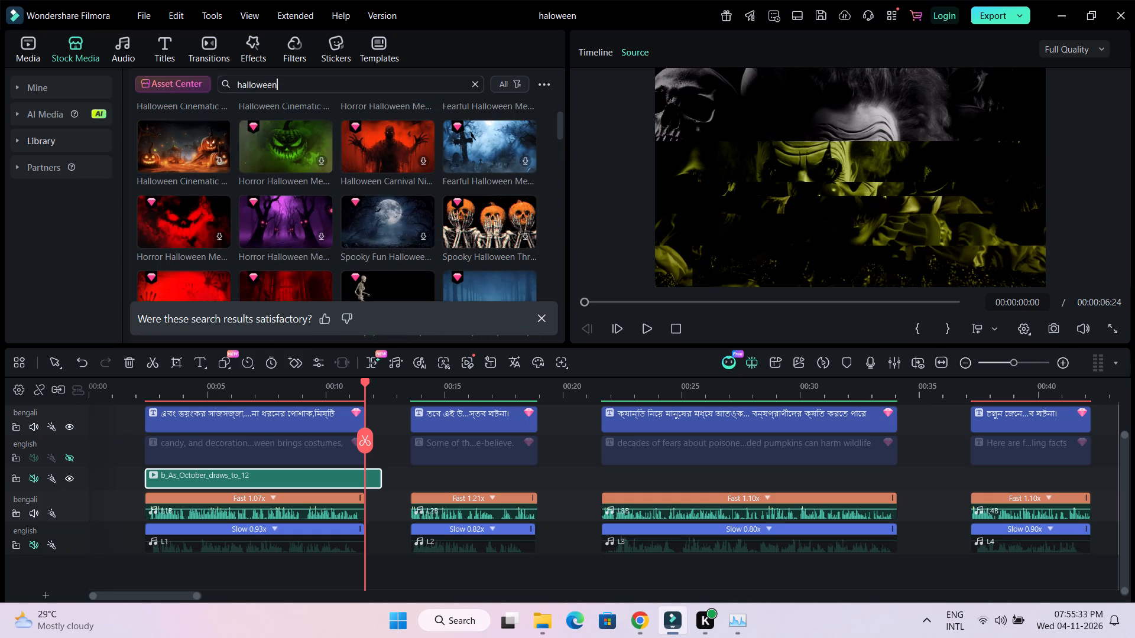
{"action": "key", "text": "space"}
{"action": "type", "text": "cos"}
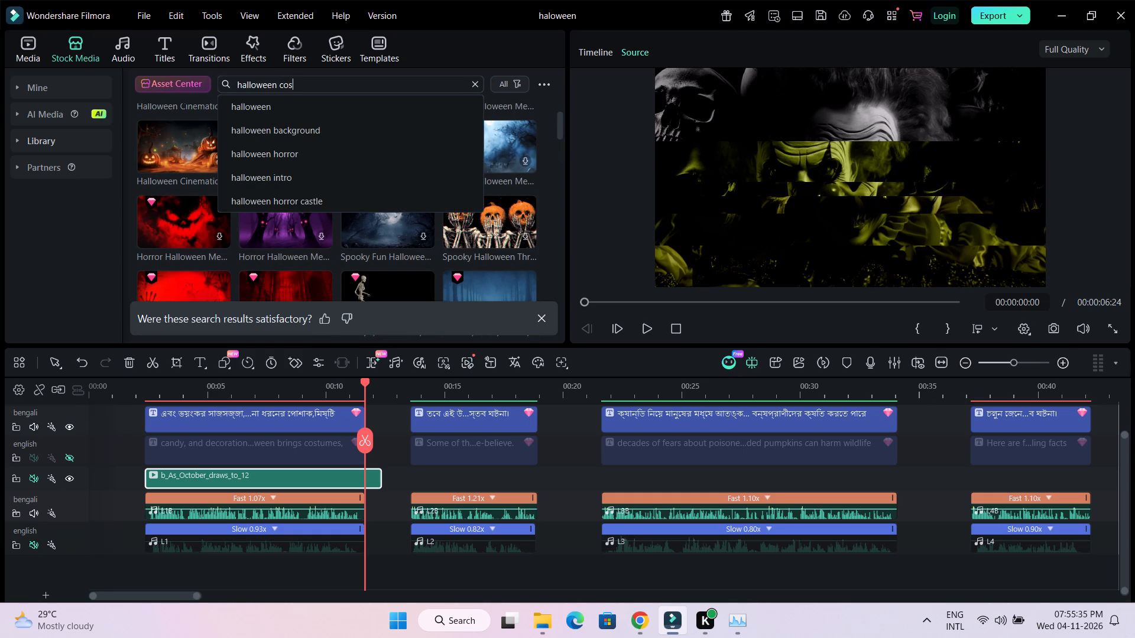
{"action": "type", "text": "tume"}
{"action": "key", "text": "Return"}
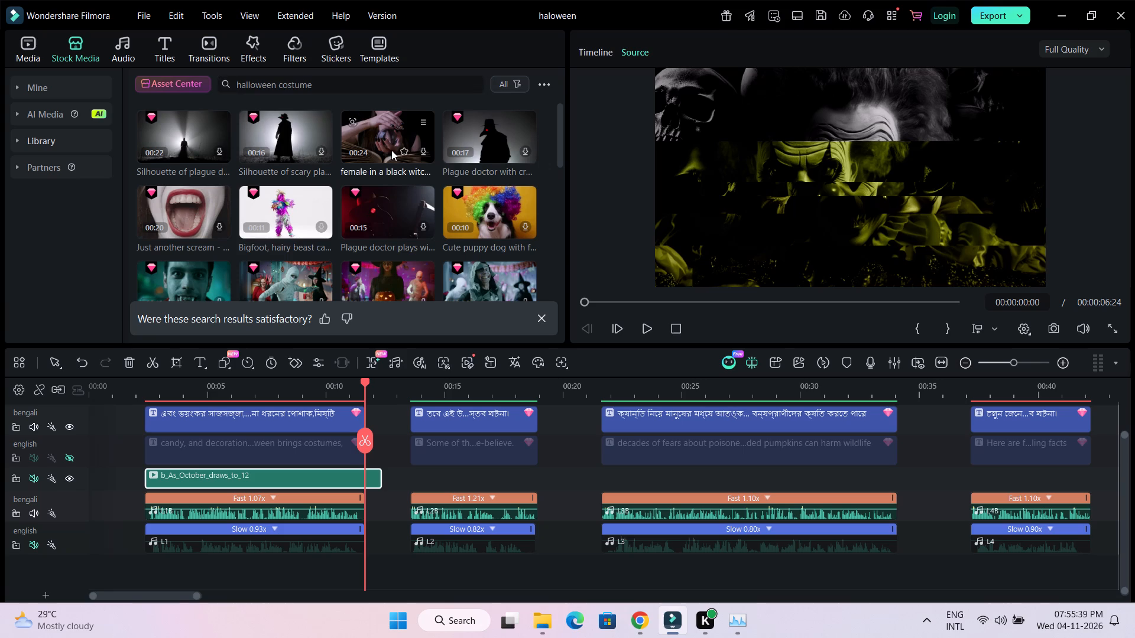
{"action": "scroll", "coordinate": [352, 231], "scroll_direction": "down", "scroll_amount": 1}
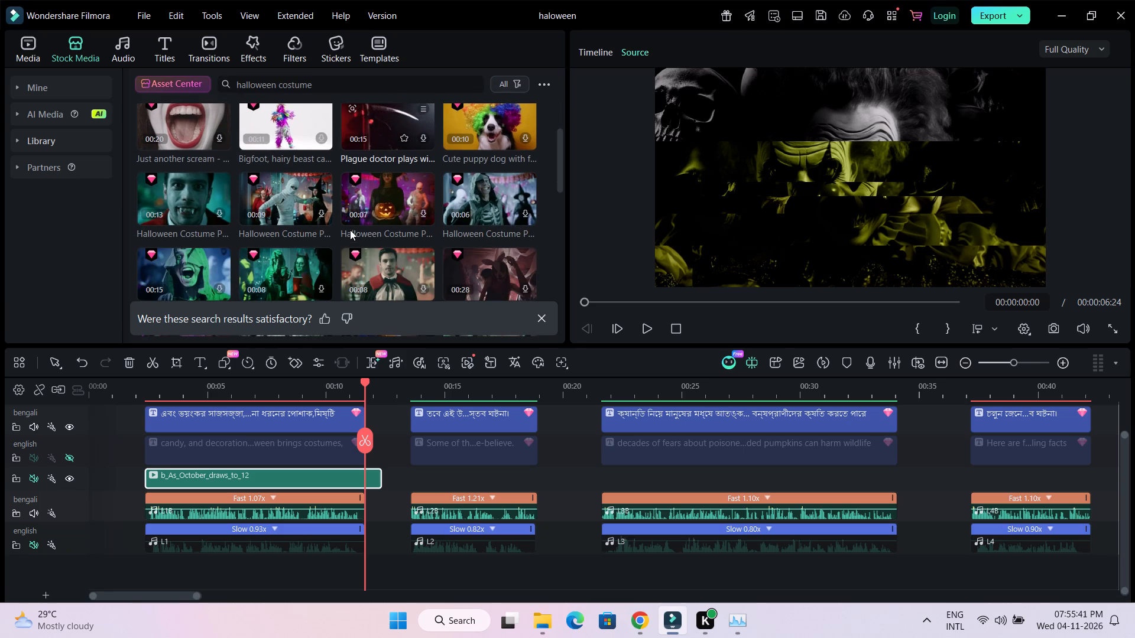
{"action": "left_click", "coordinate": [284, 198]}
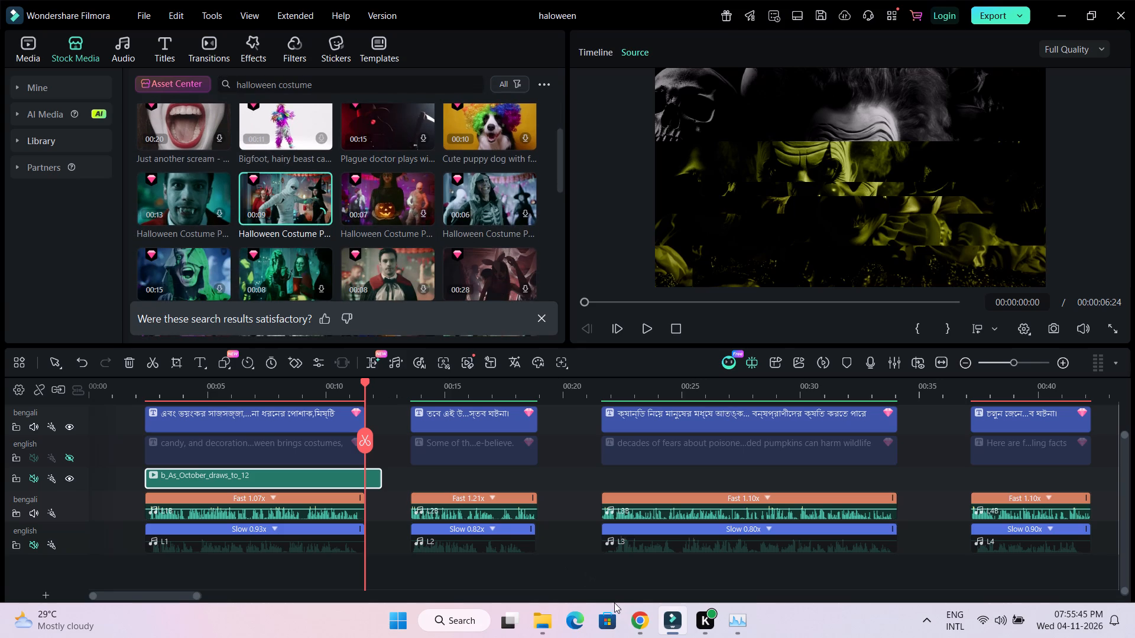
Switch to Chrome and read the opening lines of the Bengali script in the ChatGPT Halloween Facts Script chat.
{"action": "left_click", "coordinate": [638, 630]}
{"action": "left_click", "coordinate": [137, 2]}
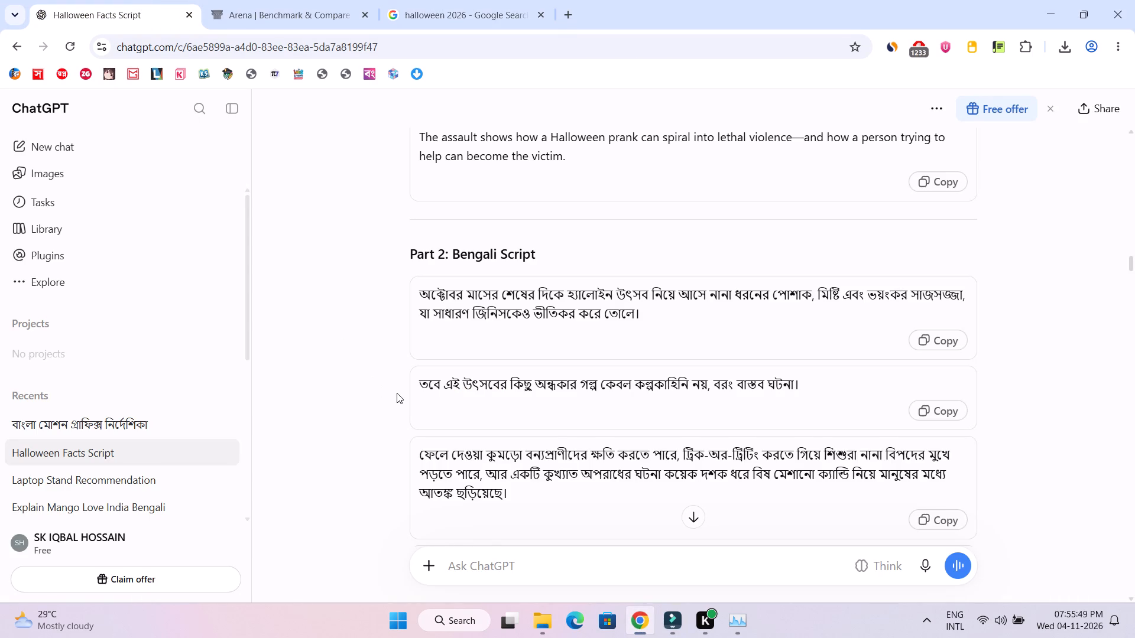
{"action": "scroll", "coordinate": [397, 393], "scroll_direction": "up", "scroll_amount": 1}
{"action": "scroll", "coordinate": [397, 393], "scroll_direction": "down", "scroll_amount": 2}
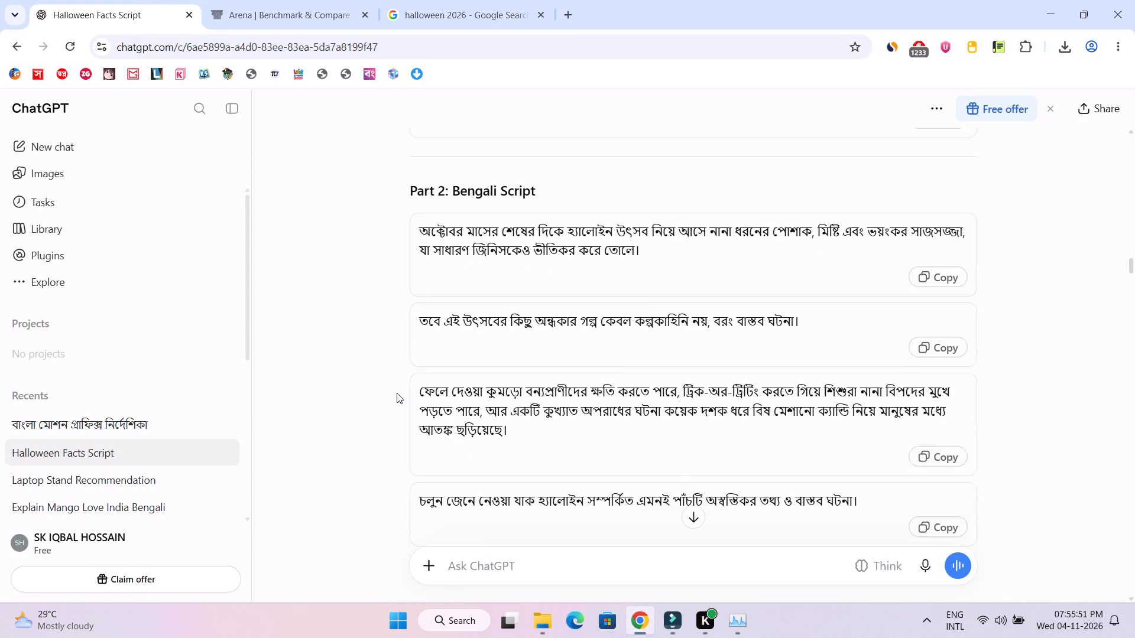
{"action": "scroll", "coordinate": [397, 393], "scroll_direction": "down", "scroll_amount": 1}
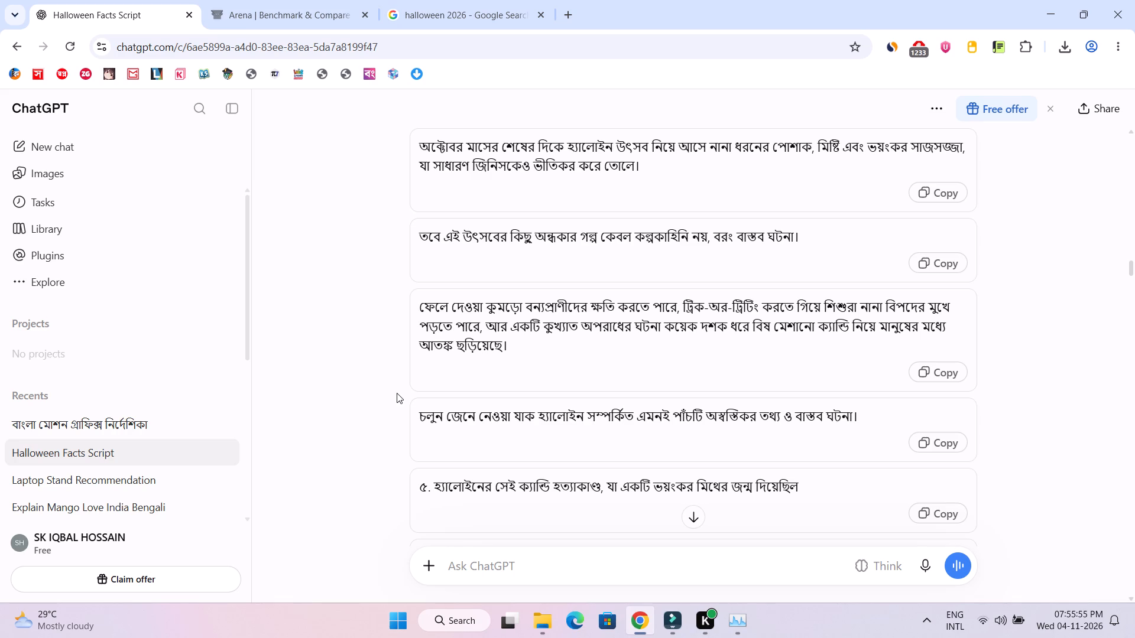
Return to Filmora and play the opening of the third Bengali caption and narration.
{"action": "left_click", "coordinate": [673, 616]}
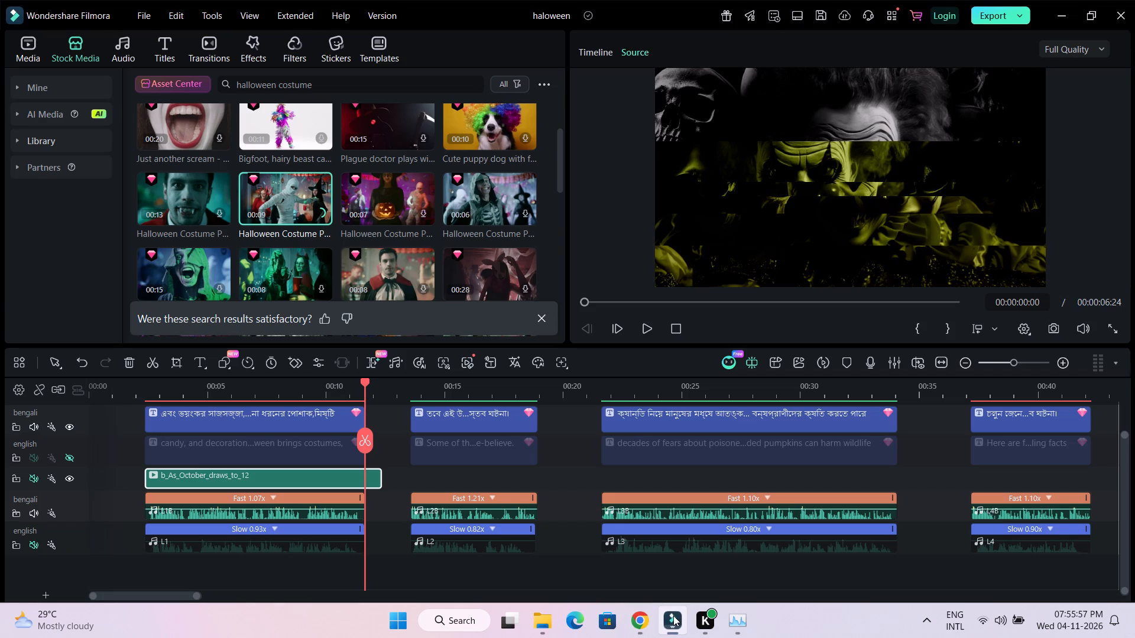
{"action": "left_click", "coordinate": [598, 390]}
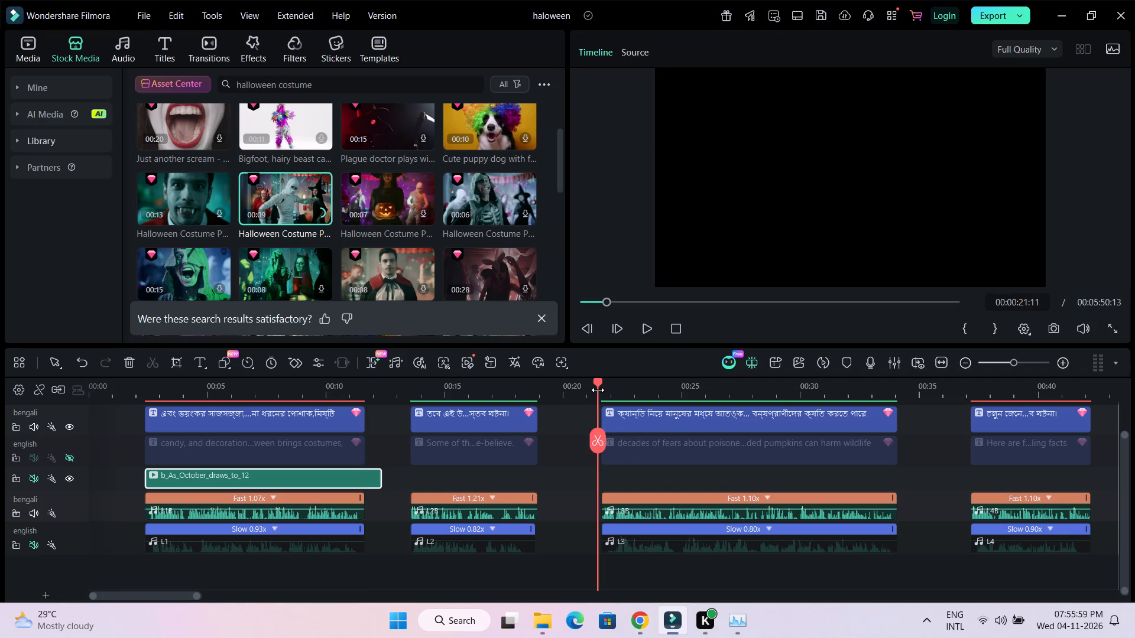
{"action": "key", "text": "space"}
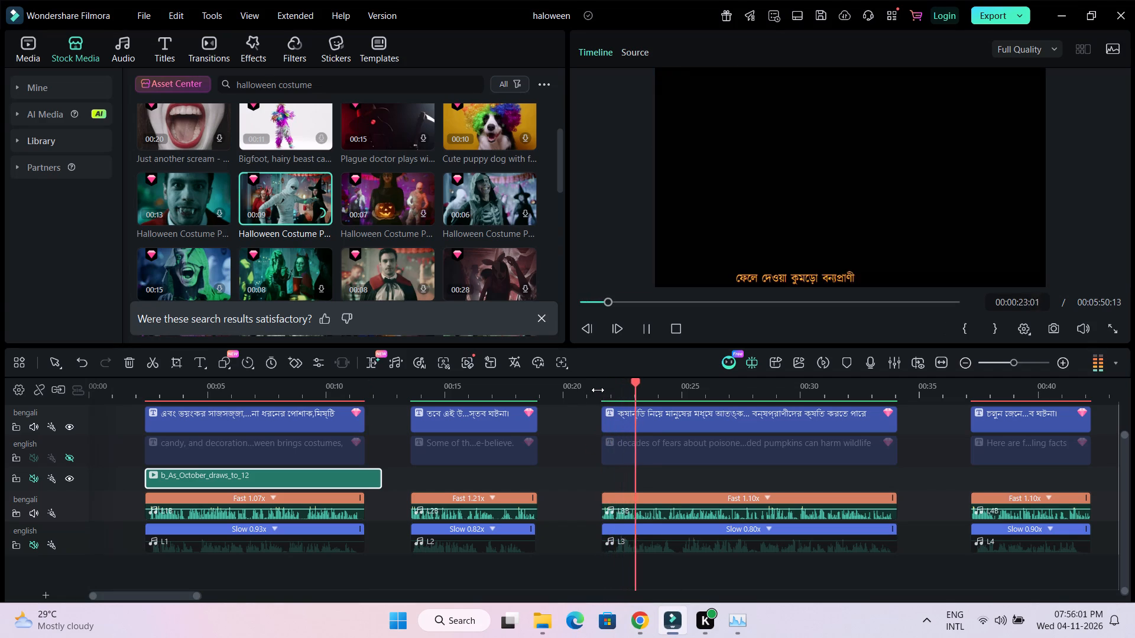
{"action": "key", "text": "space"}
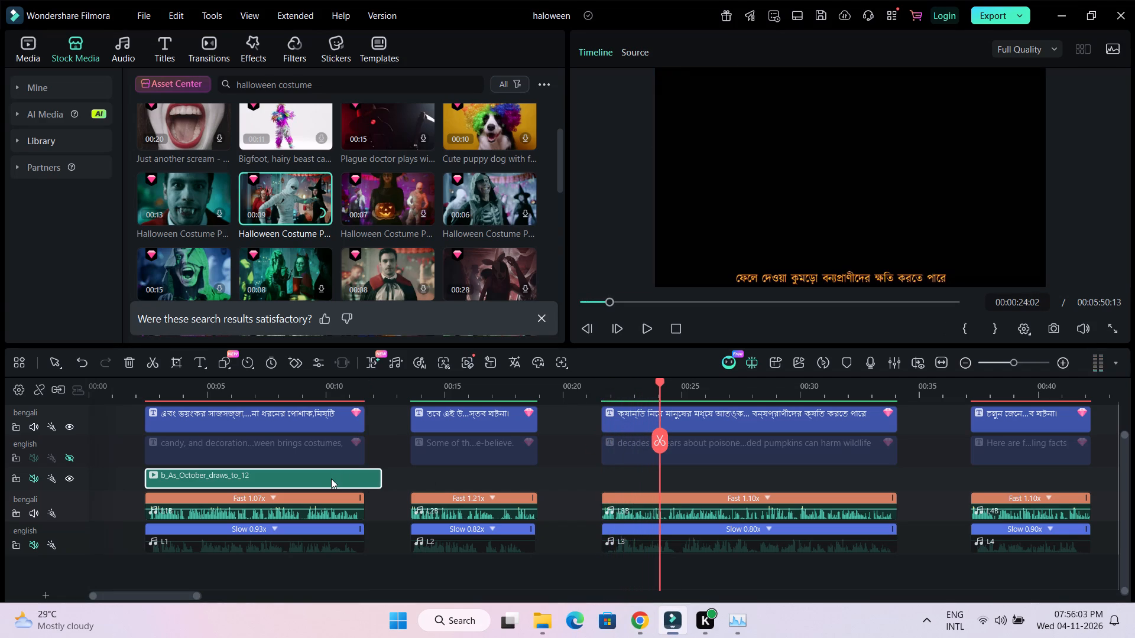
Move the b_As_October_draws_to_12 clip to the start of the third caption and scrub through its beginning.
{"action": "left_click_drag", "start_coordinate": [331, 479], "coordinate": [790, 497]}
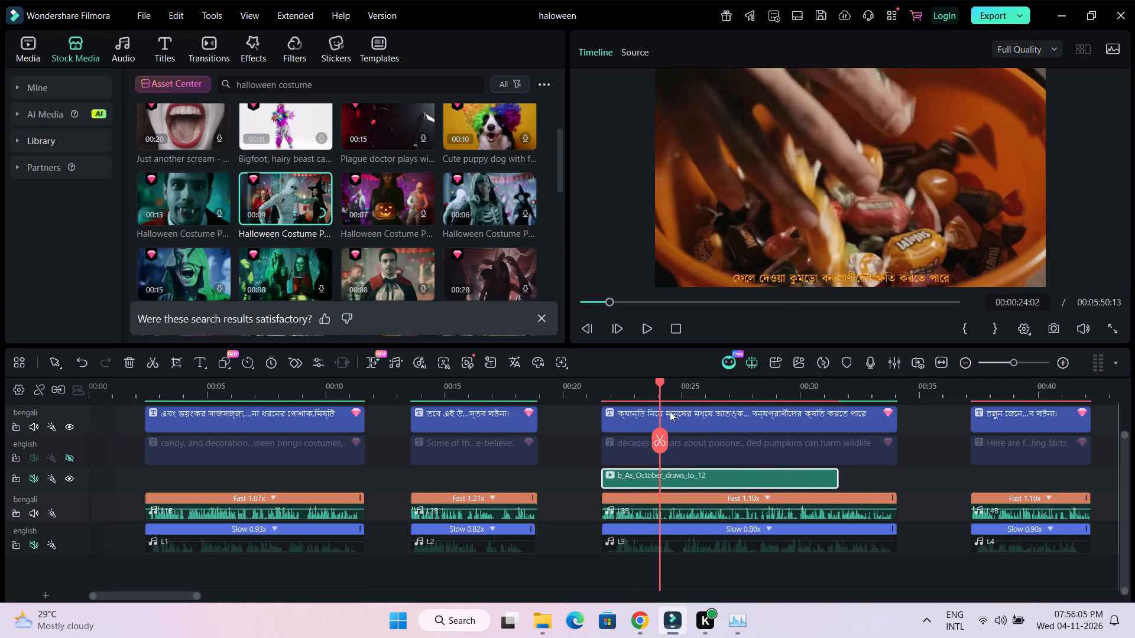
{"action": "left_click_drag", "start_coordinate": [660, 382], "coordinate": [593, 389]}
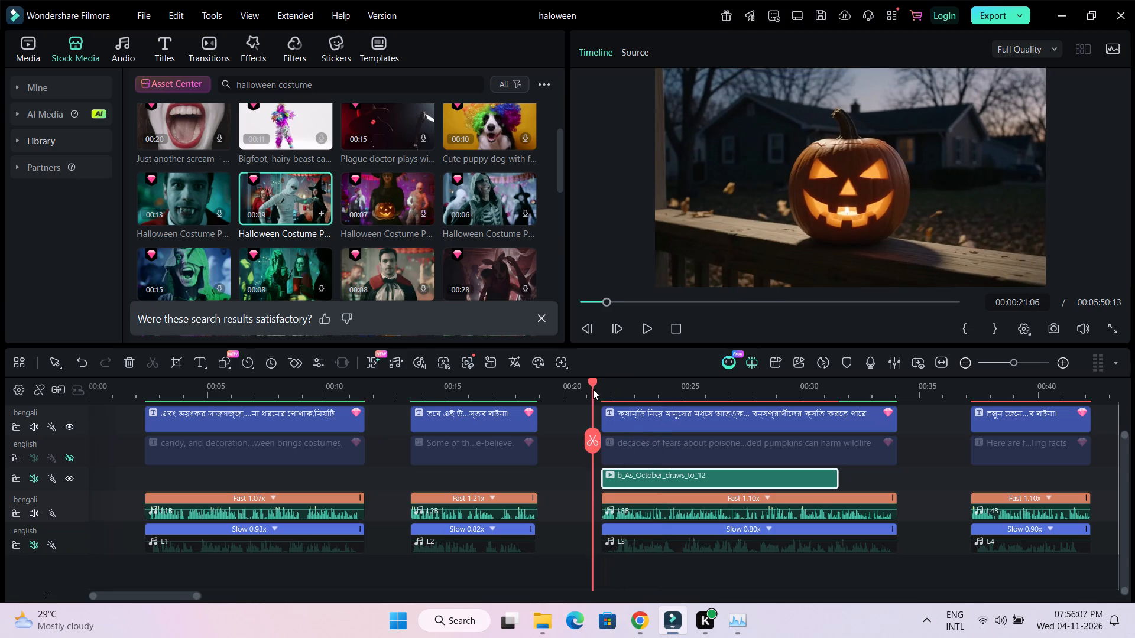
{"action": "left_click_drag", "start_coordinate": [593, 389], "coordinate": [632, 395]}
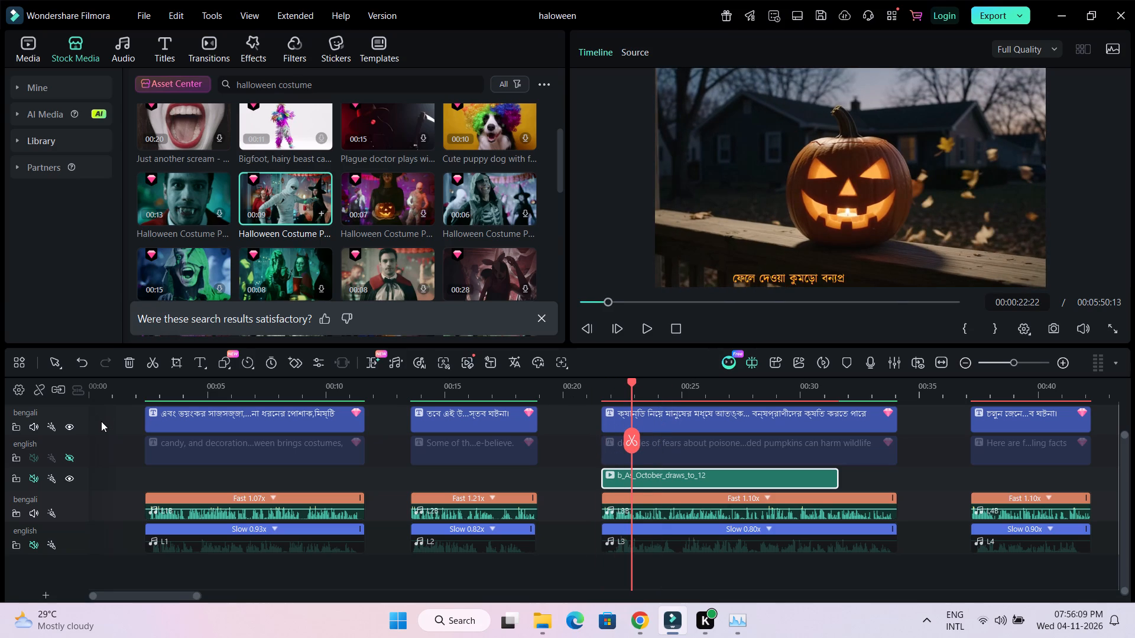
Lock the Bengali and English caption tracks and the Bengali and English narration tracks.
{"action": "left_click", "coordinate": [15, 426]}
{"action": "left_click", "coordinate": [17, 460]}
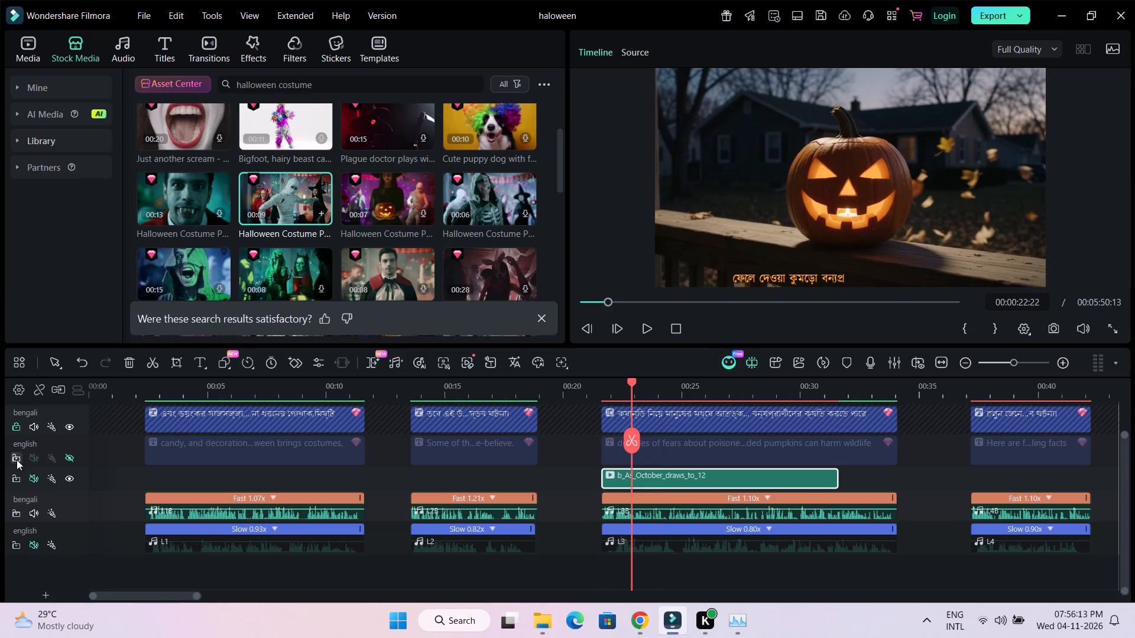
{"action": "left_click", "coordinate": [18, 545]}
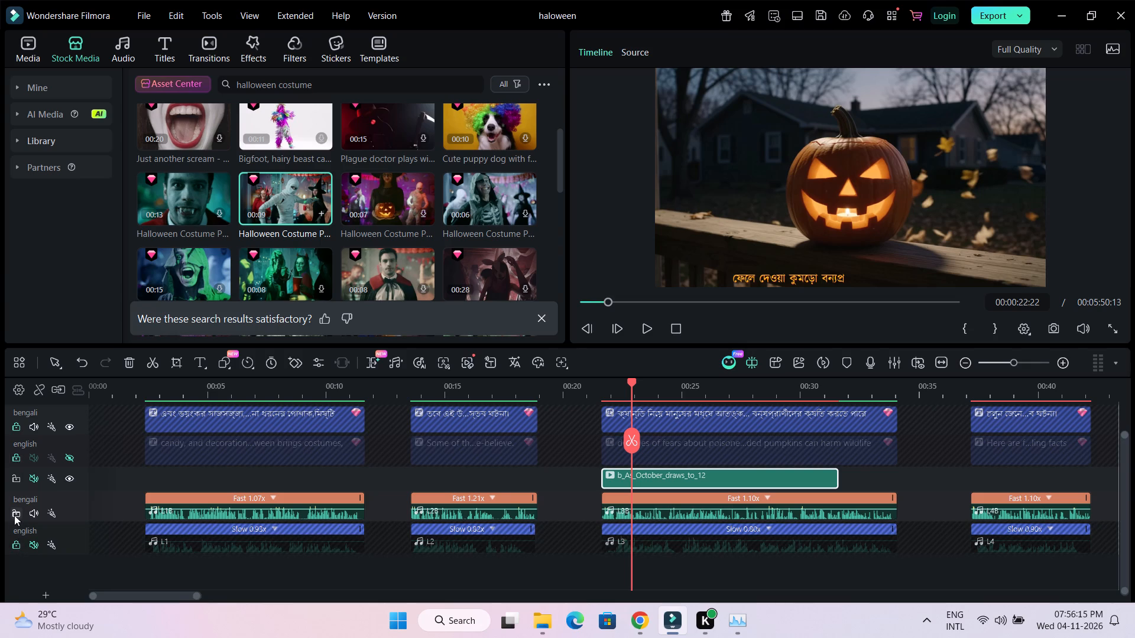
{"action": "left_click", "coordinate": [16, 511]}
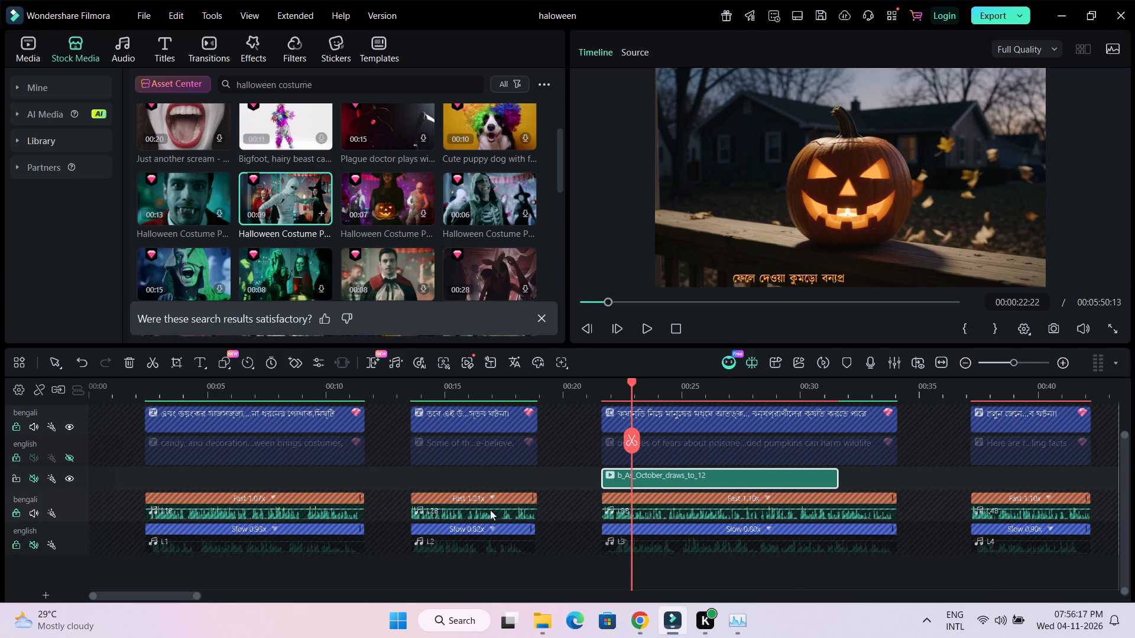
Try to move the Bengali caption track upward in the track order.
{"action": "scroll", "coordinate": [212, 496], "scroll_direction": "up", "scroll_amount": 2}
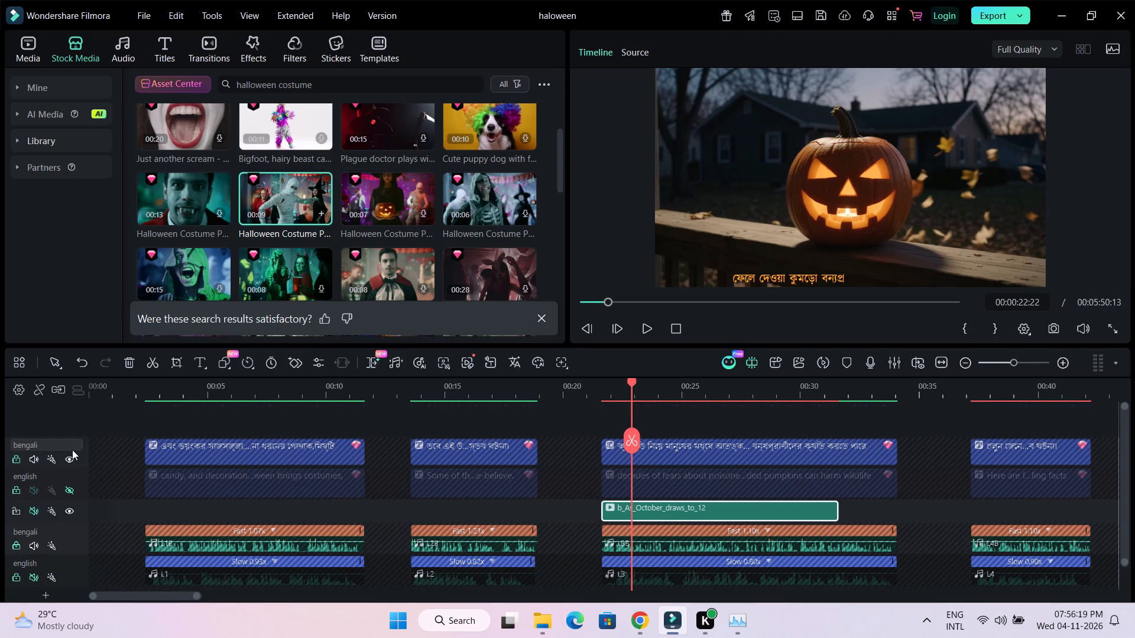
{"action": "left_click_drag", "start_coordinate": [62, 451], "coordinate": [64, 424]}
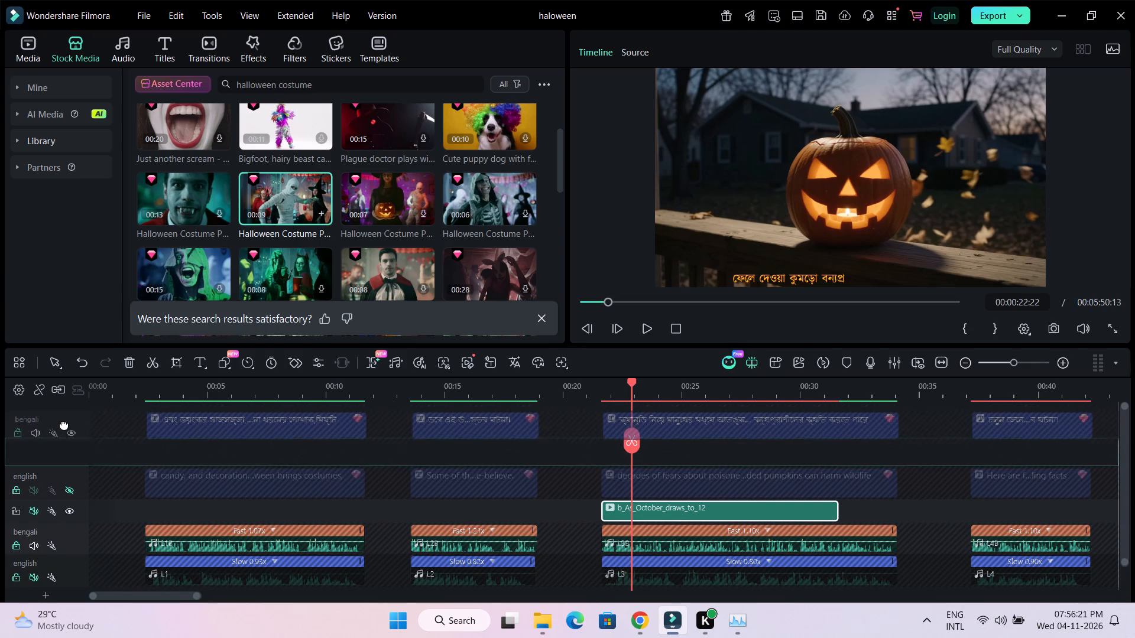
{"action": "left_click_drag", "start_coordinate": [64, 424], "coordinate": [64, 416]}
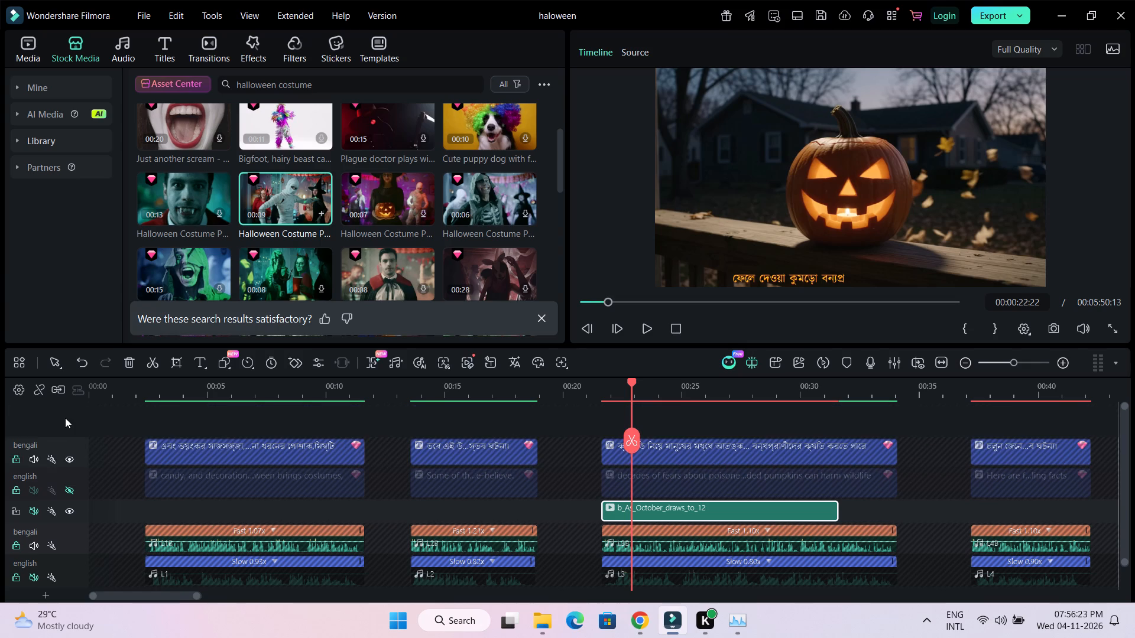
Add a new video track above the Bengali caption track.
{"action": "right_click", "coordinate": [65, 418]}
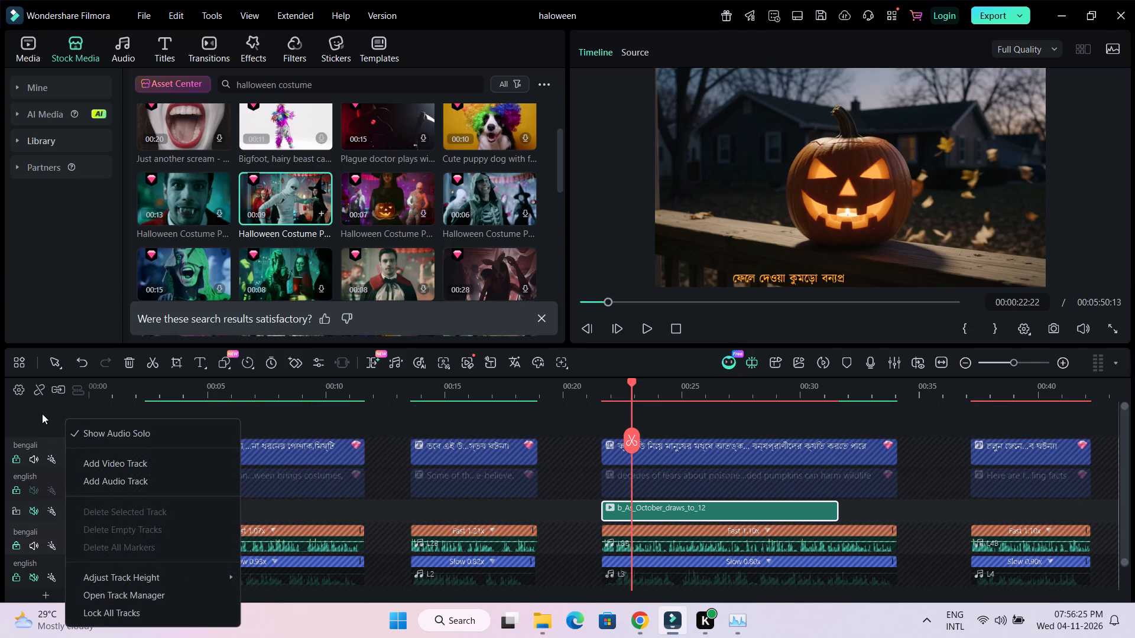
{"action": "left_click", "coordinate": [86, 460]}
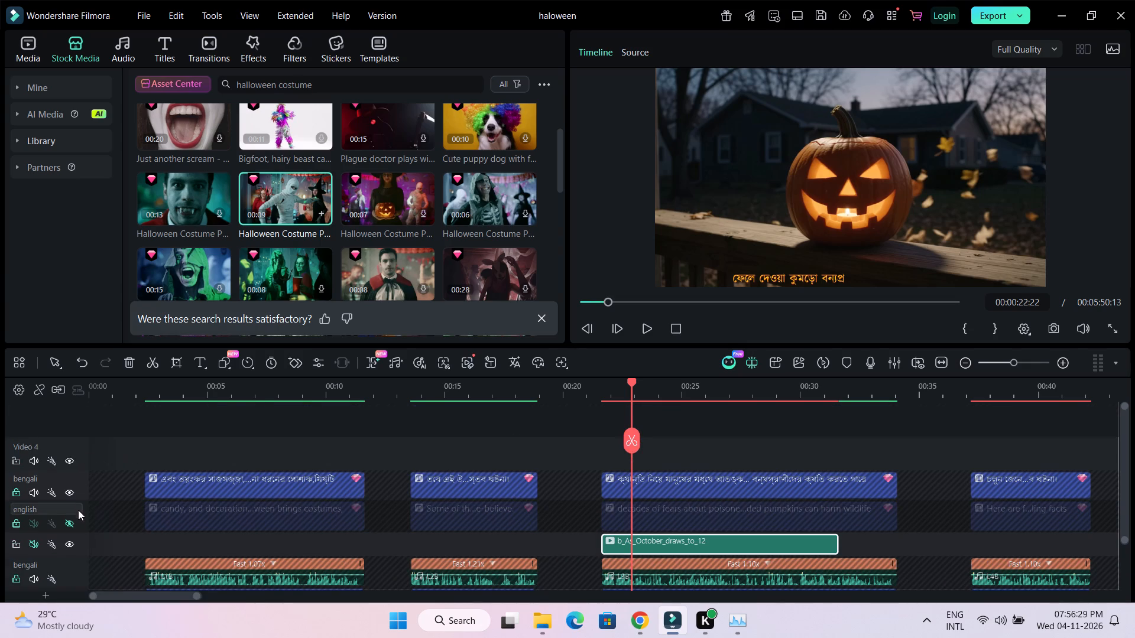
Move the Bengali and English caption tracks above the empty video tracks in the track order.
{"action": "left_click_drag", "start_coordinate": [76, 489], "coordinate": [76, 470]}
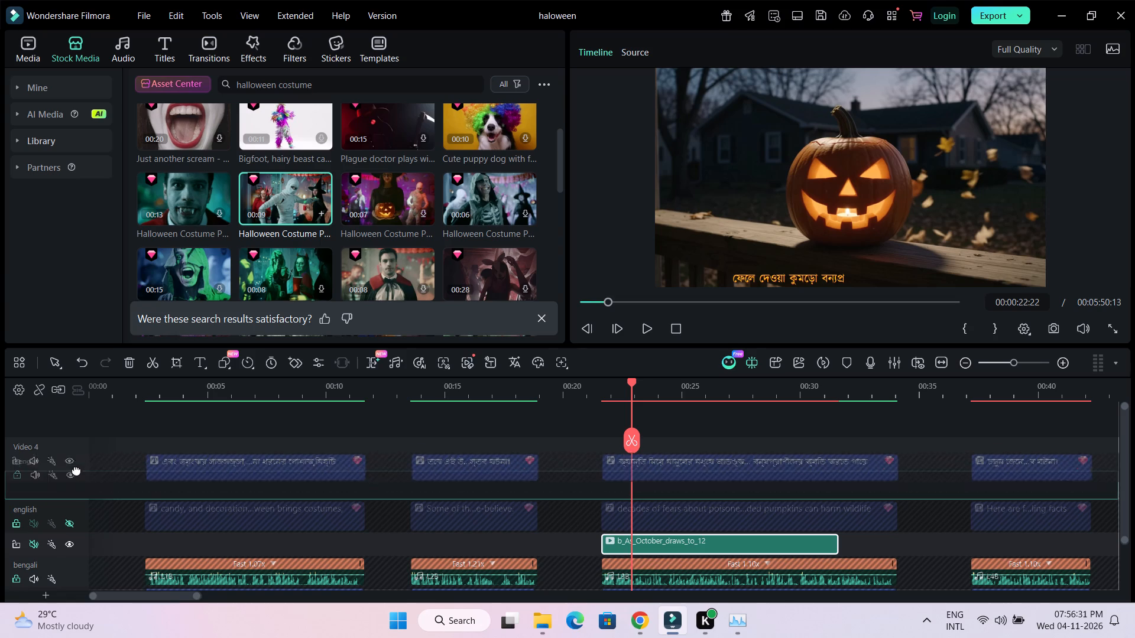
{"action": "left_click_drag", "start_coordinate": [76, 470], "coordinate": [79, 437]}
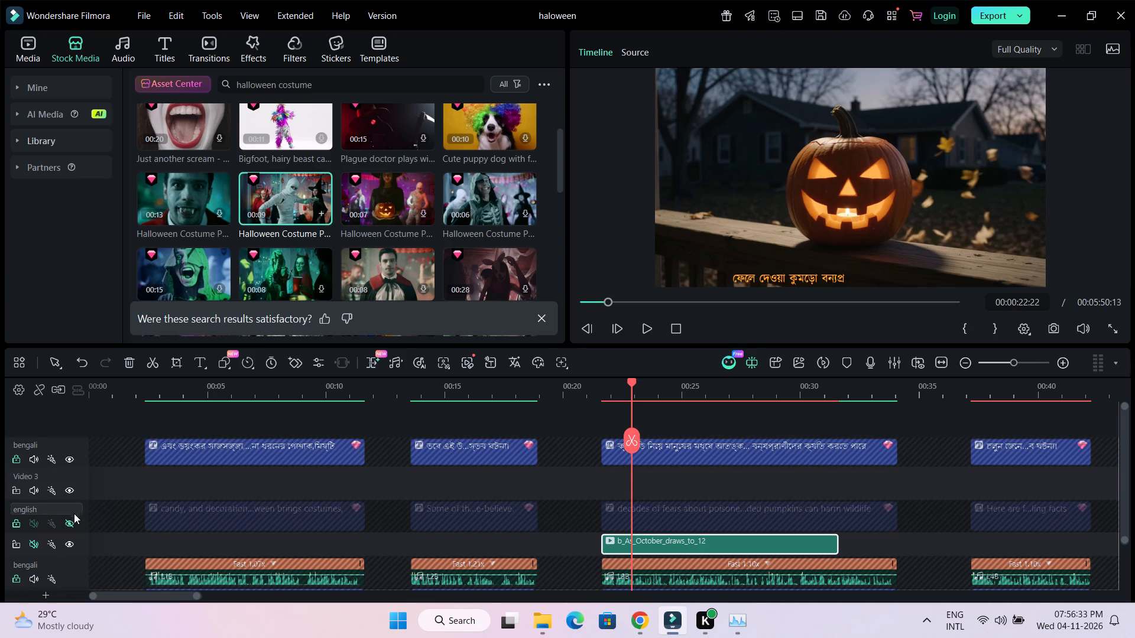
{"action": "left_click_drag", "start_coordinate": [72, 516], "coordinate": [72, 473]}
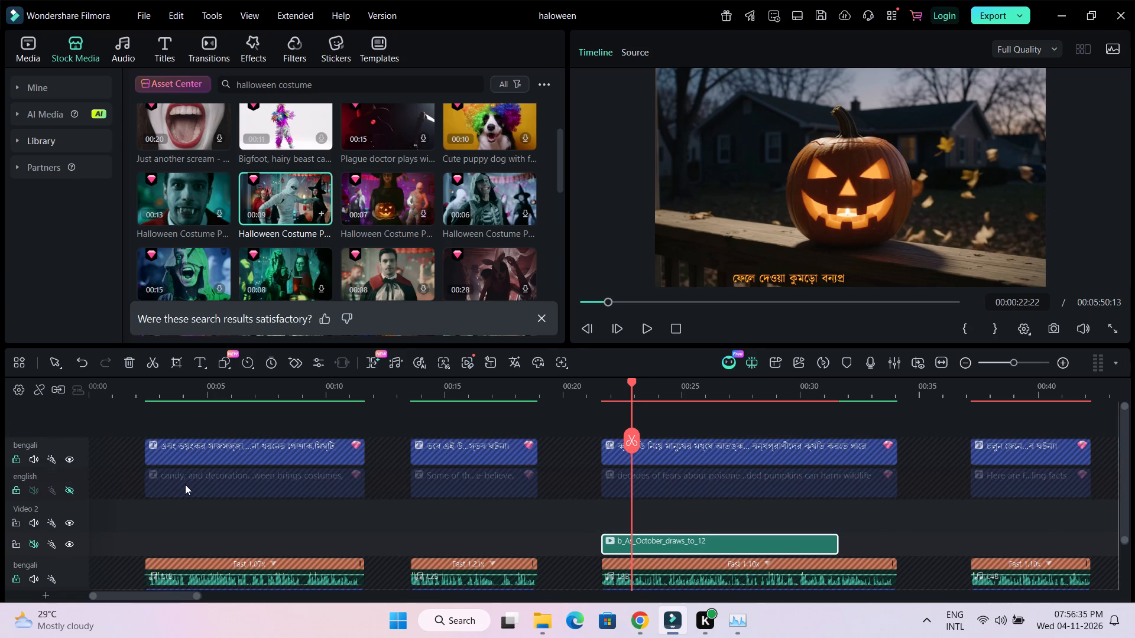
Split the b_As_October_draws_to_12 clip at 00:00:27:04 and 00:00:27:18 to isolate a short piece of the broken-pumpkin-and-squirrel shot.
{"action": "scroll", "coordinate": [187, 484], "scroll_direction": "down", "scroll_amount": 2}
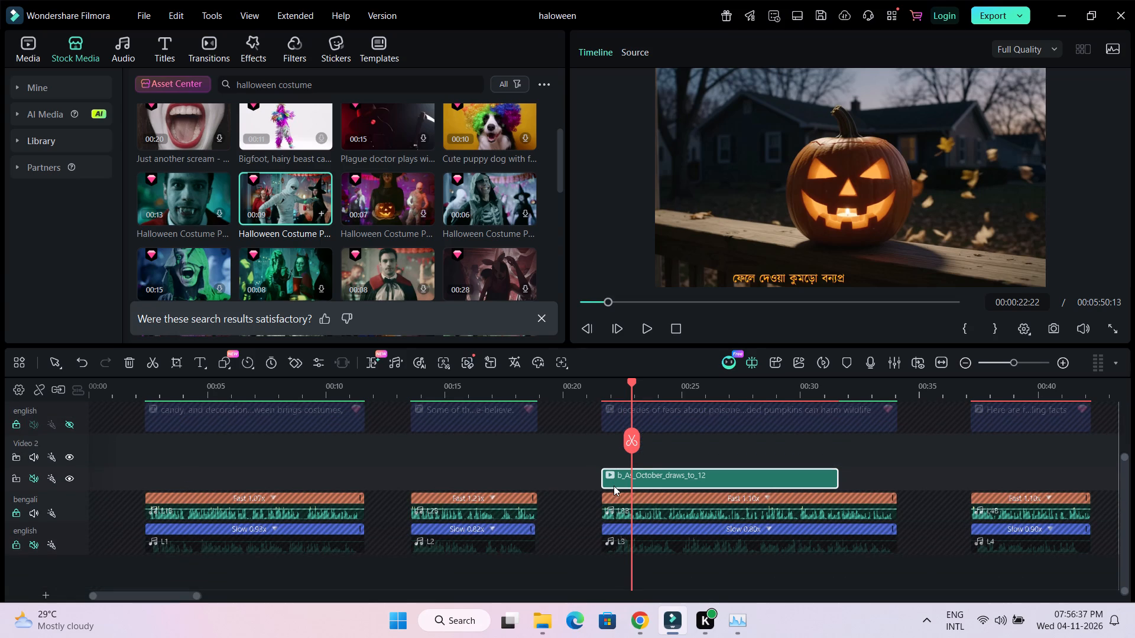
{"action": "left_click_drag", "start_coordinate": [633, 382], "coordinate": [621, 383]}
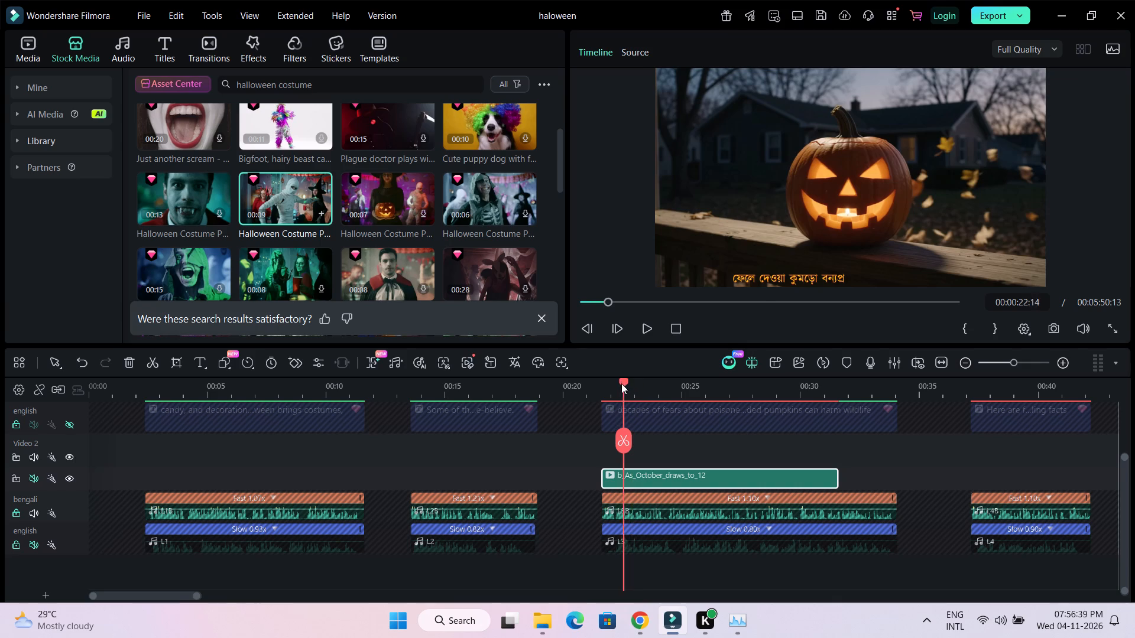
{"action": "left_click_drag", "start_coordinate": [621, 383], "coordinate": [693, 401]}
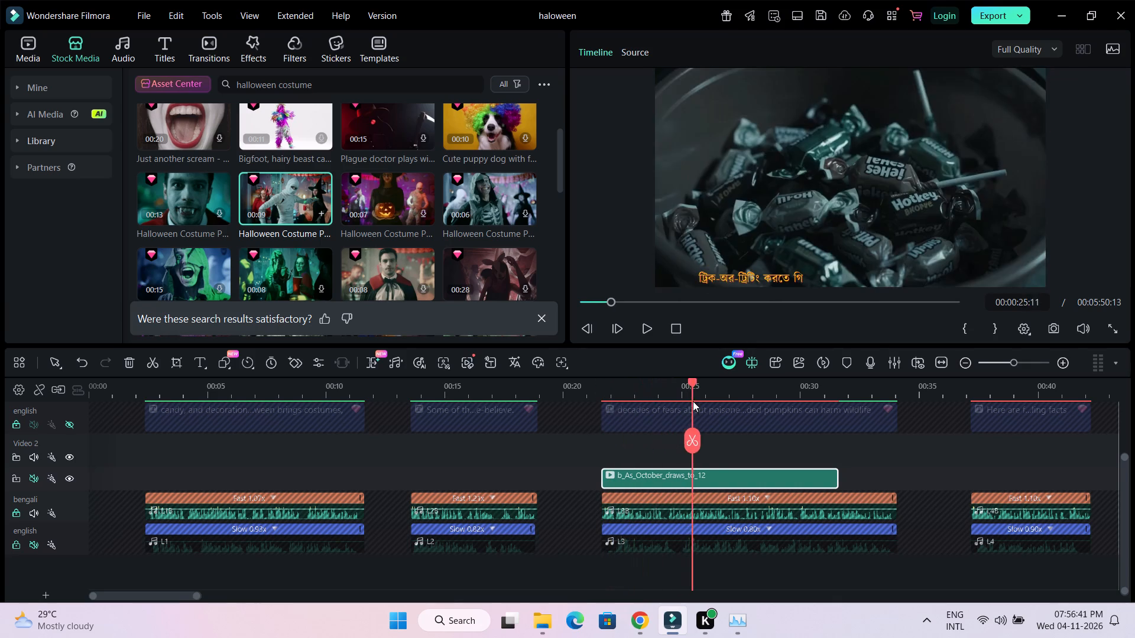
{"action": "left_click_drag", "start_coordinate": [693, 401], "coordinate": [816, 408]}
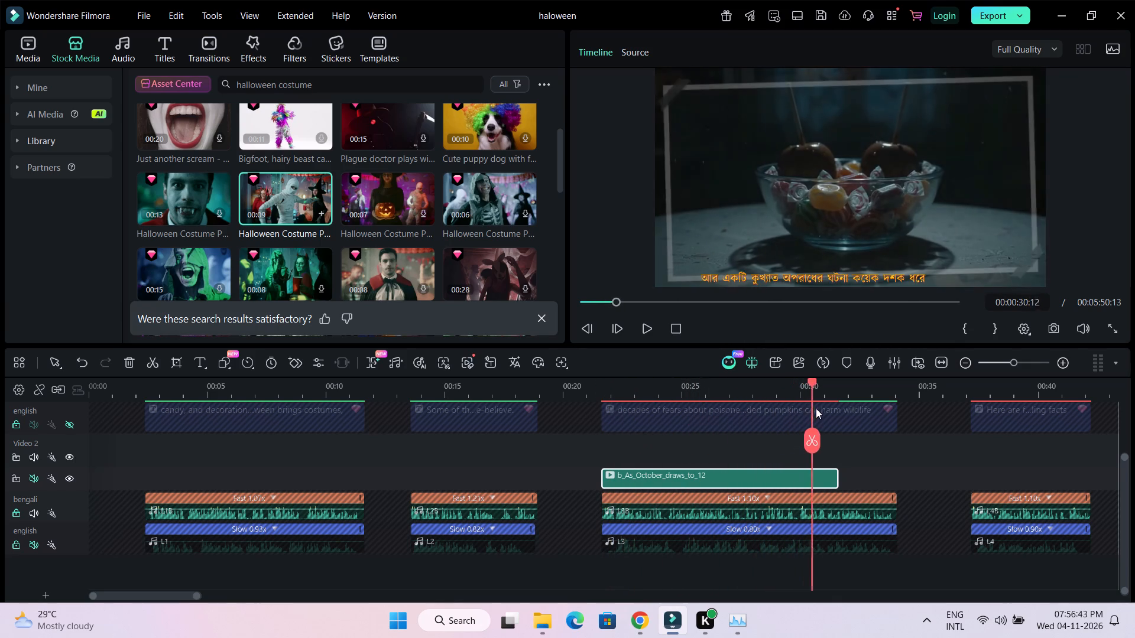
{"action": "left_click_drag", "start_coordinate": [816, 408], "coordinate": [747, 408]}
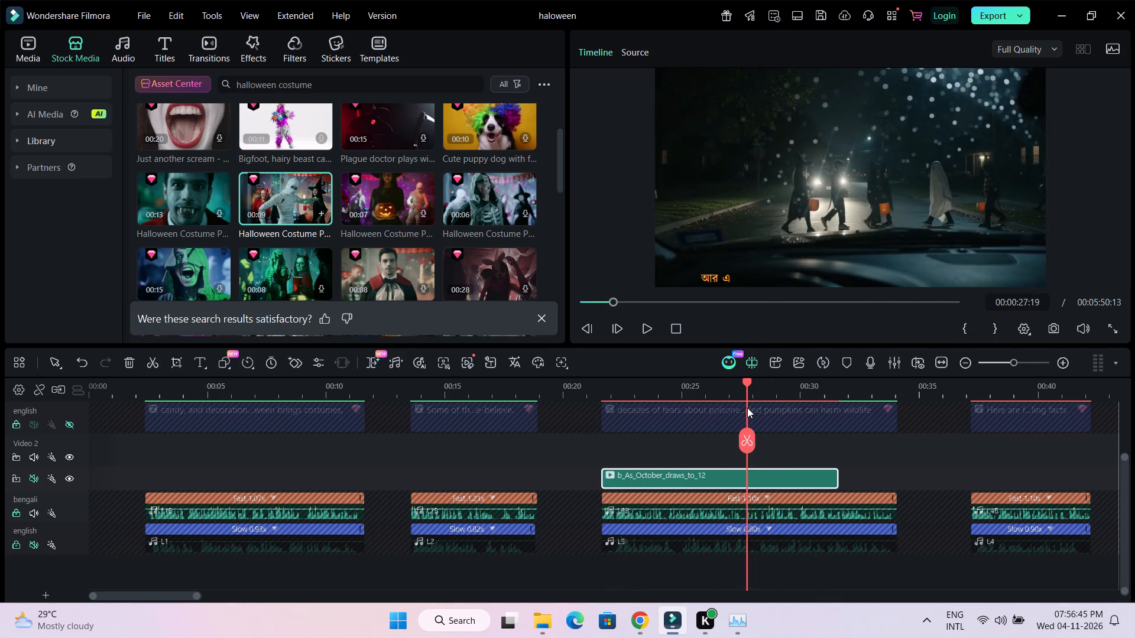
{"action": "left_click_drag", "start_coordinate": [747, 408], "coordinate": [740, 401]}
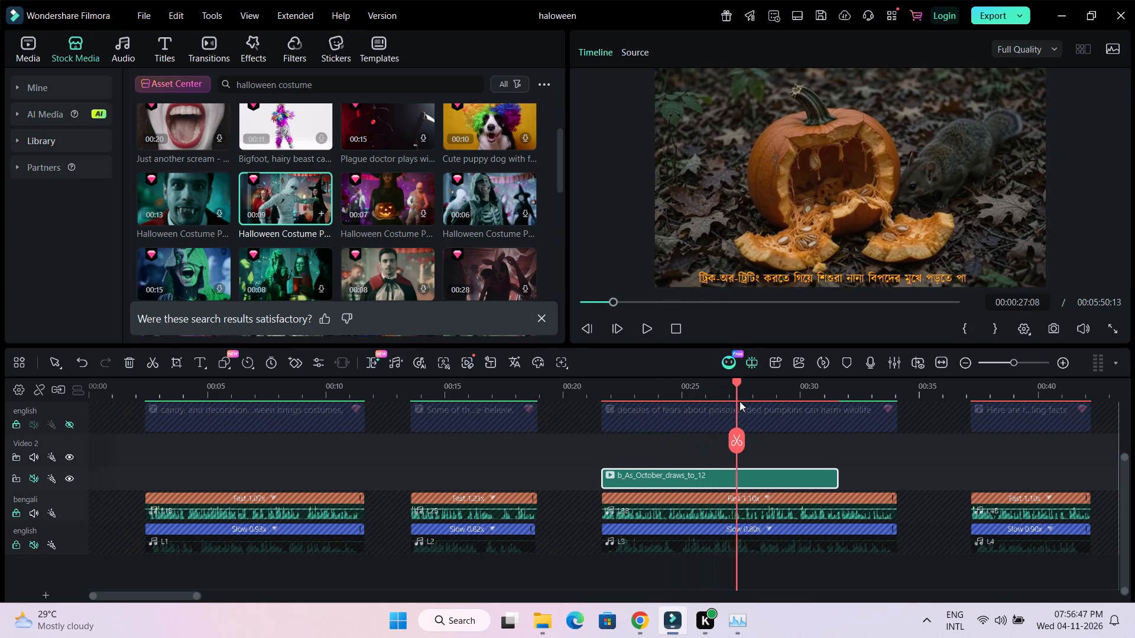
{"action": "left_click_drag", "start_coordinate": [740, 401], "coordinate": [734, 401]}
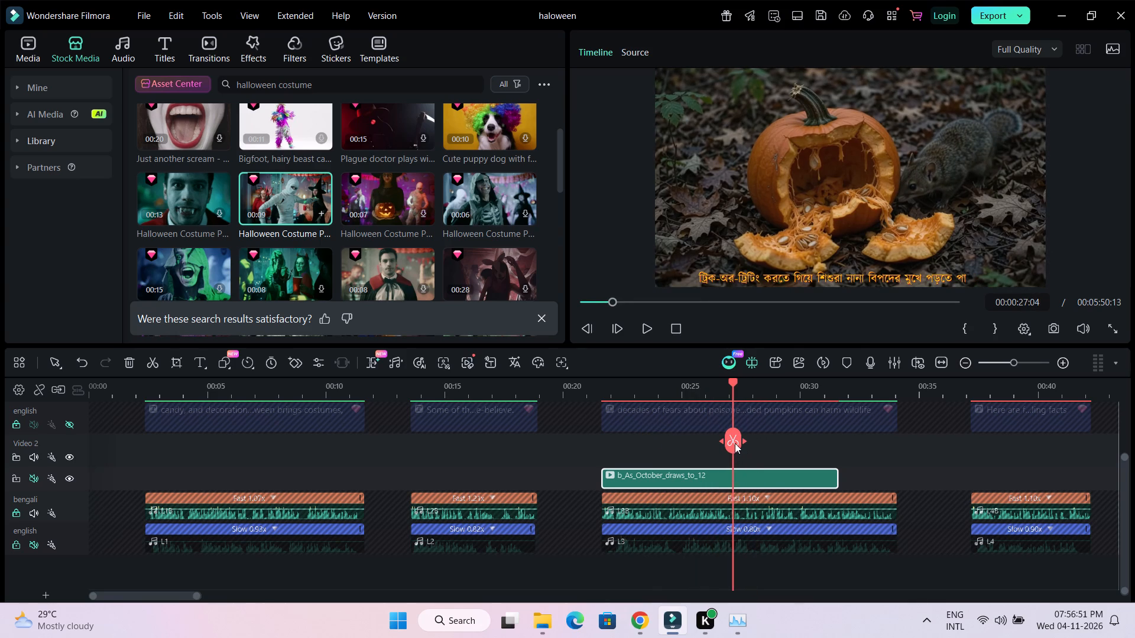
{"action": "left_click", "coordinate": [735, 443]}
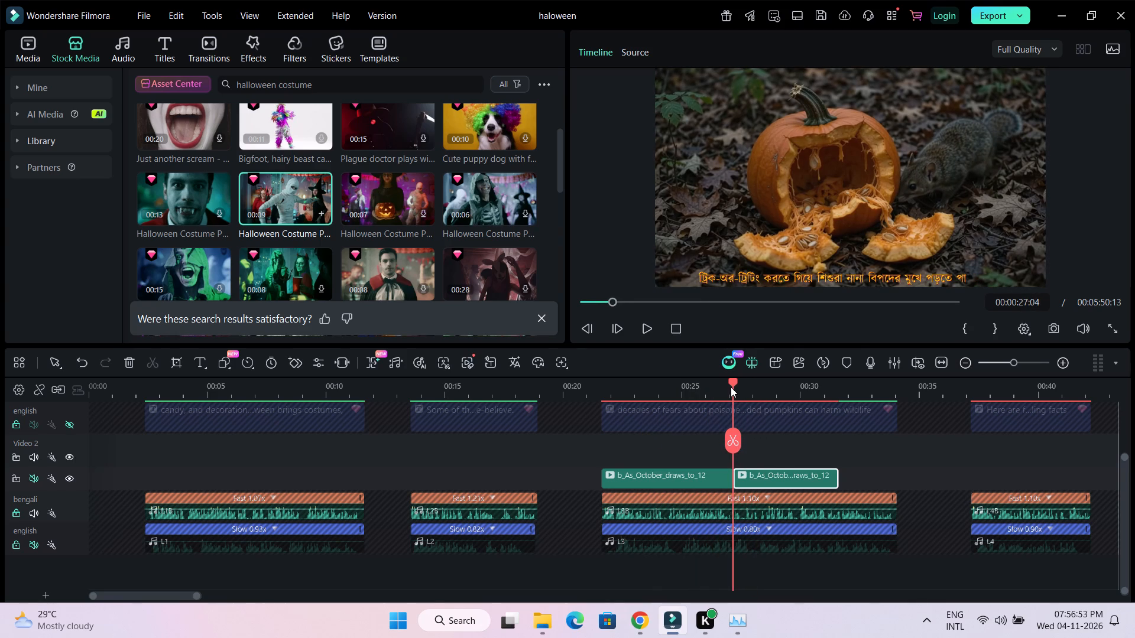
{"action": "left_click_drag", "start_coordinate": [733, 383], "coordinate": [751, 384]}
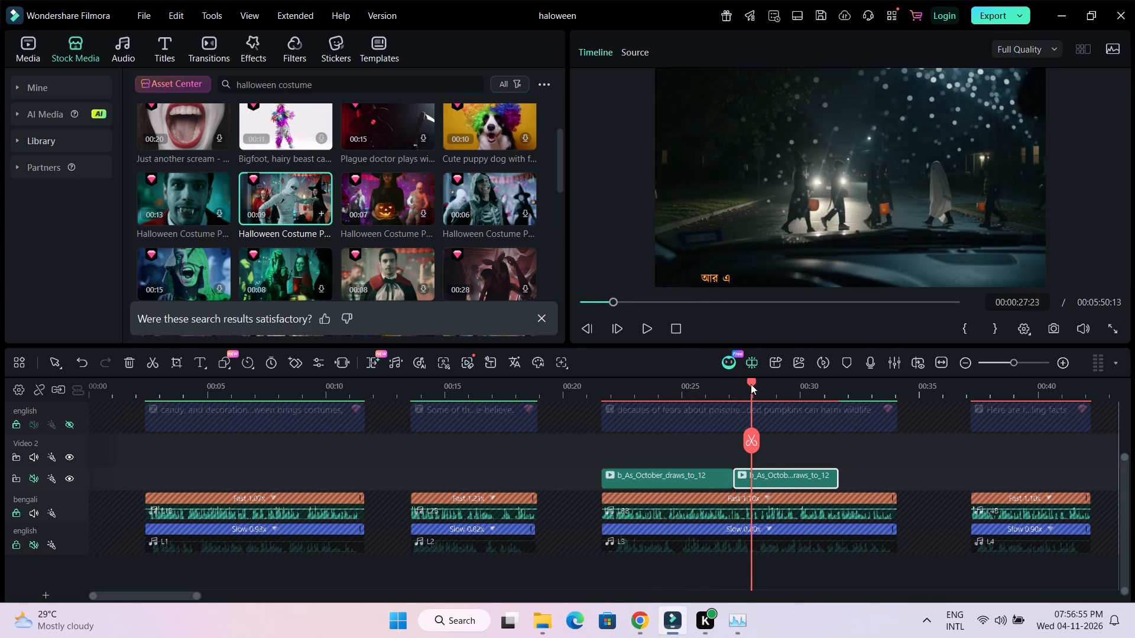
{"action": "left_click_drag", "start_coordinate": [751, 384], "coordinate": [747, 385]}
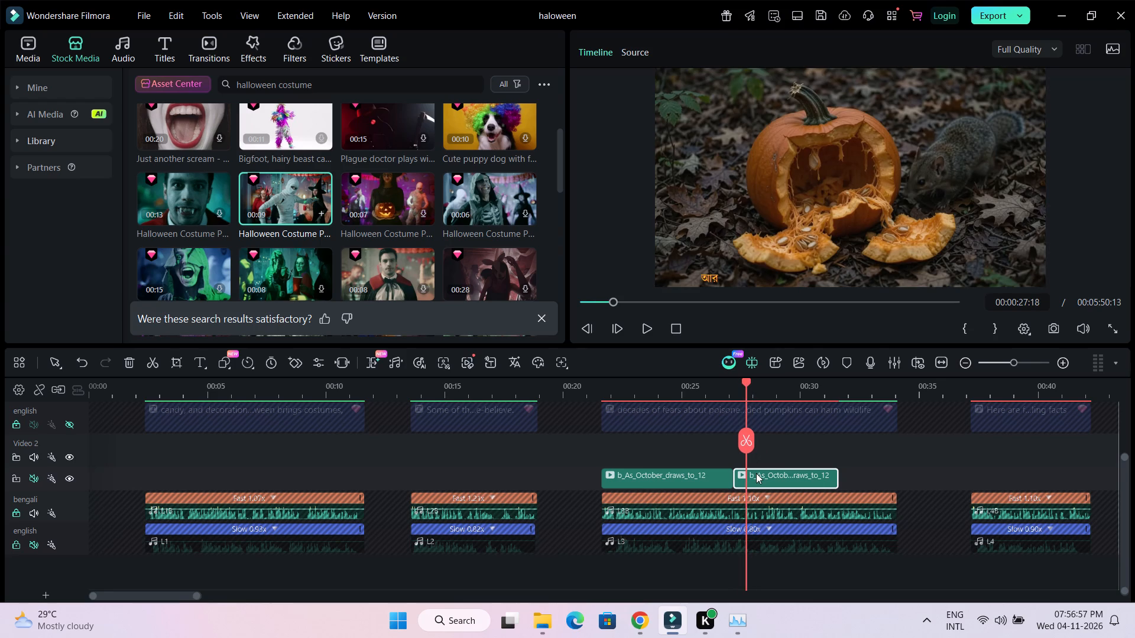
{"action": "left_click", "coordinate": [756, 473]}
{"action": "left_click", "coordinate": [747, 445]}
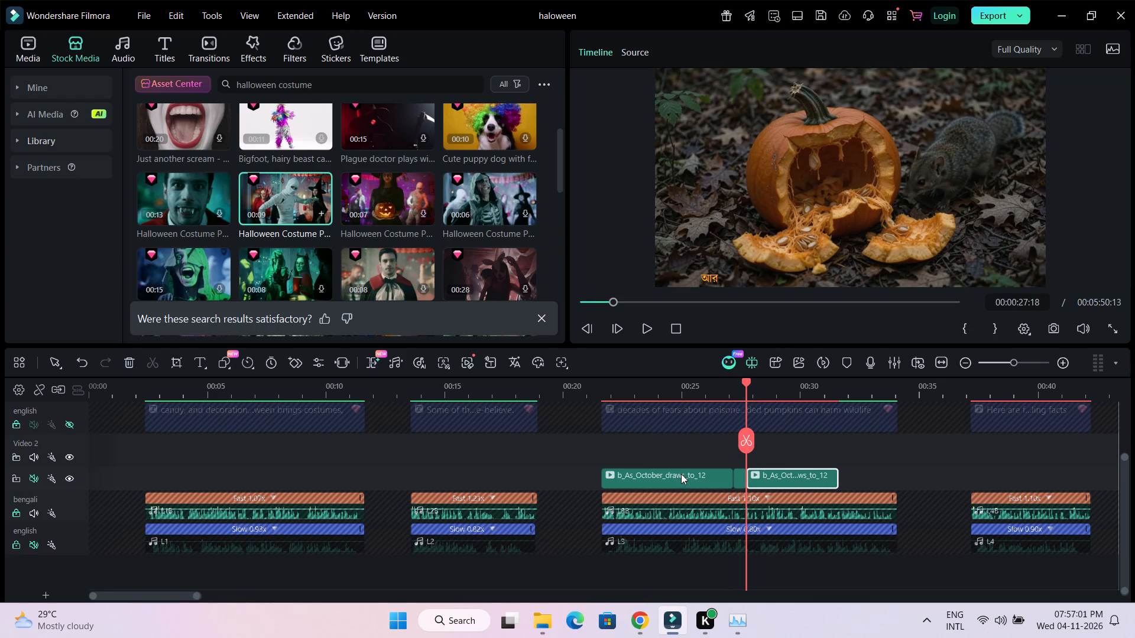
Move the first portion of the split b_As_October_draws_to_12 clip to the Video 2 track near the second caption.
{"action": "left_click_drag", "start_coordinate": [681, 474], "coordinate": [475, 466]}
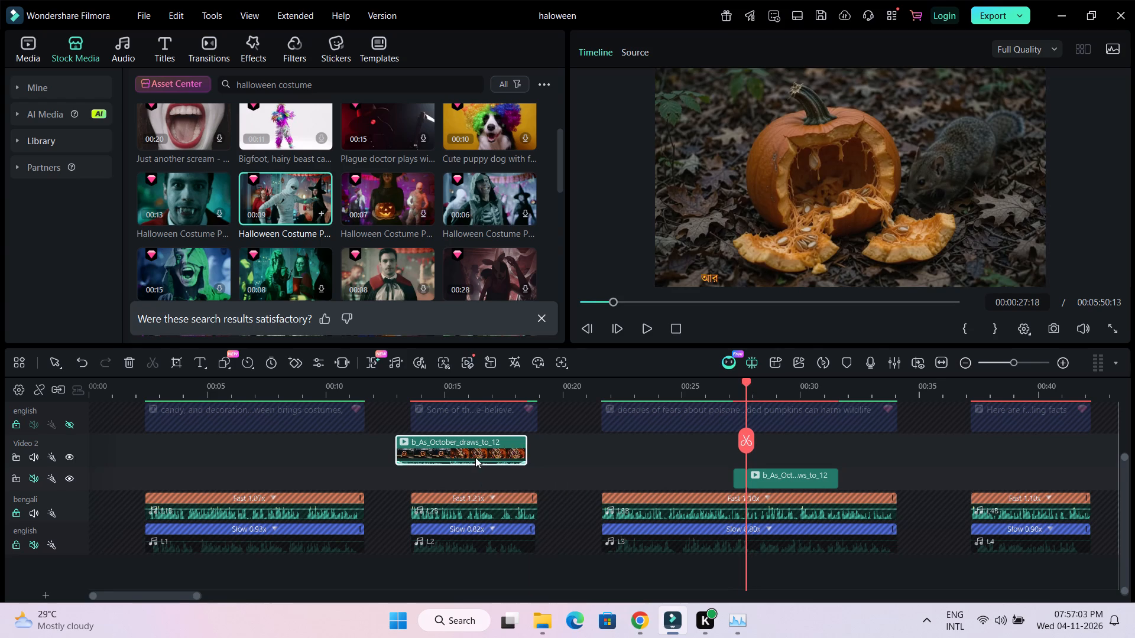
Play the third caption's opening narration, move the short pumpkin piece to that caption's start, and trim it to a 00:00:00:12 duration.
{"action": "left_click_drag", "start_coordinate": [741, 482], "coordinate": [656, 481]}
{"action": "left_click_drag", "start_coordinate": [744, 380], "coordinate": [616, 386]}
{"action": "key", "text": "space"}
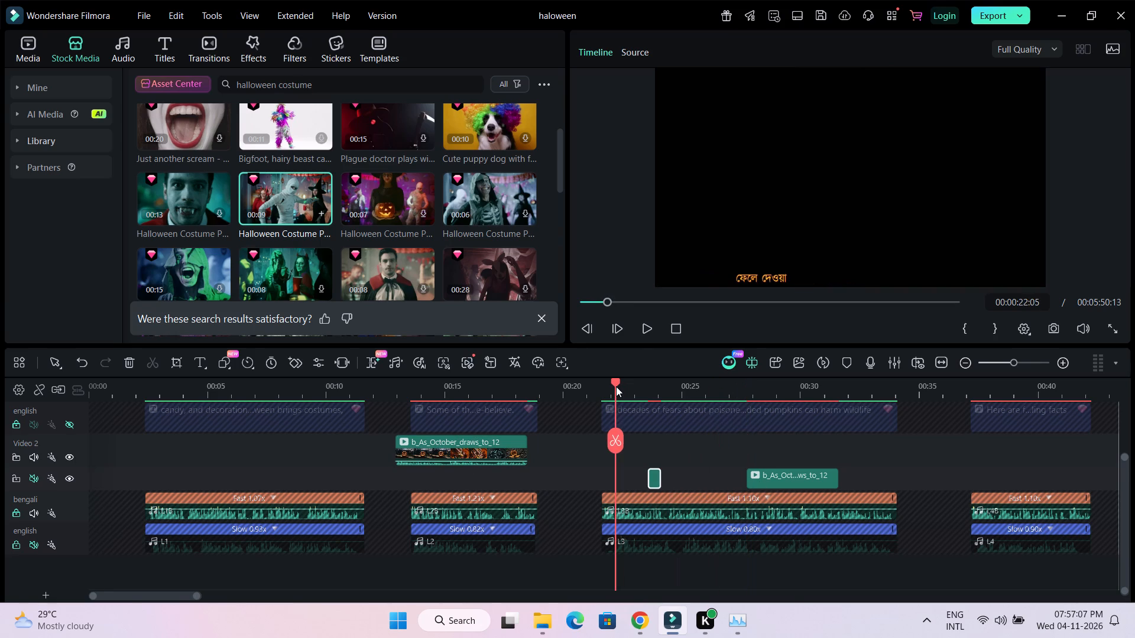
{"action": "key", "text": "space"}
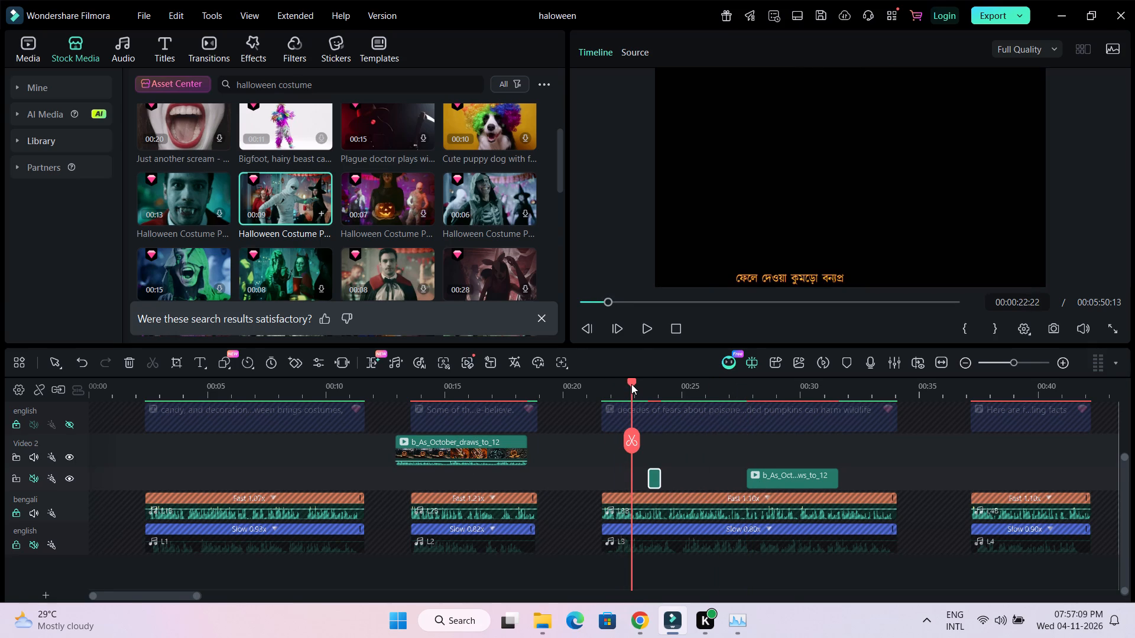
{"action": "left_click_drag", "start_coordinate": [631, 384], "coordinate": [617, 388]}
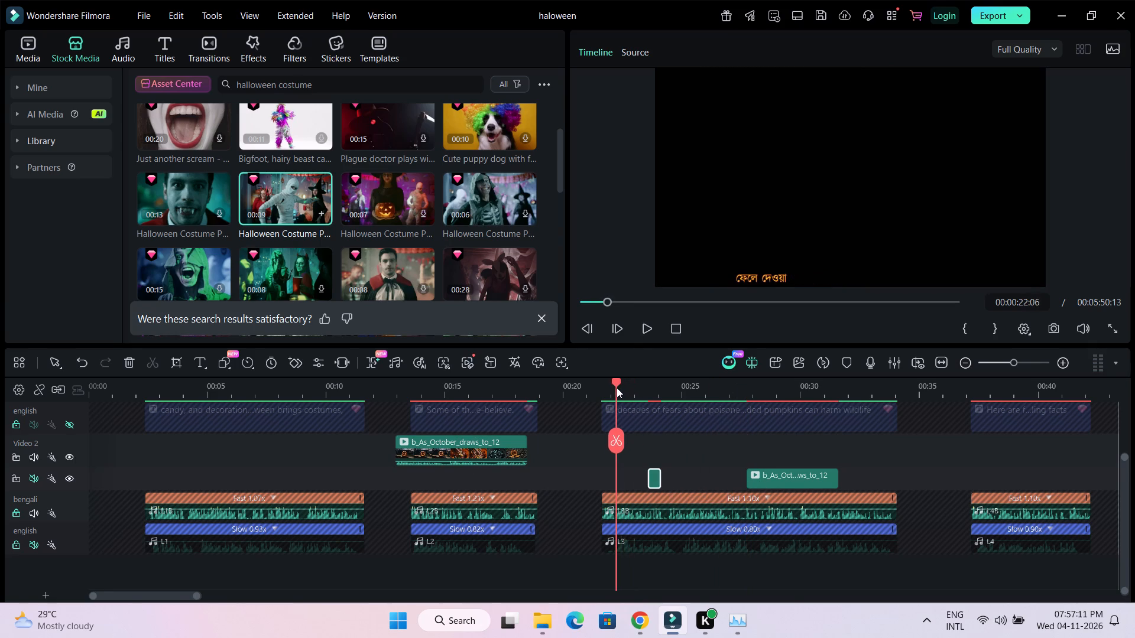
{"action": "left_click_drag", "start_coordinate": [617, 388], "coordinate": [602, 393]}
{"action": "key", "text": "space"}
{"action": "key", "text": "space"}
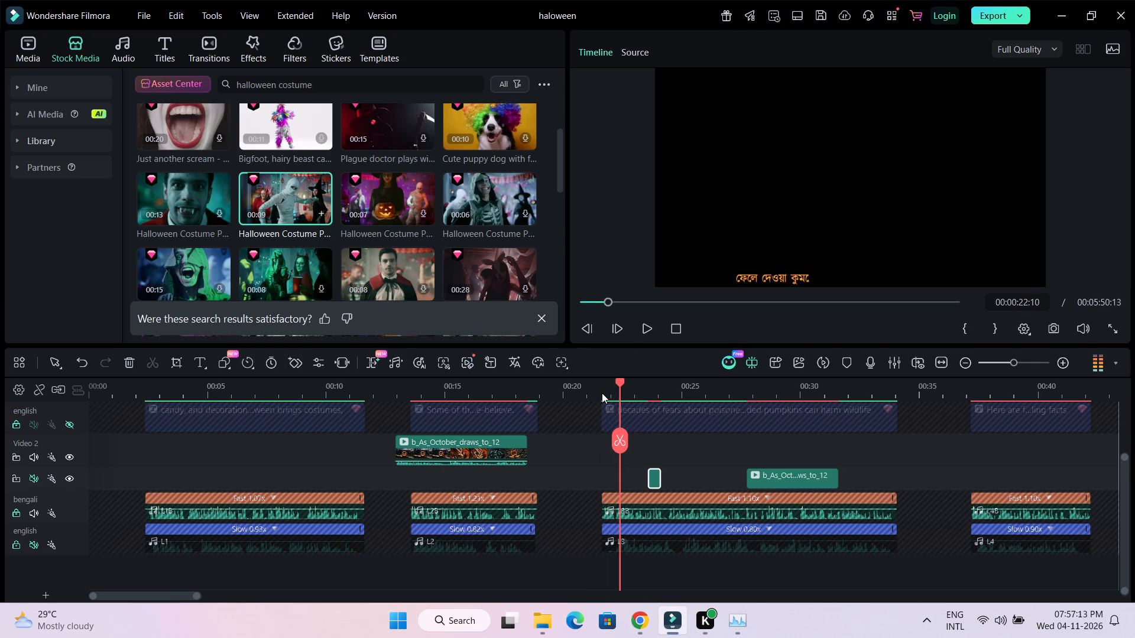
{"action": "key", "text": "space"}
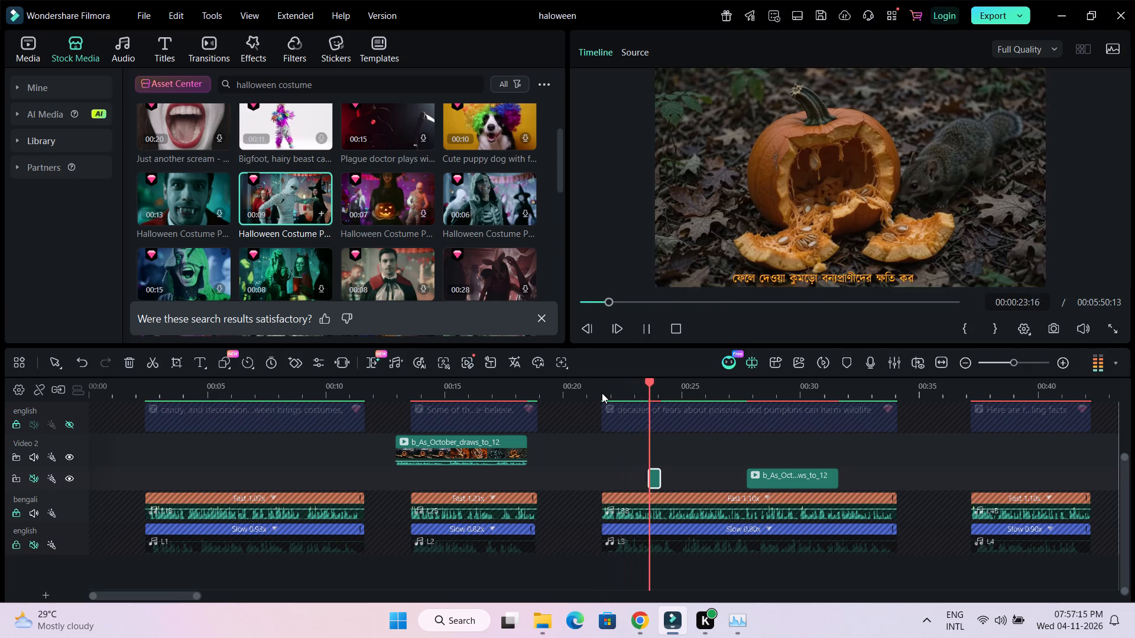
{"action": "key", "text": "space"}
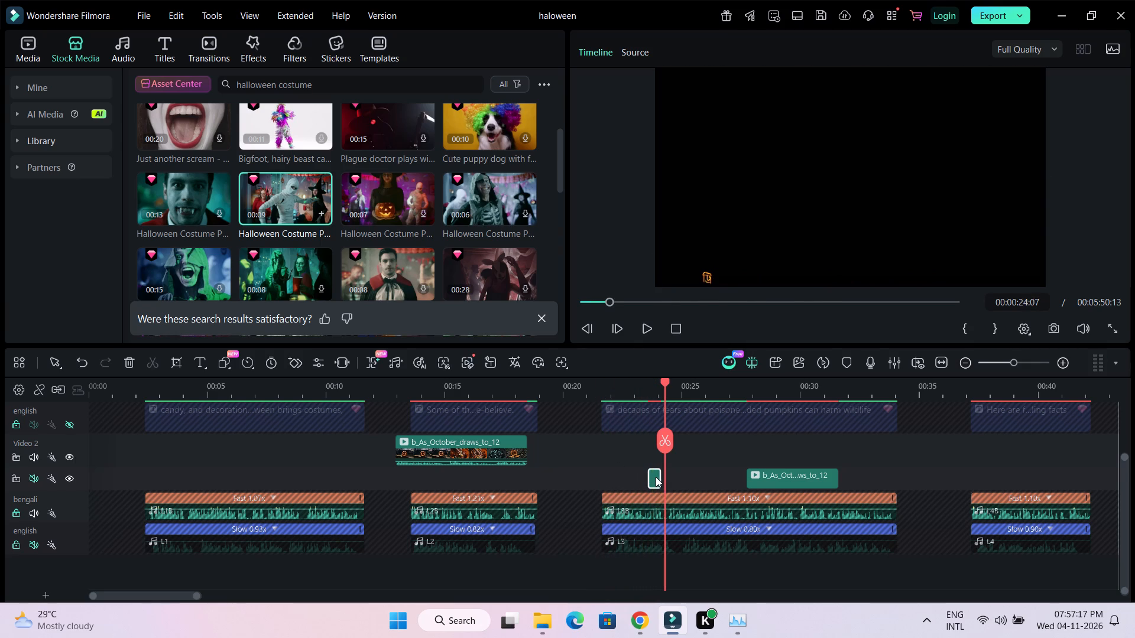
{"action": "double_click", "coordinate": [657, 477]}
{"action": "left_click_drag", "start_coordinate": [656, 478], "coordinate": [621, 479]}
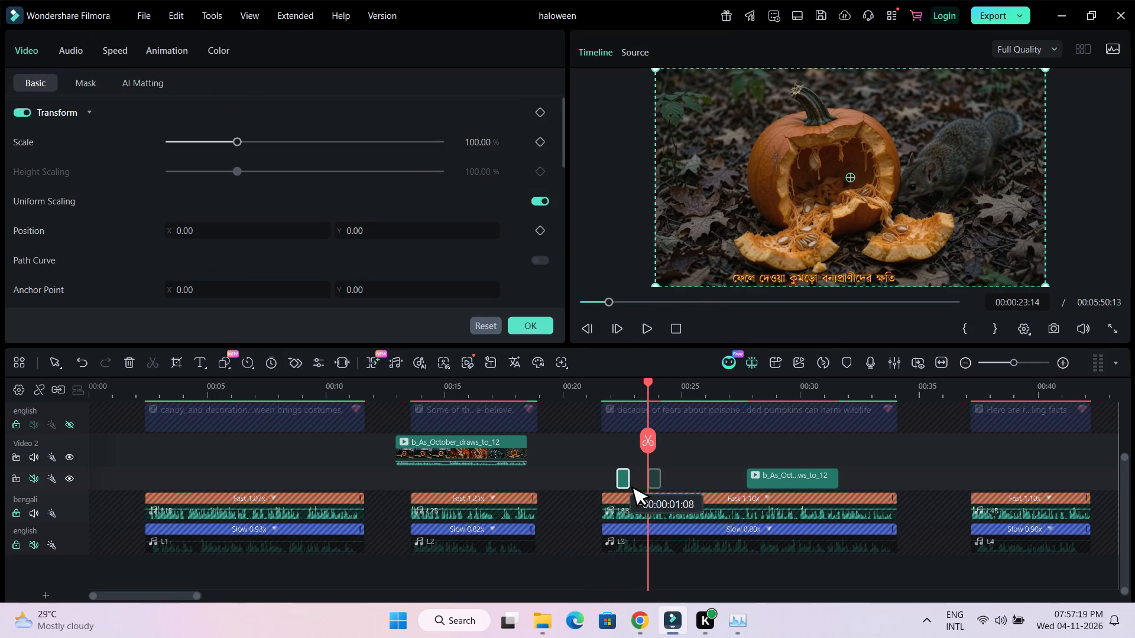
{"action": "left_click_drag", "start_coordinate": [621, 479], "coordinate": [613, 479]}
{"action": "left_click", "coordinate": [612, 475]}
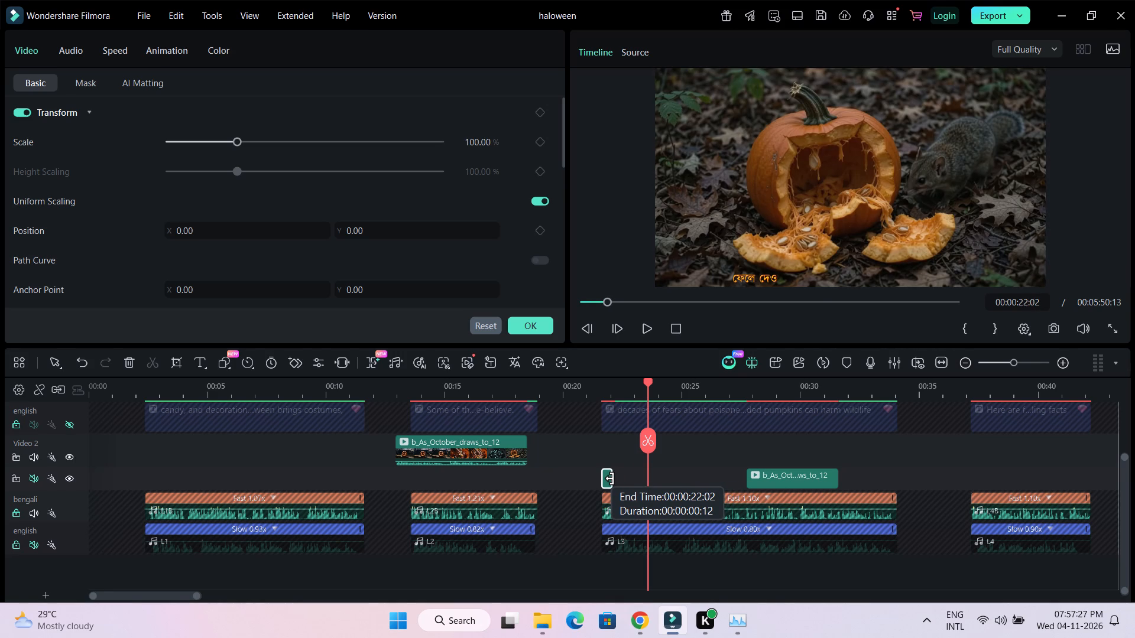
Set the short pumpkin piece's uniform speed to 0.90.
{"action": "double_click", "coordinate": [605, 482]}
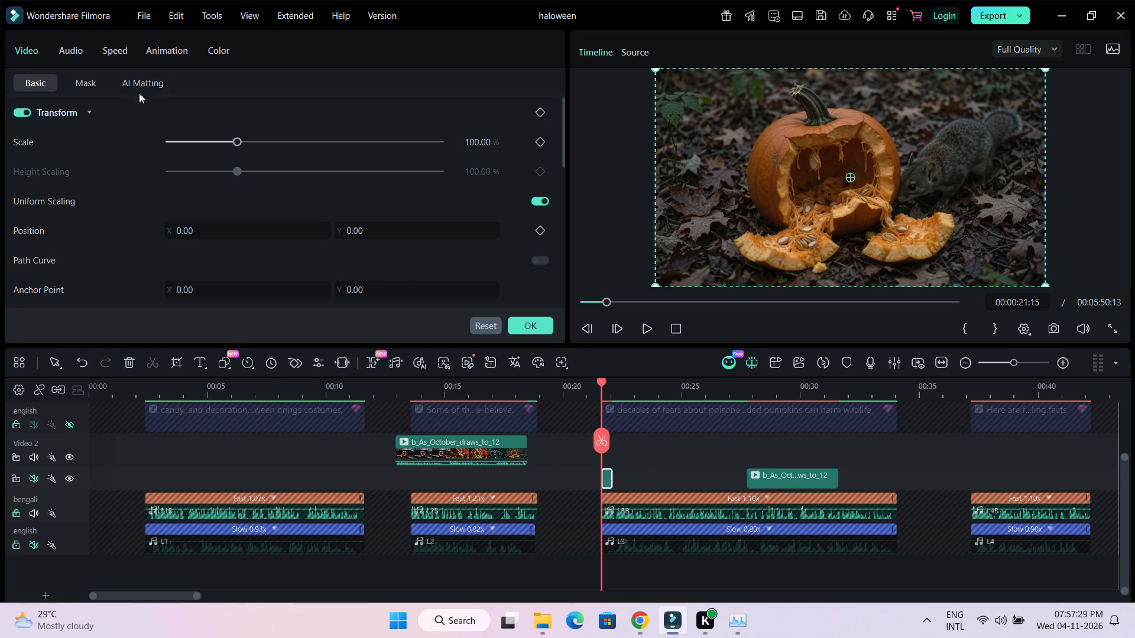
{"action": "left_click", "coordinate": [122, 53]}
{"action": "left_click", "coordinate": [479, 116]}
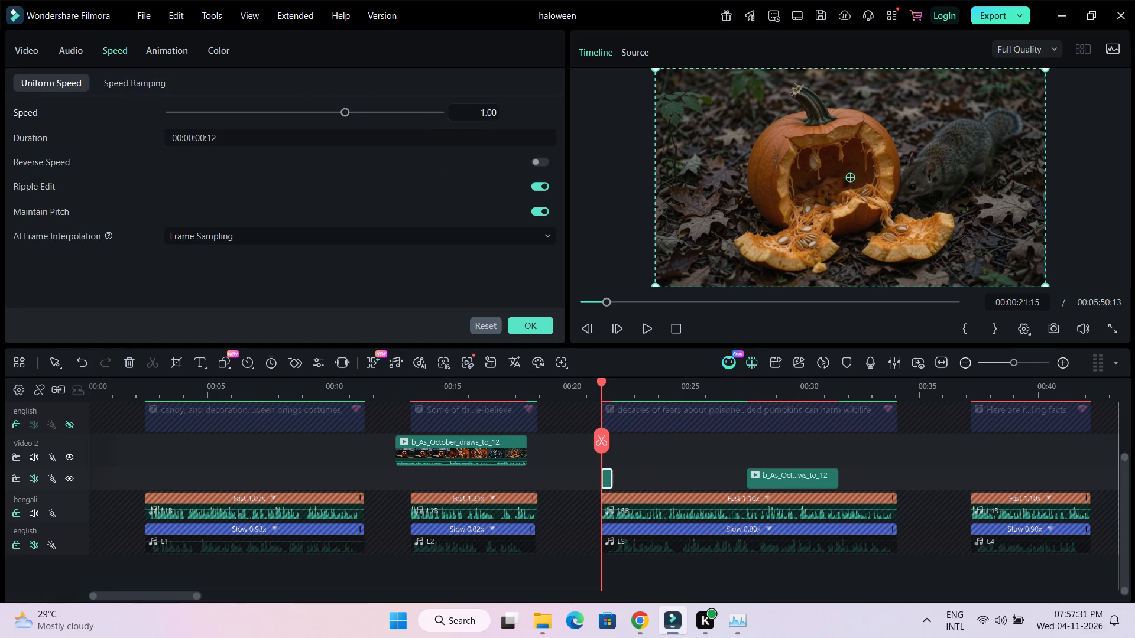
{"action": "scroll", "coordinate": [479, 113], "scroll_direction": "down", "scroll_amount": 5}
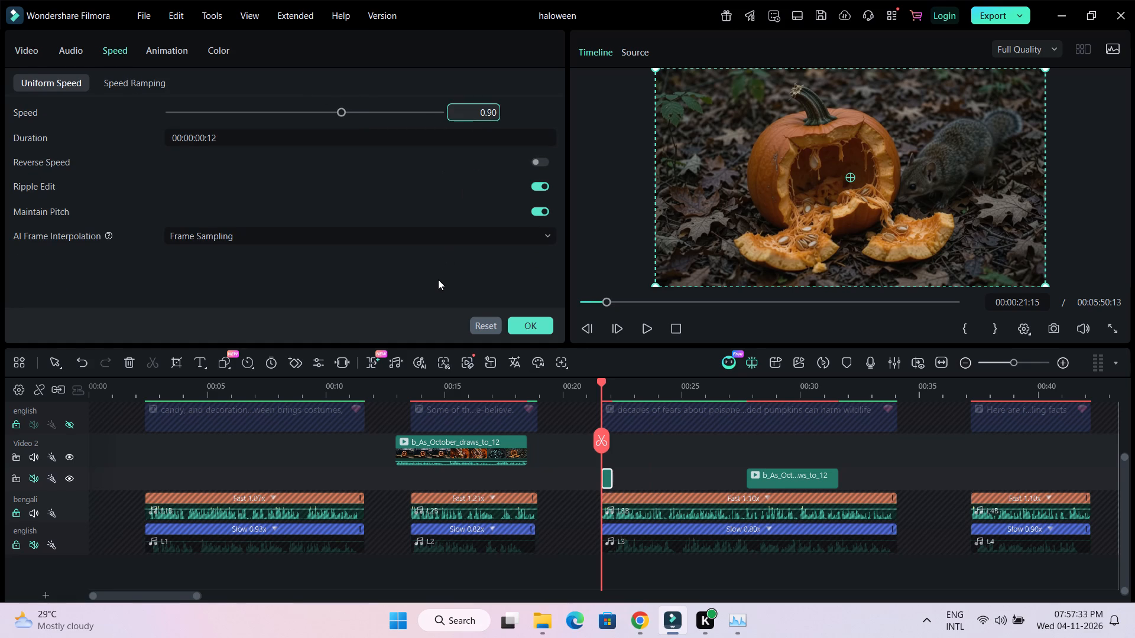
{"action": "left_click", "coordinate": [438, 279]}
{"action": "left_click", "coordinate": [525, 325]}
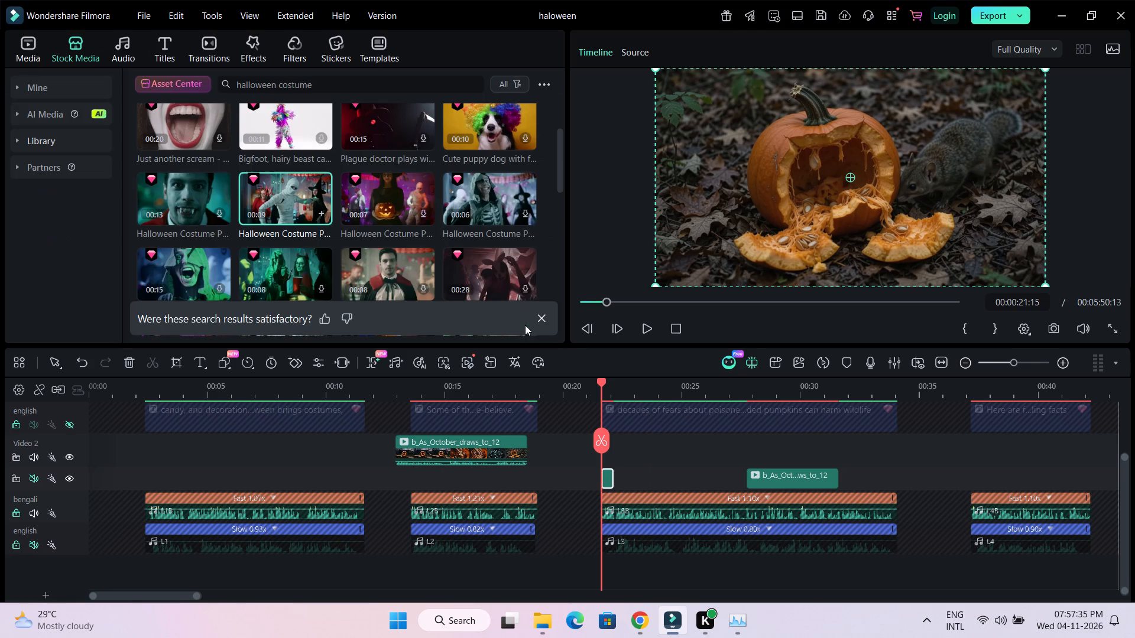
Preview the project media's two a_As_October_draws_to clips: the costumed trick-or-treaters and the pumpkin-covered porch steps with the crow.
{"action": "left_click", "coordinate": [36, 44]}
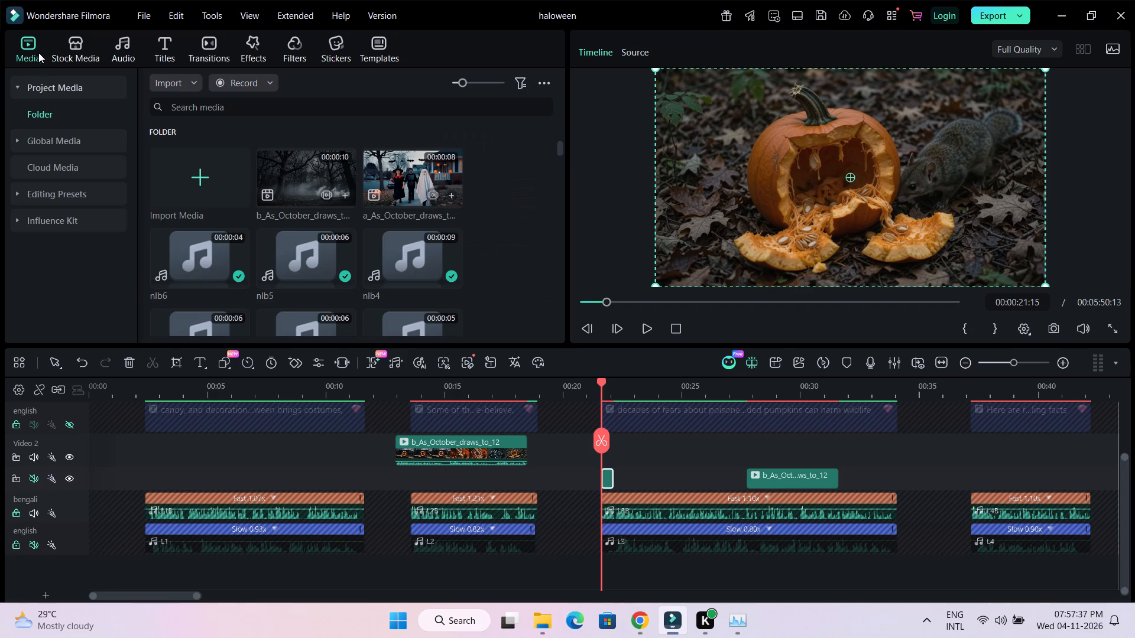
{"action": "double_click", "coordinate": [434, 182]}
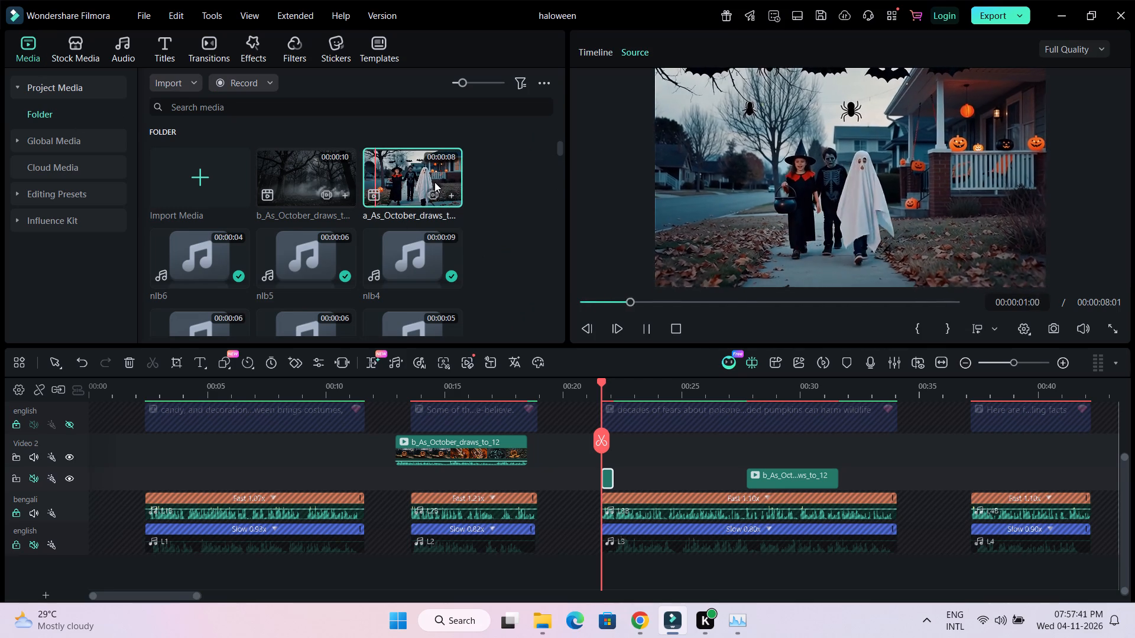
{"action": "scroll", "coordinate": [434, 182], "scroll_direction": "down", "scroll_amount": 2}
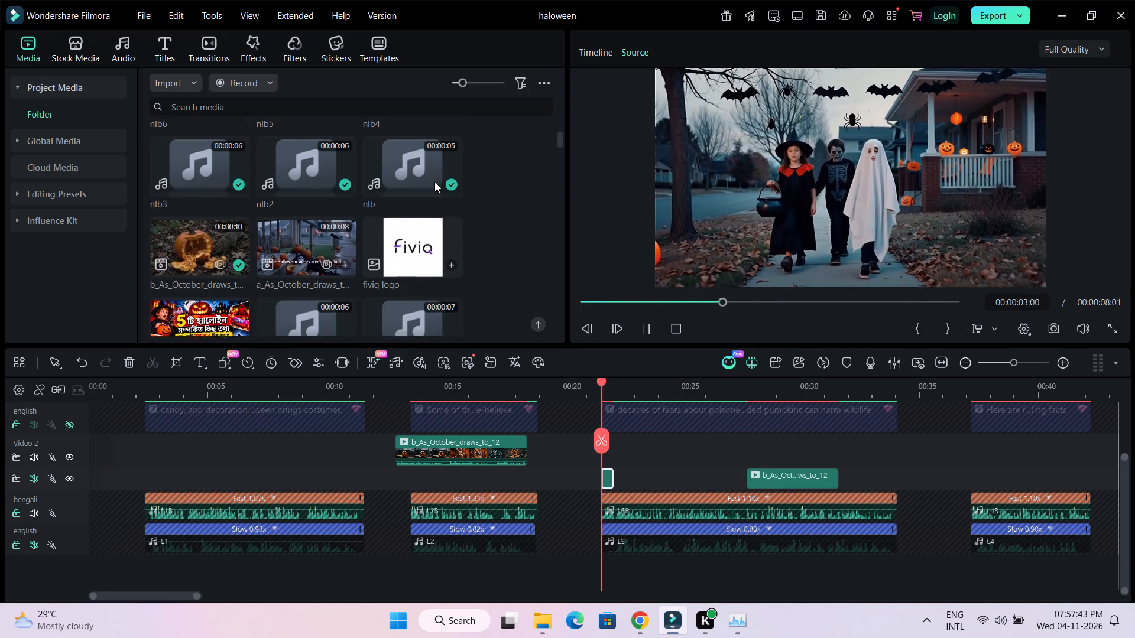
{"action": "scroll", "coordinate": [434, 182], "scroll_direction": "down", "scroll_amount": 1}
{"action": "scroll", "coordinate": [434, 193], "scroll_direction": "up", "scroll_amount": 1}
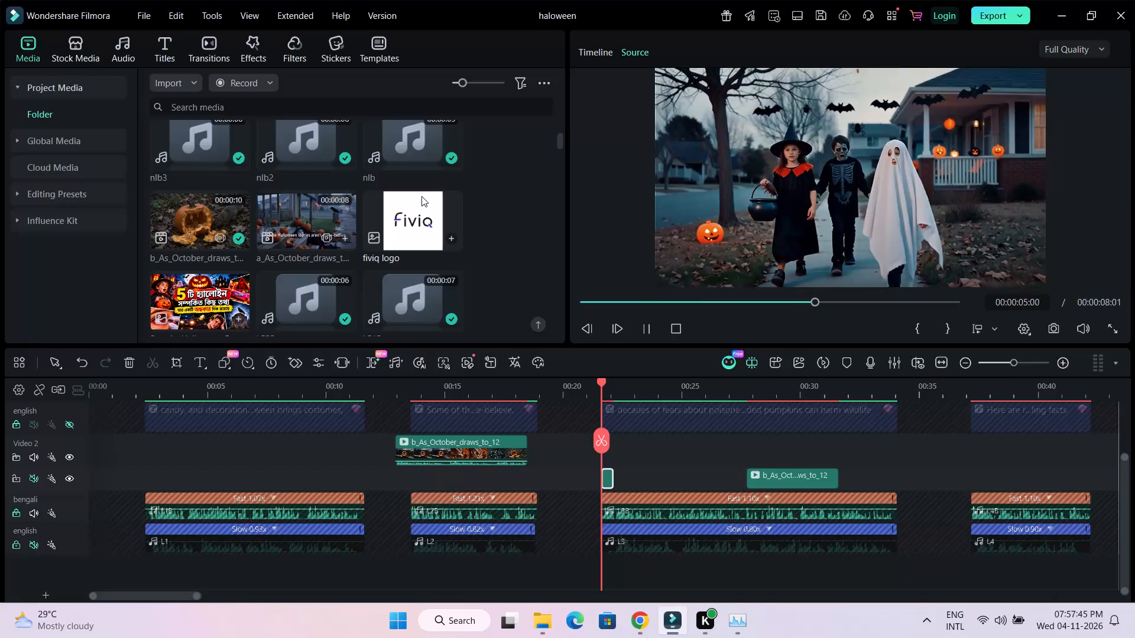
{"action": "double_click", "coordinate": [306, 210]}
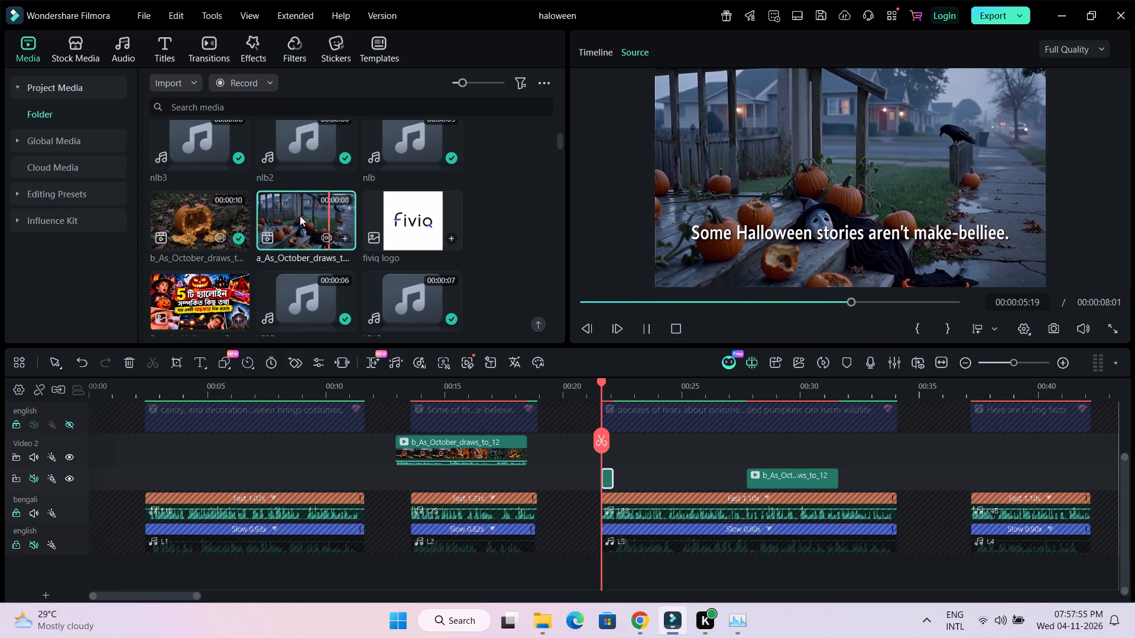
{"action": "scroll", "coordinate": [310, 218], "scroll_direction": "up", "scroll_amount": 3}
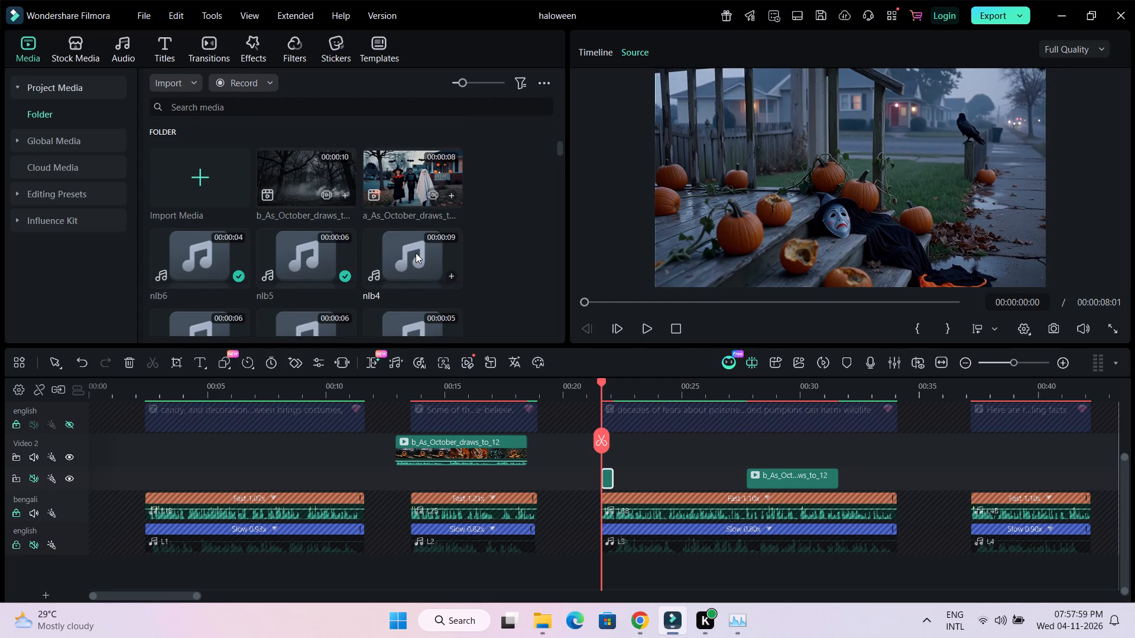
{"action": "scroll", "coordinate": [395, 292], "scroll_direction": "down", "scroll_amount": 2}
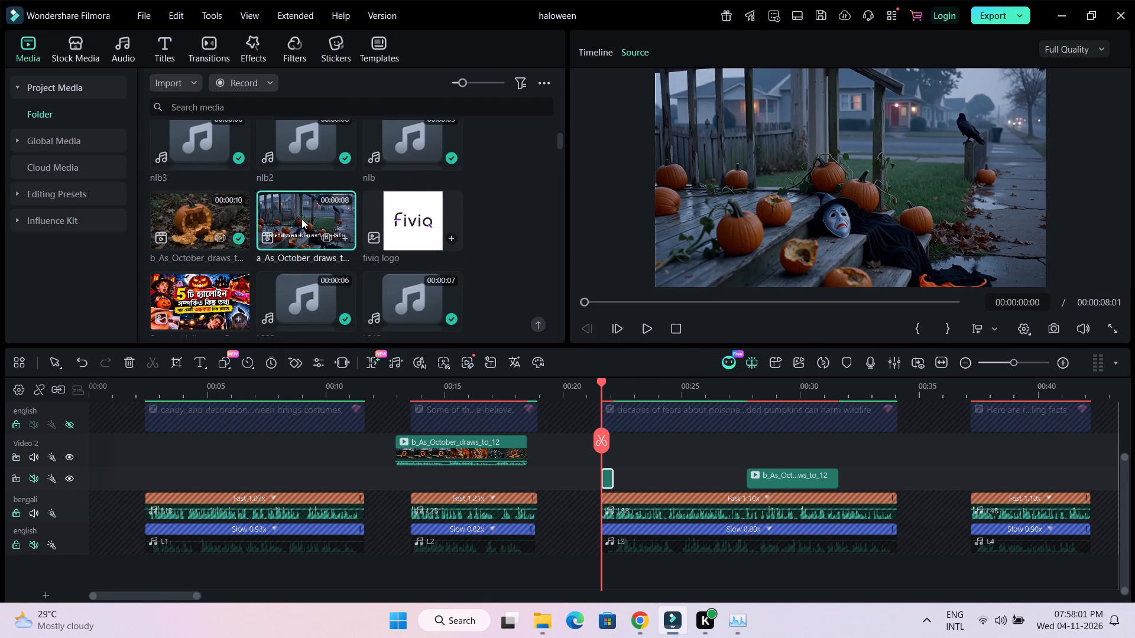
{"action": "left_click", "coordinate": [301, 219]}
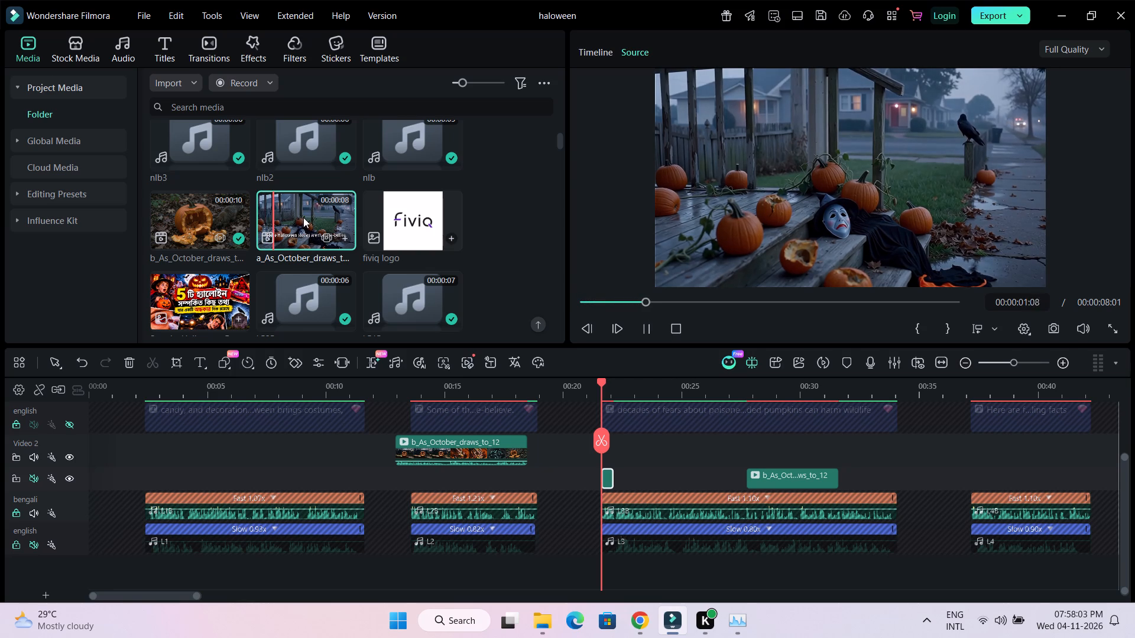
{"action": "key", "text": "space"}
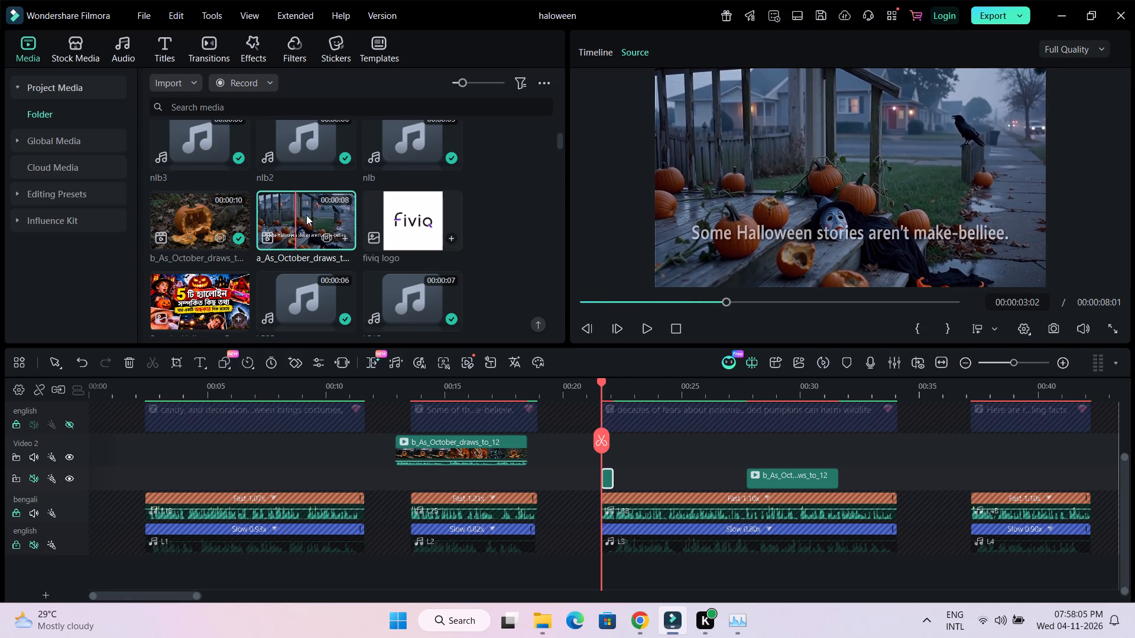
{"action": "key", "text": "space"}
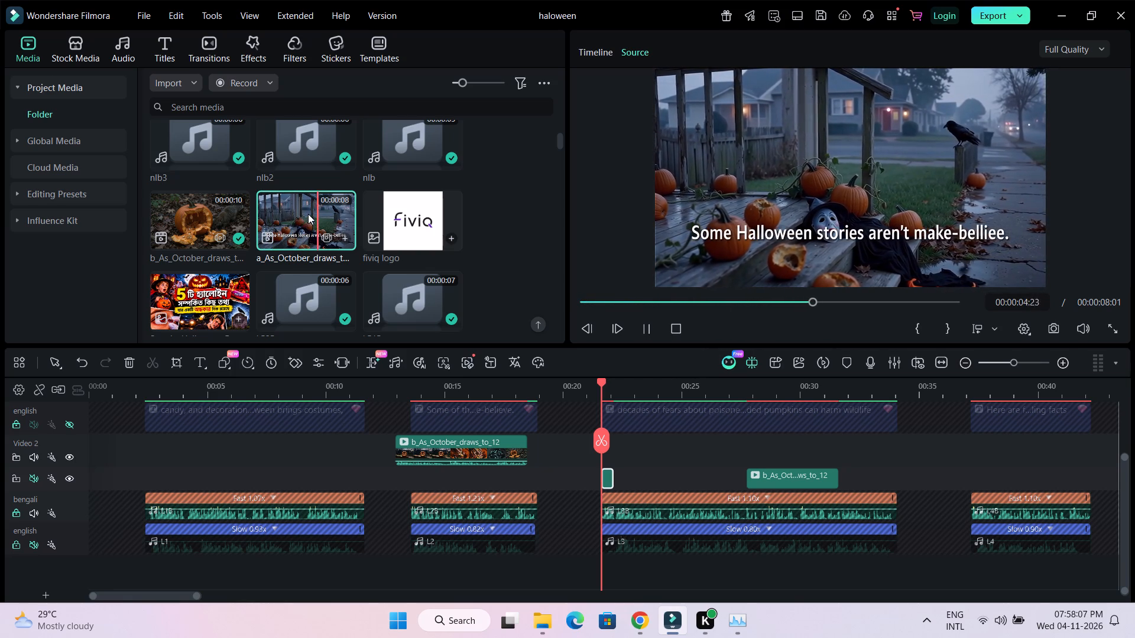
{"action": "key", "text": "space"}
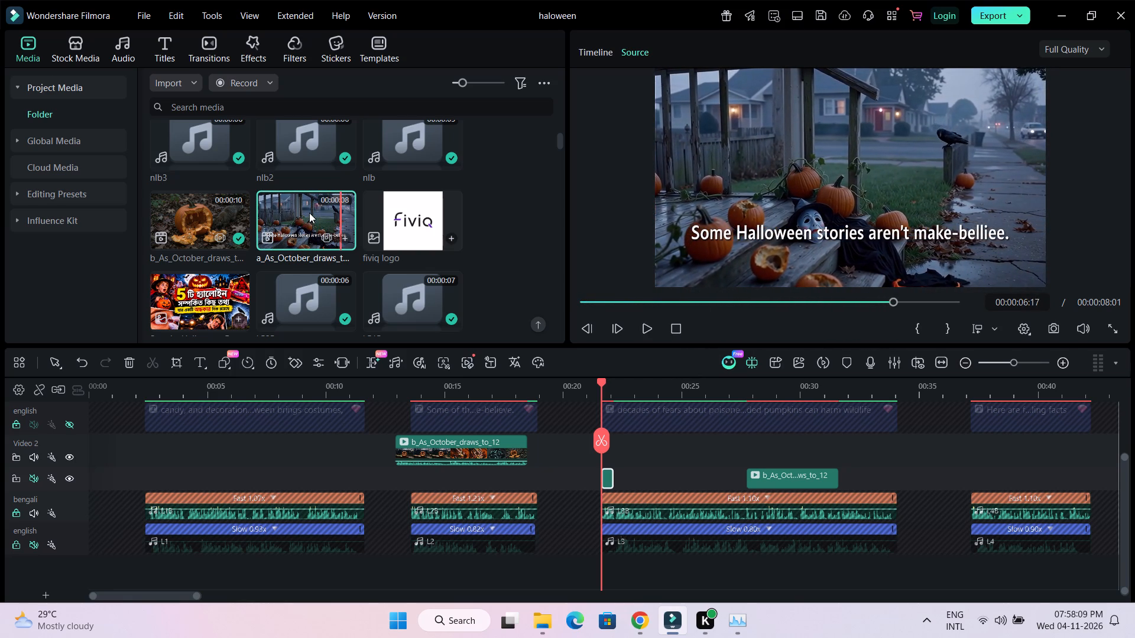
{"action": "key", "text": "space"}
{"action": "key", "text": "space"}
{"action": "key", "text": "space"}
{"action": "key", "text": "space"}
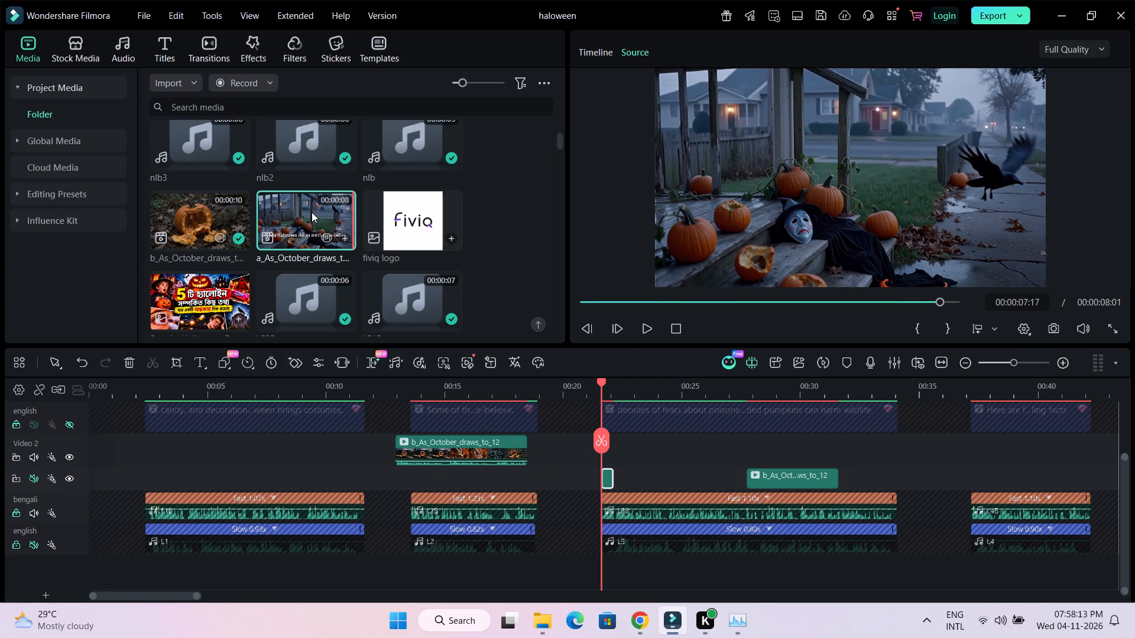
{"action": "key", "text": "space"}
{"action": "key", "text": "space"}
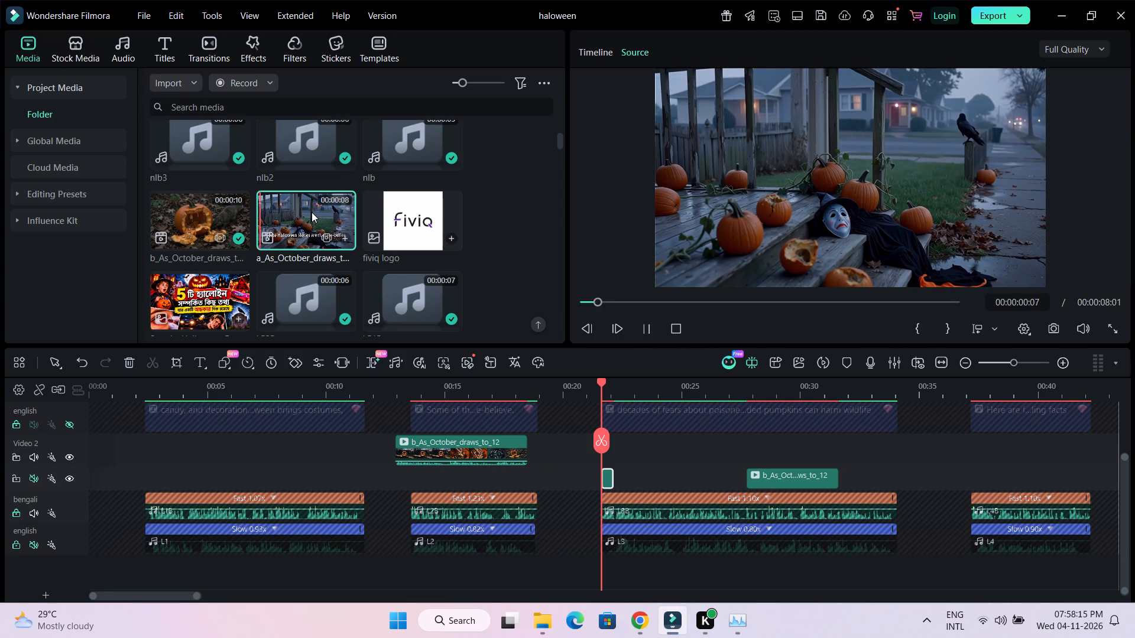
{"action": "key", "text": "space"}
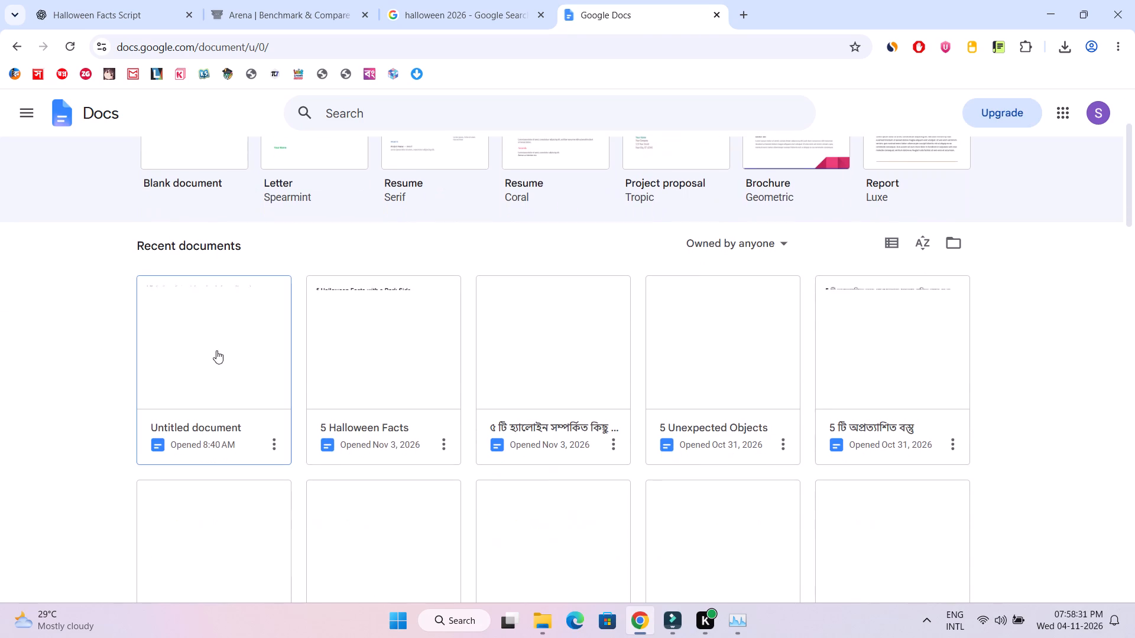
{"action": "middle_click", "coordinate": [371, 350]}
{"action": "middle_click", "coordinate": [523, 351]}
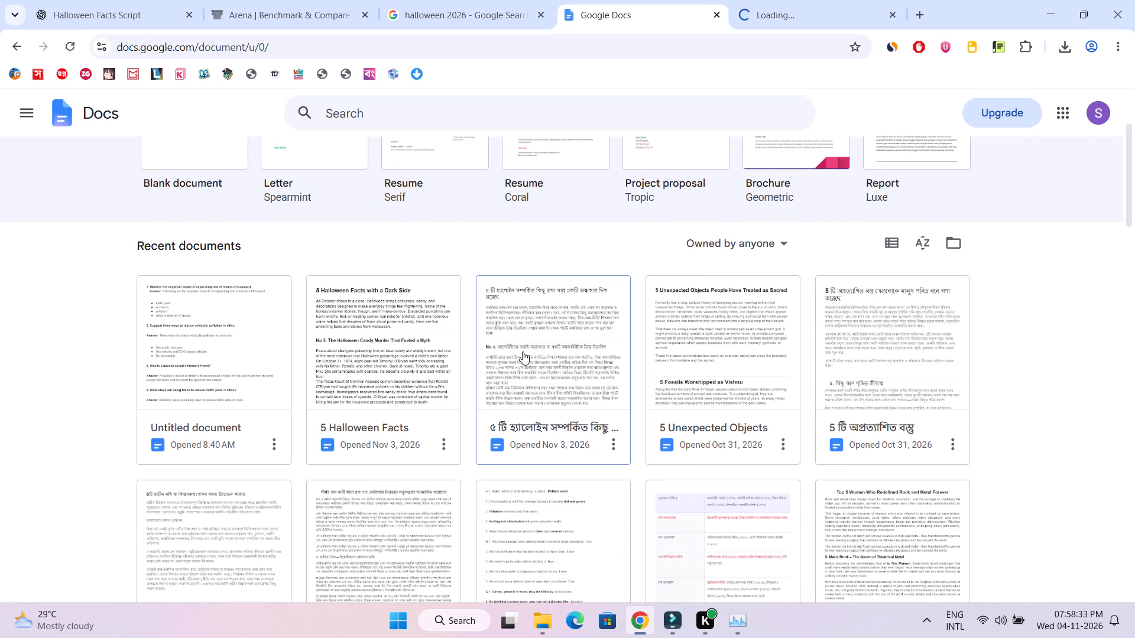
{"action": "left_click", "coordinate": [718, 0]}
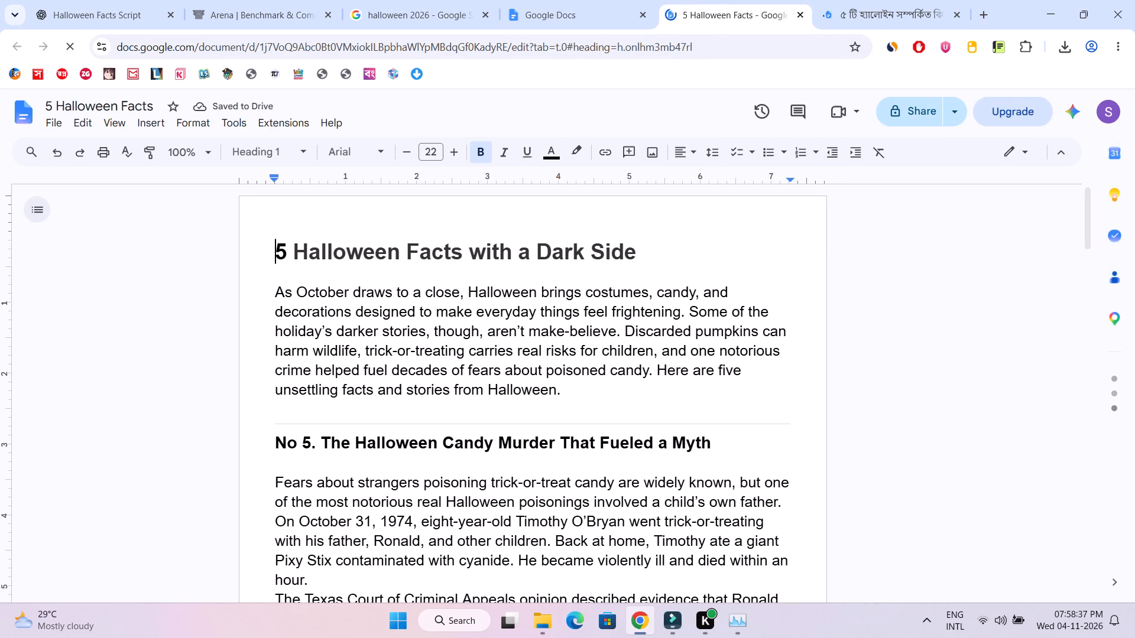
Copy the introduction's sentence from "Discarded pumpkins can harm wildlife" through "poisoned candy" and submit it as a Battle-mode video prompt in the Arena chat.
{"action": "left_click_drag", "start_coordinate": [622, 329], "coordinate": [643, 349]}
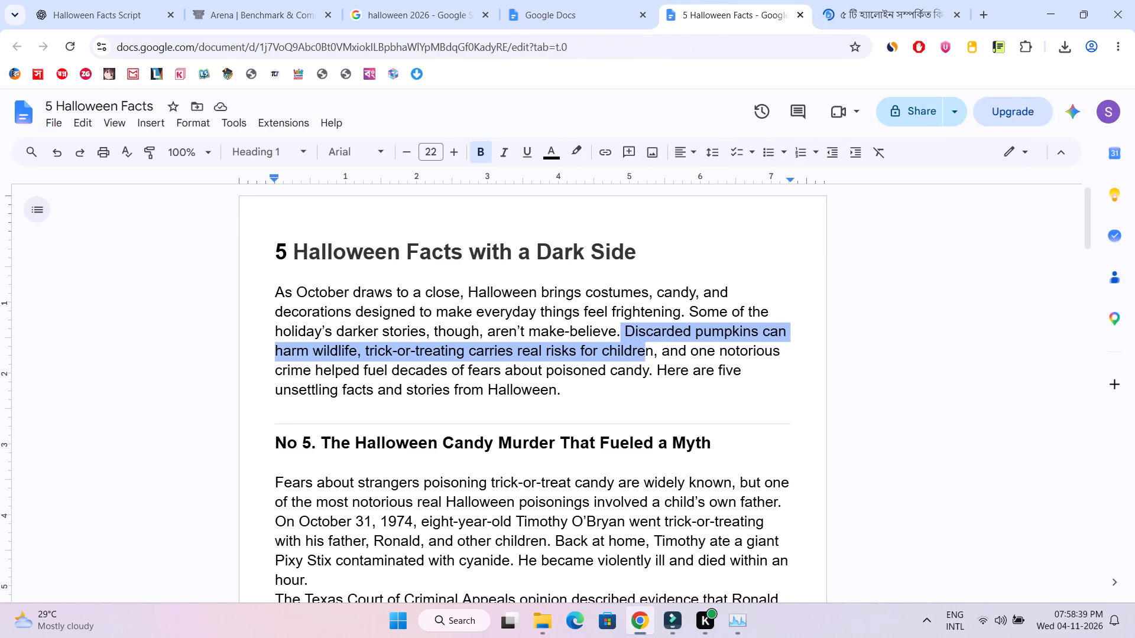
{"action": "left_click_drag", "start_coordinate": [643, 349], "coordinate": [654, 367]}
{"action": "right_click", "coordinate": [646, 341]}
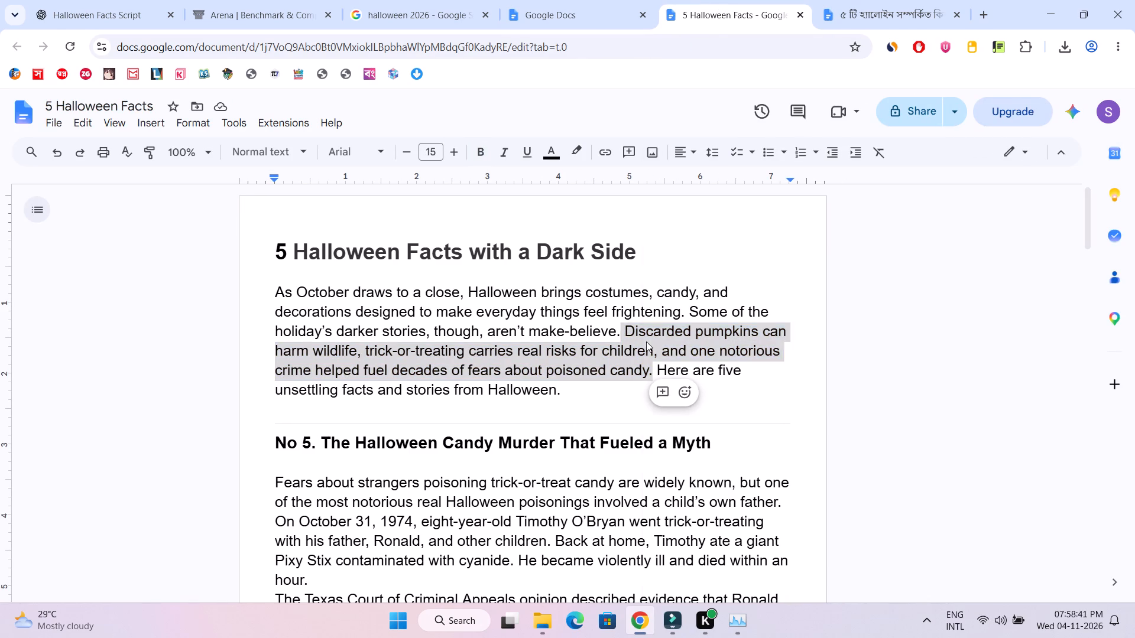
{"action": "left_click", "coordinate": [682, 252]}
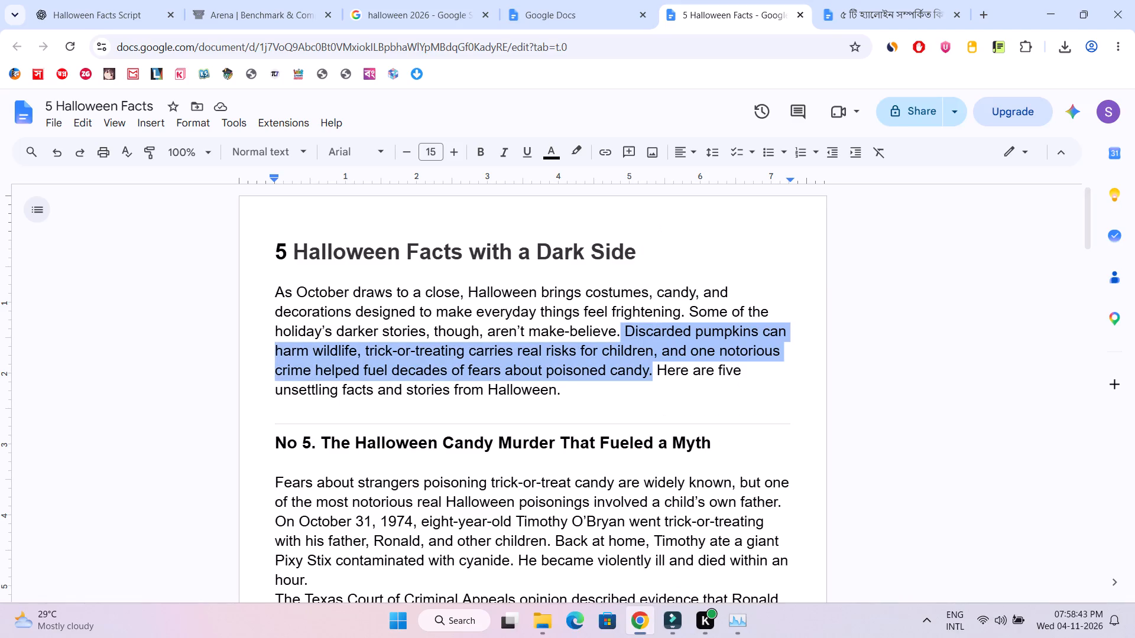
{"action": "left_click", "coordinate": [228, 0]}
{"action": "left_click", "coordinate": [421, 512]}
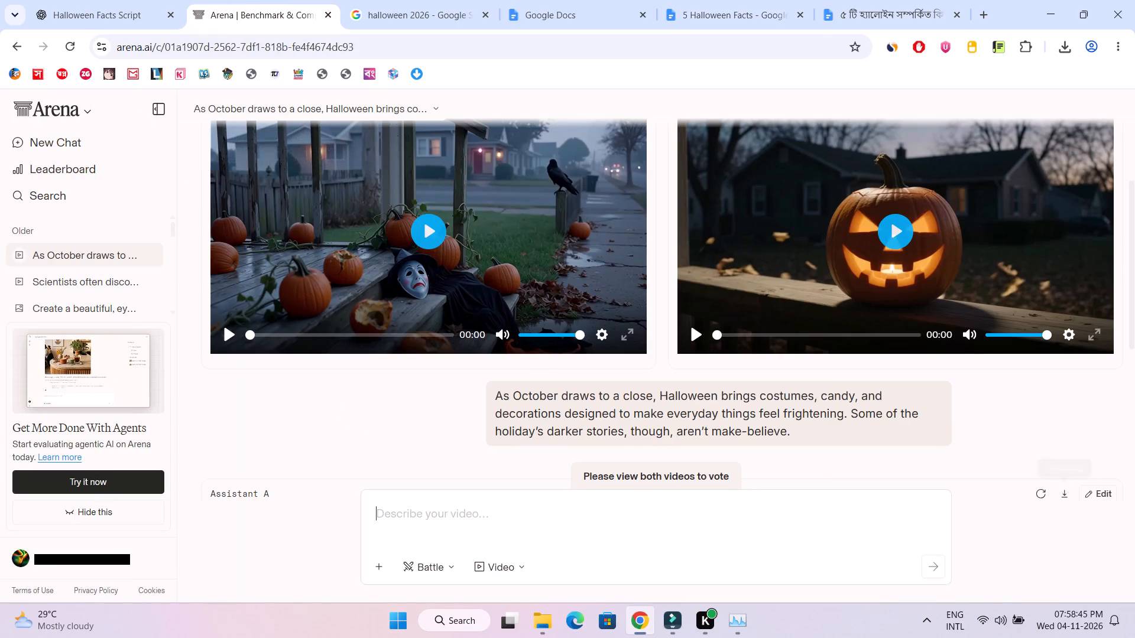
{"action": "key", "text": "ctrl+v"}
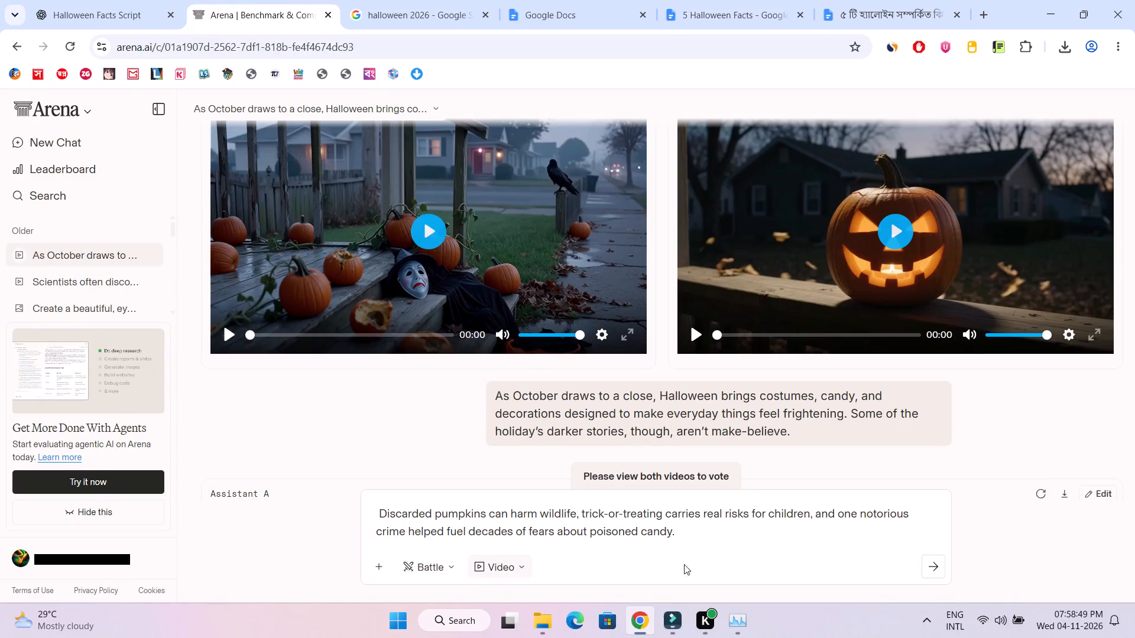
{"action": "left_click", "coordinate": [931, 568]}
Look through the Arena conversation's earlier Halloween videos and check the progress of the new discarded-pumpkins prompt.
{"action": "scroll", "coordinate": [189, 494], "scroll_direction": "down", "scroll_amount": 1}
{"action": "scroll", "coordinate": [311, 461], "scroll_direction": "down", "scroll_amount": 1}
{"action": "scroll", "coordinate": [381, 479], "scroll_direction": "down", "scroll_amount": 3}
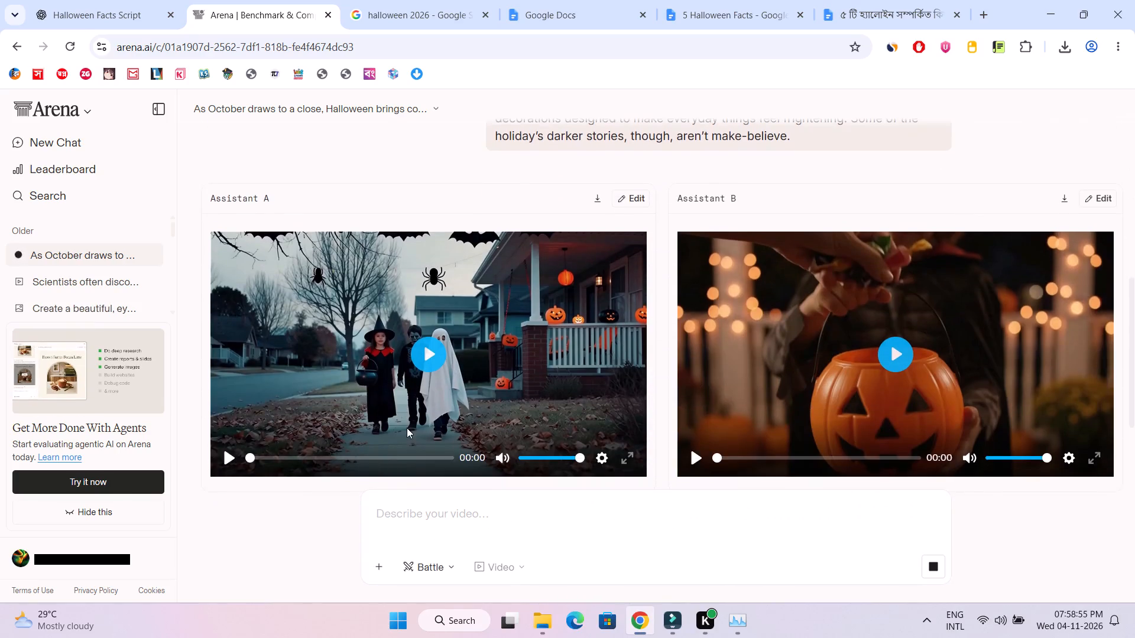
{"action": "scroll", "coordinate": [408, 427], "scroll_direction": "down", "scroll_amount": 4}
{"action": "scroll", "coordinate": [492, 372], "scroll_direction": "down", "scroll_amount": 5}
{"action": "scroll", "coordinate": [492, 372], "scroll_direction": "up", "scroll_amount": 3}
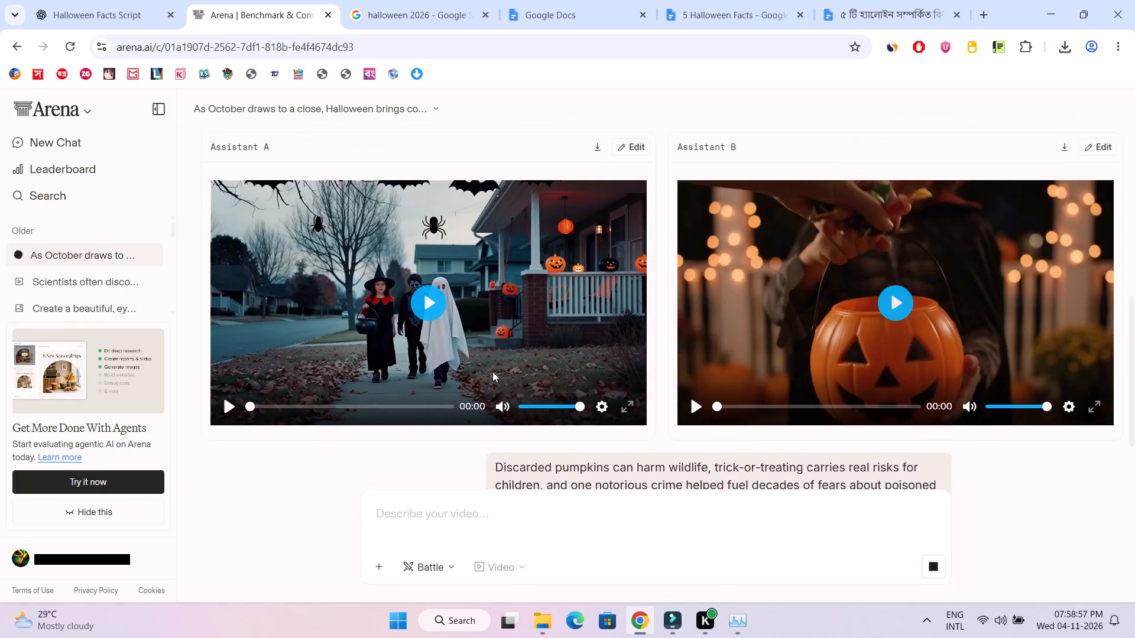
{"action": "scroll", "coordinate": [492, 372], "scroll_direction": "up", "scroll_amount": 10}
{"action": "scroll", "coordinate": [493, 371], "scroll_direction": "down", "scroll_amount": 5}
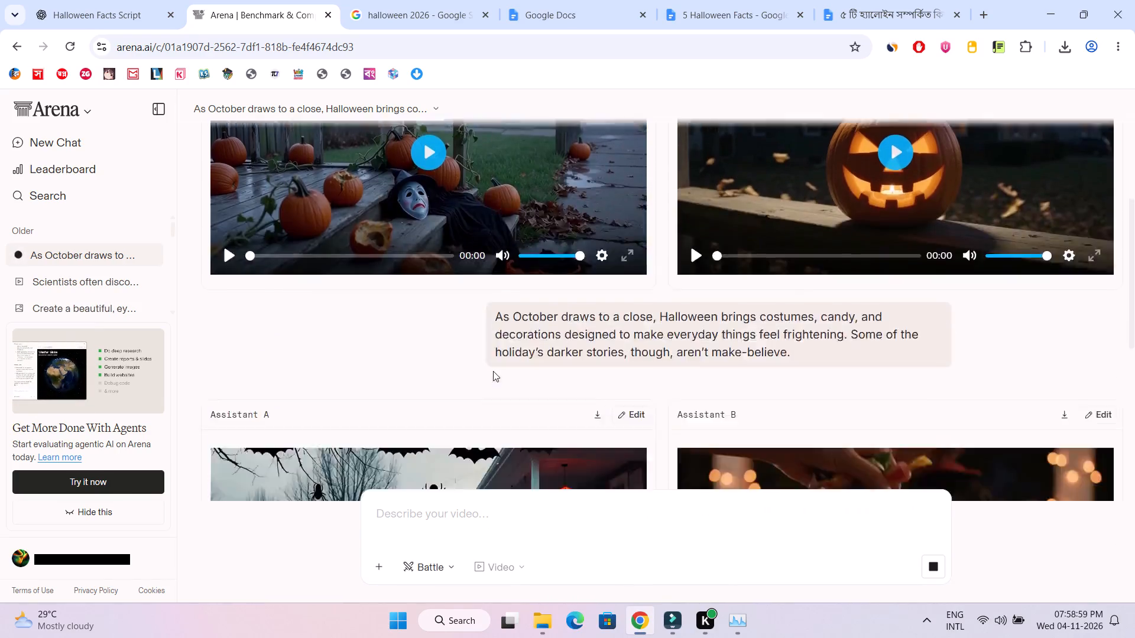
{"action": "scroll", "coordinate": [493, 371], "scroll_direction": "down", "scroll_amount": 6}
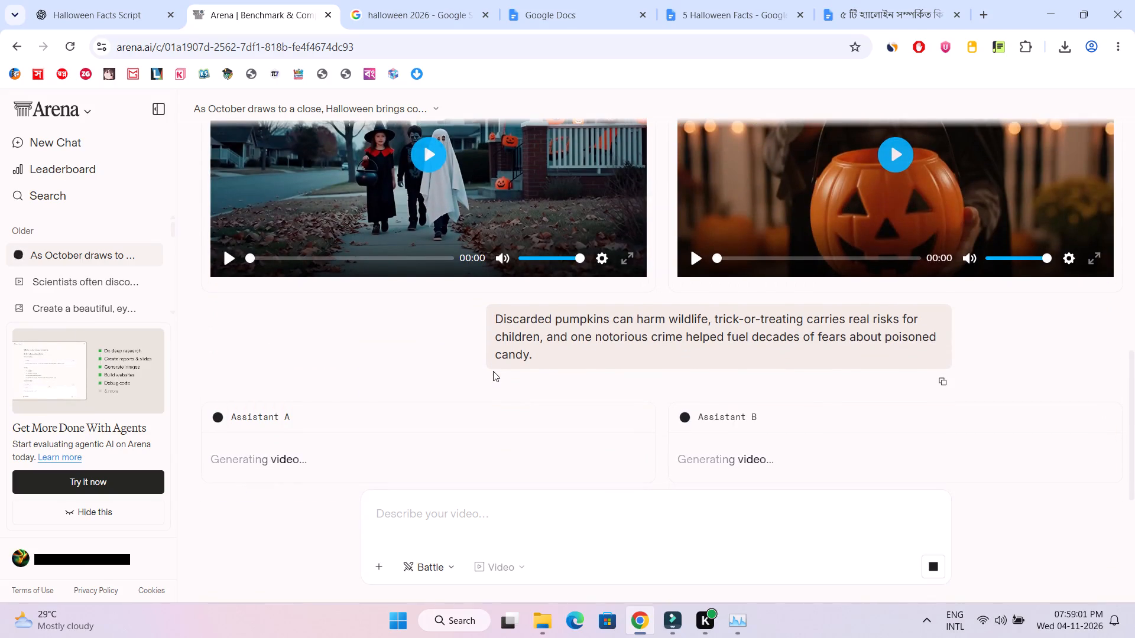
{"action": "scroll", "coordinate": [493, 371], "scroll_direction": "down", "scroll_amount": 3}
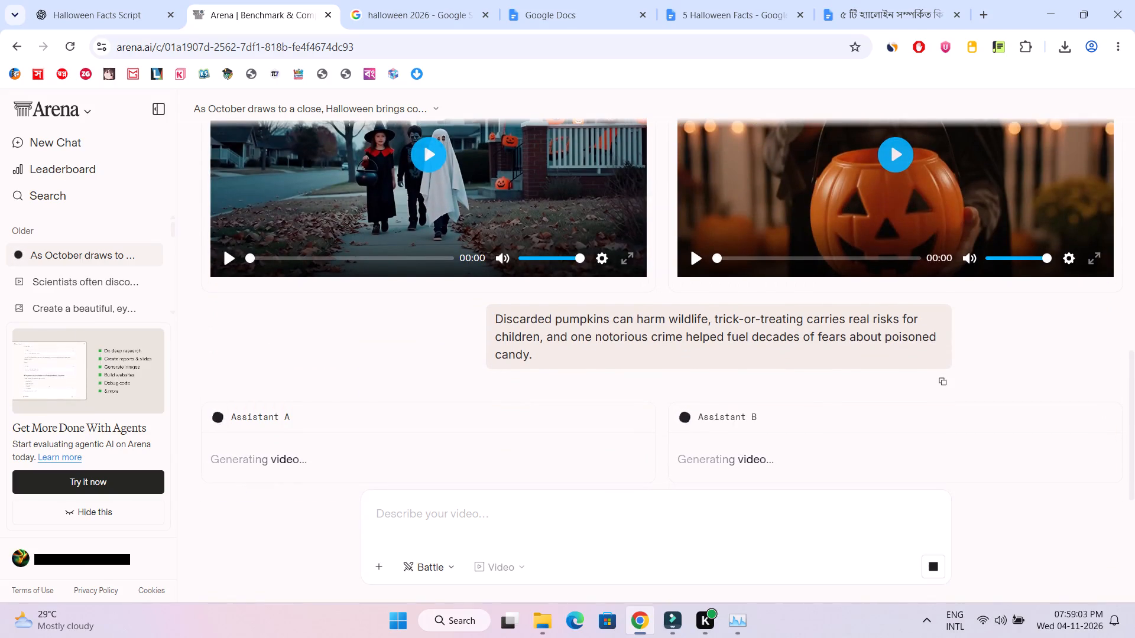
Switch to Filmora and review the timeline from about 21 to 30 seconds, comparing the clips with the Bengali narration.
{"action": "left_click", "coordinate": [670, 624]}
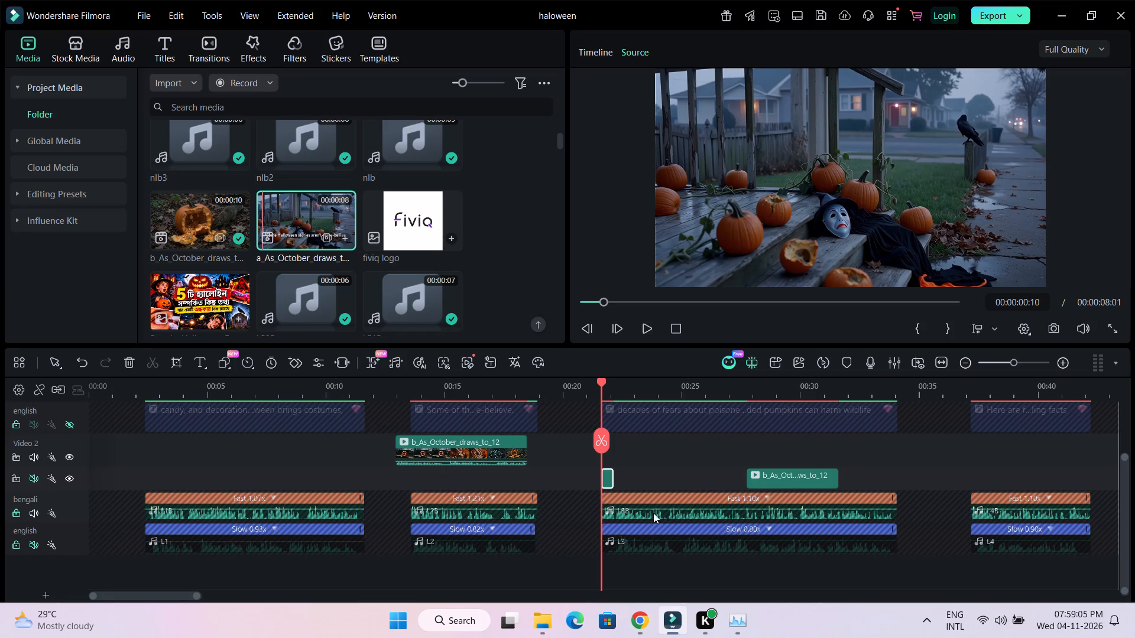
{"action": "key", "text": "space"}
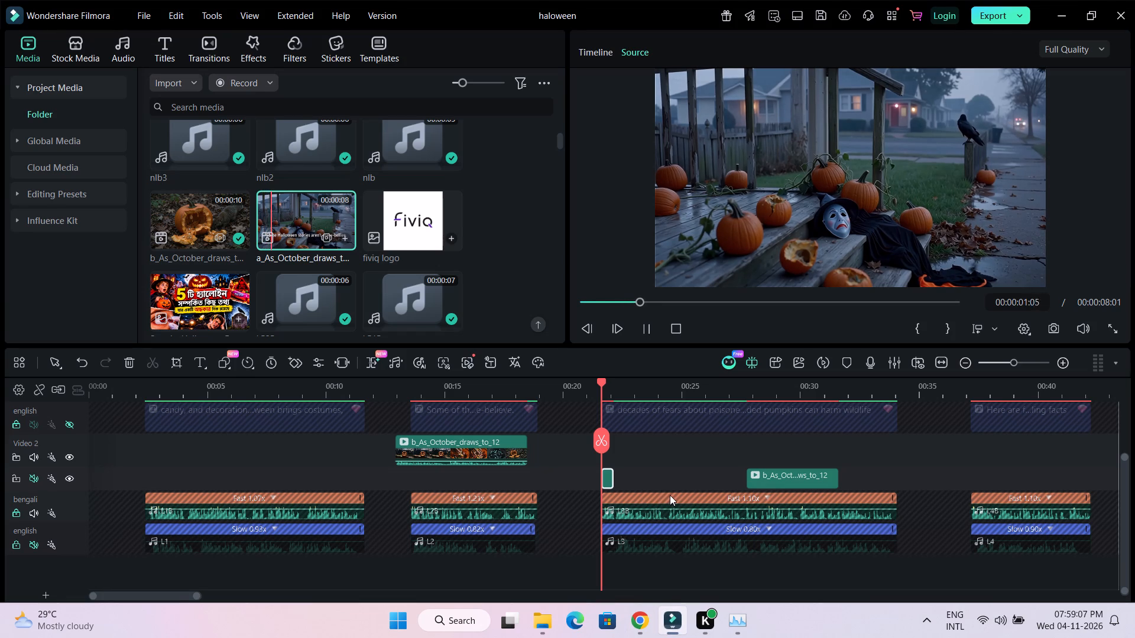
{"action": "key", "text": "space"}
{"action": "left_click", "coordinate": [566, 467]}
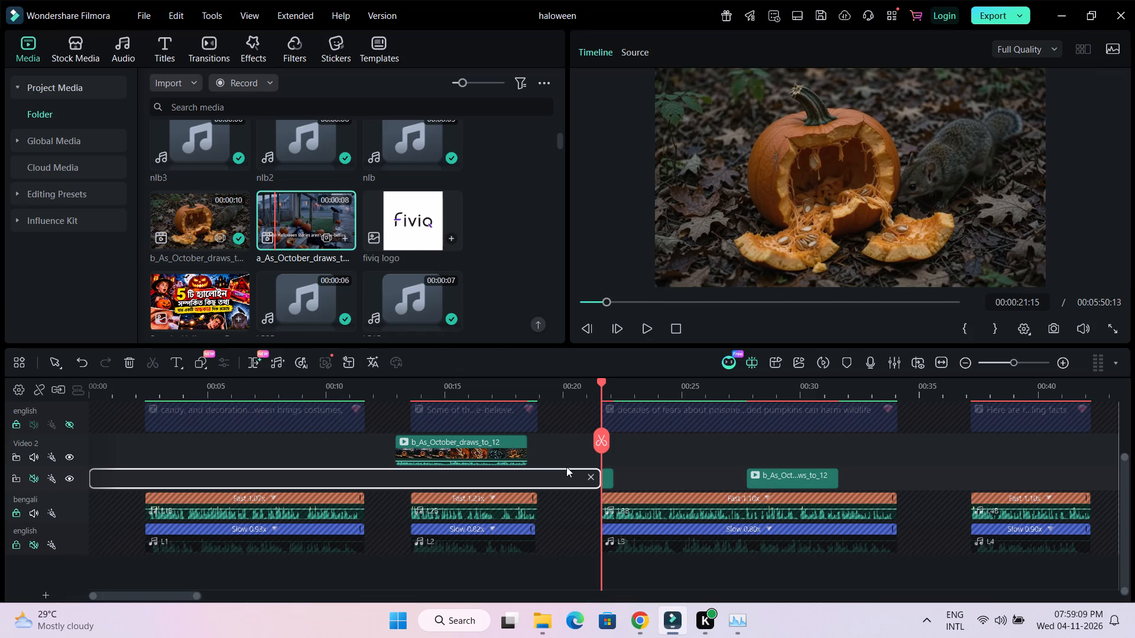
{"action": "left_click", "coordinate": [581, 441]}
{"action": "left_click_drag", "start_coordinate": [602, 383], "coordinate": [588, 385]}
{"action": "key", "text": "space"}
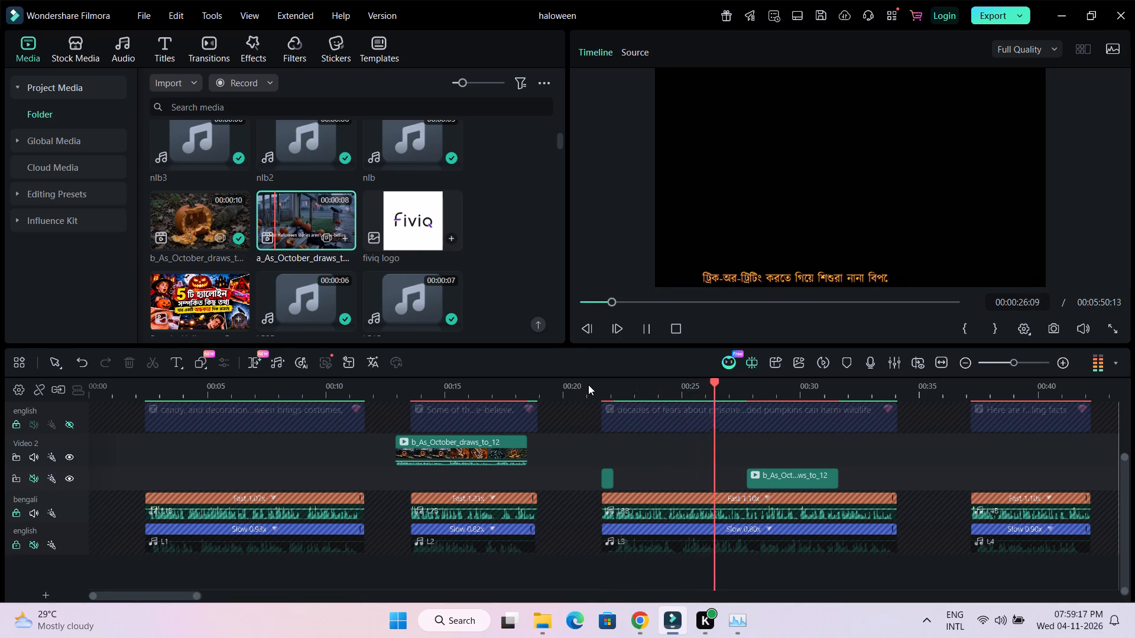
{"action": "key", "text": "space"}
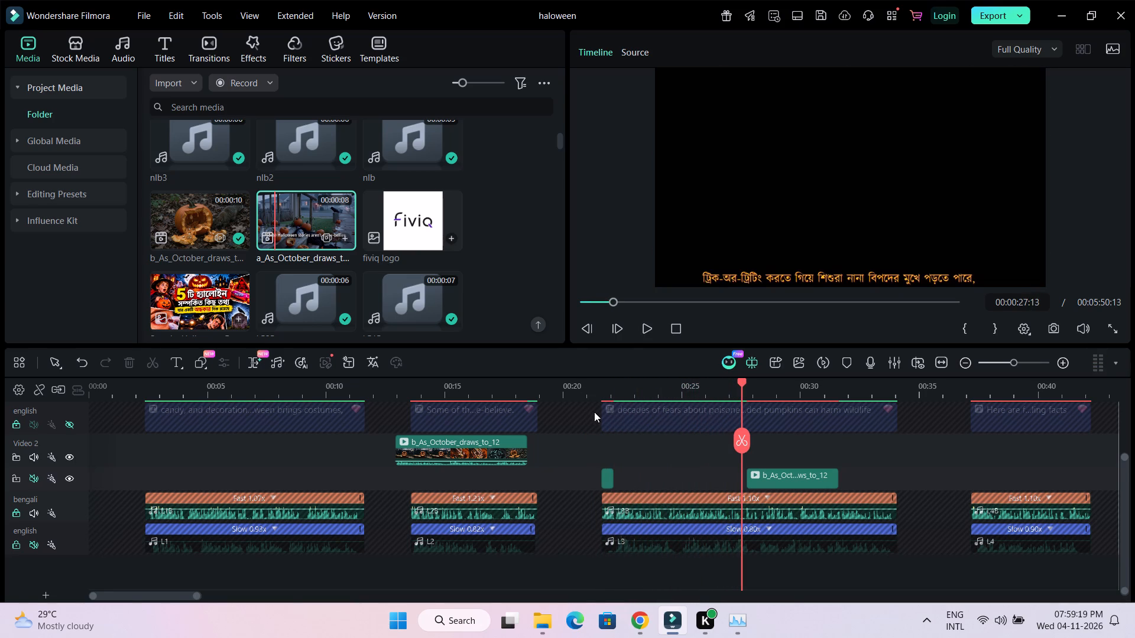
{"action": "left_click_drag", "start_coordinate": [742, 382], "coordinate": [750, 387]}
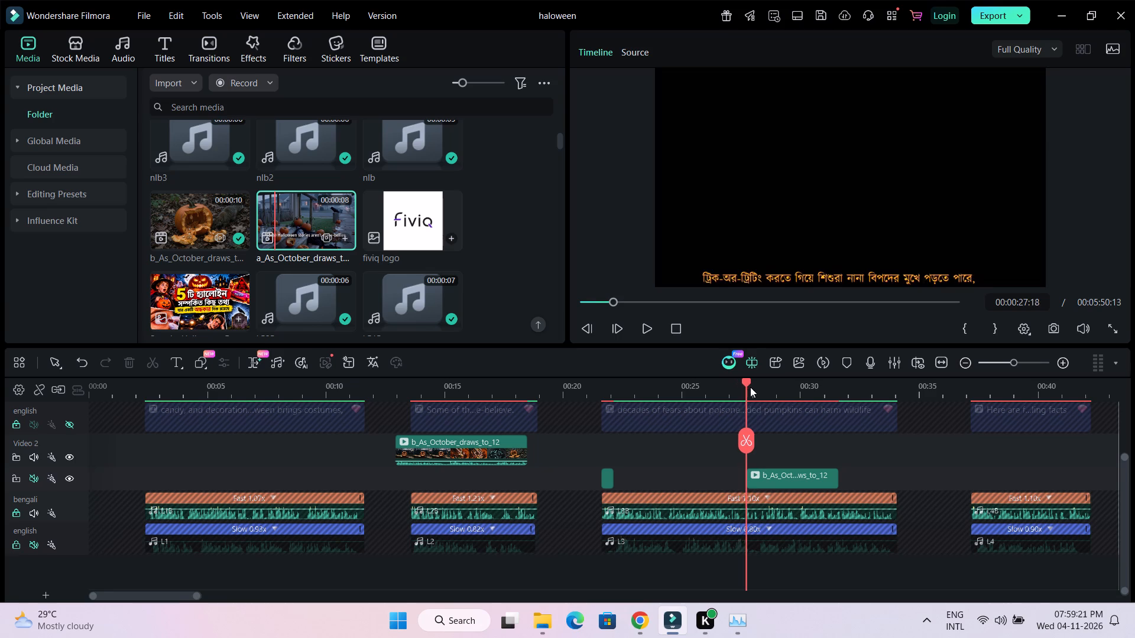
{"action": "left_click_drag", "start_coordinate": [750, 387], "coordinate": [813, 396]}
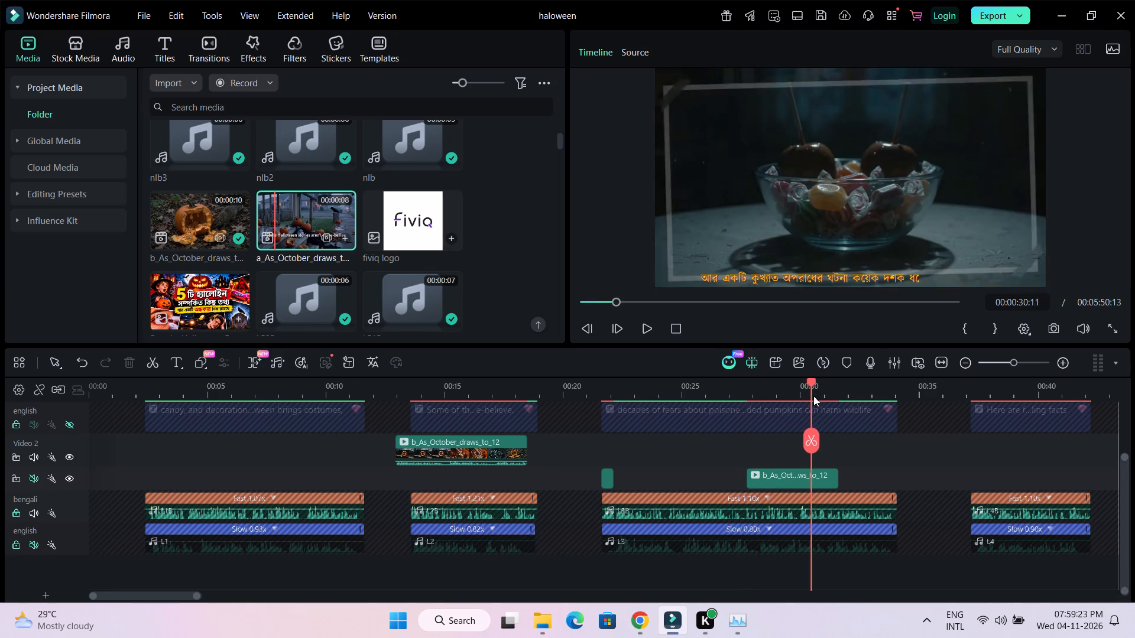
{"action": "left_click_drag", "start_coordinate": [813, 396], "coordinate": [799, 401]}
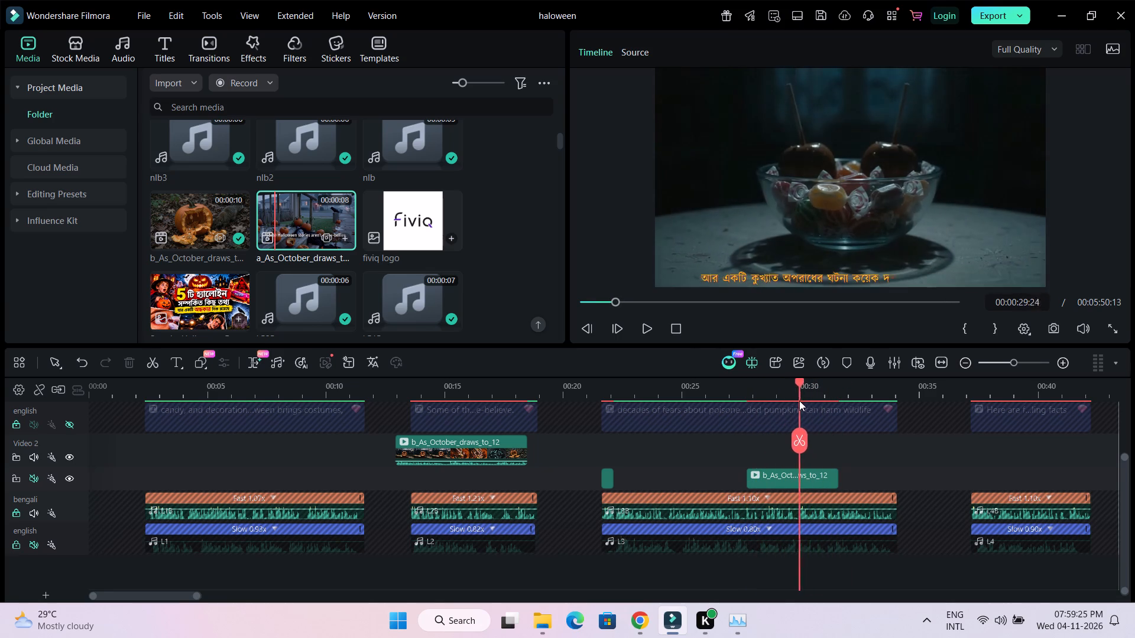
{"action": "left_click_drag", "start_coordinate": [799, 401], "coordinate": [781, 401]}
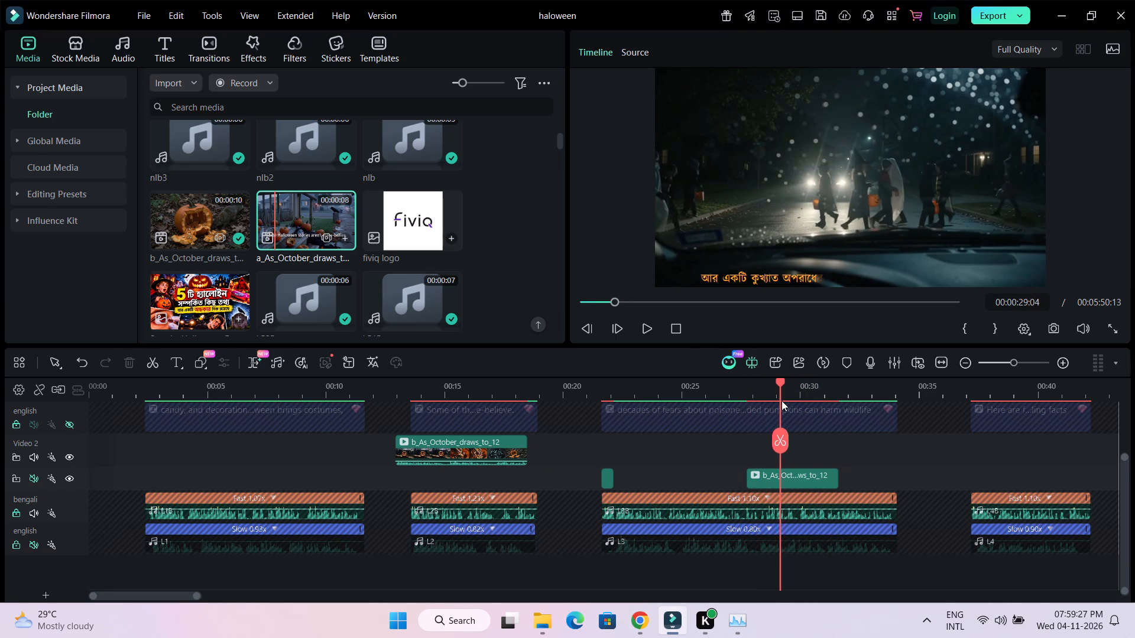
{"action": "left_click_drag", "start_coordinate": [781, 401], "coordinate": [782, 401]}
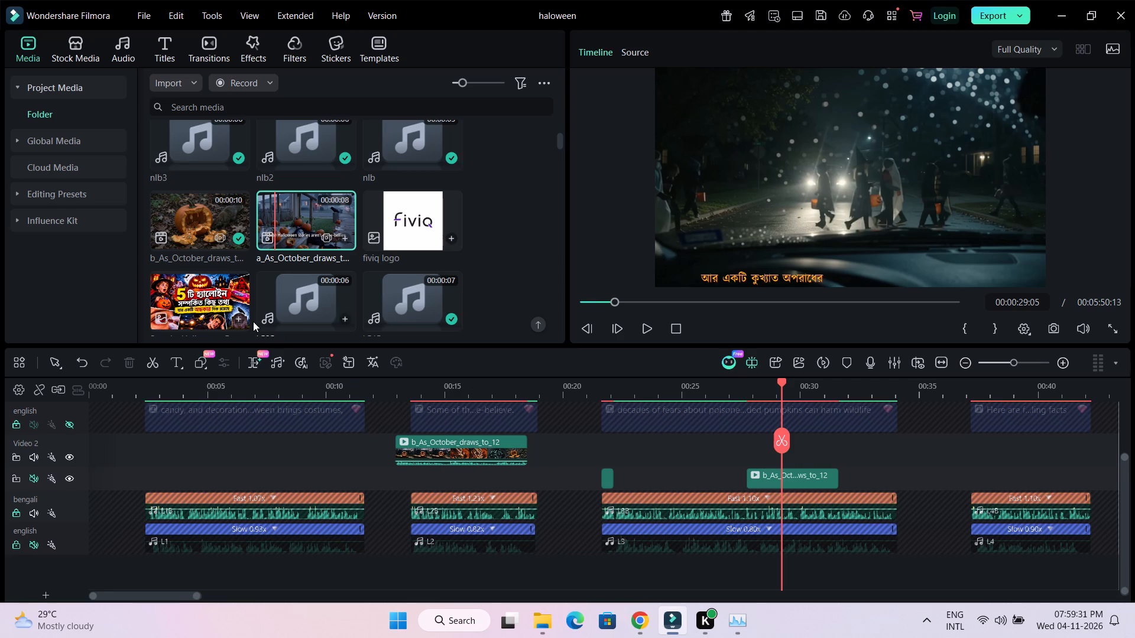
Preview the project media's b_As_October_draws_to clip with the pumpkin bucket and the a_As_October_draws_to clip of costumed trick-or-treaters.
{"action": "scroll", "coordinate": [525, 286], "scroll_direction": "up", "scroll_amount": 2}
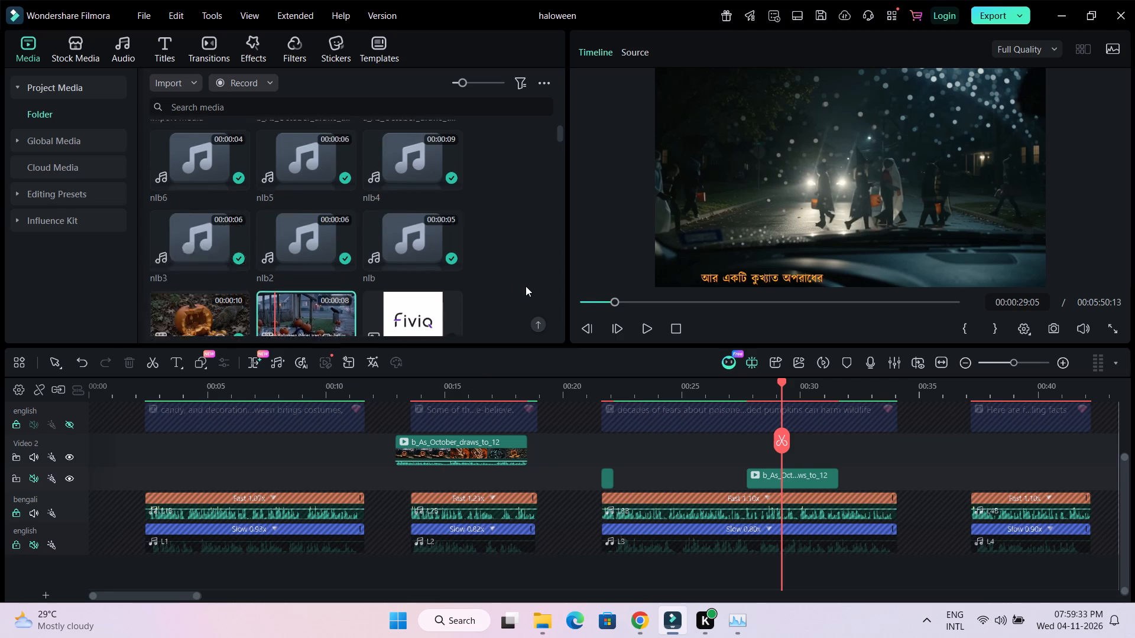
{"action": "scroll", "coordinate": [526, 286], "scroll_direction": "up", "scroll_amount": 1}
{"action": "left_click", "coordinate": [303, 175]}
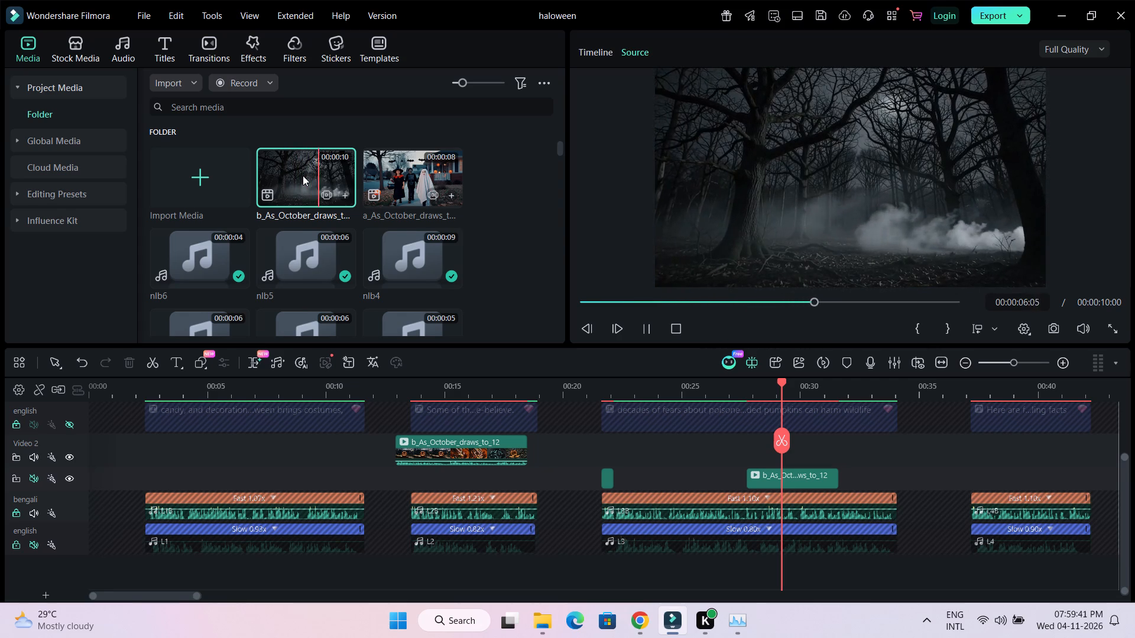
{"action": "left_click_drag", "start_coordinate": [338, 177], "coordinate": [301, 178]}
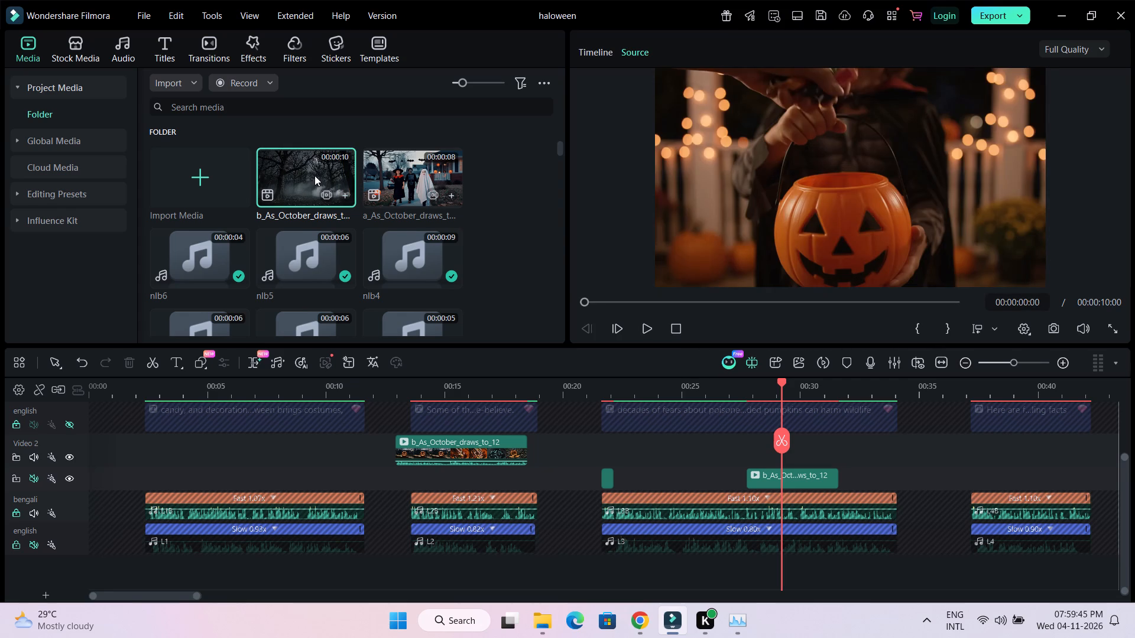
{"action": "left_click", "coordinate": [314, 175]}
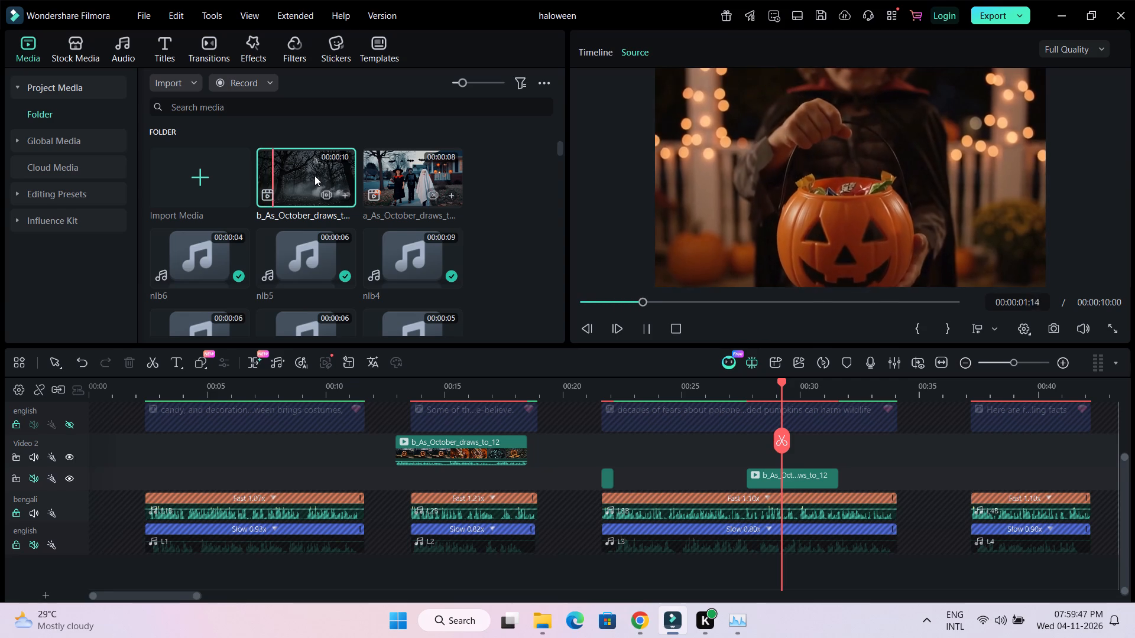
{"action": "left_click", "coordinate": [314, 175]}
{"action": "key", "text": "space"}
{"action": "left_click", "coordinate": [408, 184]}
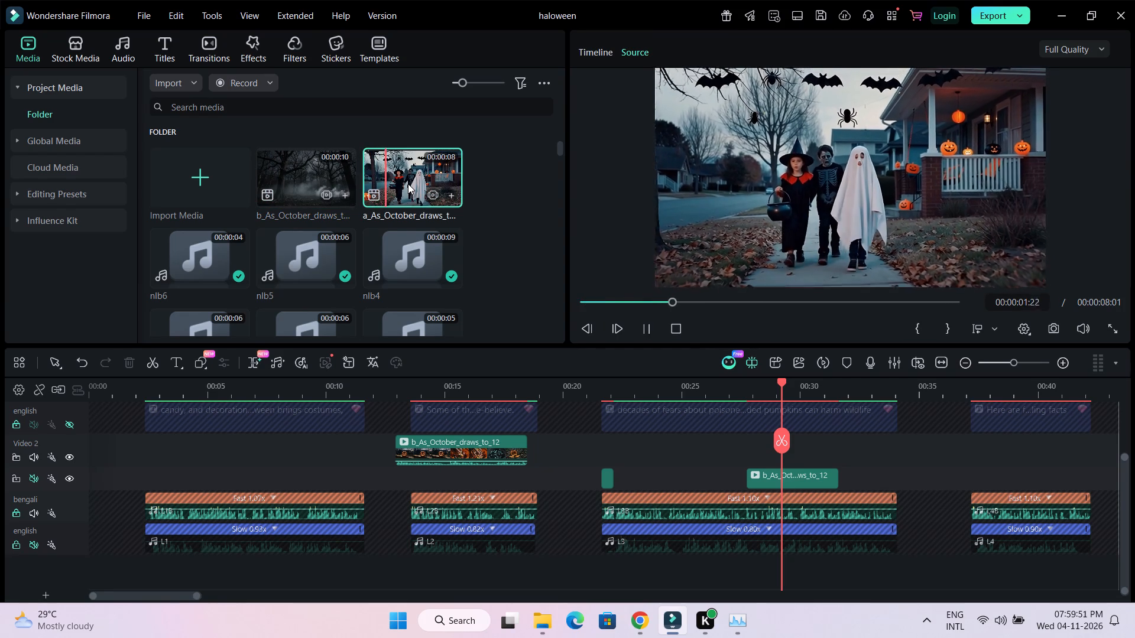
{"action": "key", "text": "space"}
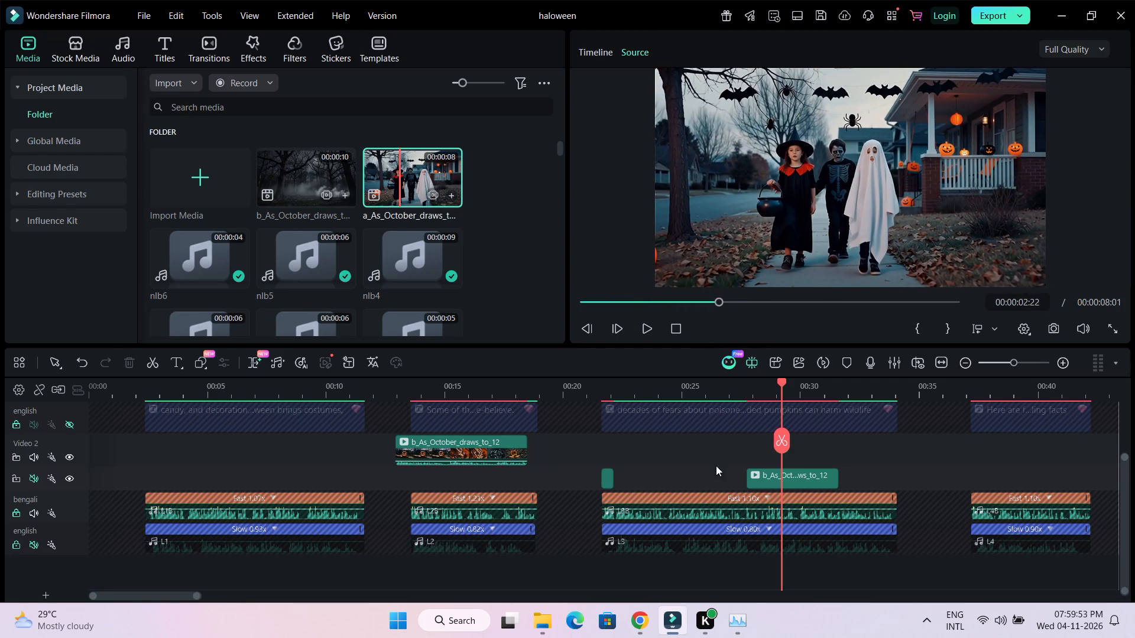
Split the night street-crossing clip at 00:00:29:06 and separate its pieces, starting them at about 24.5 and 31.5 seconds.
{"action": "left_click_drag", "start_coordinate": [780, 382], "coordinate": [664, 397]}
{"action": "key", "text": "space"}
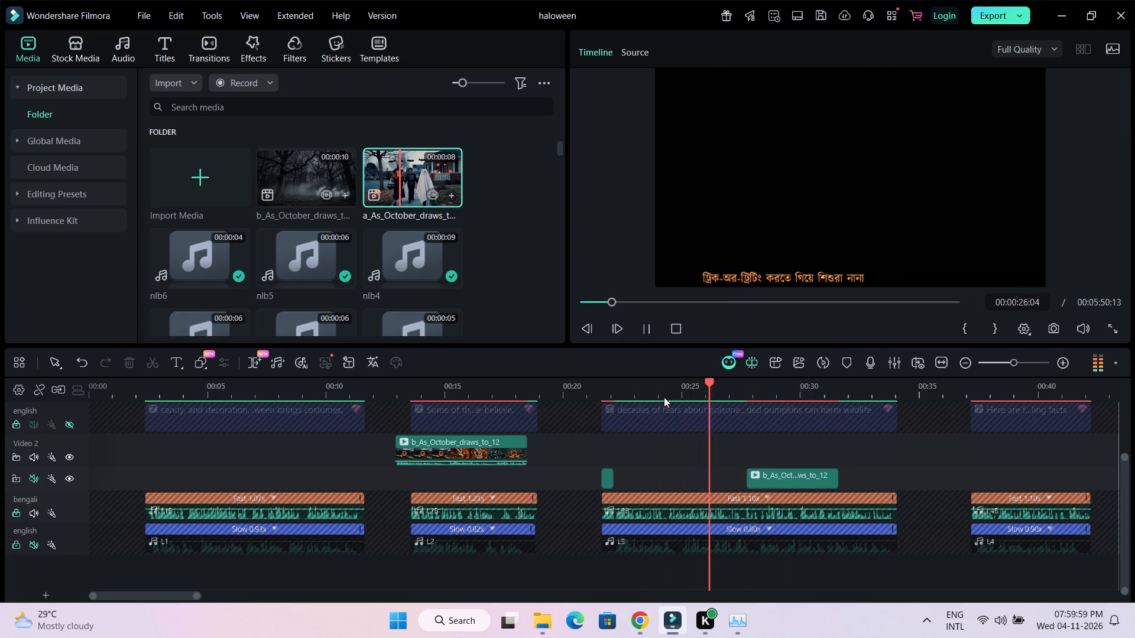
{"action": "key", "text": "space"}
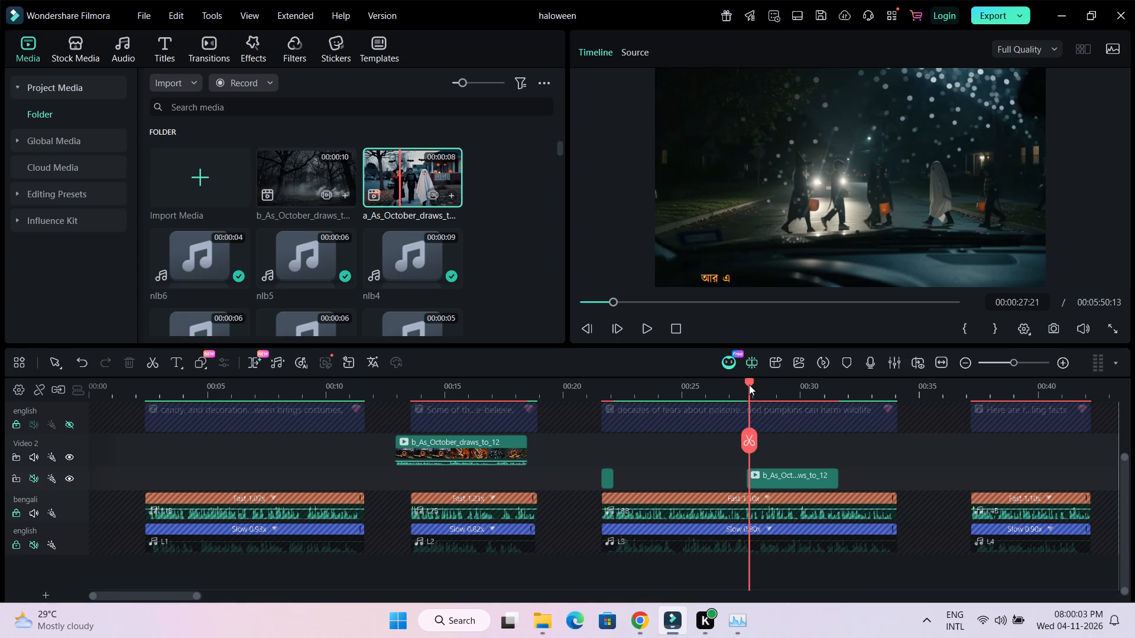
{"action": "left_click_drag", "start_coordinate": [749, 385], "coordinate": [786, 390]}
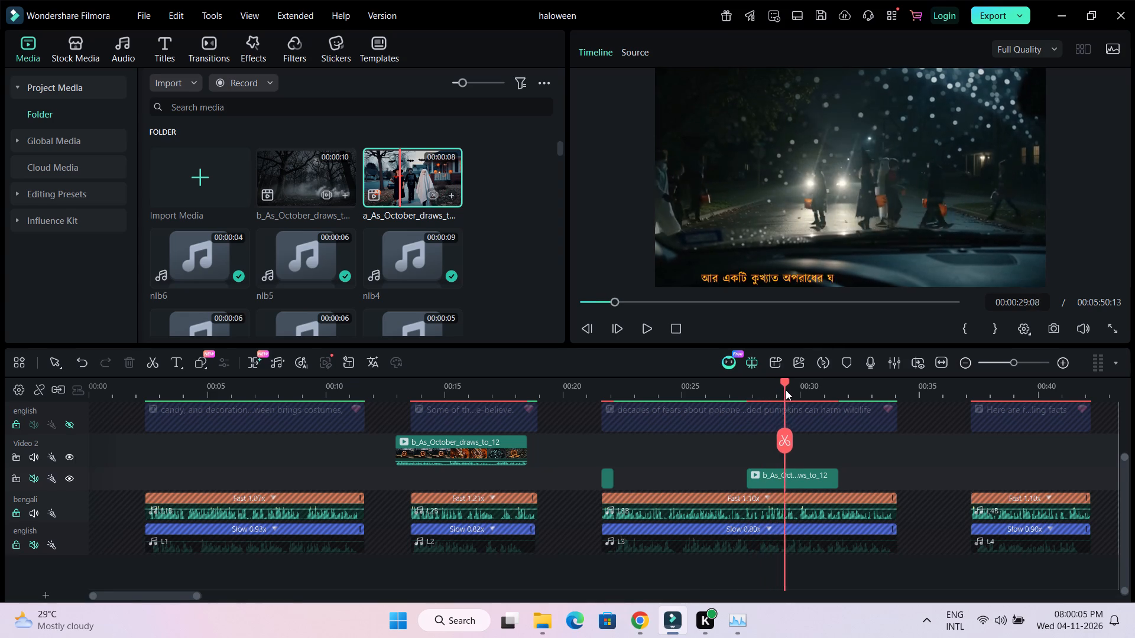
{"action": "left_click_drag", "start_coordinate": [786, 390], "coordinate": [783, 393]}
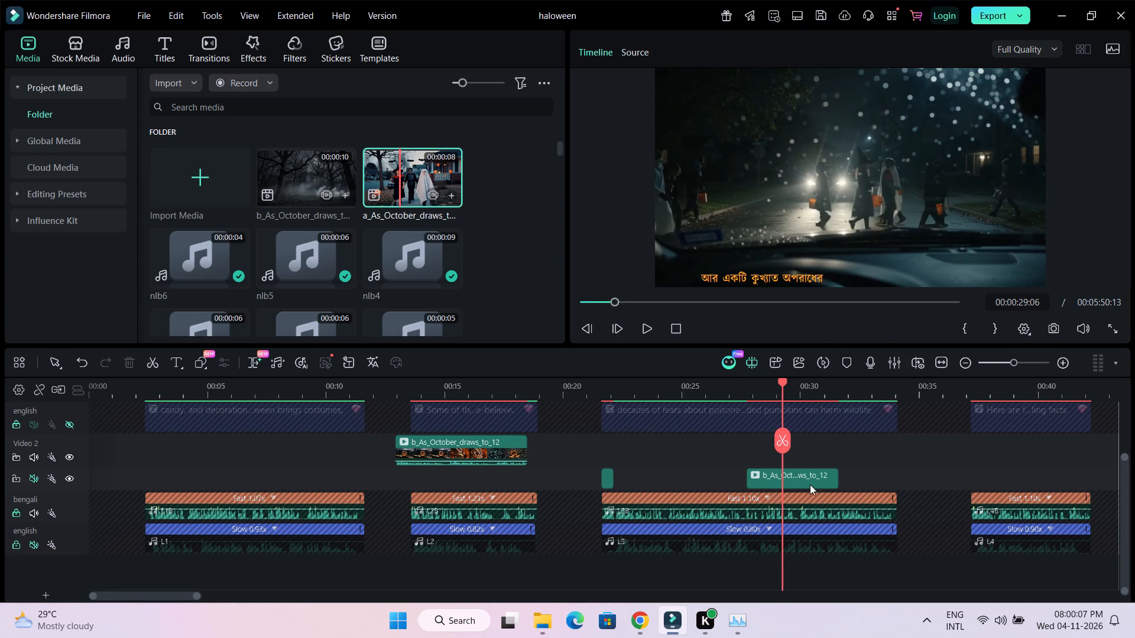
{"action": "left_click", "coordinate": [803, 471]}
{"action": "left_click", "coordinate": [782, 438]}
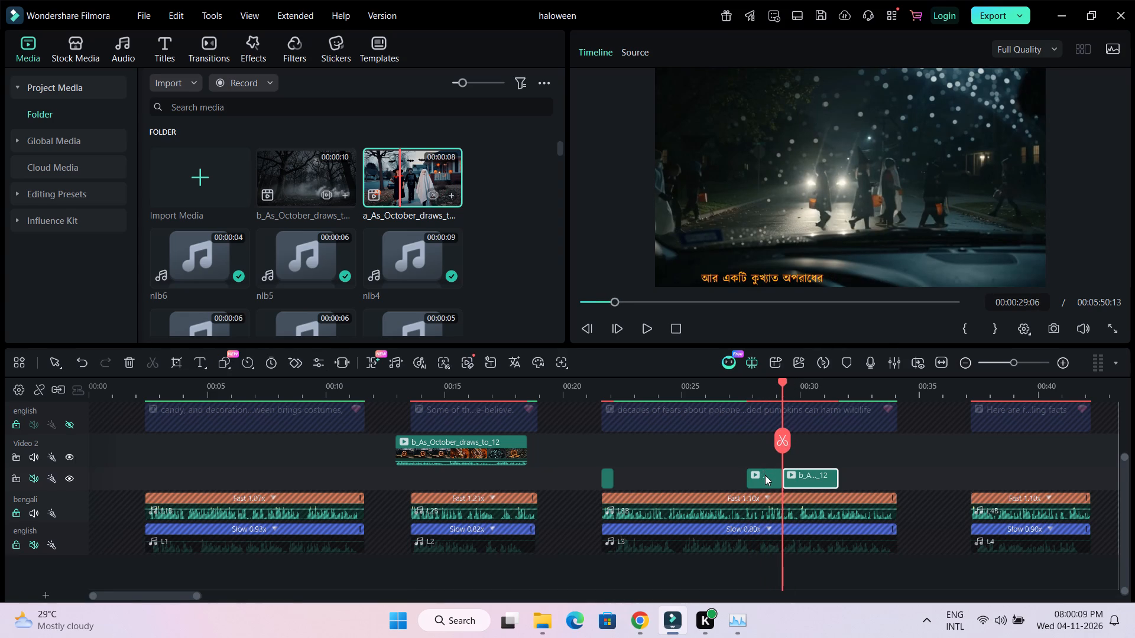
{"action": "left_click_drag", "start_coordinate": [765, 475], "coordinate": [687, 481]}
{"action": "left_click_drag", "start_coordinate": [805, 476], "coordinate": [856, 480]}
Add the trick-or-treaters clip to Video 2 at about 26 seconds, keeping the project settings of 1920x1080 25fps.
{"action": "left_click_drag", "start_coordinate": [421, 170], "coordinate": [716, 438]}
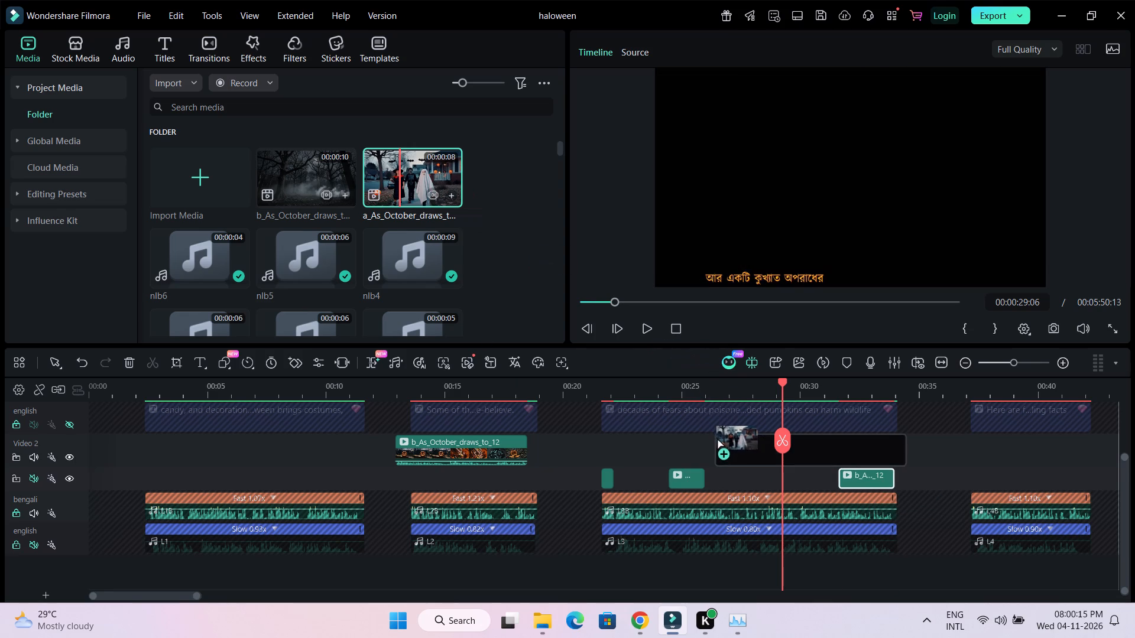
{"action": "left_click_drag", "start_coordinate": [716, 438], "coordinate": [706, 445]}
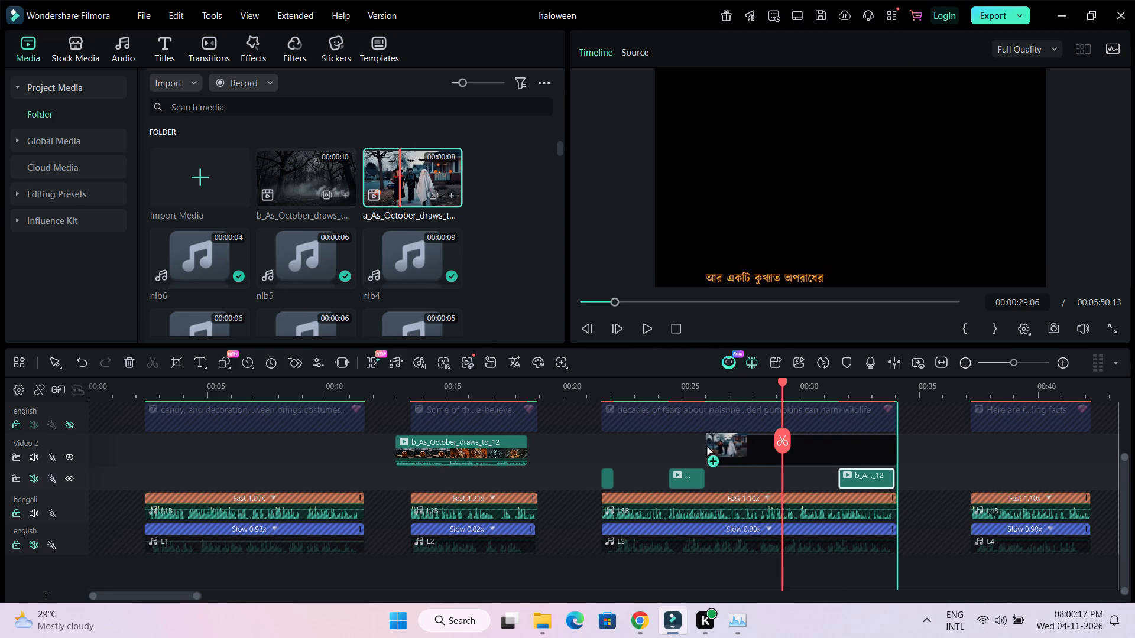
{"action": "left_click_drag", "start_coordinate": [706, 445], "coordinate": [705, 445]}
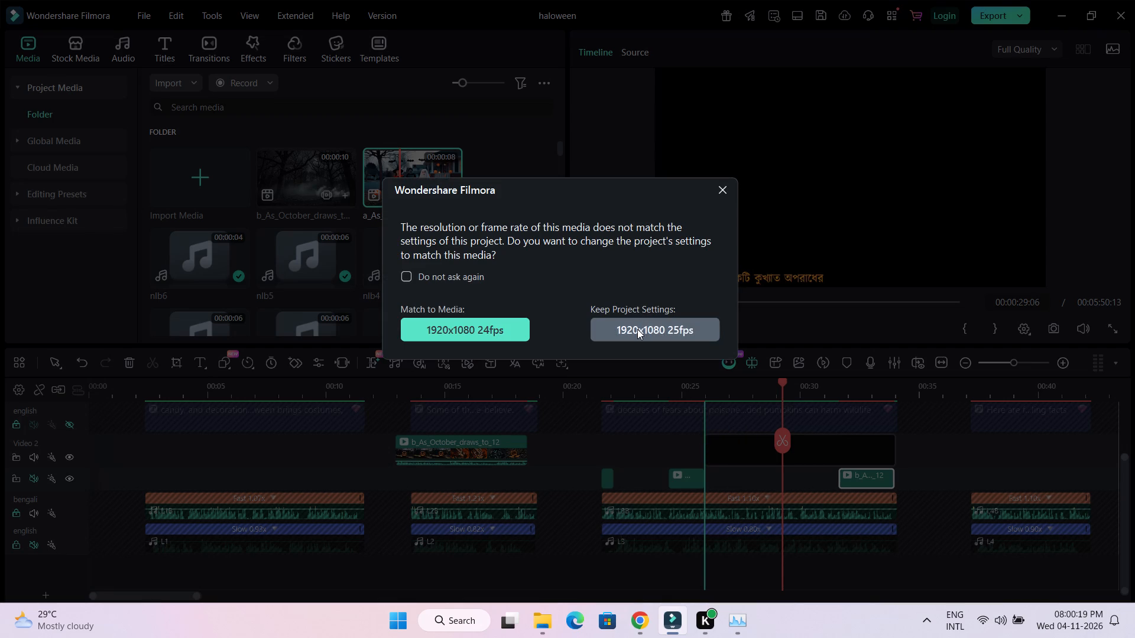
{"action": "left_click", "coordinate": [637, 329]}
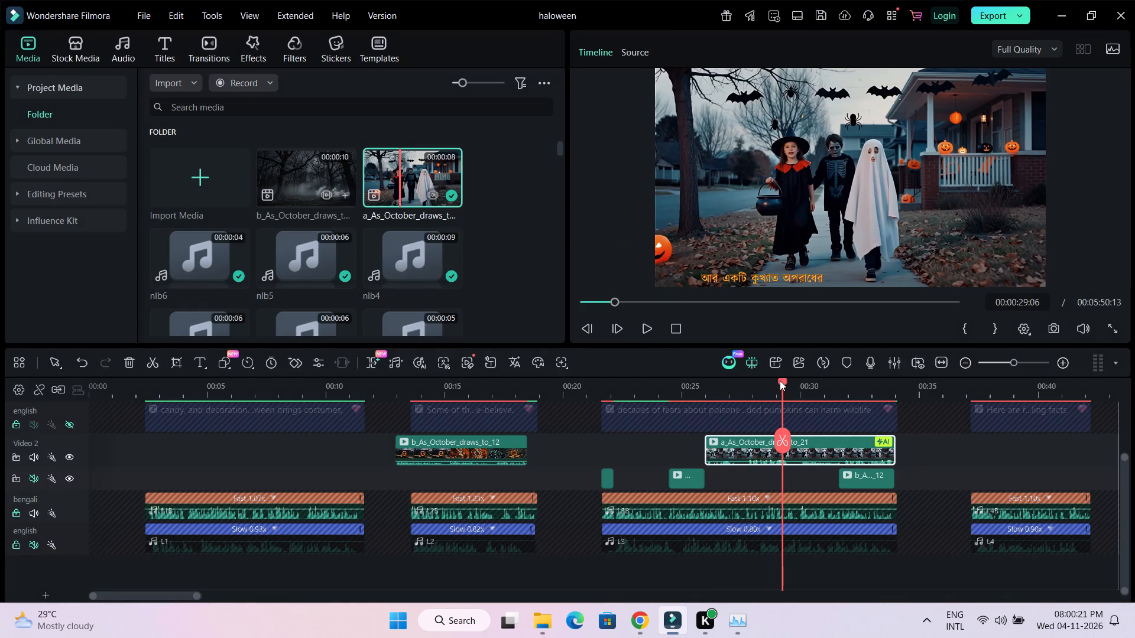
Clear space under the third narration by moving the candy-bowl piece to about 39 seconds and the street-crossing piece to Video 2 at about 19.5 seconds.
{"action": "left_click_drag", "start_coordinate": [781, 380], "coordinate": [715, 386]}
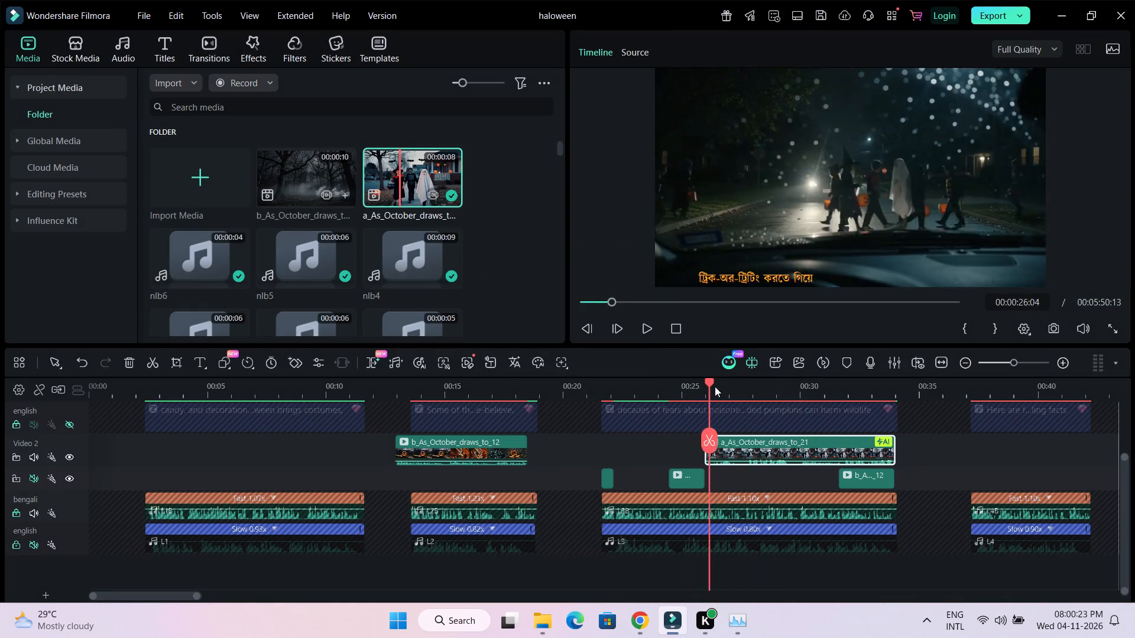
{"action": "left_click_drag", "start_coordinate": [715, 386], "coordinate": [832, 396]}
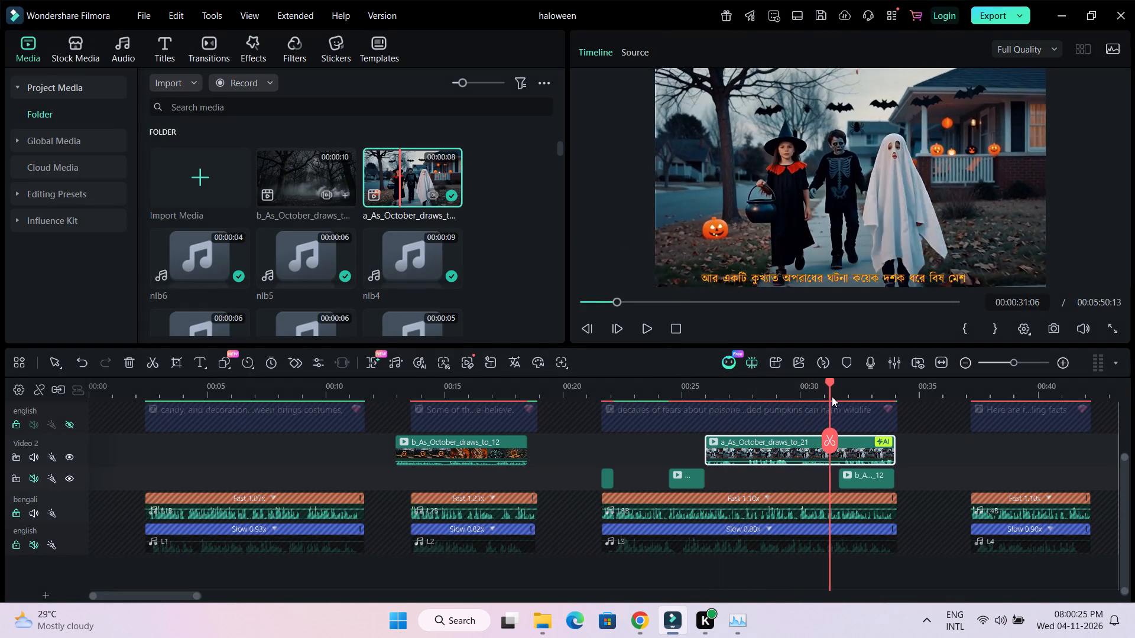
{"action": "left_click_drag", "start_coordinate": [832, 396], "coordinate": [899, 405]}
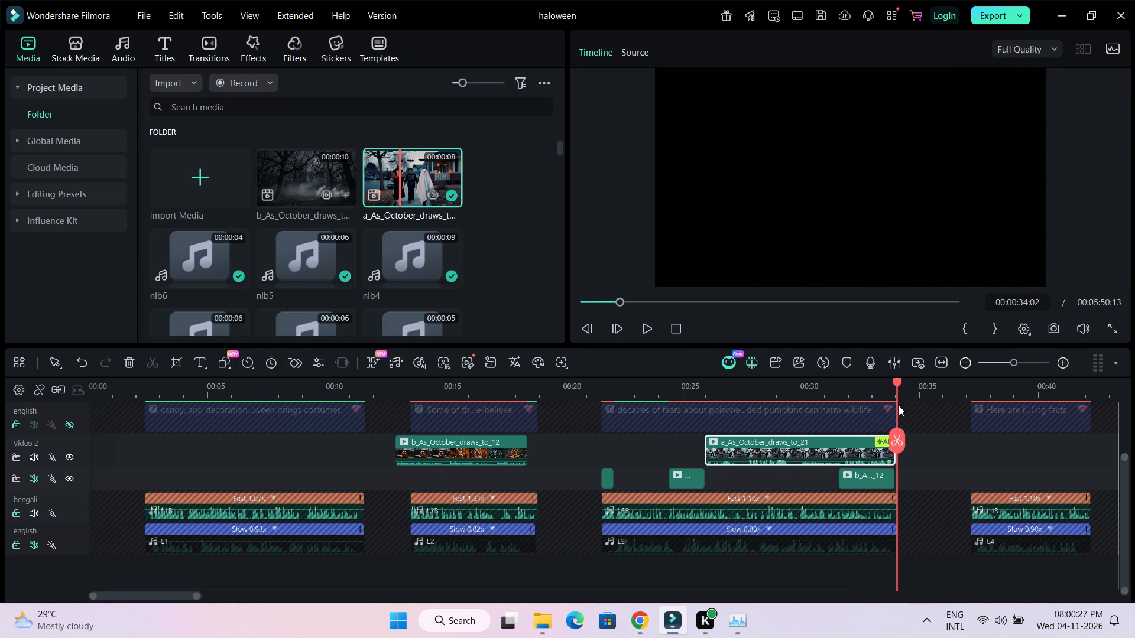
{"action": "left_click_drag", "start_coordinate": [899, 405], "coordinate": [599, 385]}
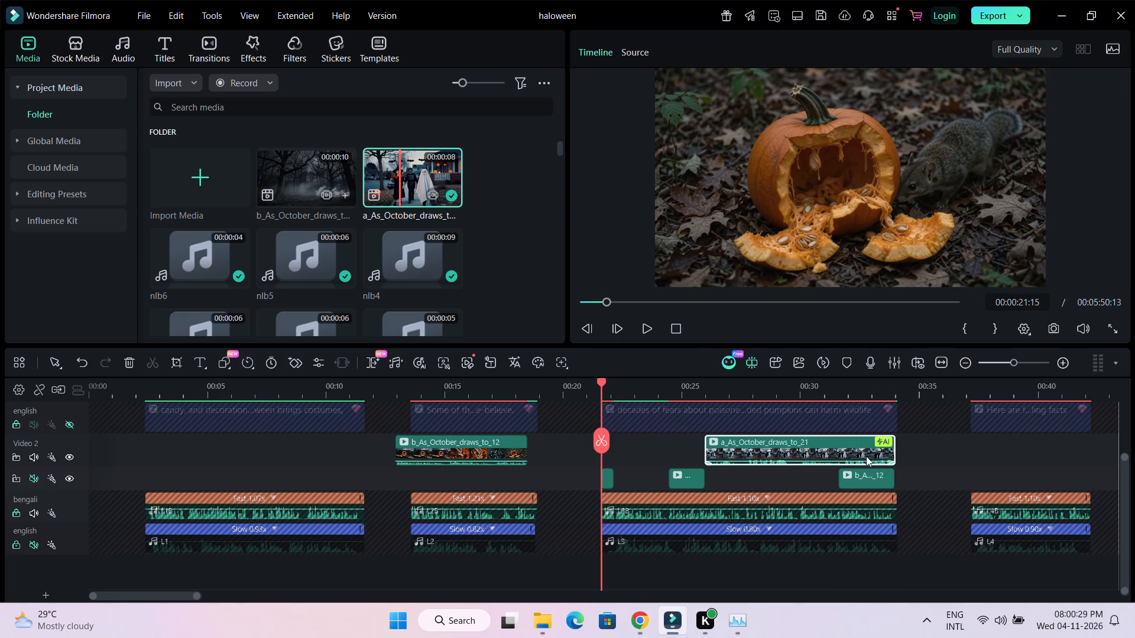
{"action": "left_click_drag", "start_coordinate": [867, 480], "coordinate": [1040, 484]}
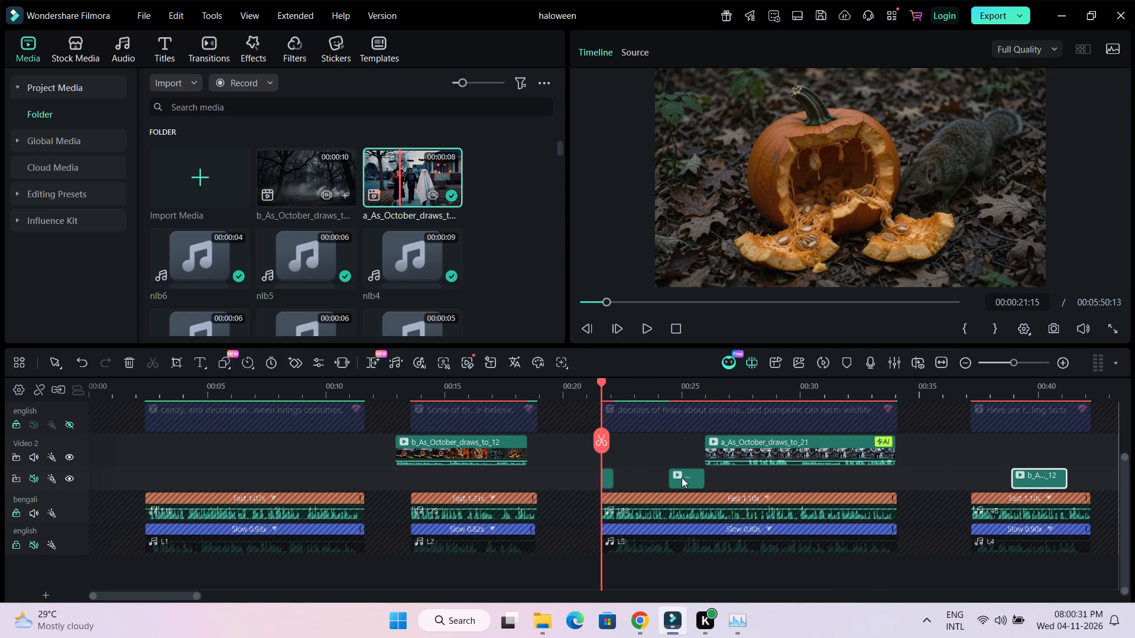
{"action": "left_click_drag", "start_coordinate": [682, 477], "coordinate": [565, 449]}
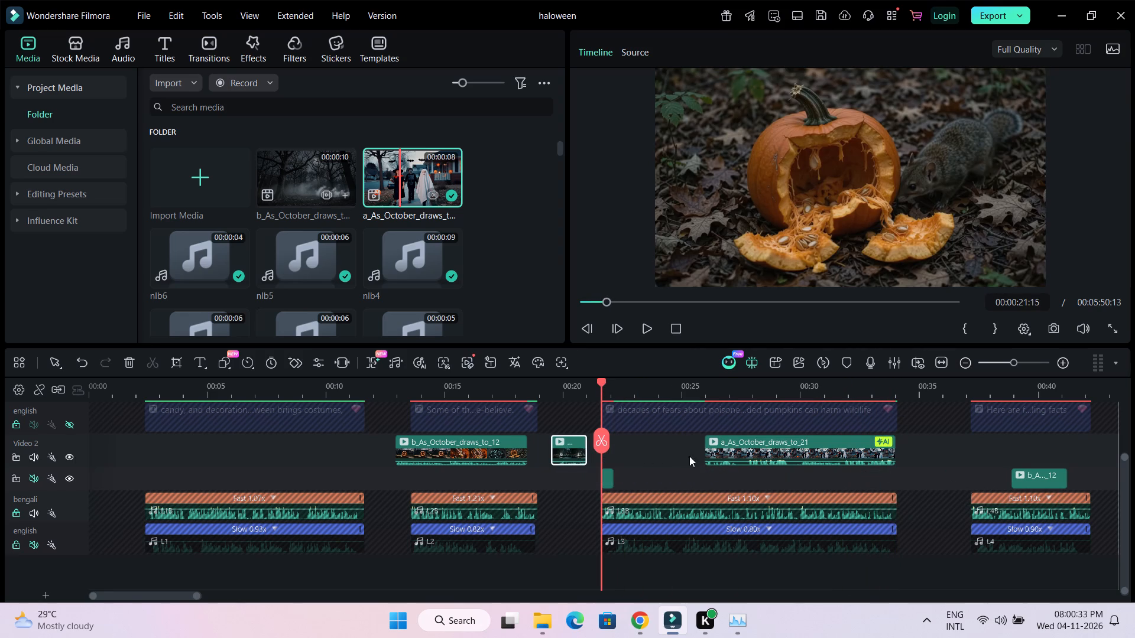
Move the trick-or-treaters clip to the lower video track, starting at about 24.5 seconds, and play it against the narration.
{"action": "left_click_drag", "start_coordinate": [744, 451], "coordinate": [705, 480]}
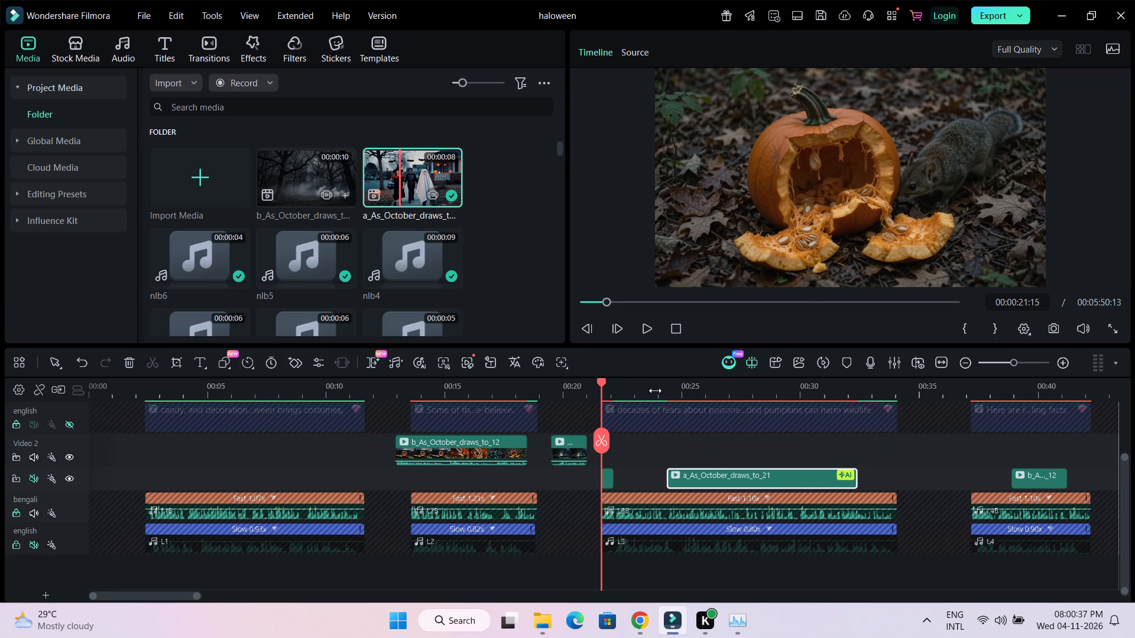
{"action": "left_click", "coordinate": [655, 390]}
{"action": "key", "text": "space"}
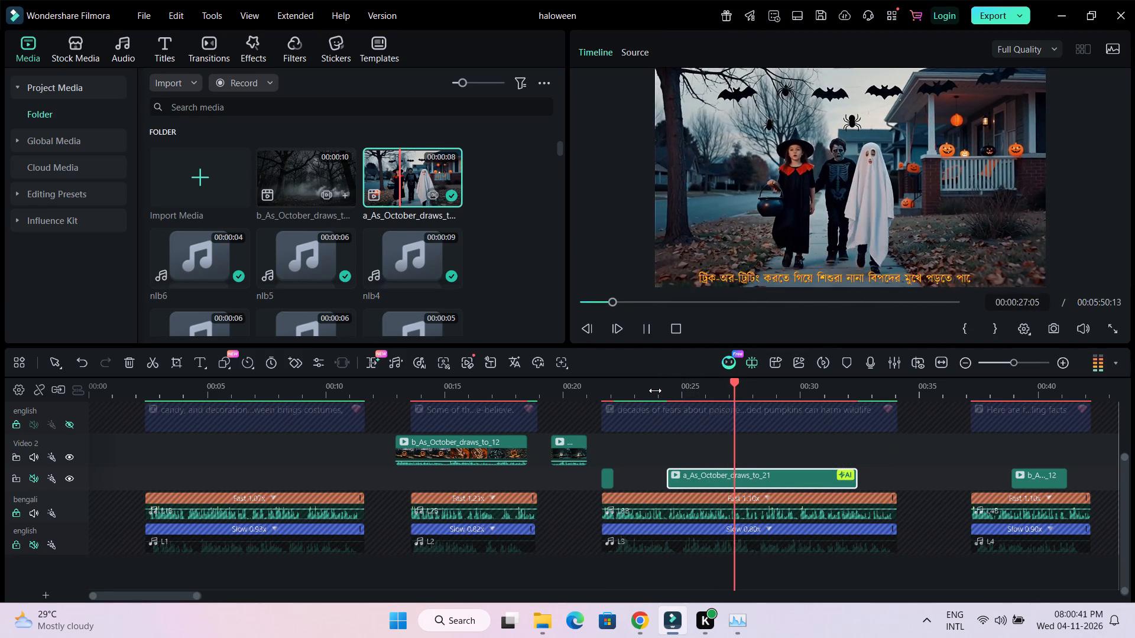
{"action": "key", "text": "space"}
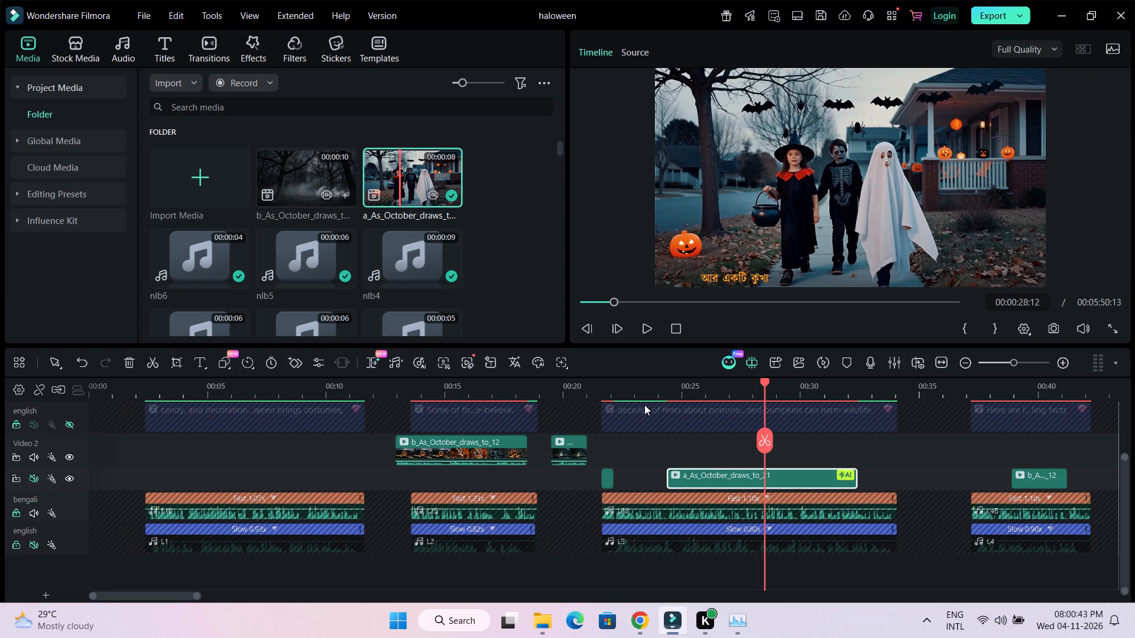
{"action": "left_click_drag", "start_coordinate": [763, 382], "coordinate": [719, 388]}
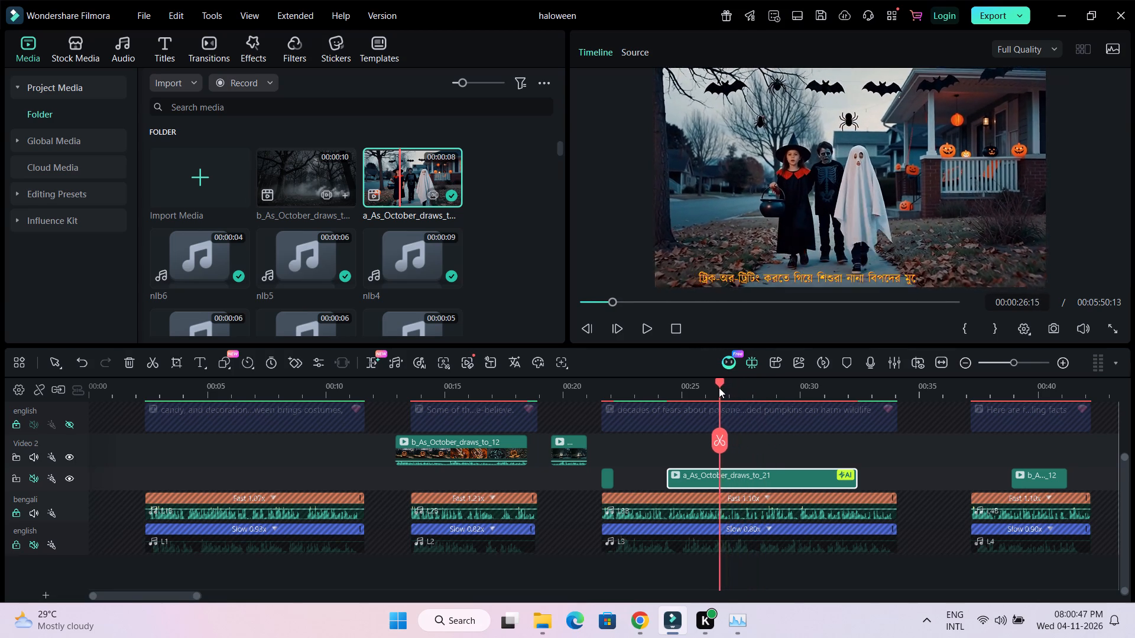
Scrub through the trick-or-treaters clip between about 26 and 31 seconds to compare it with the Bengali captions.
{"action": "left_click_drag", "start_coordinate": [719, 388], "coordinate": [717, 389]}
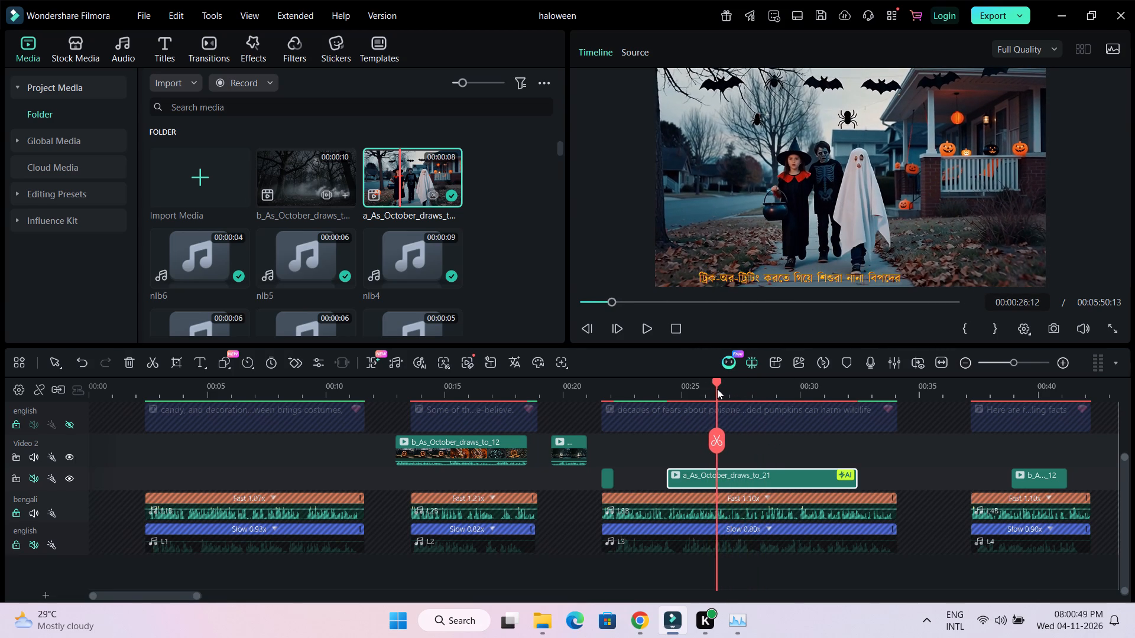
{"action": "left_click_drag", "start_coordinate": [717, 389], "coordinate": [830, 403]}
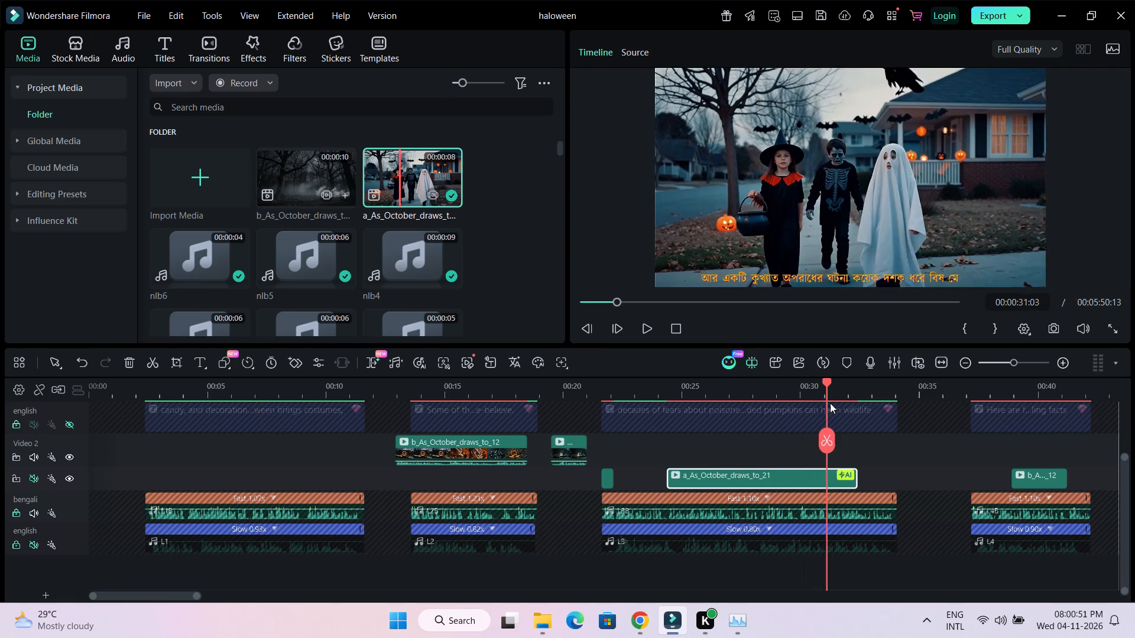
{"action": "left_click_drag", "start_coordinate": [830, 403], "coordinate": [776, 408]}
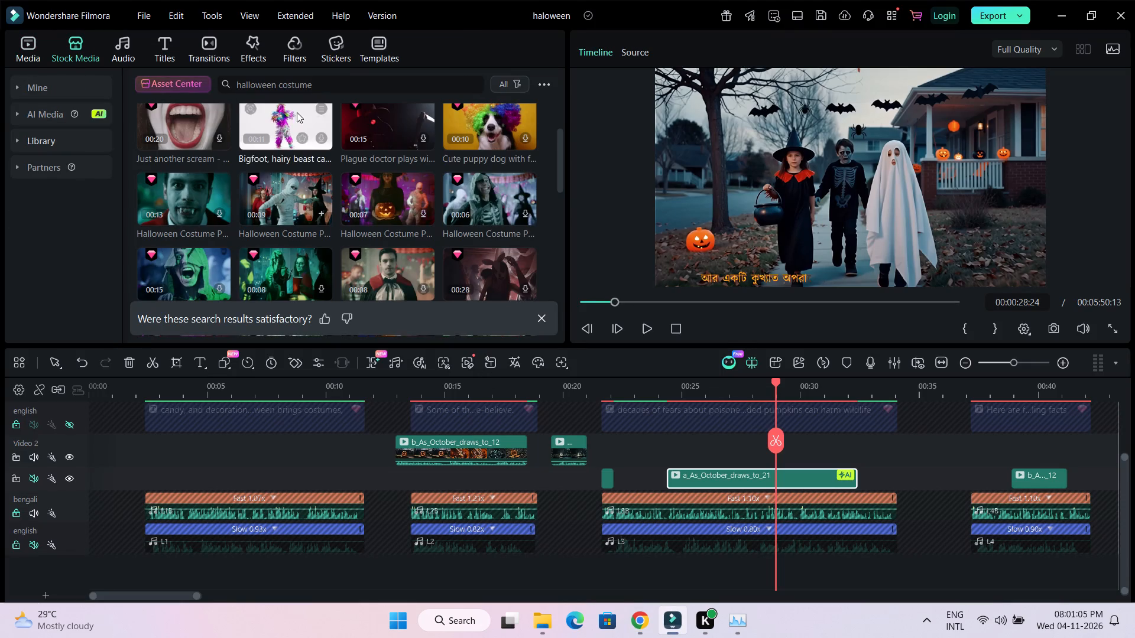
{"action": "left_click_drag", "start_coordinate": [339, 84], "coordinate": [228, 83]}
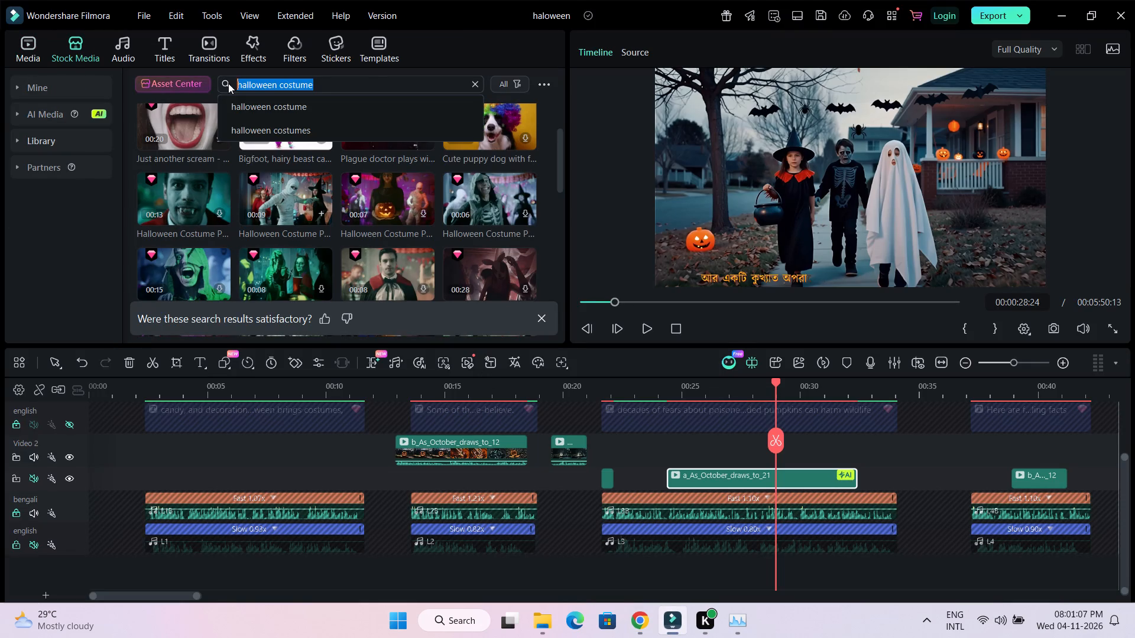
{"action": "type", "text": "oc"}
{"action": "type", "text": "tober"}
{"action": "key", "text": "Return"}
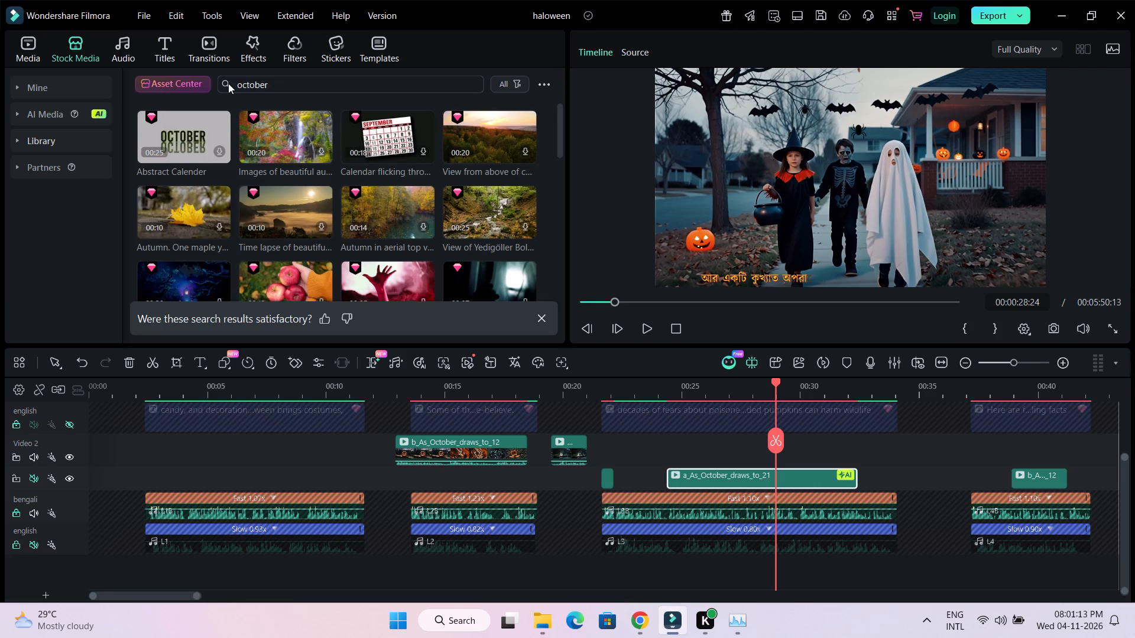
Examine the october stock results for calendar or Halloween footage that suits the opening narration, including the Calendar - pages and zombie hand clips.
{"action": "scroll", "coordinate": [253, 176], "scroll_direction": "up", "scroll_amount": 1}
{"action": "scroll", "coordinate": [253, 176], "scroll_direction": "down", "scroll_amount": 2}
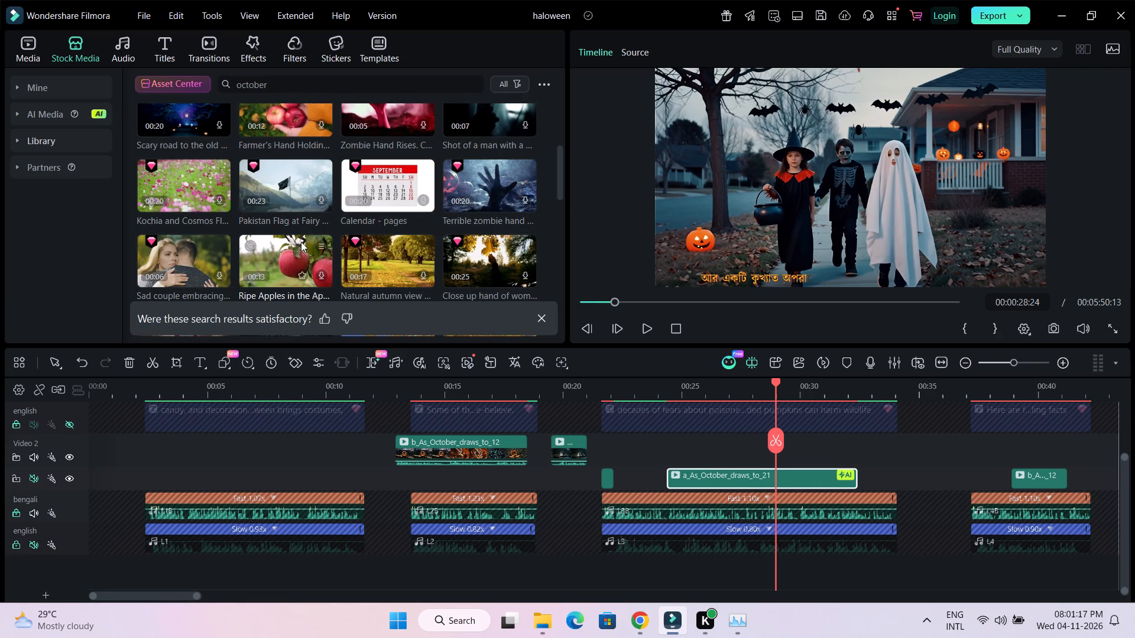
{"action": "scroll", "coordinate": [301, 242], "scroll_direction": "down", "scroll_amount": 1}
{"action": "scroll", "coordinate": [303, 242], "scroll_direction": "up", "scroll_amount": 1}
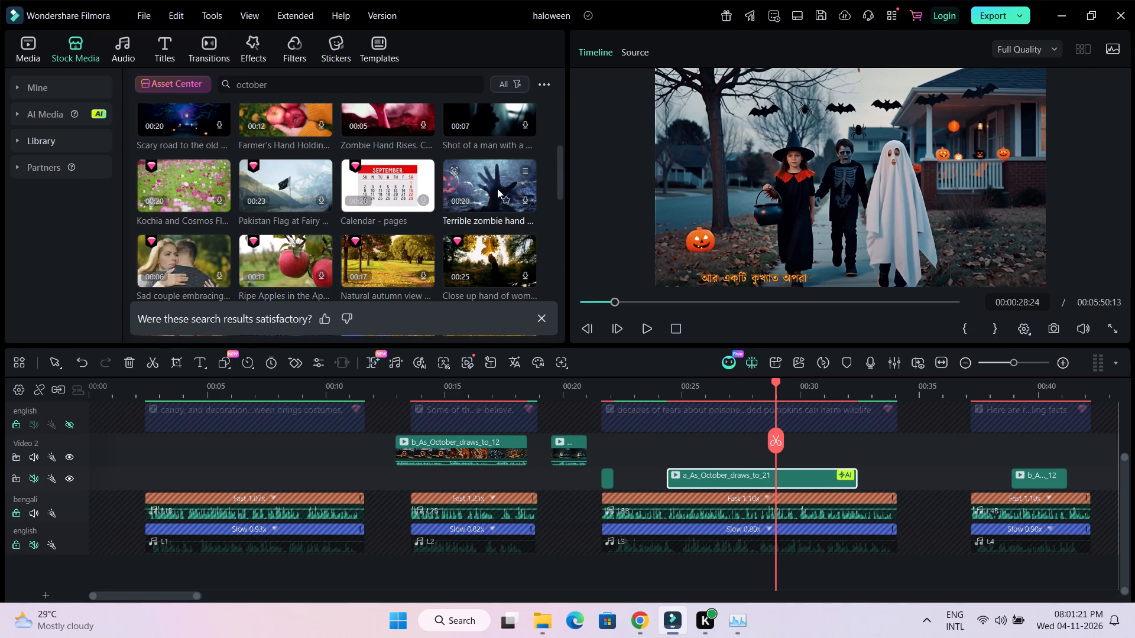
{"action": "left_click", "coordinate": [492, 173]}
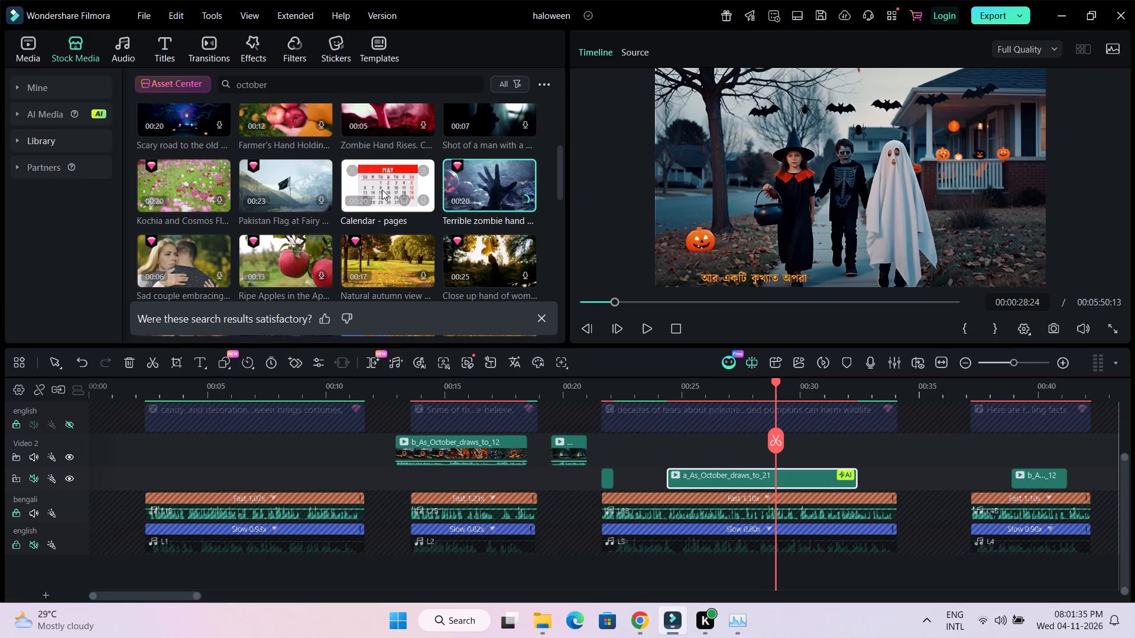
{"action": "scroll", "coordinate": [382, 190], "scroll_direction": "up", "scroll_amount": 1}
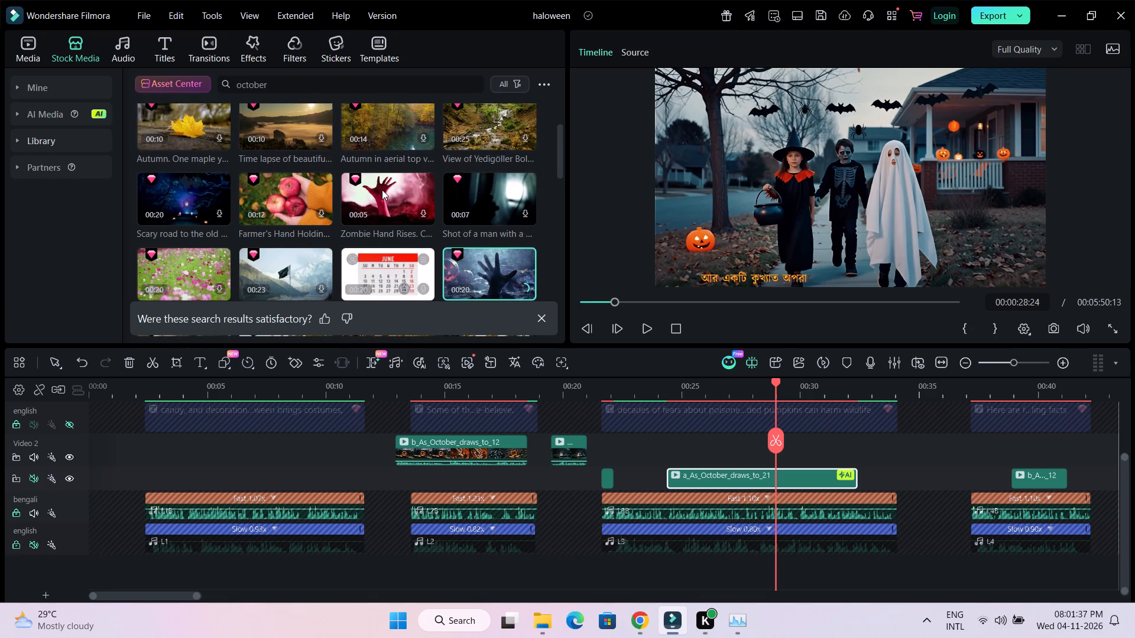
{"action": "scroll", "coordinate": [382, 190], "scroll_direction": "down", "scroll_amount": 1}
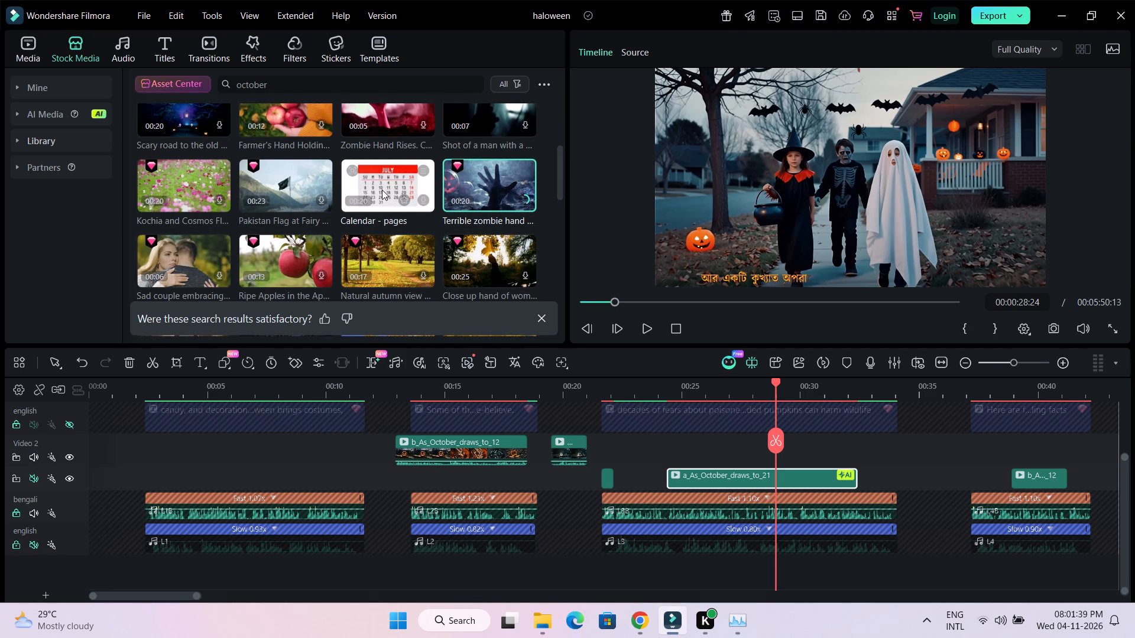
{"action": "left_click", "coordinate": [382, 190]}
{"action": "scroll", "coordinate": [382, 190], "scroll_direction": "up", "scroll_amount": 2}
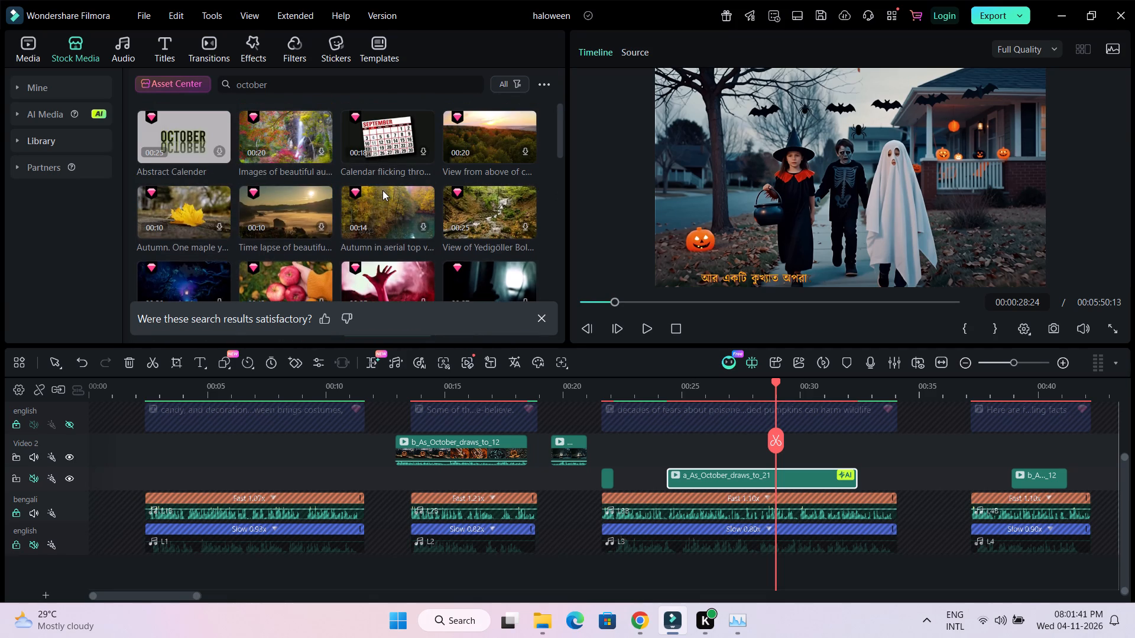
{"action": "scroll", "coordinate": [382, 190], "scroll_direction": "up", "scroll_amount": 1}
{"action": "left_click_drag", "start_coordinate": [776, 381], "coordinate": [77, 388]}
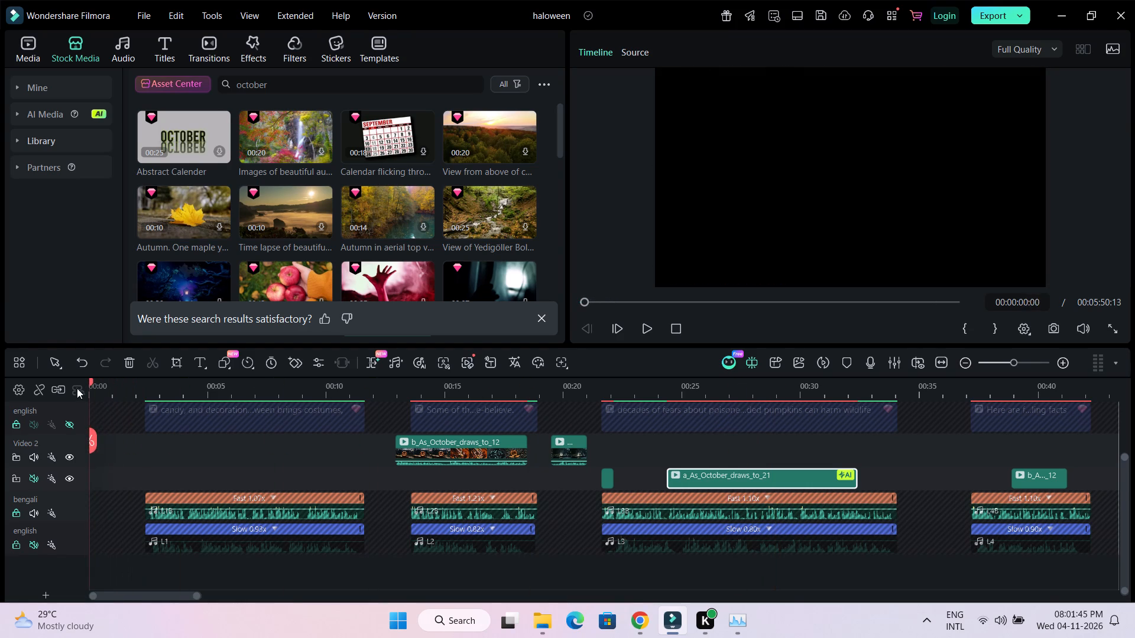
{"action": "left_click_drag", "start_coordinate": [77, 388], "coordinate": [776, 402]}
{"action": "scroll", "coordinate": [435, 175], "scroll_direction": "up", "scroll_amount": 1}
{"action": "scroll", "coordinate": [435, 175], "scroll_direction": "down", "scroll_amount": 3}
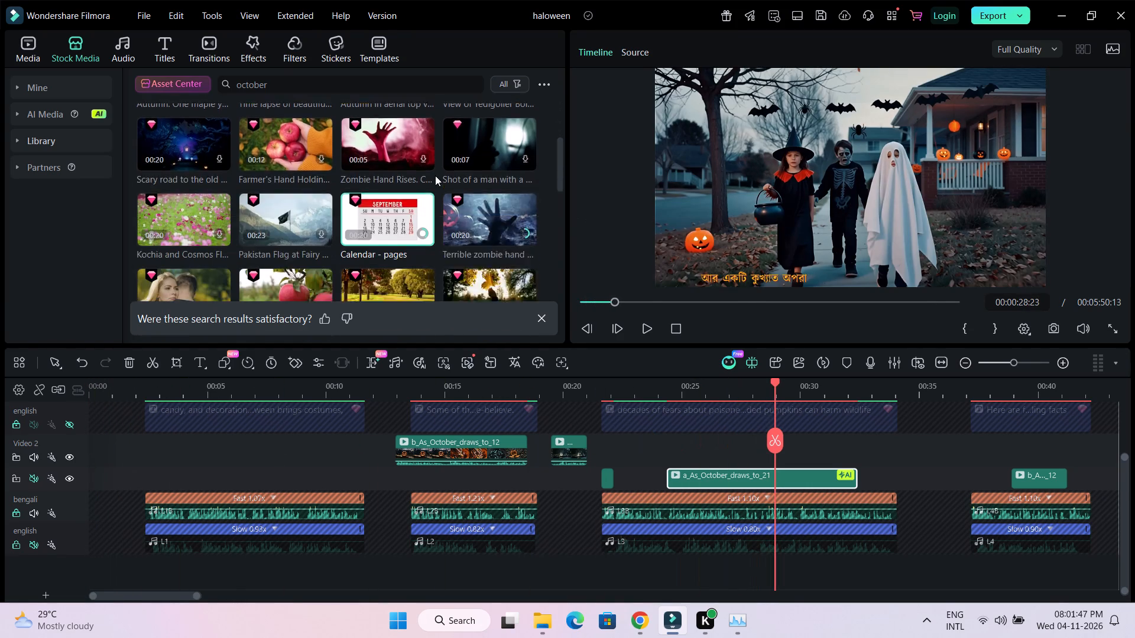
{"action": "scroll", "coordinate": [434, 175], "scroll_direction": "down", "scroll_amount": 2}
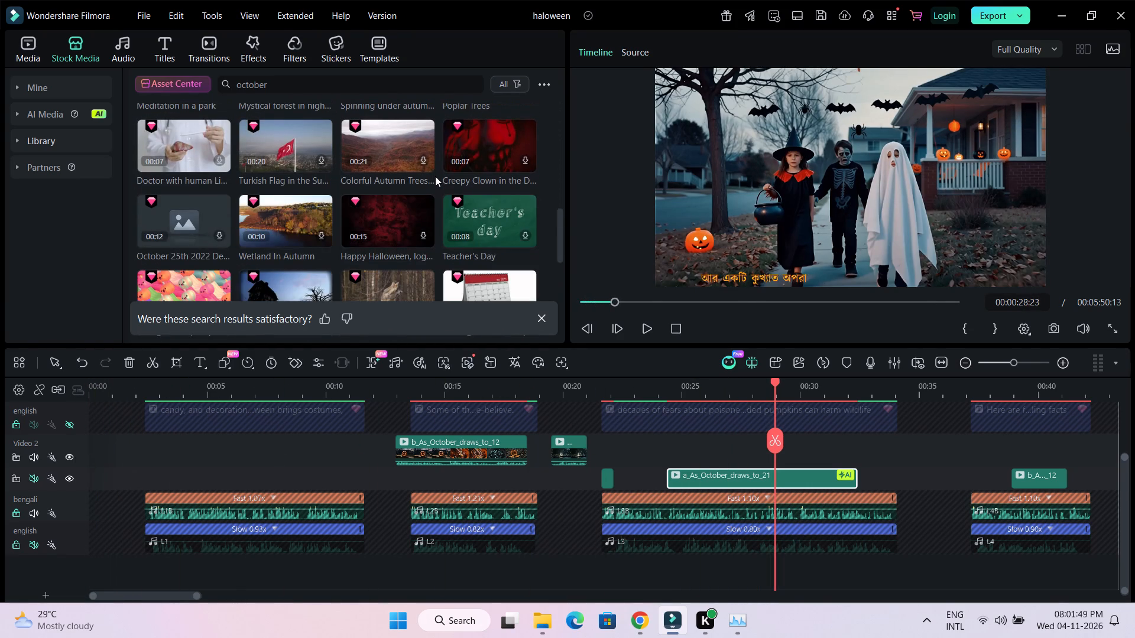
{"action": "scroll", "coordinate": [435, 176], "scroll_direction": "down", "scroll_amount": 2}
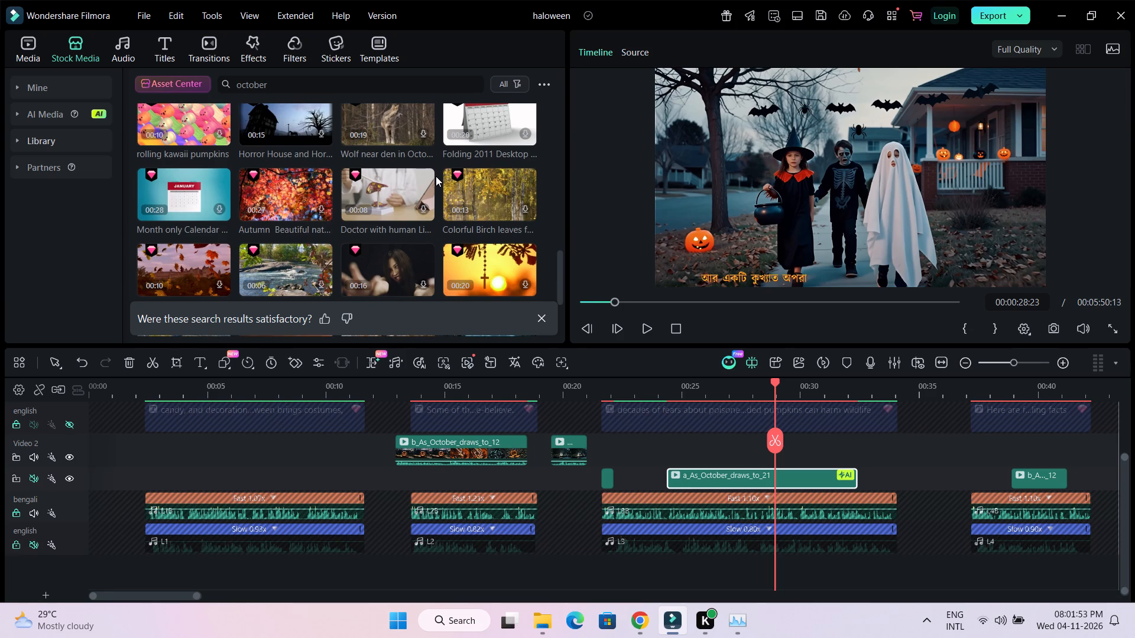
{"action": "scroll", "coordinate": [436, 176], "scroll_direction": "up", "scroll_amount": 2}
{"action": "scroll", "coordinate": [436, 177], "scroll_direction": "down", "scroll_amount": 2}
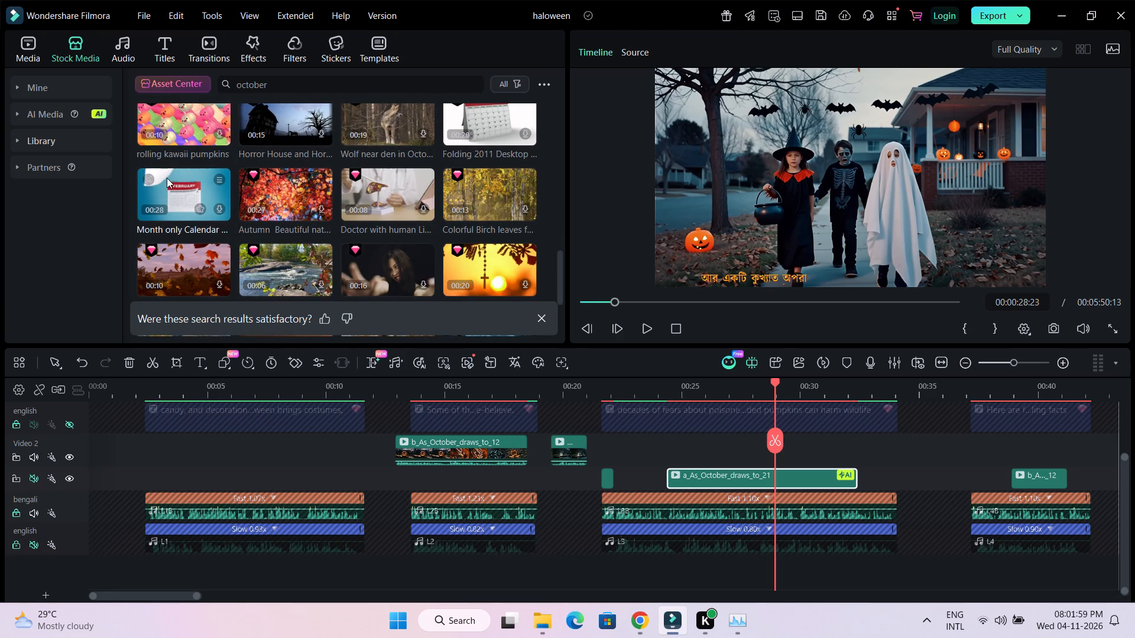
{"action": "scroll", "coordinate": [289, 194], "scroll_direction": "up", "scroll_amount": 3}
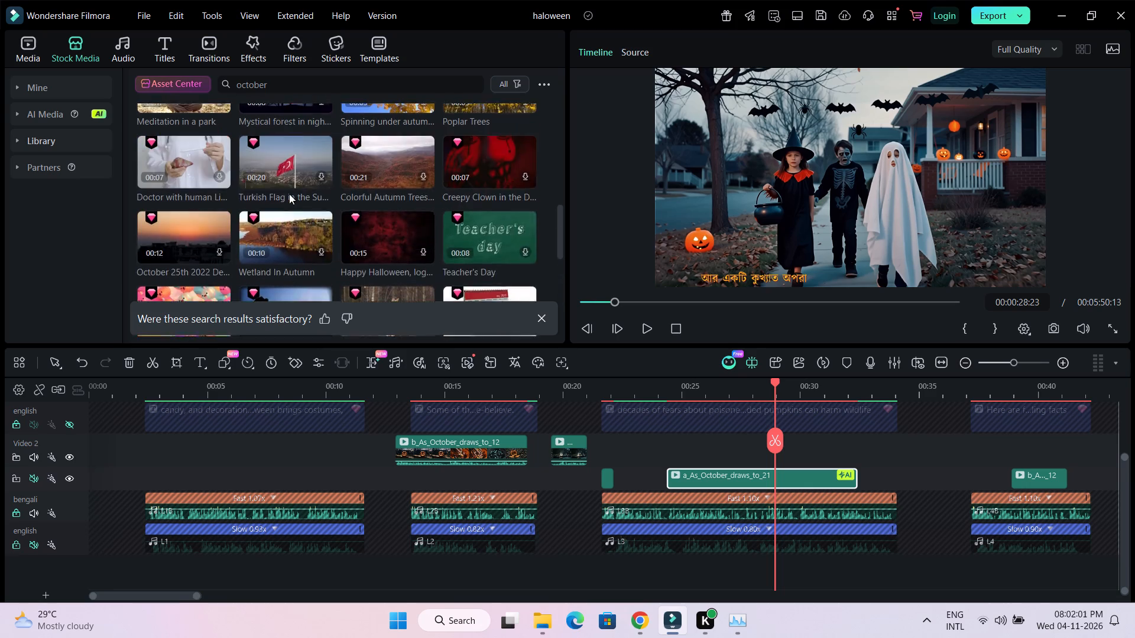
{"action": "scroll", "coordinate": [289, 194], "scroll_direction": "up", "scroll_amount": 7}
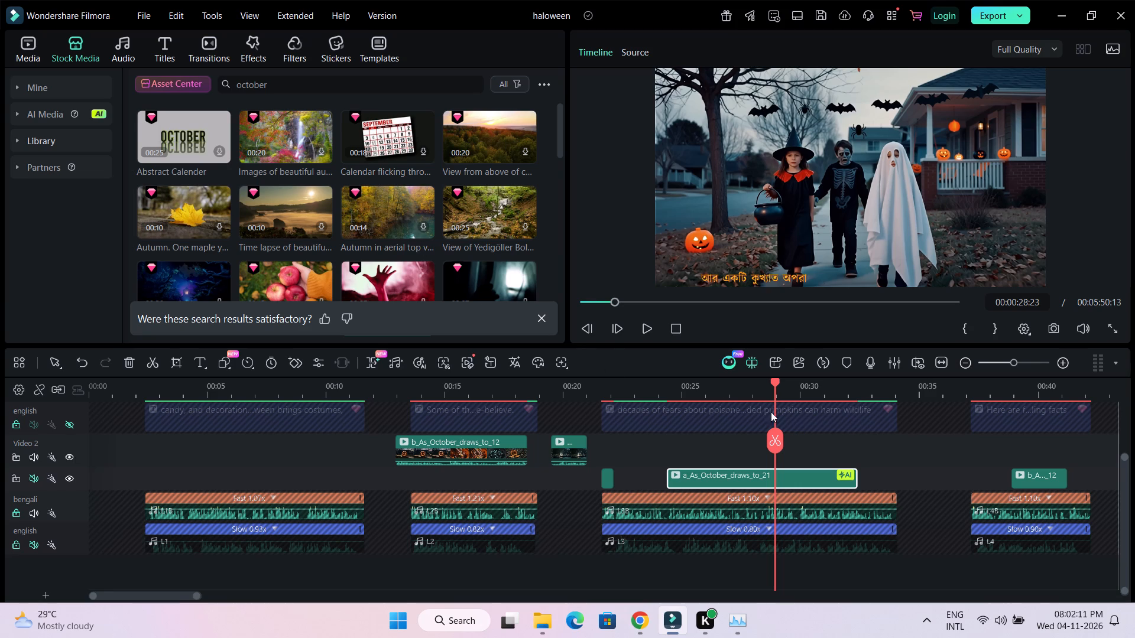
{"action": "scroll", "coordinate": [512, 216], "scroll_direction": "down", "scroll_amount": 1}
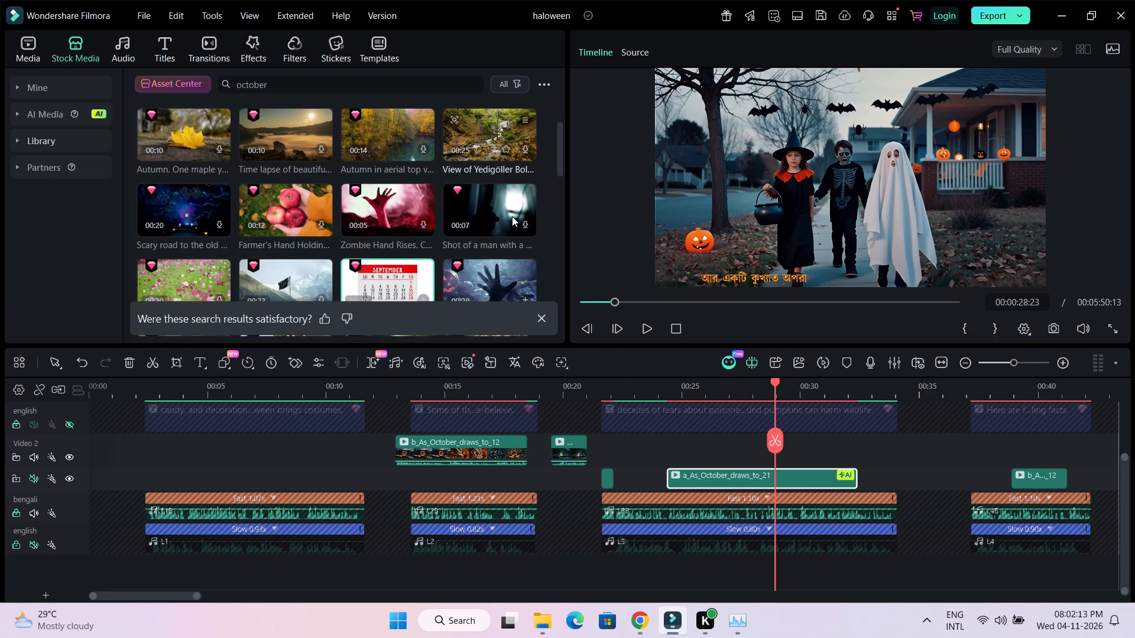
{"action": "scroll", "coordinate": [512, 216], "scroll_direction": "down", "scroll_amount": 1}
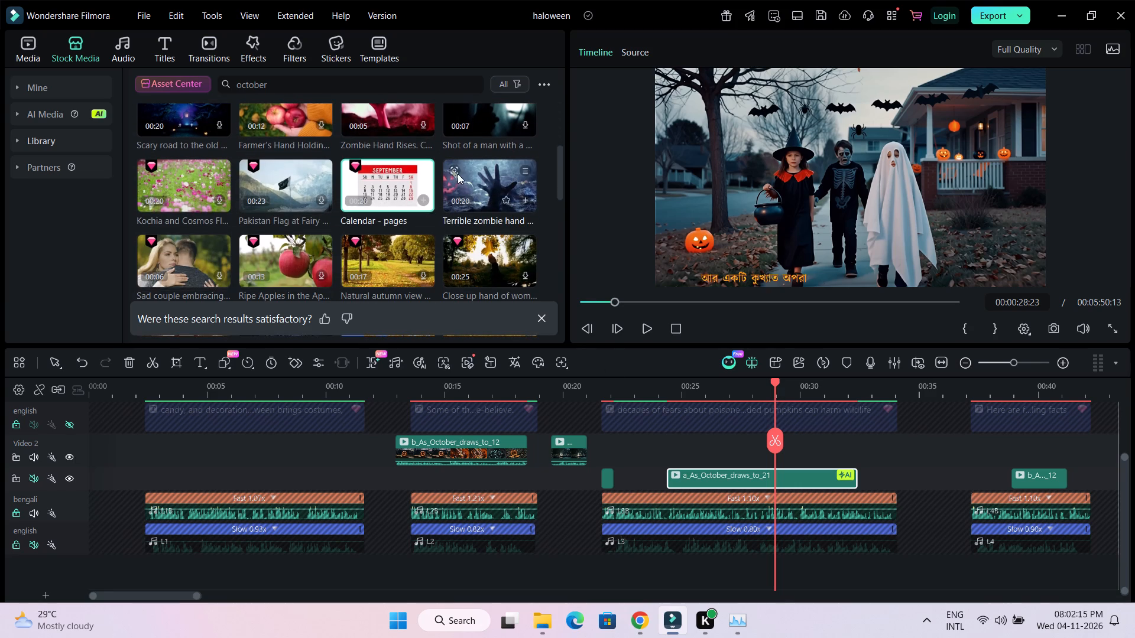
{"action": "left_click", "coordinate": [504, 181]}
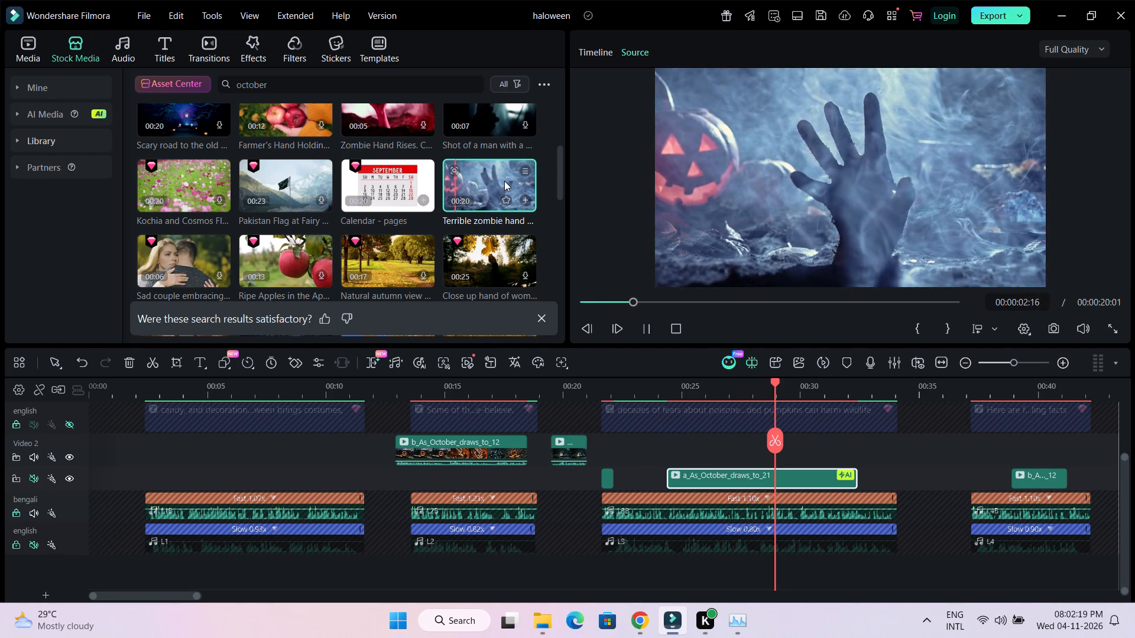
Add the Calendar - pages clip to the lower video track at the first narration's start, about 2.3 seconds, keeping project settings of 1920x1080 25fps.
{"action": "left_click", "coordinate": [385, 188]}
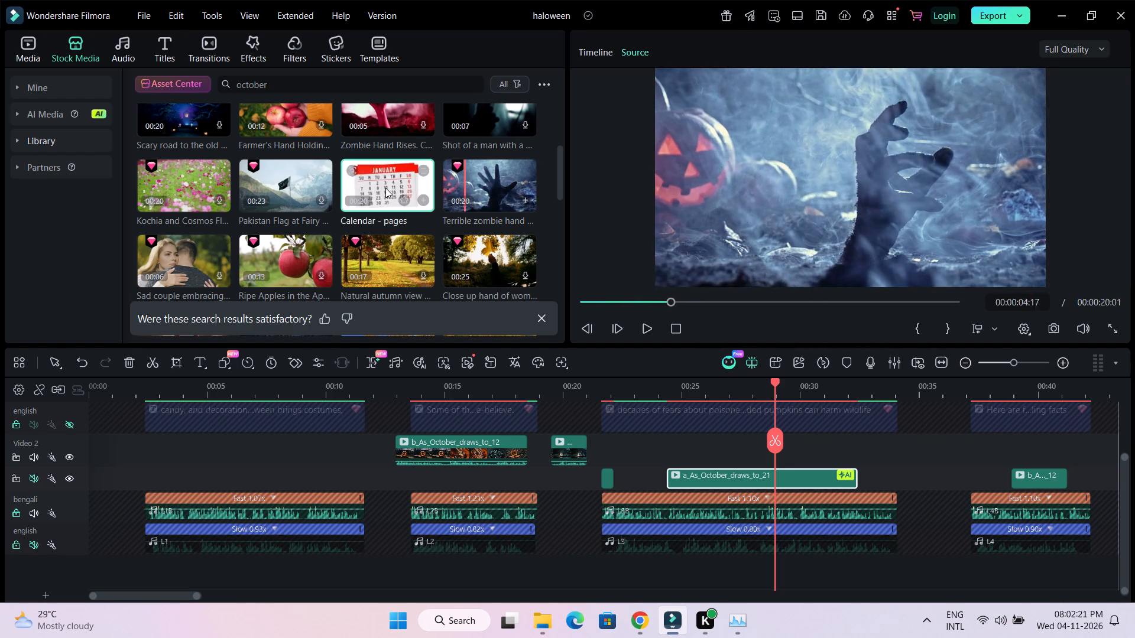
{"action": "left_click_drag", "start_coordinate": [393, 186], "coordinate": [292, 331]}
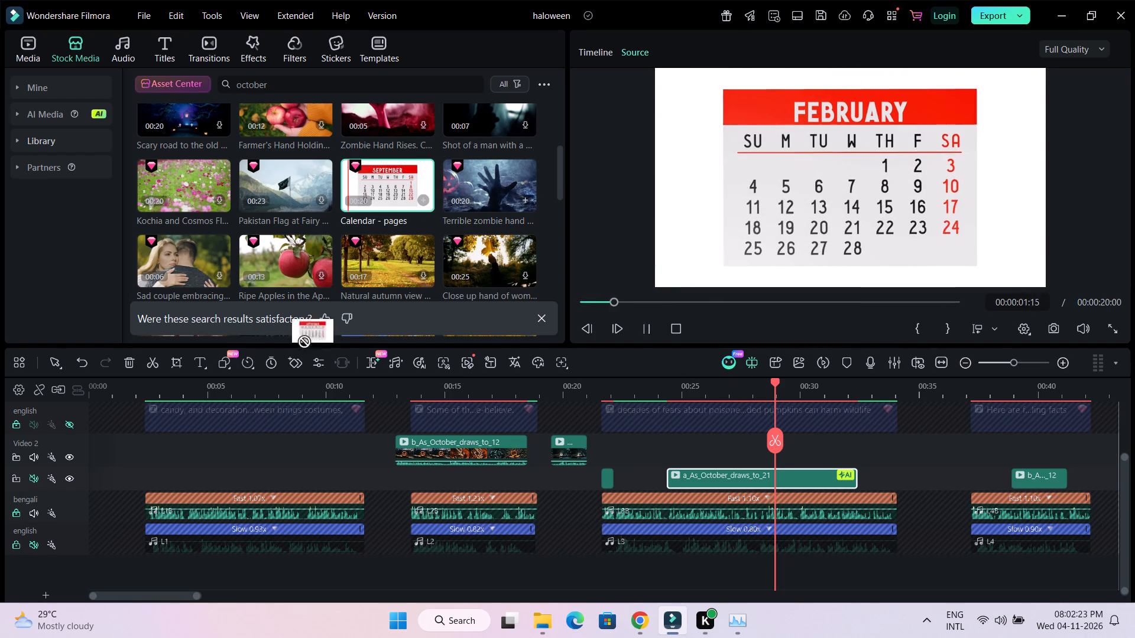
{"action": "left_click_drag", "start_coordinate": [292, 331], "coordinate": [147, 480]}
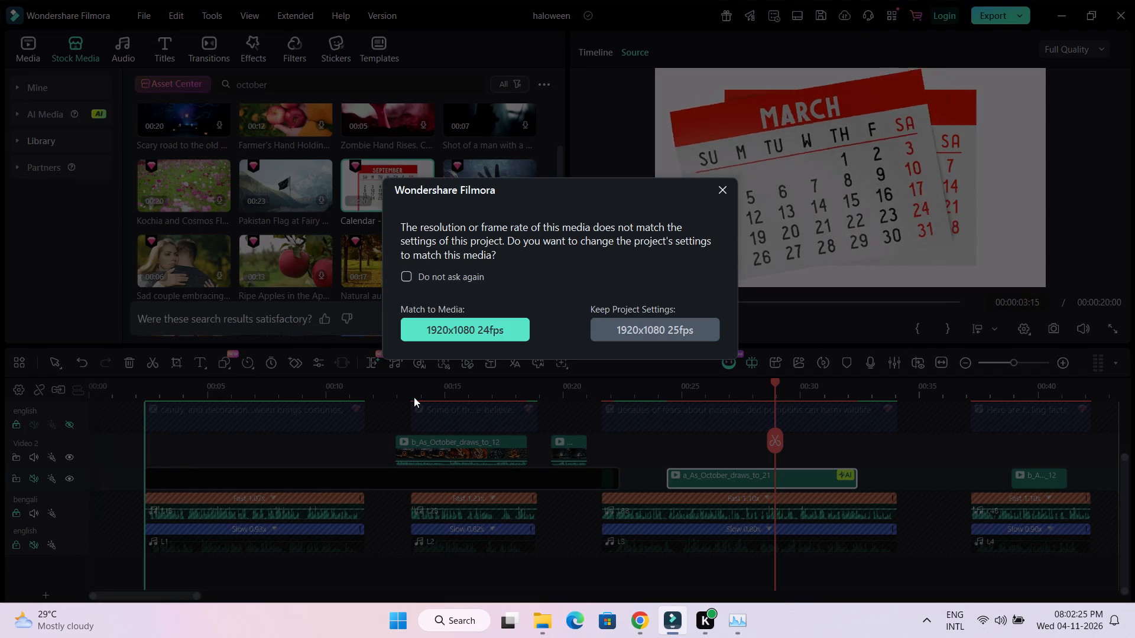
{"action": "left_click", "coordinate": [648, 329]}
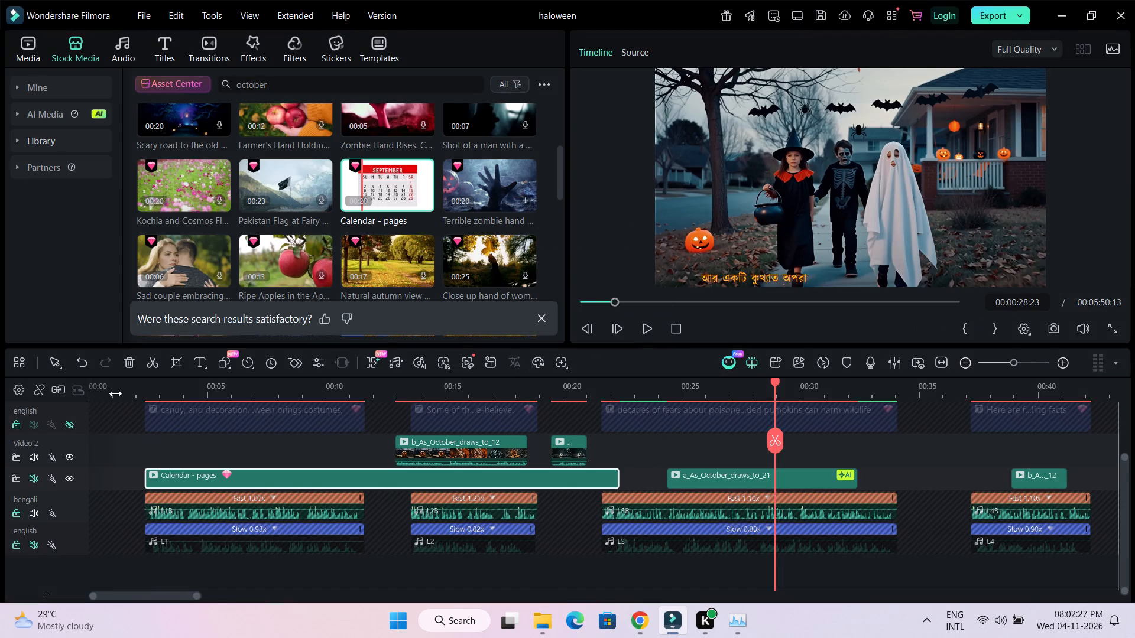
Play and scrub the calendar clip against the first Bengali narration, checking which month shows where the second narration approaches.
{"action": "left_click", "coordinate": [134, 389]}
{"action": "key", "text": "space"}
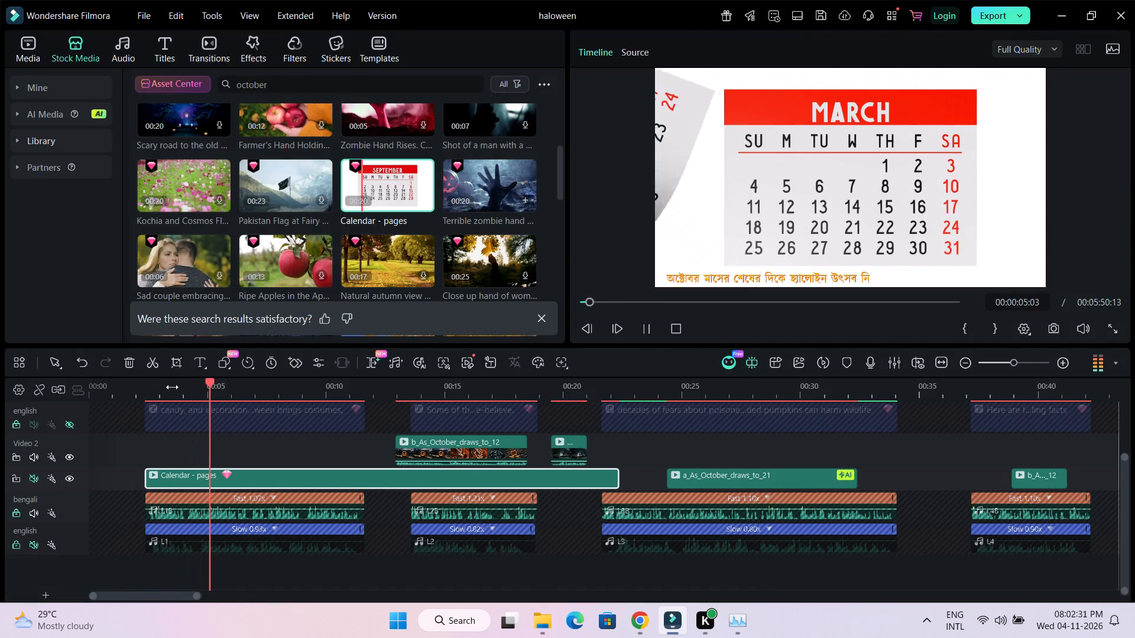
{"action": "key", "text": "space"}
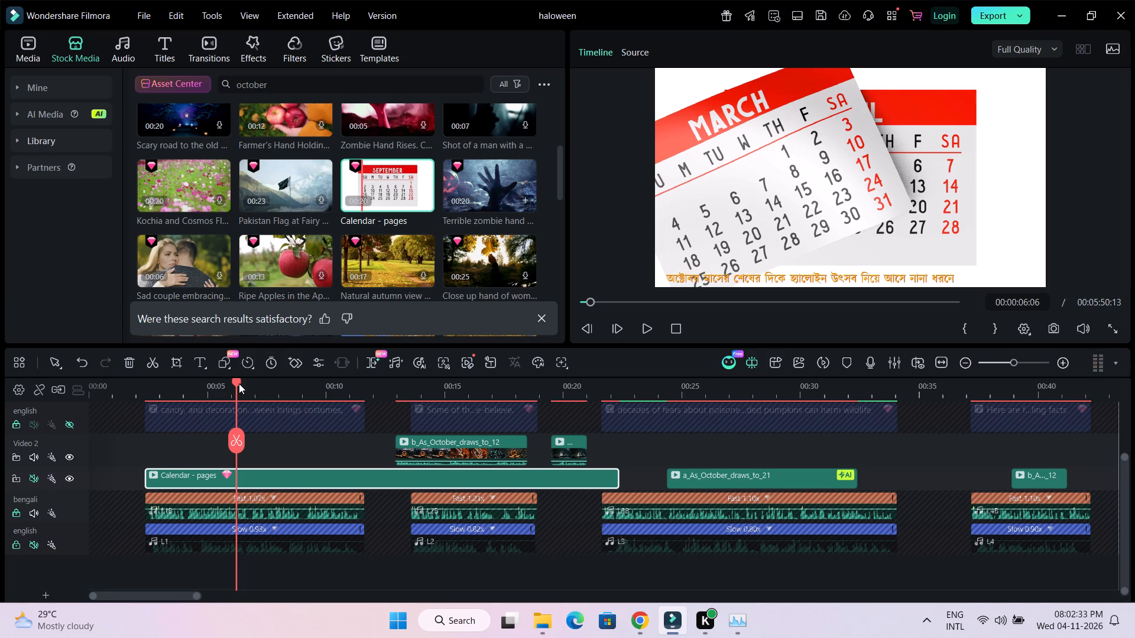
{"action": "left_click_drag", "start_coordinate": [236, 382], "coordinate": [426, 411]}
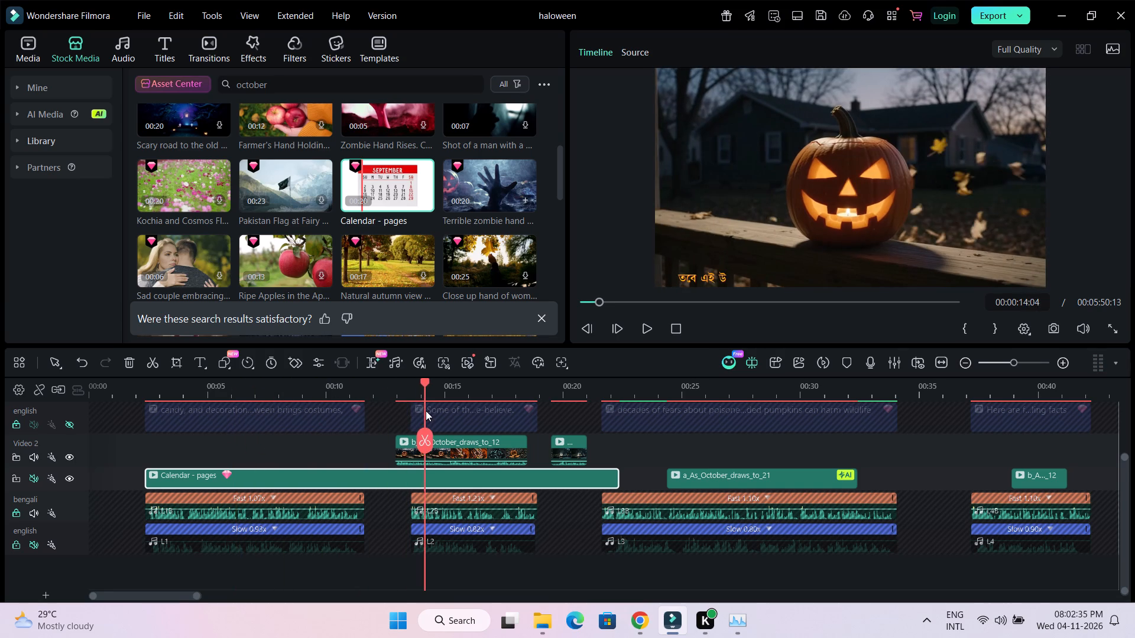
{"action": "left_click_drag", "start_coordinate": [426, 411], "coordinate": [389, 416]}
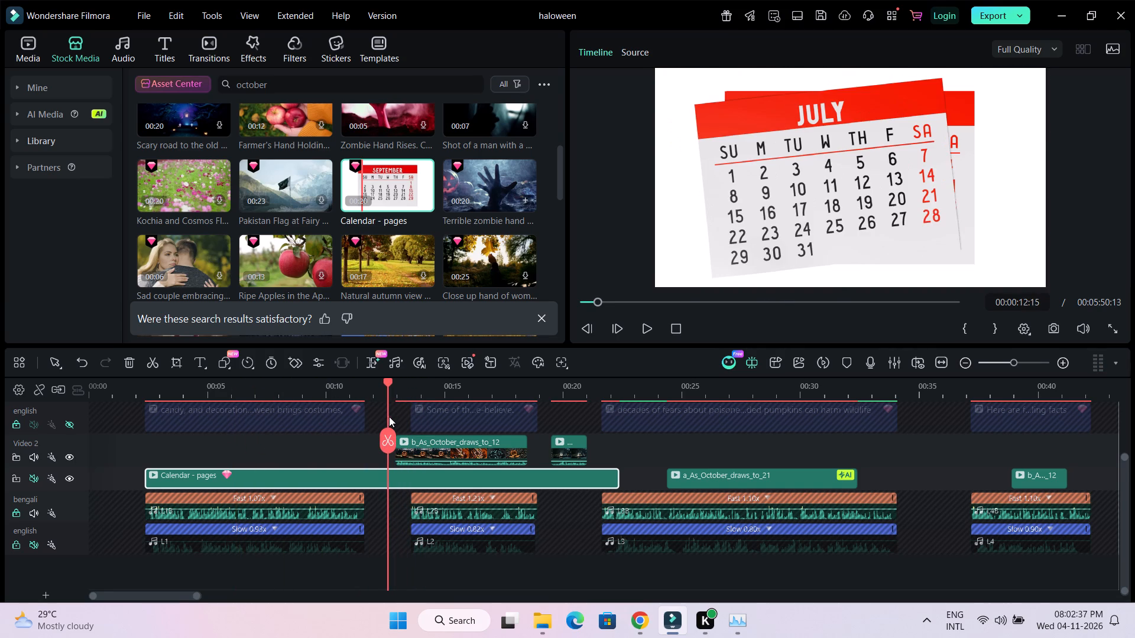
{"action": "left_click_drag", "start_coordinate": [389, 416], "coordinate": [383, 416]}
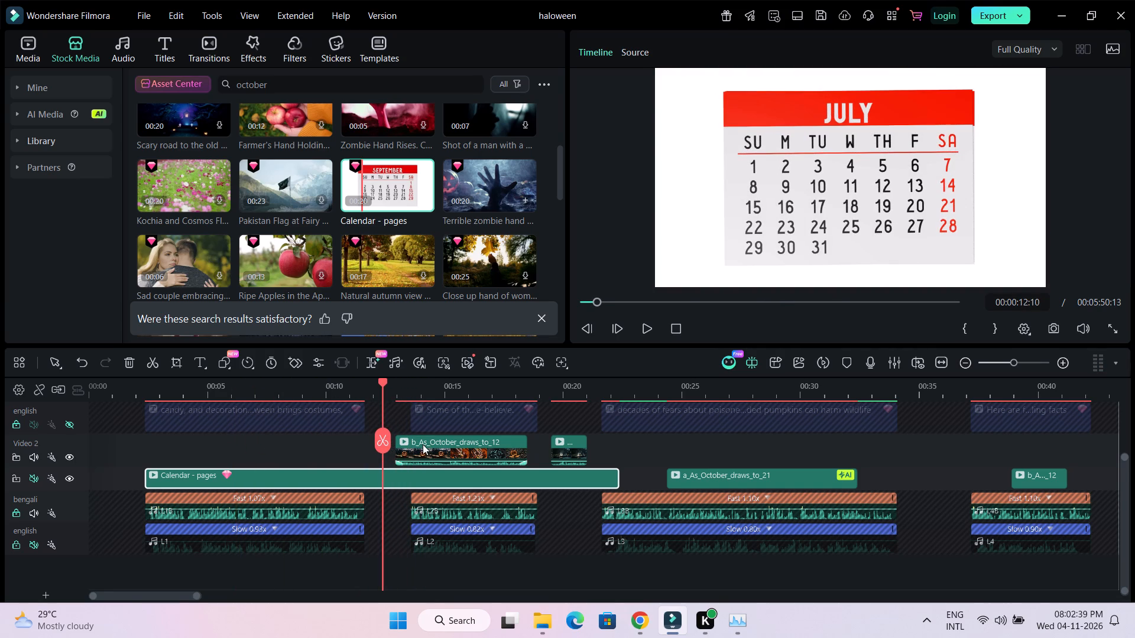
Move the two b_As_October_draws_to_12 clips above the calendar clip further along the Video 2 track, to start at about 33 and 28 seconds.
{"action": "left_click_drag", "start_coordinate": [423, 445], "coordinate": [900, 447]}
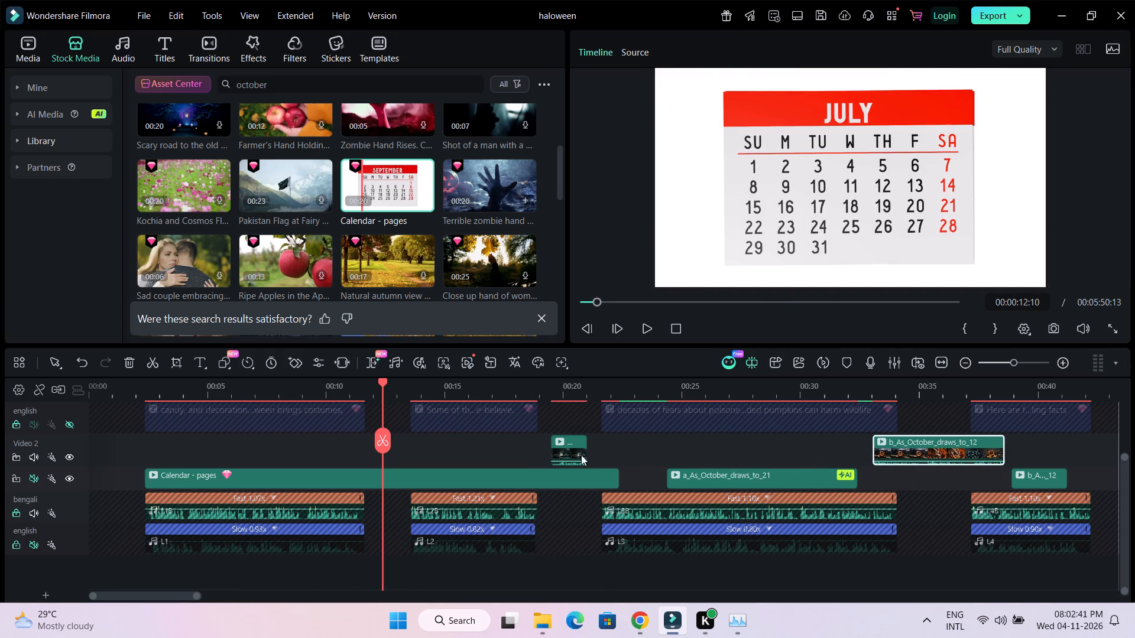
{"action": "left_click_drag", "start_coordinate": [566, 453], "coordinate": [782, 445]}
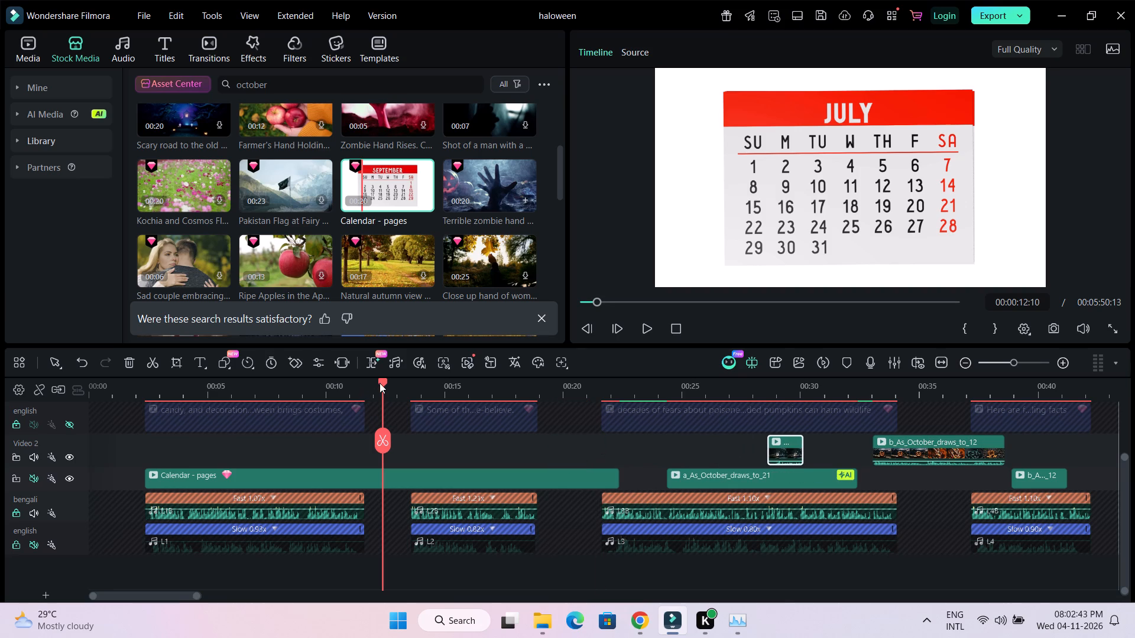
Find where the October page is fully shown, split the Calendar - pages clip there at 00:00:17:00, and delete the part before it.
{"action": "left_click_drag", "start_coordinate": [383, 383], "coordinate": [528, 404]}
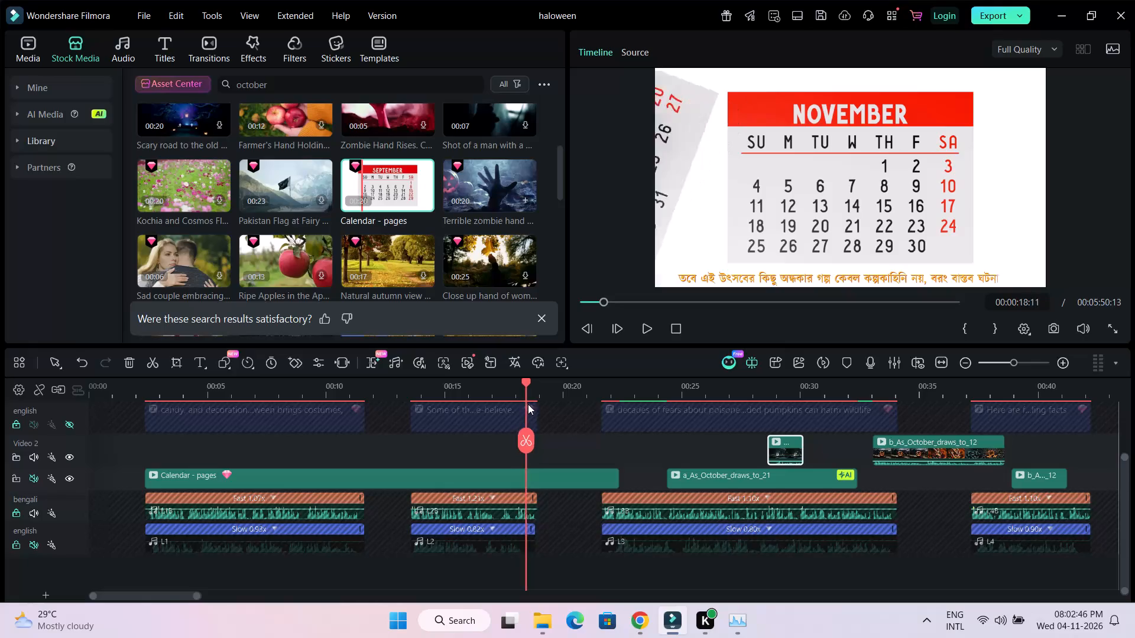
{"action": "left_click_drag", "start_coordinate": [528, 404], "coordinate": [523, 408]}
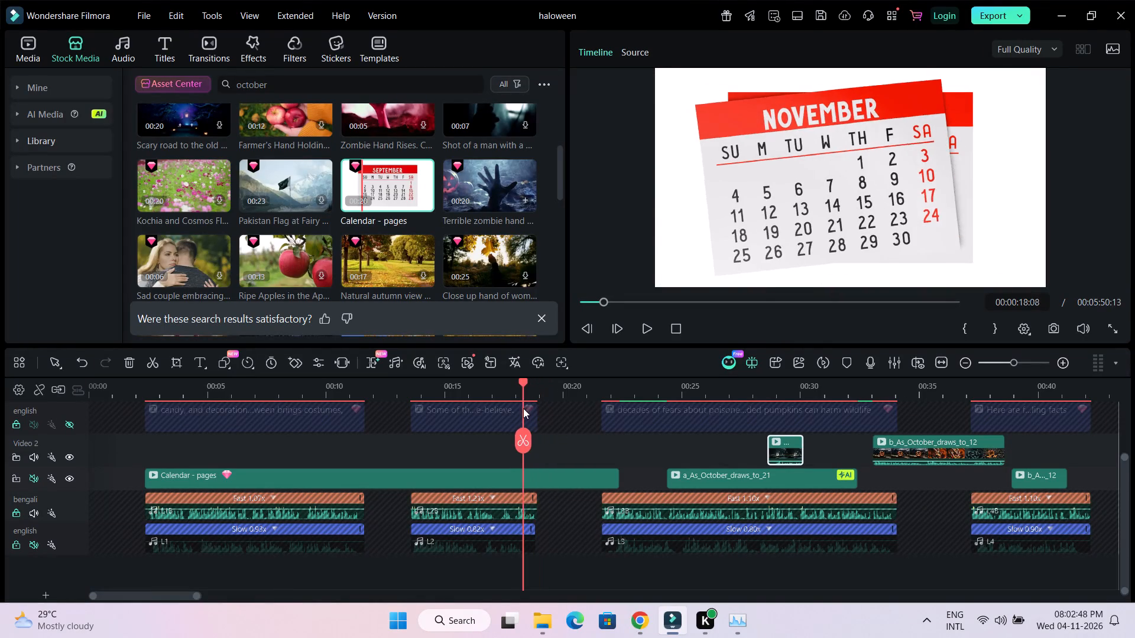
{"action": "left_click_drag", "start_coordinate": [523, 408], "coordinate": [501, 408]}
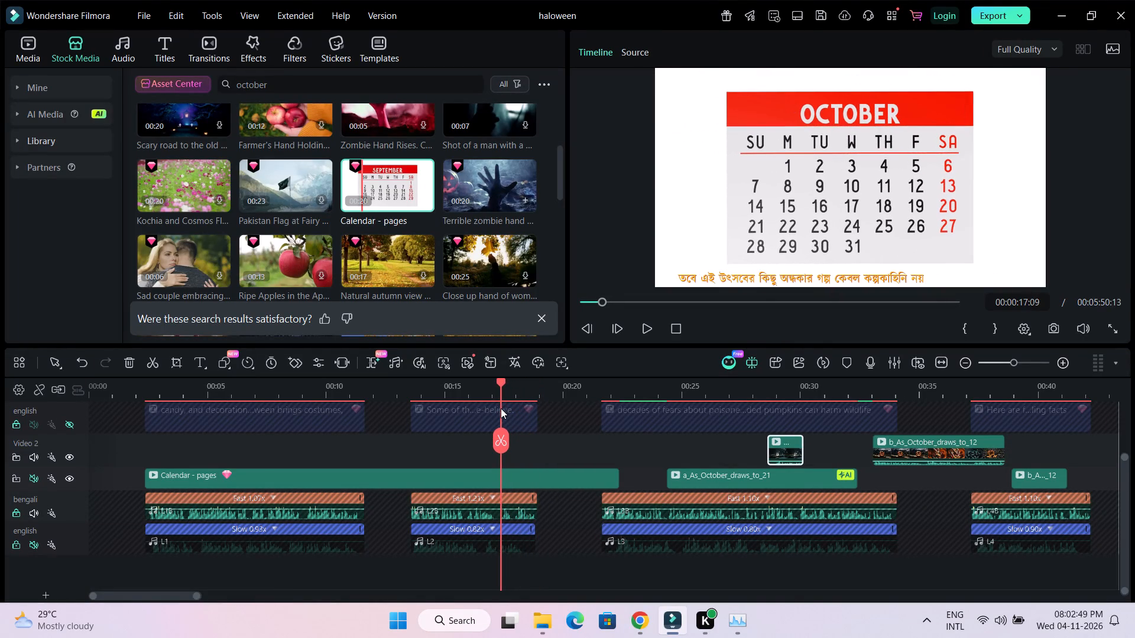
{"action": "left_click_drag", "start_coordinate": [501, 408], "coordinate": [498, 409]}
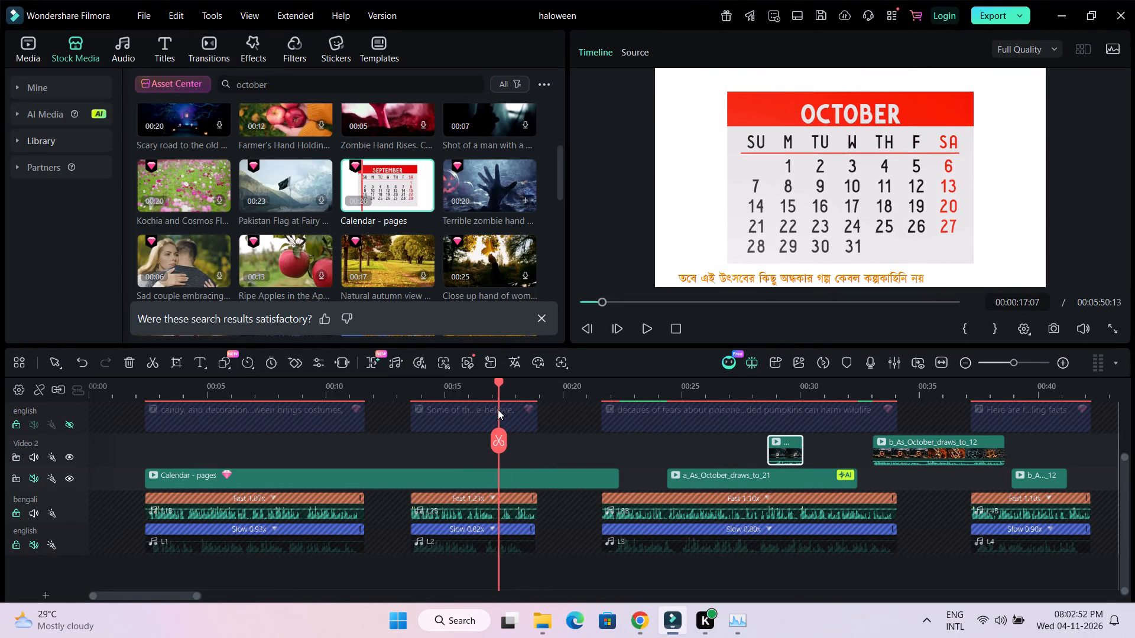
{"action": "left_click_drag", "start_coordinate": [498, 409], "coordinate": [479, 412]}
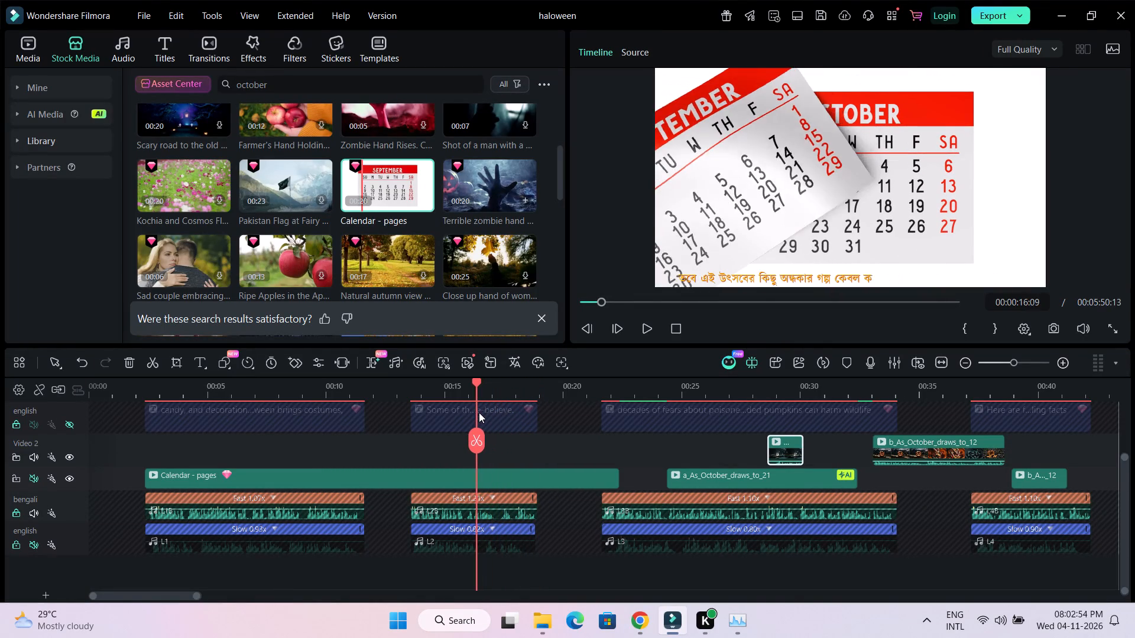
{"action": "left_click_drag", "start_coordinate": [479, 412], "coordinate": [486, 412]}
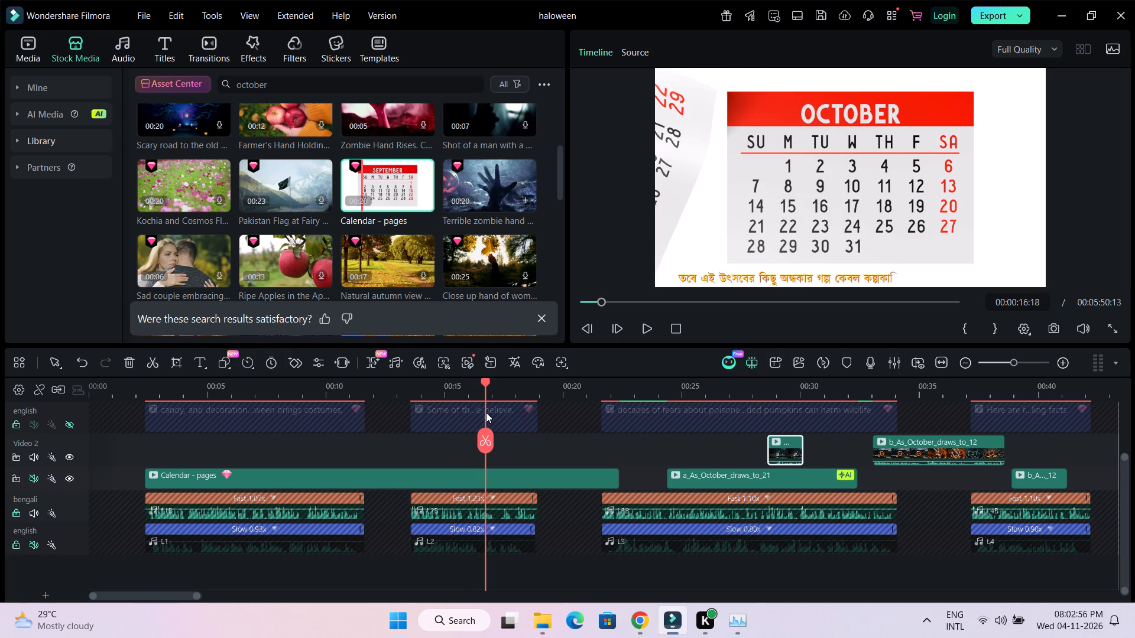
{"action": "left_click_drag", "start_coordinate": [486, 412], "coordinate": [491, 412]}
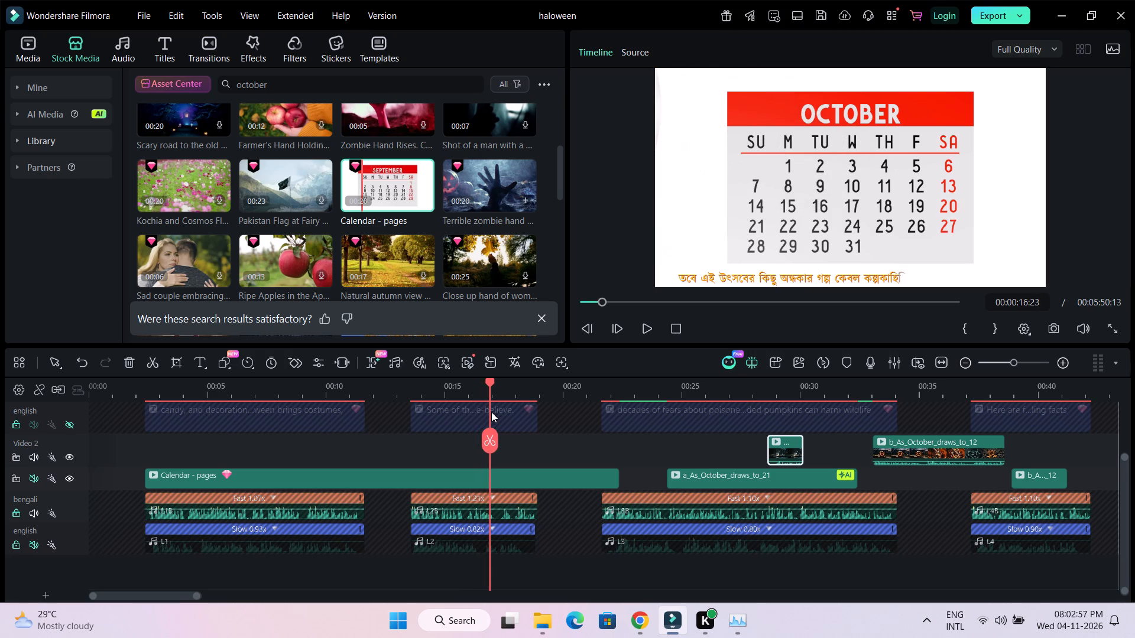
{"action": "left_click_drag", "start_coordinate": [491, 412], "coordinate": [492, 411]}
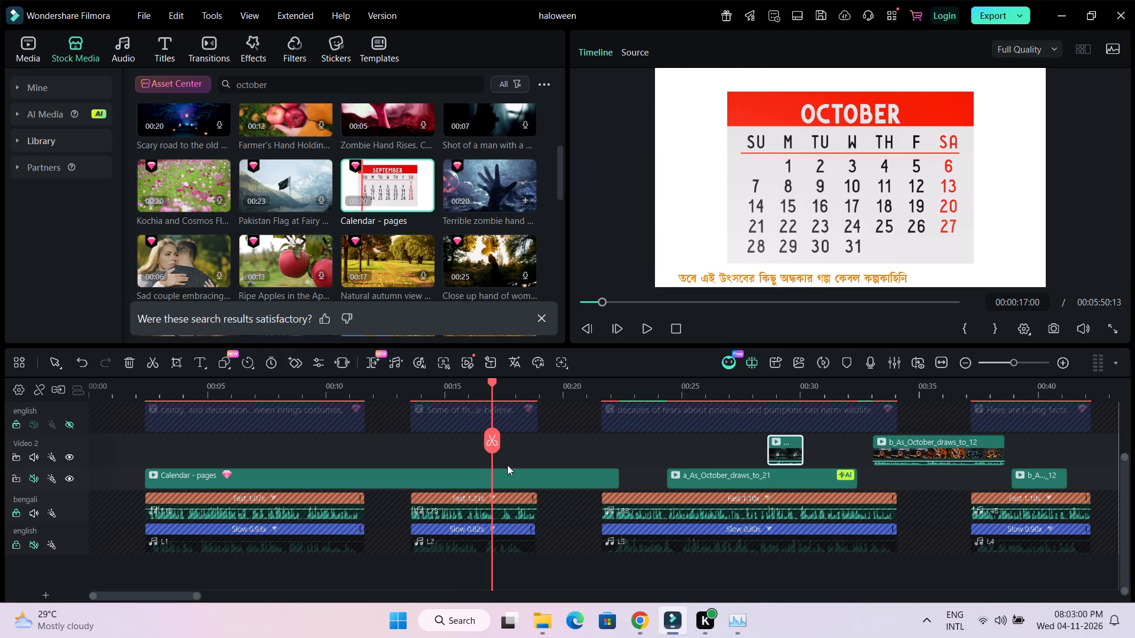
{"action": "left_click", "coordinate": [507, 477]}
{"action": "left_click", "coordinate": [488, 444]}
{"action": "left_click", "coordinate": [458, 478]}
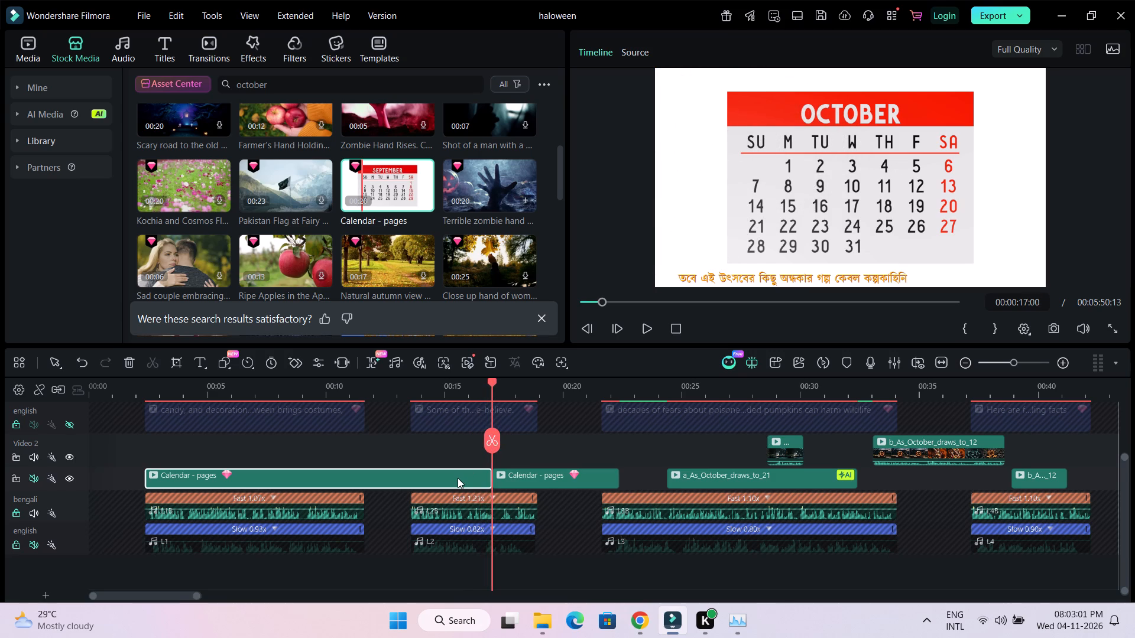
{"action": "key", "text": "Delete"}
Move the remaining Calendar - pages part to the first narration's start at 00:00:02:09.
{"action": "left_click_drag", "start_coordinate": [531, 477], "coordinate": [223, 477]}
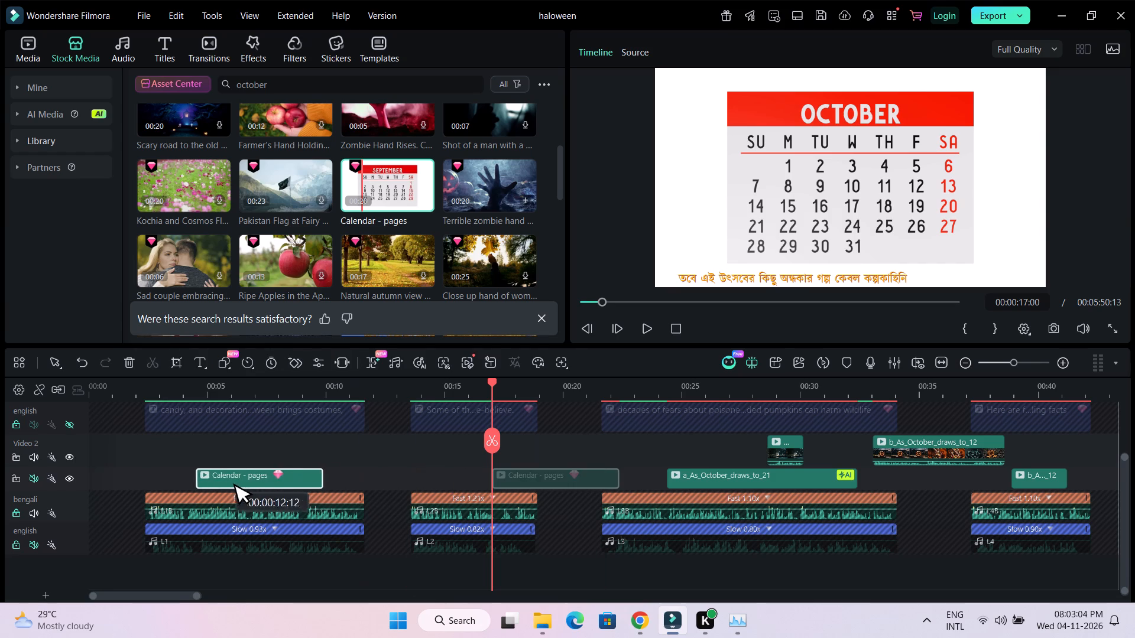
{"action": "left_click_drag", "start_coordinate": [223, 477], "coordinate": [180, 476]}
Play the October calendar clip against the narration, trim its end to a duration of 00:00:01:03, and replay it.
{"action": "left_click", "coordinate": [135, 393]}
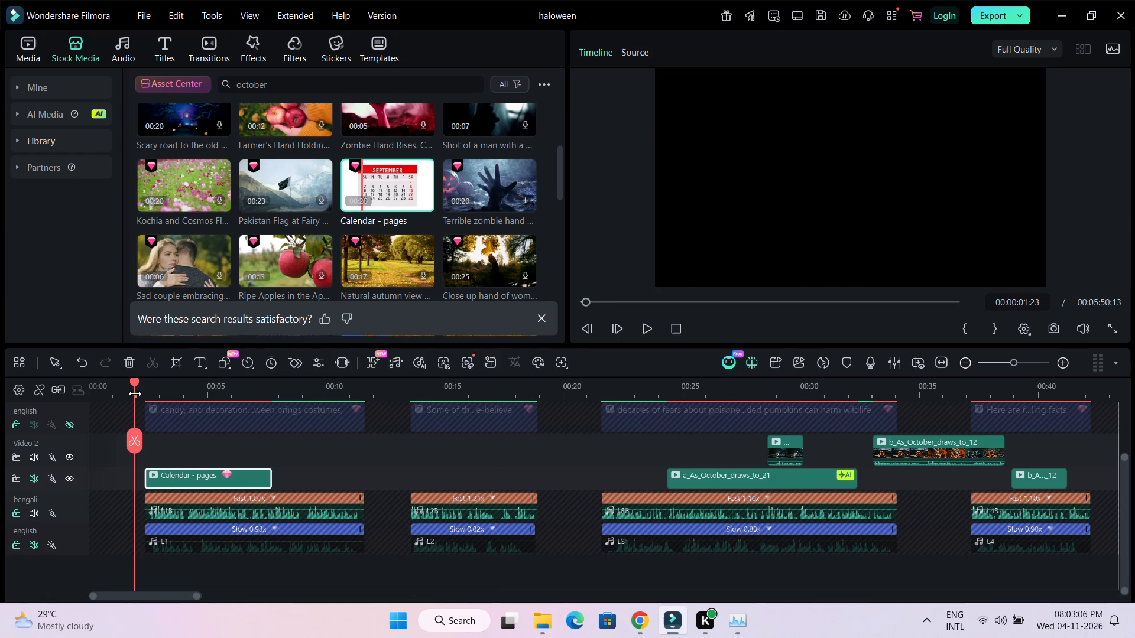
{"action": "key", "text": "space"}
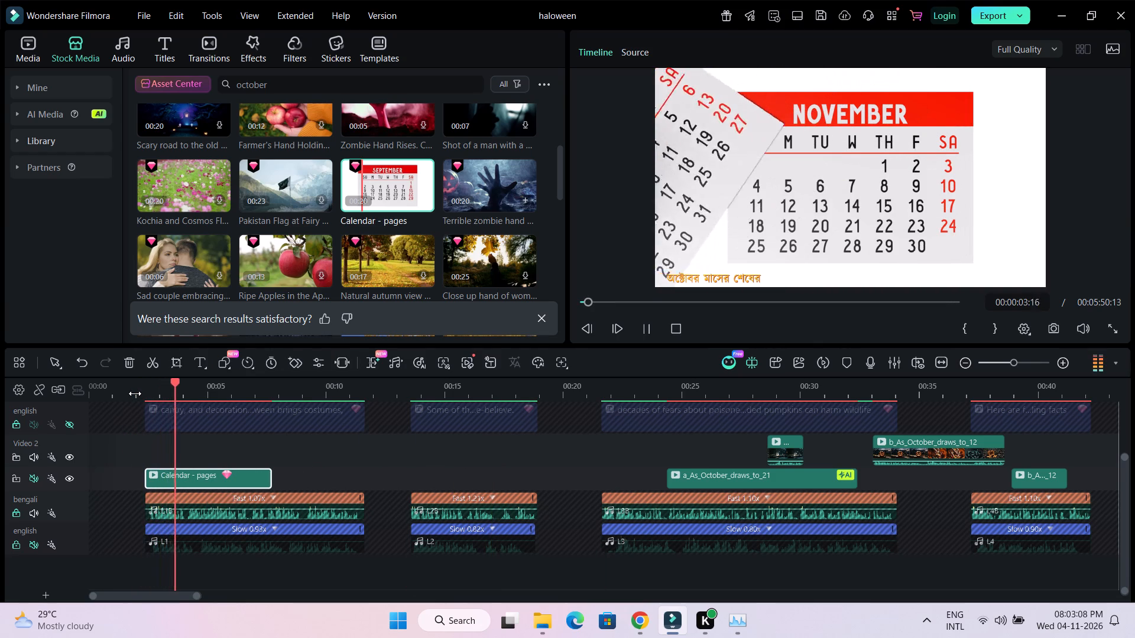
{"action": "key", "text": "space"}
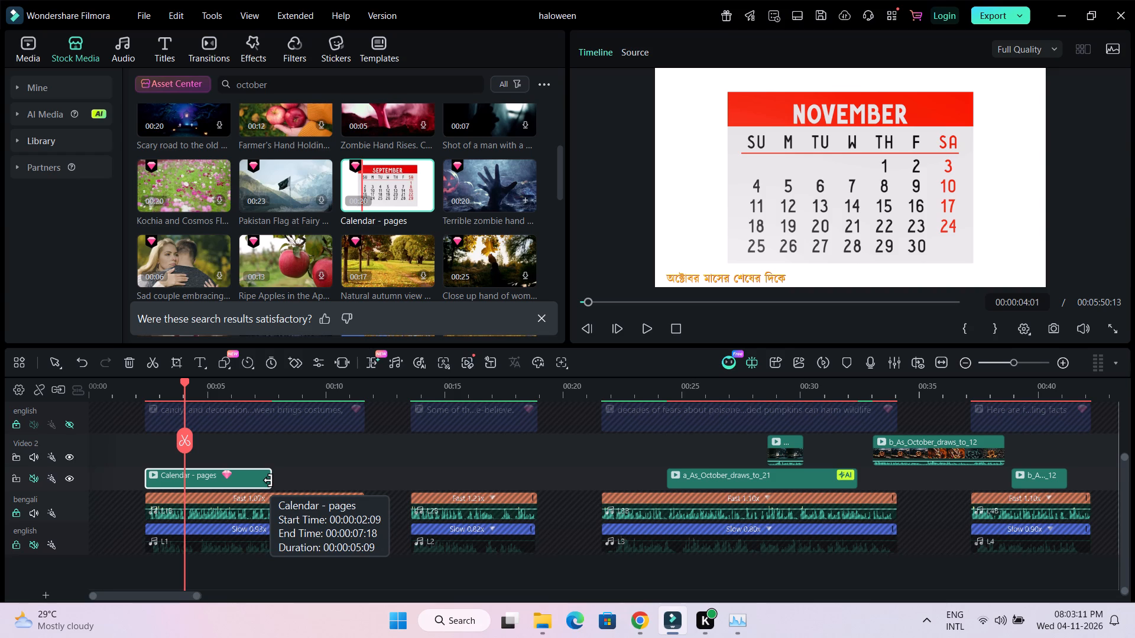
{"action": "left_click_drag", "start_coordinate": [268, 480], "coordinate": [180, 484]}
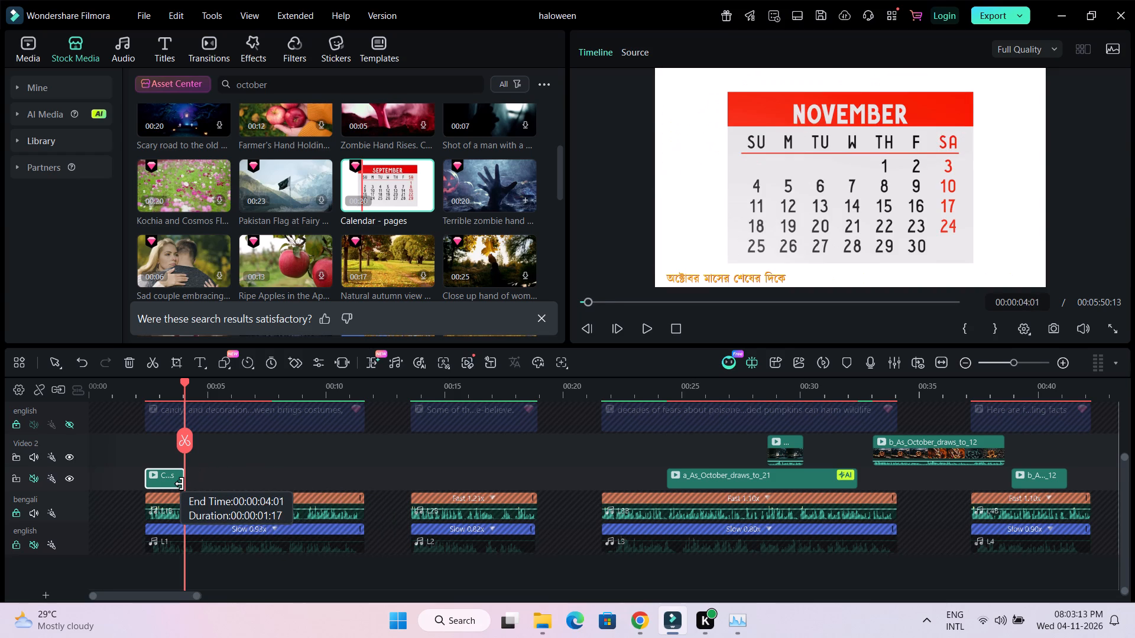
{"action": "left_click_drag", "start_coordinate": [180, 484], "coordinate": [170, 485]}
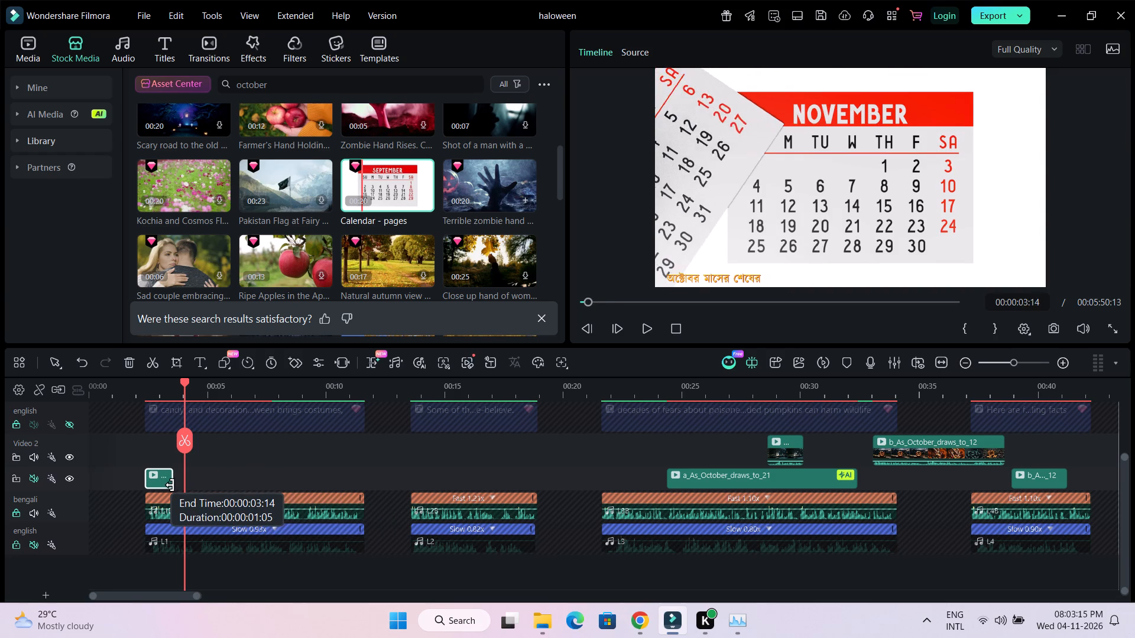
{"action": "left_click_drag", "start_coordinate": [170, 485], "coordinate": [168, 485]}
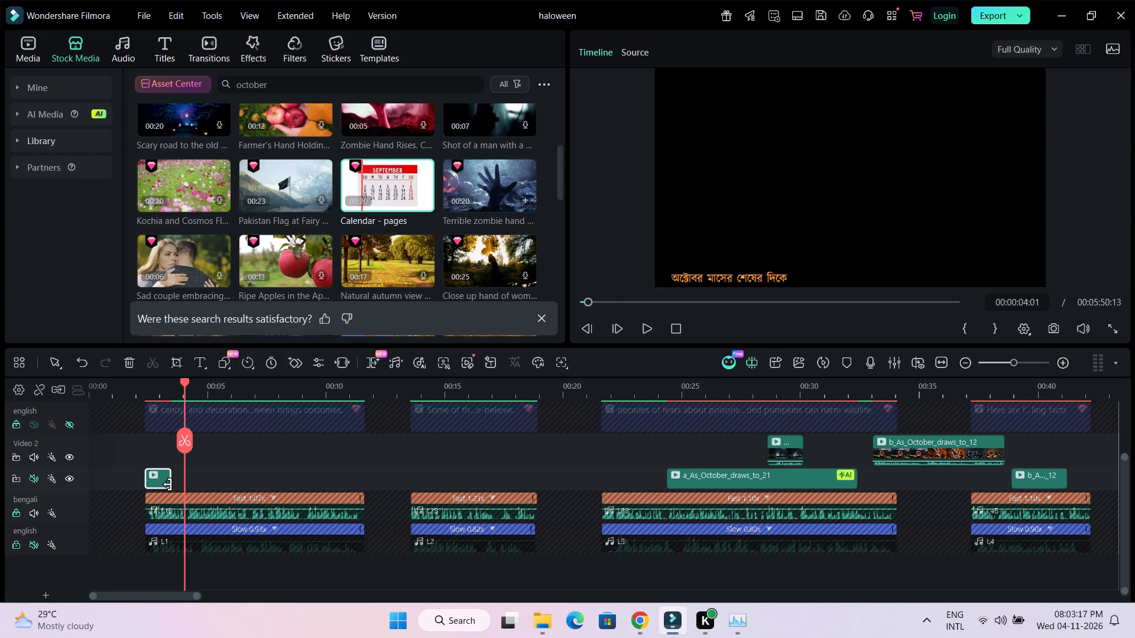
{"action": "left_click_drag", "start_coordinate": [184, 381], "coordinate": [153, 389]}
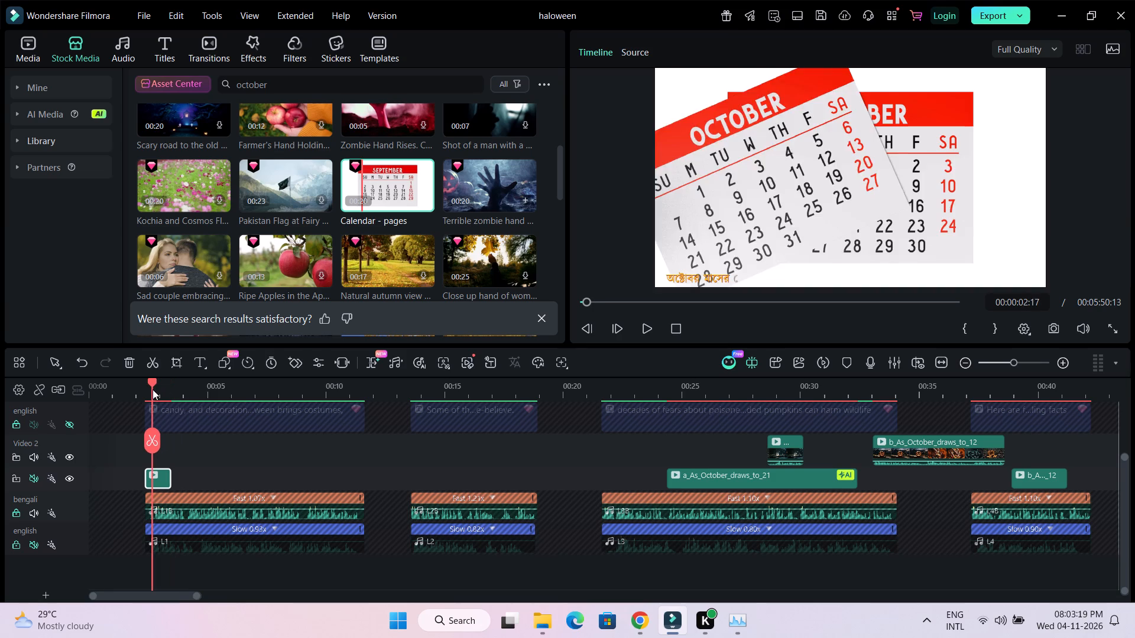
{"action": "left_click_drag", "start_coordinate": [153, 389], "coordinate": [141, 390]}
{"action": "key", "text": "space"}
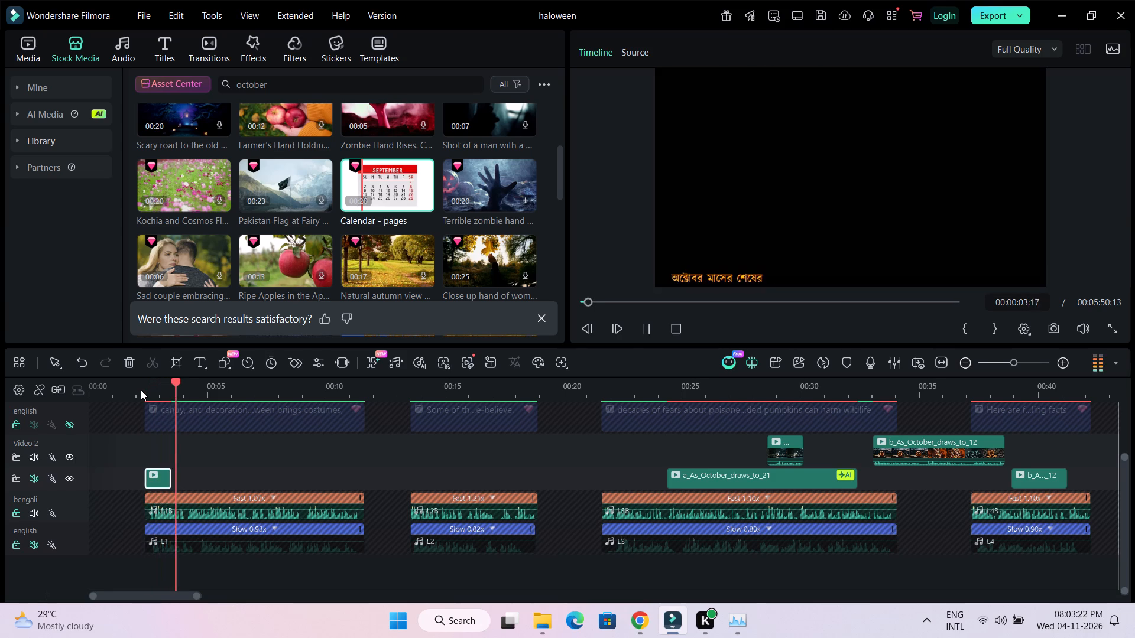
{"action": "key", "text": "space"}
Slow the trimmed Calendar - pages clip to a uniform speed of 0.60, for a duration of 00:00:01:22.
{"action": "double_click", "coordinate": [162, 480]}
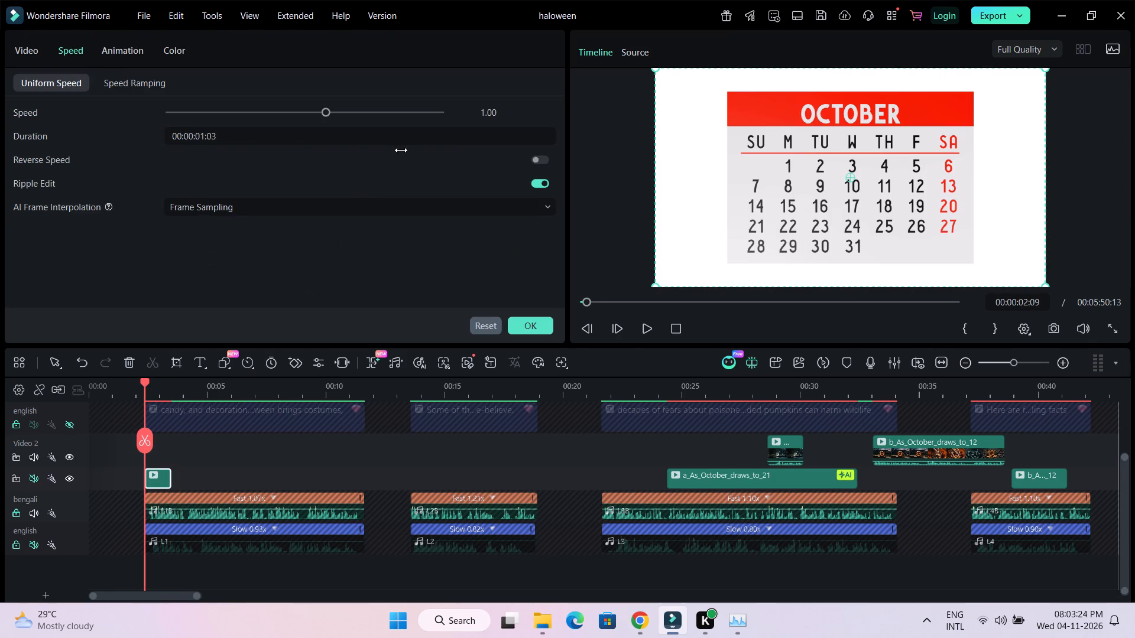
{"action": "left_click", "coordinate": [468, 113]}
{"action": "scroll", "coordinate": [472, 92], "scroll_direction": "down", "scroll_amount": 11}
{"action": "scroll", "coordinate": [476, 111], "scroll_direction": "up", "scroll_amount": 1}
{"action": "scroll", "coordinate": [476, 111], "scroll_direction": "down", "scroll_amount": 5}
{"action": "left_click", "coordinate": [427, 287]}
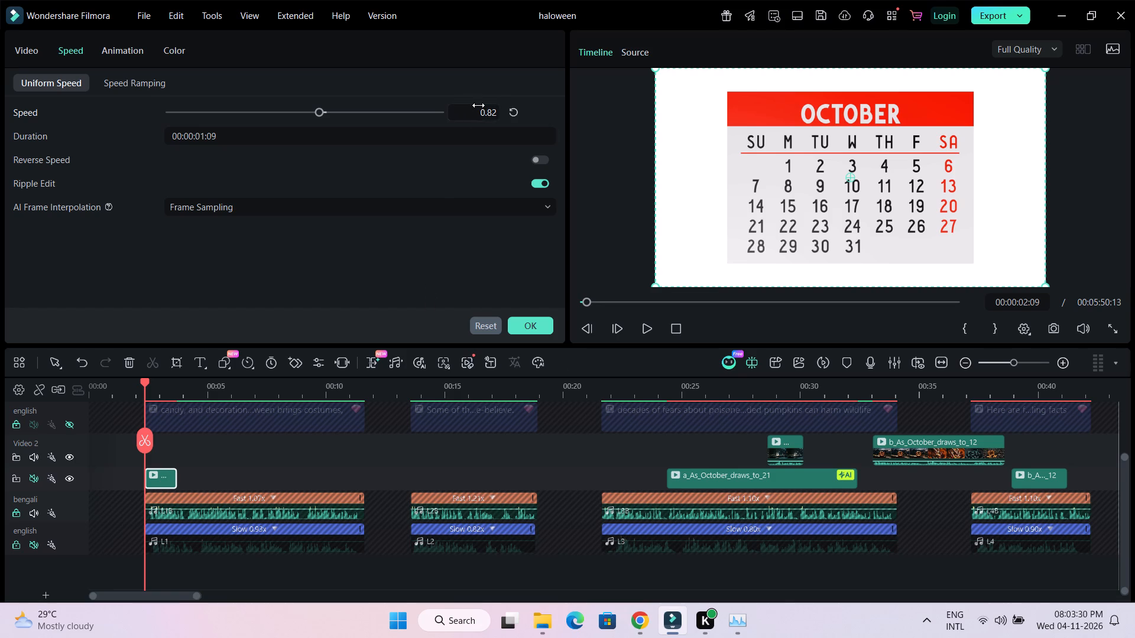
{"action": "left_click", "coordinate": [478, 105]}
{"action": "scroll", "coordinate": [479, 105], "scroll_direction": "down", "scroll_amount": 5}
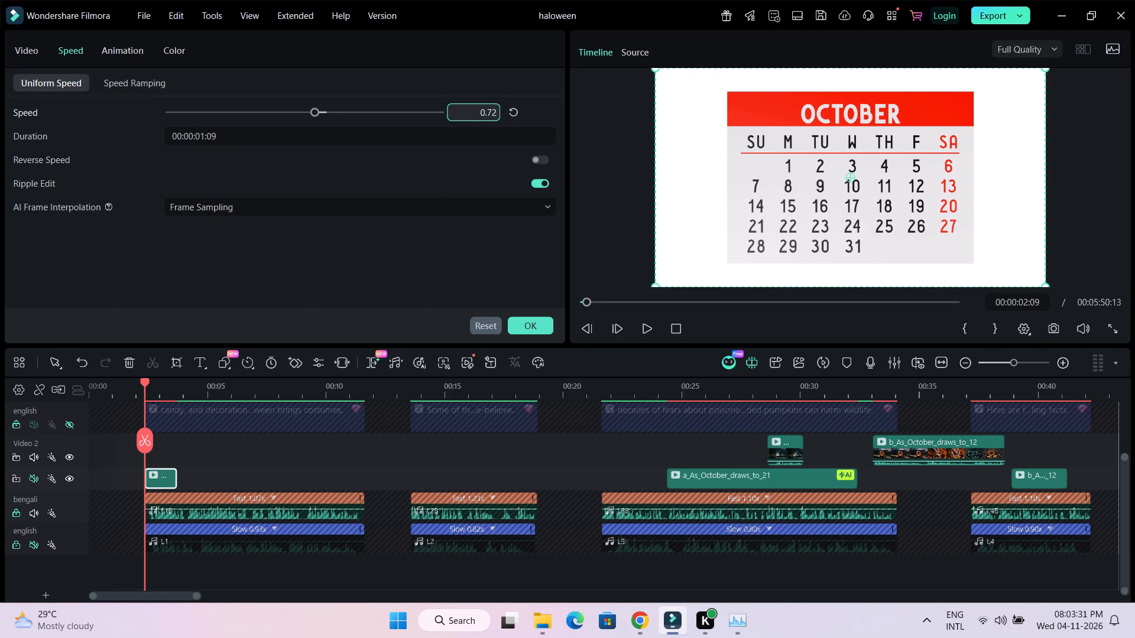
{"action": "left_click", "coordinate": [417, 278]}
{"action": "left_click", "coordinate": [482, 110]}
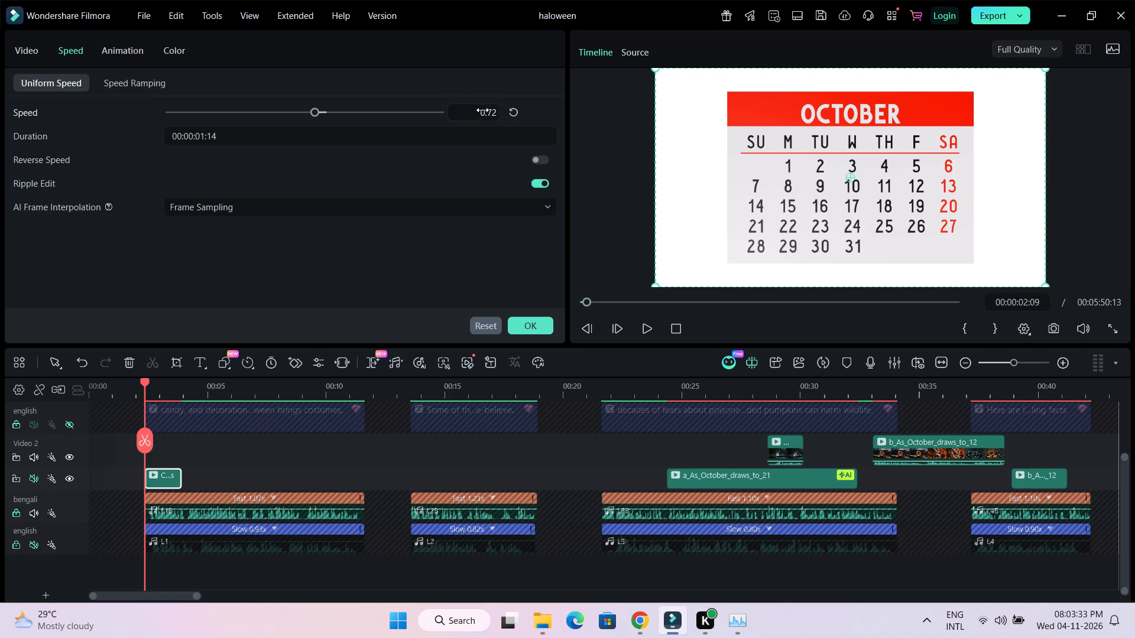
{"action": "scroll", "coordinate": [482, 110], "scroll_direction": "down", "scroll_amount": 3}
{"action": "left_click", "coordinate": [442, 276]}
{"action": "left_click", "coordinate": [466, 108]}
{"action": "scroll", "coordinate": [467, 108], "scroll_direction": "down", "scroll_amount": 2}
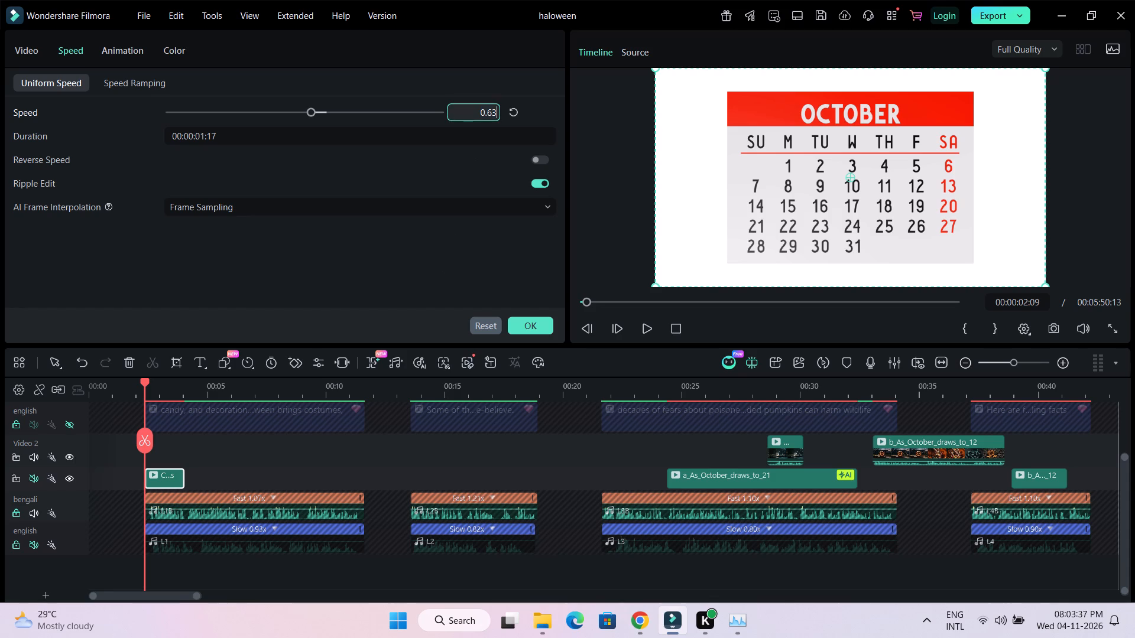
{"action": "scroll", "coordinate": [467, 108], "scroll_direction": "down", "scroll_amount": 3}
{"action": "left_click", "coordinate": [429, 250]}
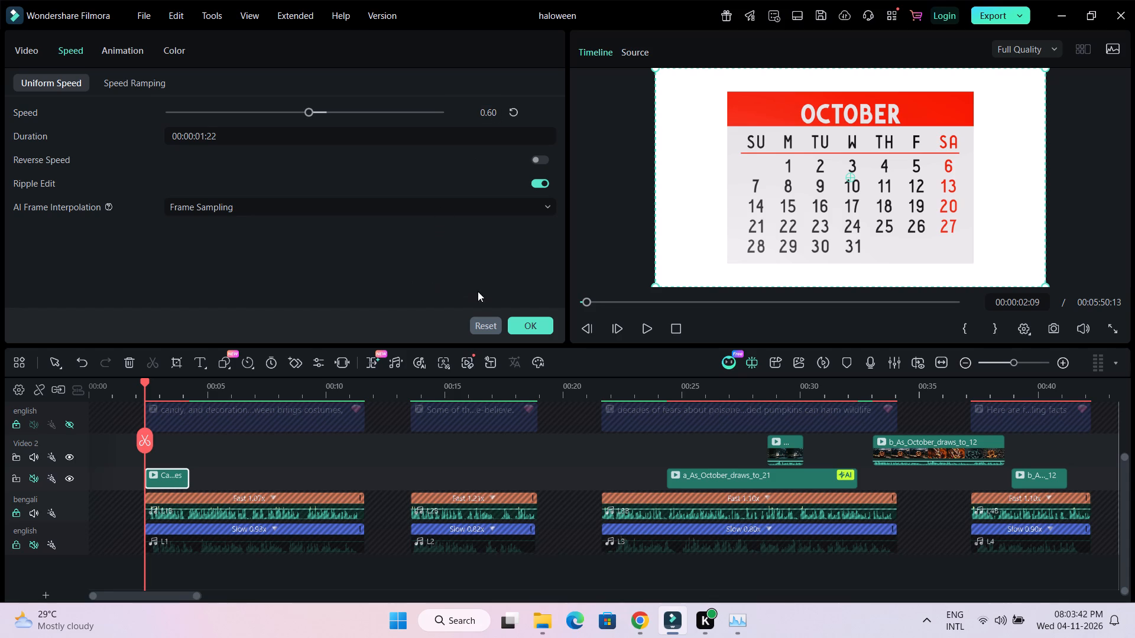
{"action": "left_click", "coordinate": [520, 327]}
Play the slowed Calendar - pages clip against the first narration to check its timing and what the following lines need.
{"action": "key", "text": "space"}
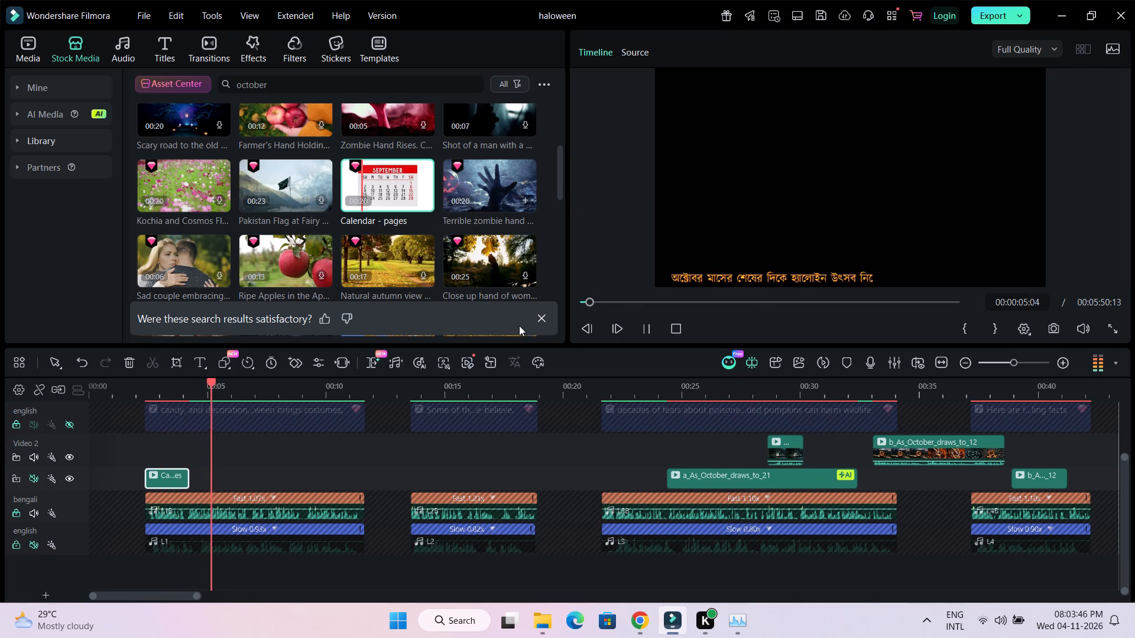
{"action": "key", "text": "space"}
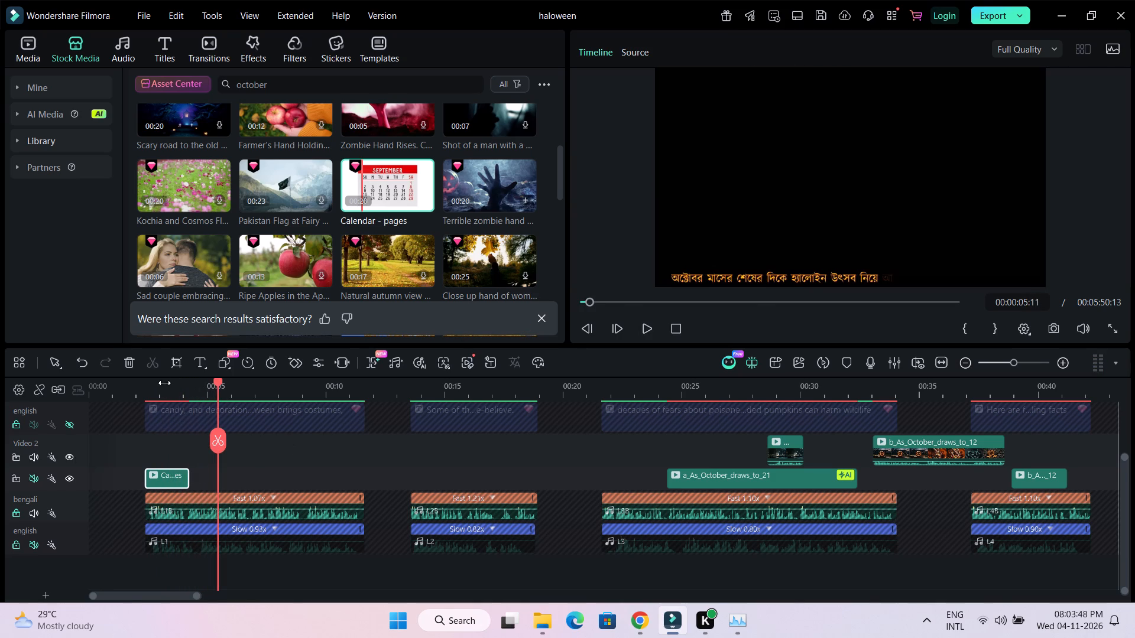
{"action": "left_click", "coordinate": [163, 394]}
{"action": "left_click_drag", "start_coordinate": [178, 389], "coordinate": [371, 392]}
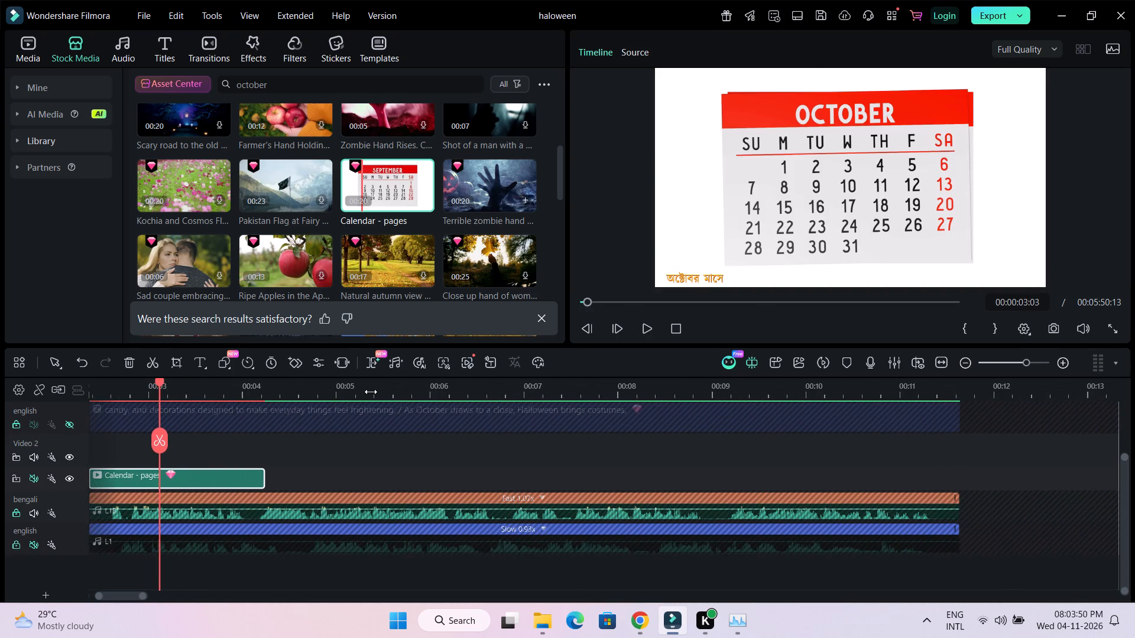
{"action": "left_click_drag", "start_coordinate": [371, 392], "coordinate": [349, 396]}
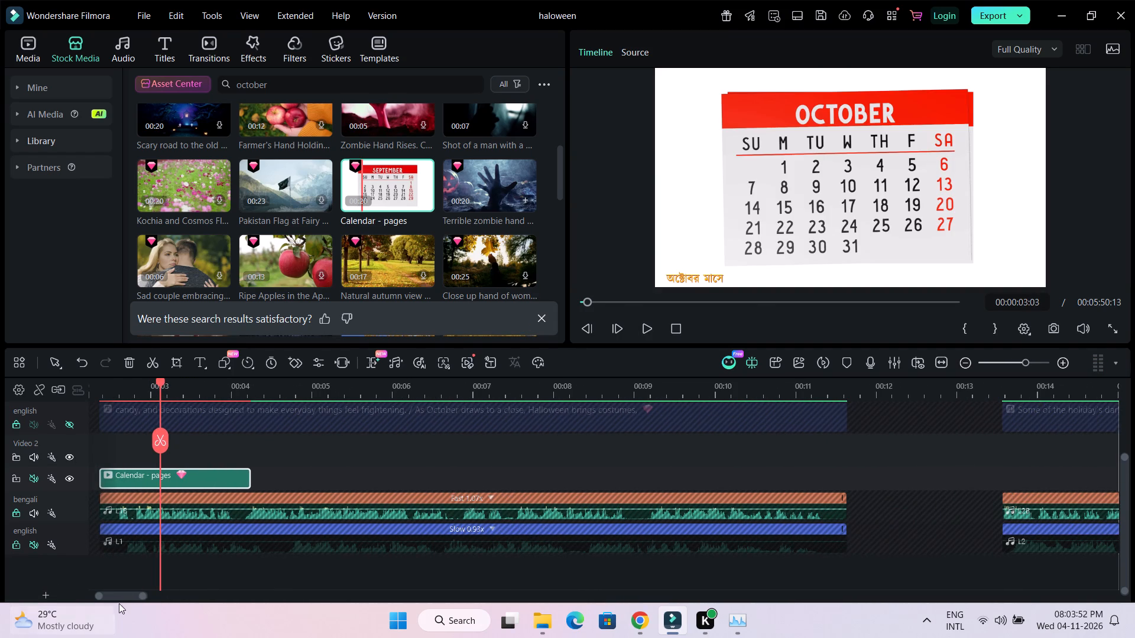
{"action": "left_click", "coordinate": [119, 598]}
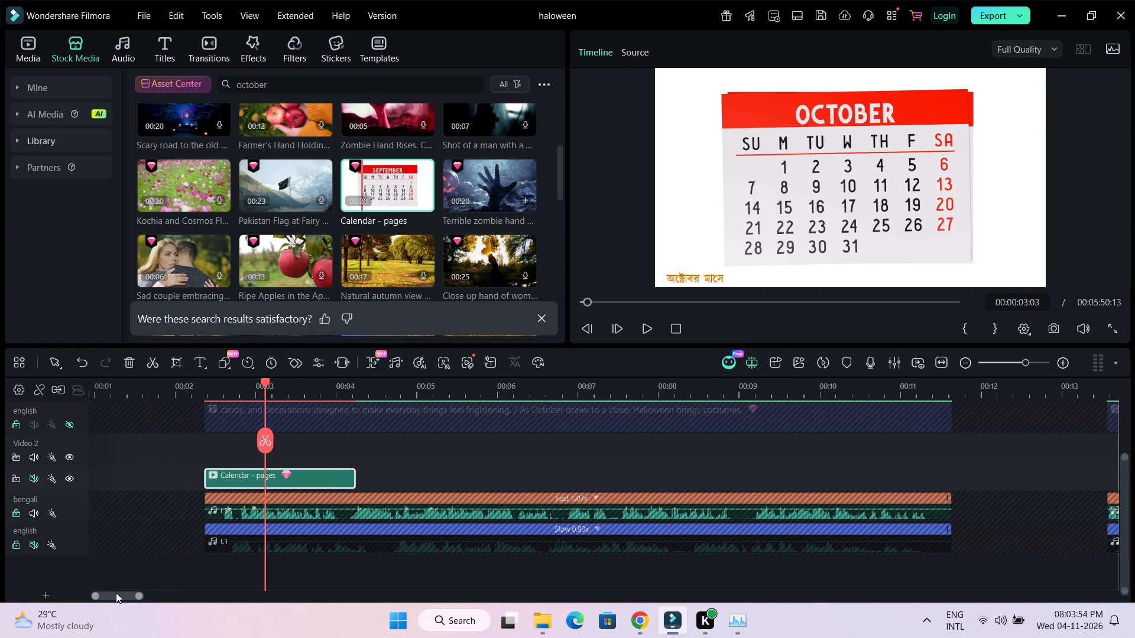
{"action": "left_click_drag", "start_coordinate": [268, 383], "coordinate": [220, 383]}
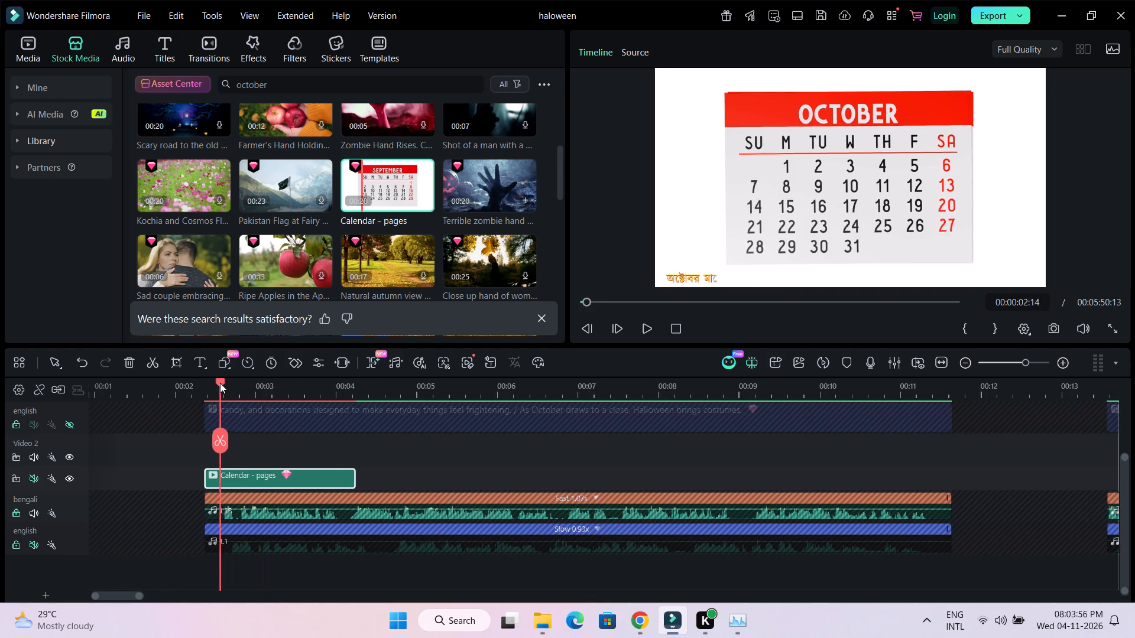
{"action": "left_click_drag", "start_coordinate": [220, 383], "coordinate": [181, 386]}
{"action": "key", "text": "space"}
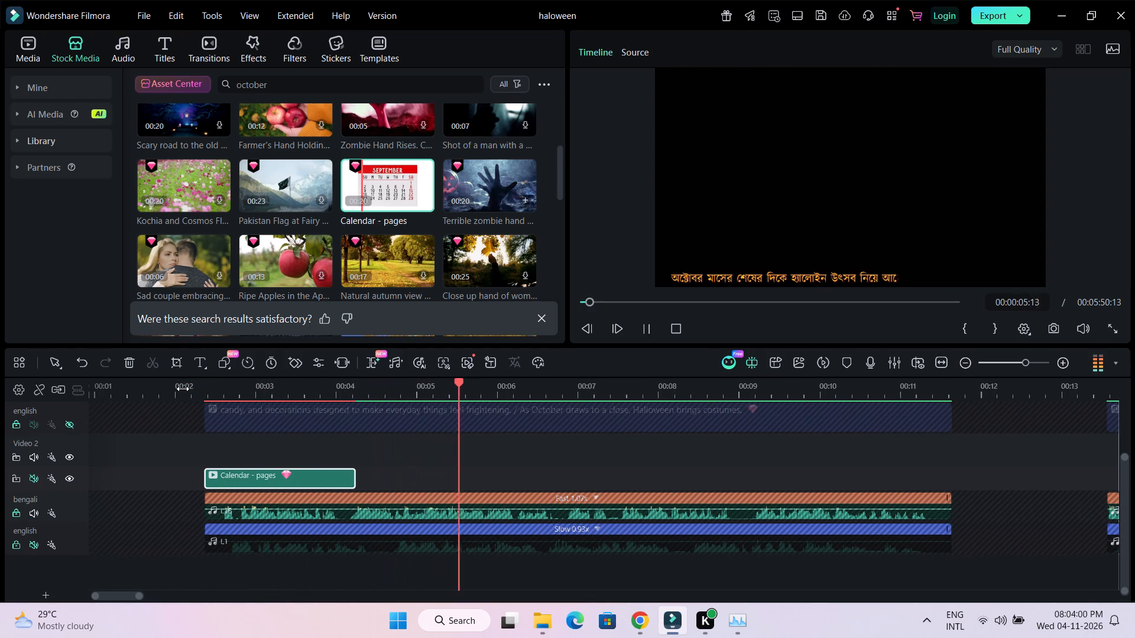
{"action": "key", "text": "space"}
{"action": "key", "text": "space"}
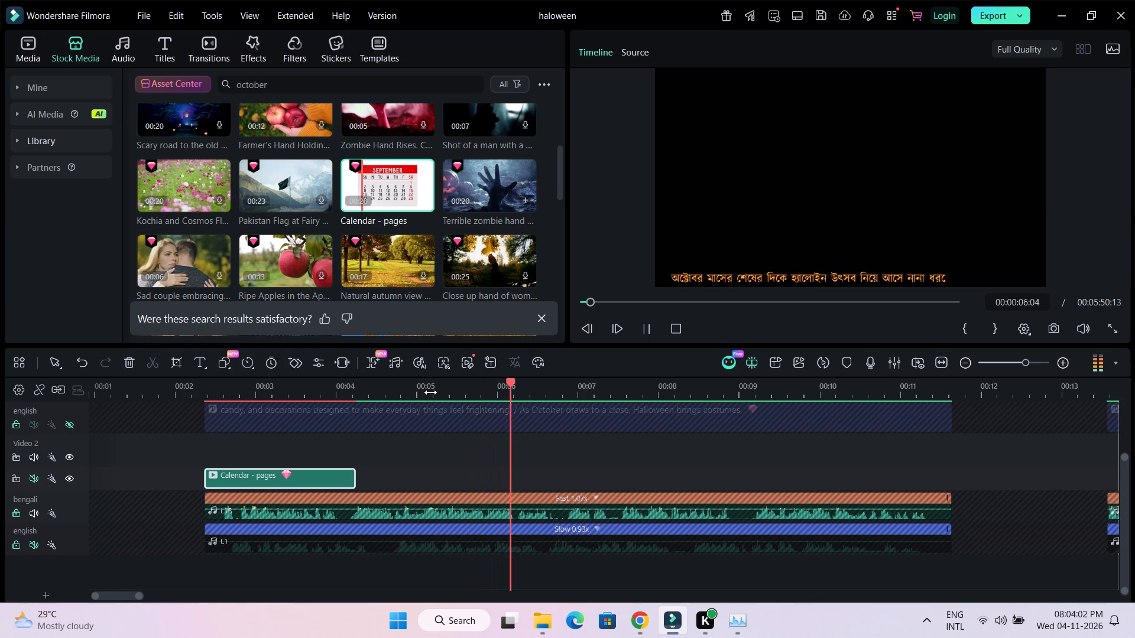
{"action": "key", "text": "space"}
{"action": "left_click_drag", "start_coordinate": [464, 399], "coordinate": [441, 398]}
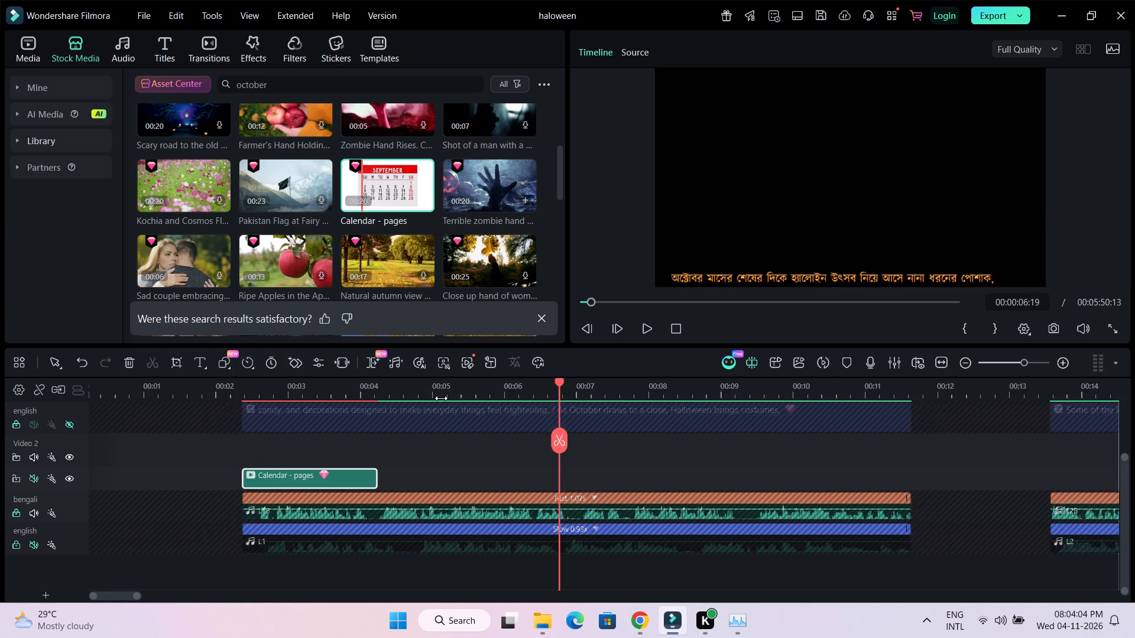
{"action": "left_click_drag", "start_coordinate": [441, 398], "coordinate": [326, 393]}
Add the downloaded Halloween Costume Party stock clip to the timeline directly after the Calendar - pages clip.
{"action": "scroll", "coordinate": [520, 250], "scroll_direction": "up", "scroll_amount": 3}
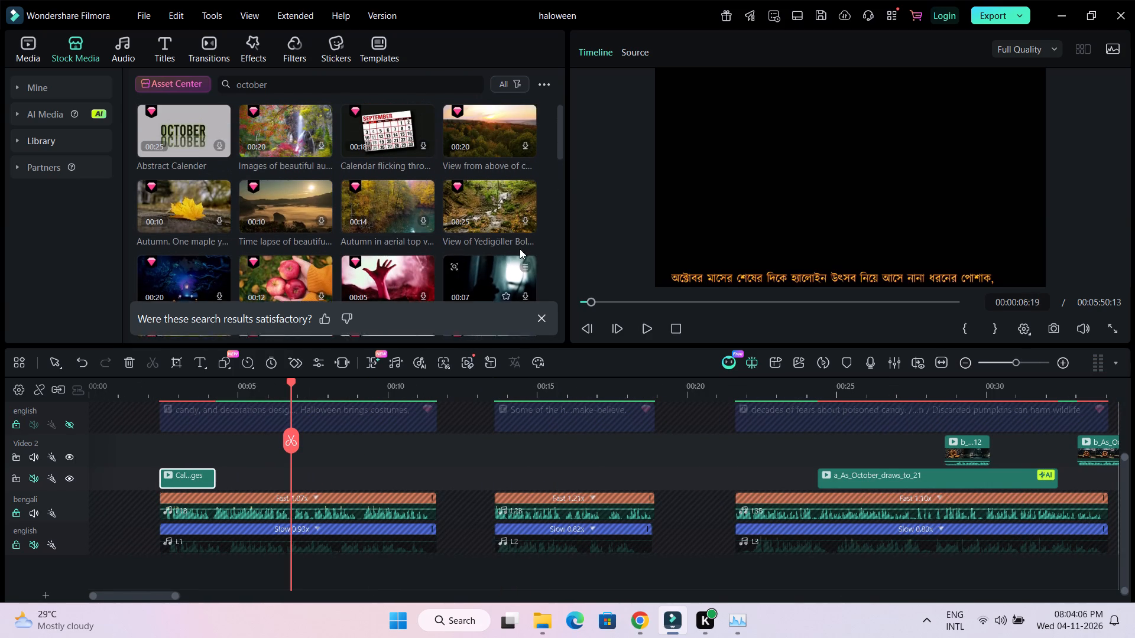
{"action": "scroll", "coordinate": [520, 243], "scroll_direction": "up", "scroll_amount": 2}
{"action": "left_click", "coordinate": [54, 87]}
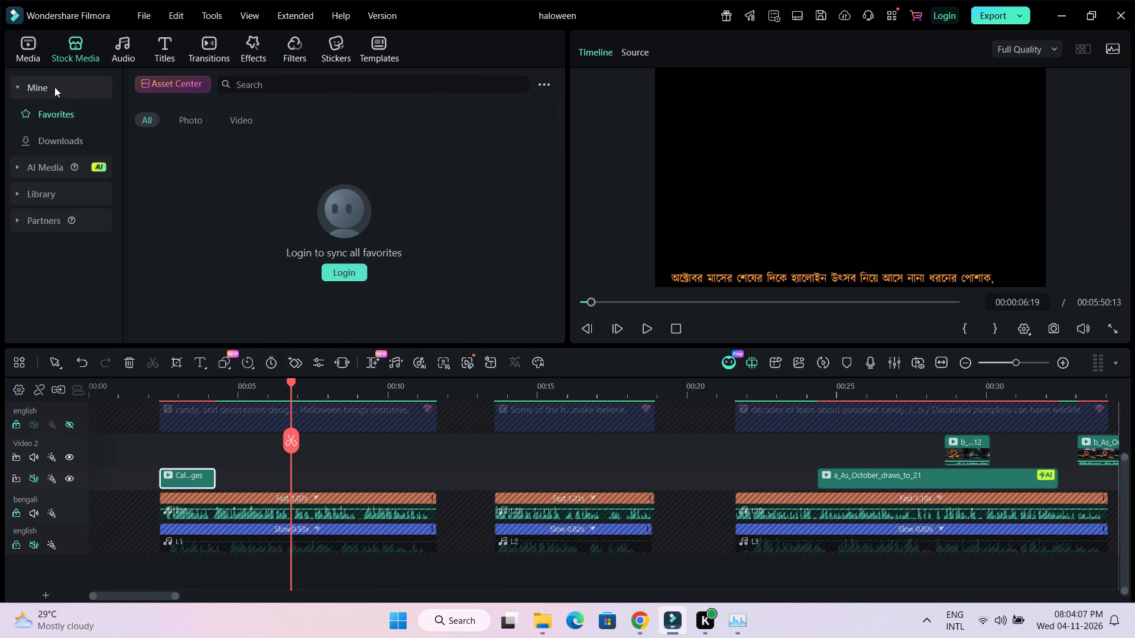
{"action": "left_click", "coordinate": [50, 141]}
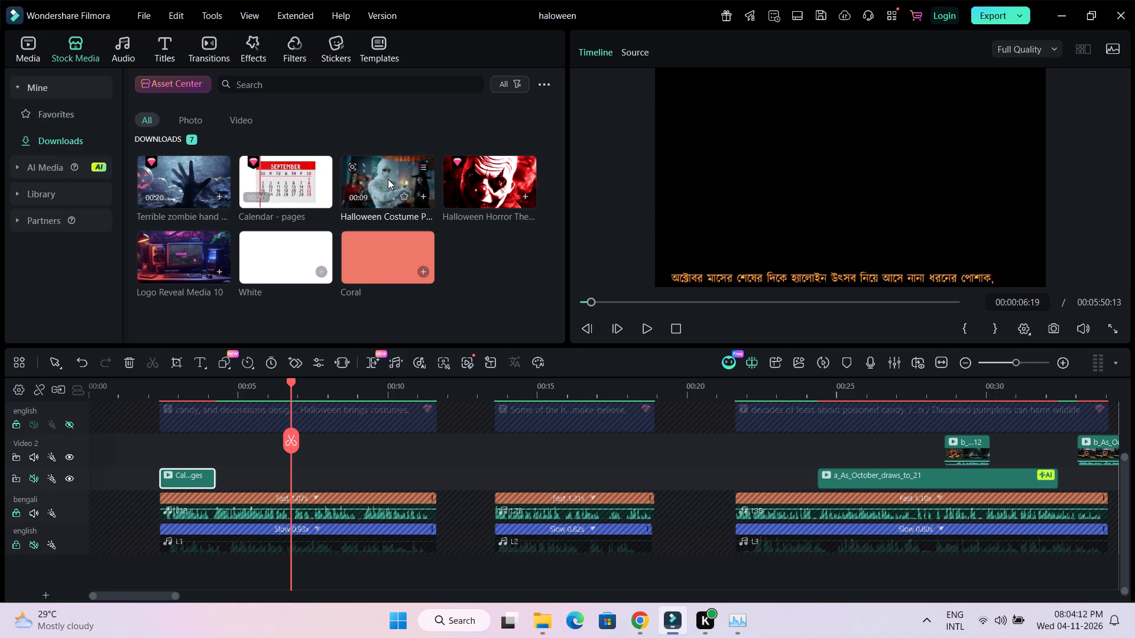
{"action": "left_click_drag", "start_coordinate": [388, 179], "coordinate": [247, 468]}
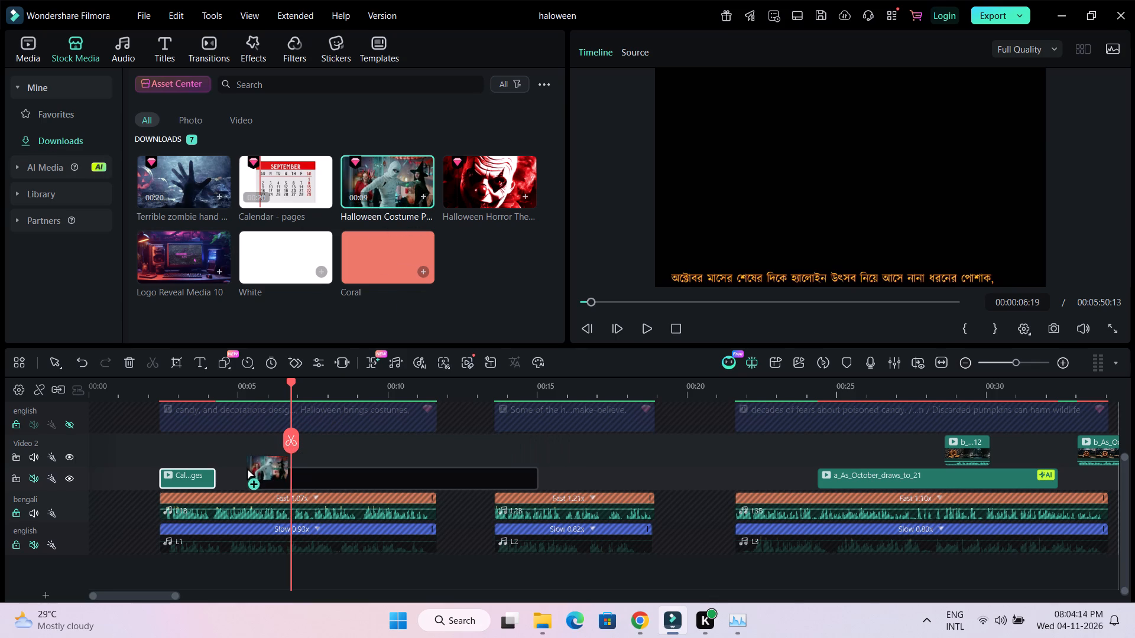
{"action": "left_click_drag", "start_coordinate": [247, 468], "coordinate": [216, 480]}
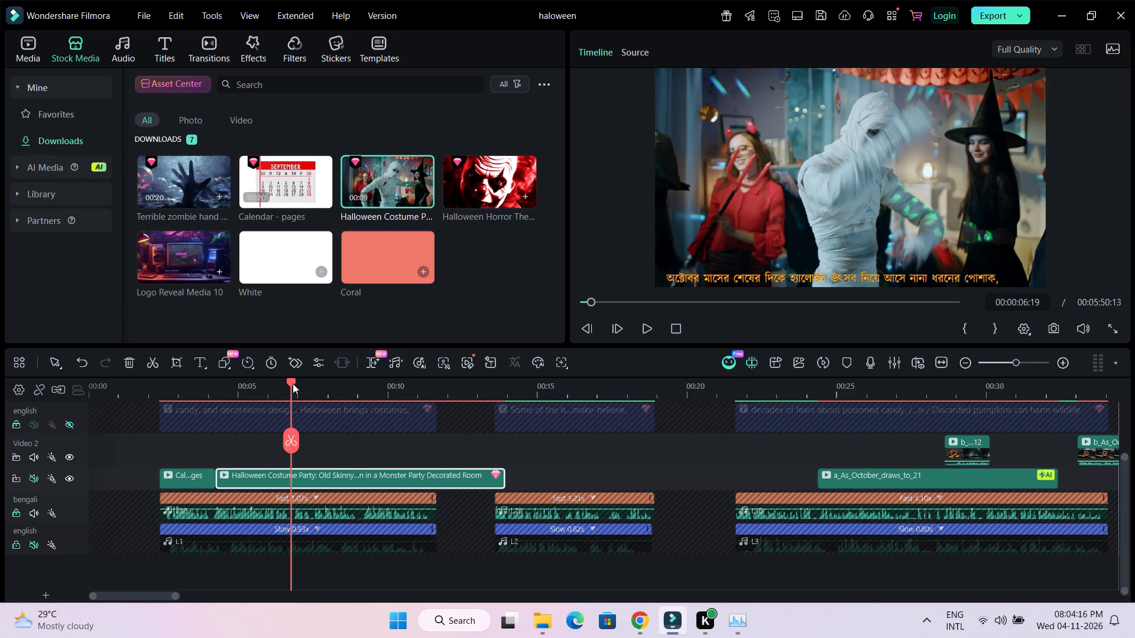
Play and scrub the Halloween Costume Party clip against the narration to find where the costumes phrase ends.
{"action": "left_click_drag", "start_coordinate": [292, 382], "coordinate": [220, 405]}
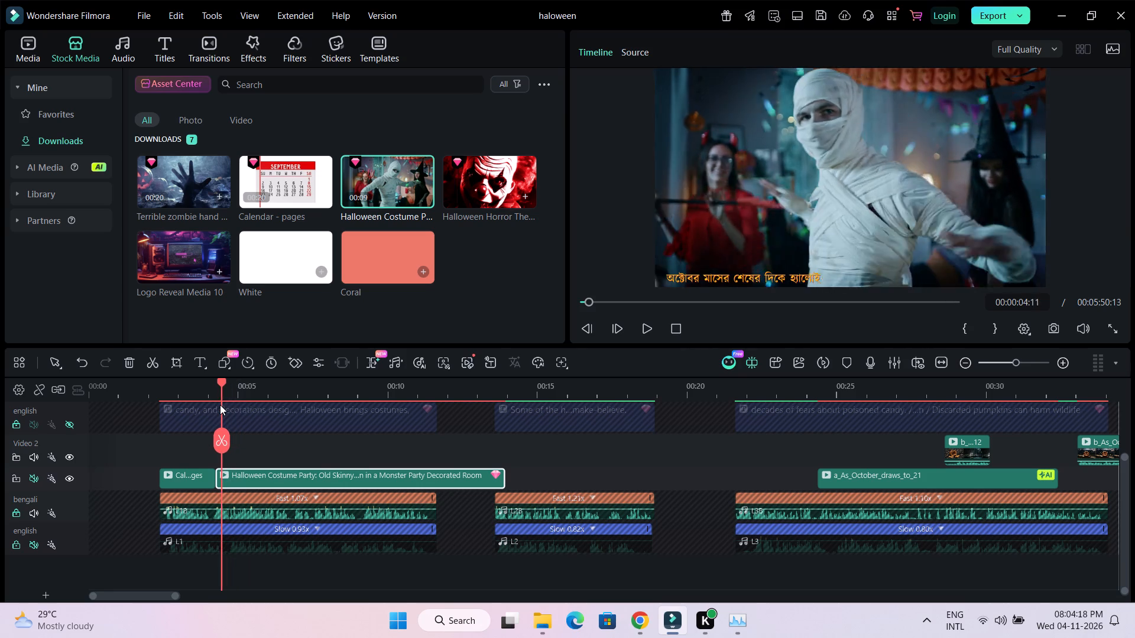
{"action": "left_click_drag", "start_coordinate": [220, 405], "coordinate": [219, 405]}
{"action": "key", "text": "space"}
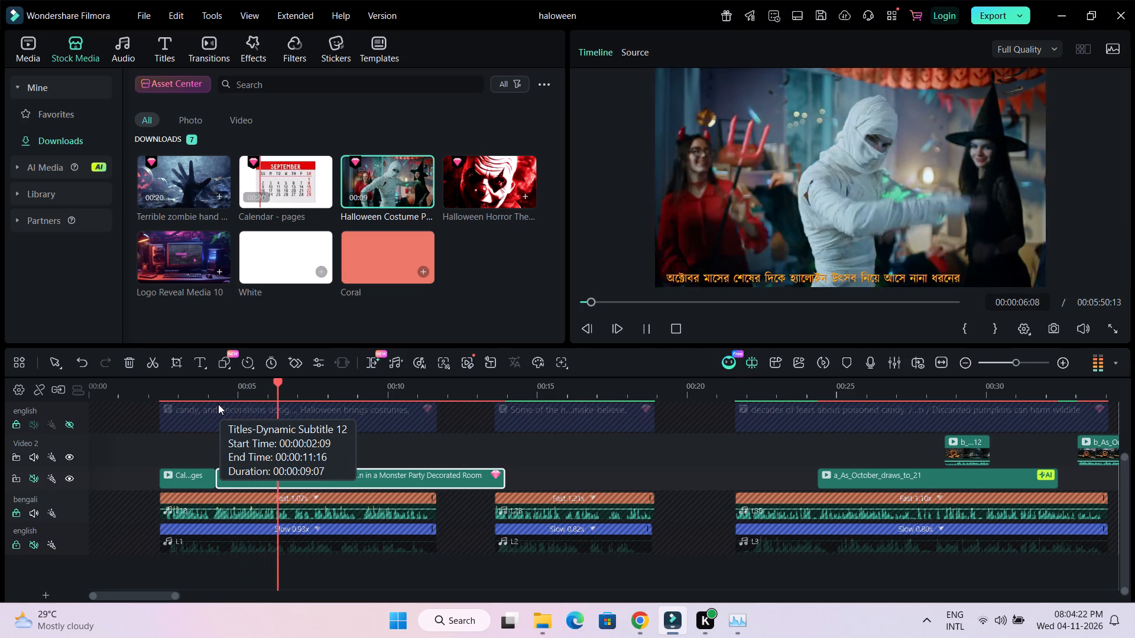
{"action": "key", "text": "space"}
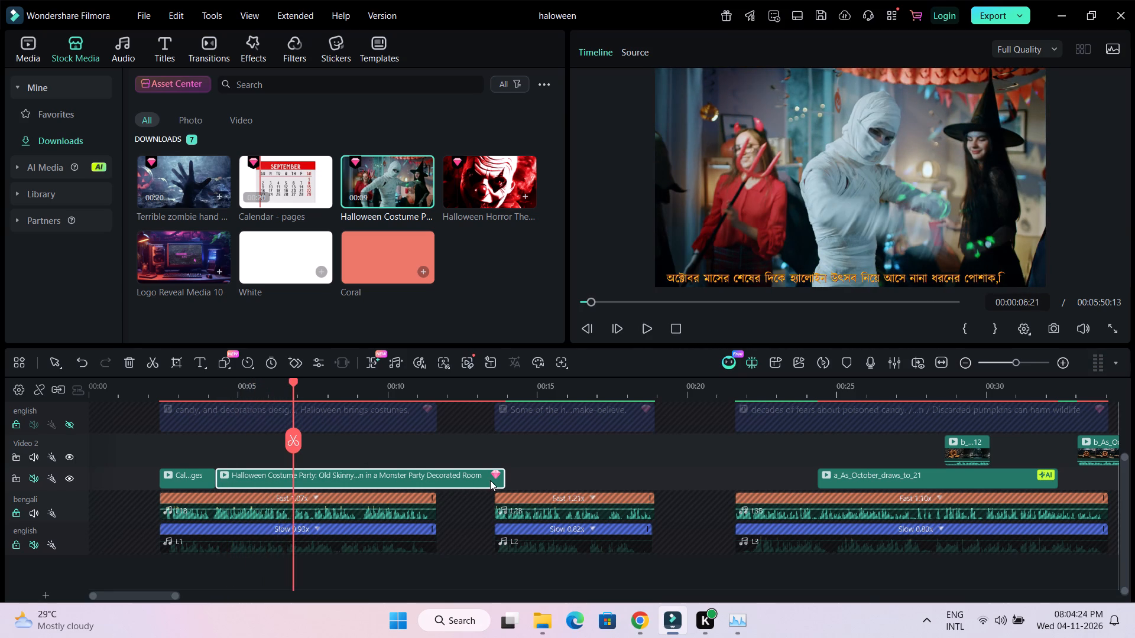
{"action": "left_click", "coordinate": [501, 480]}
{"action": "left_click_drag", "start_coordinate": [293, 382], "coordinate": [500, 410]}
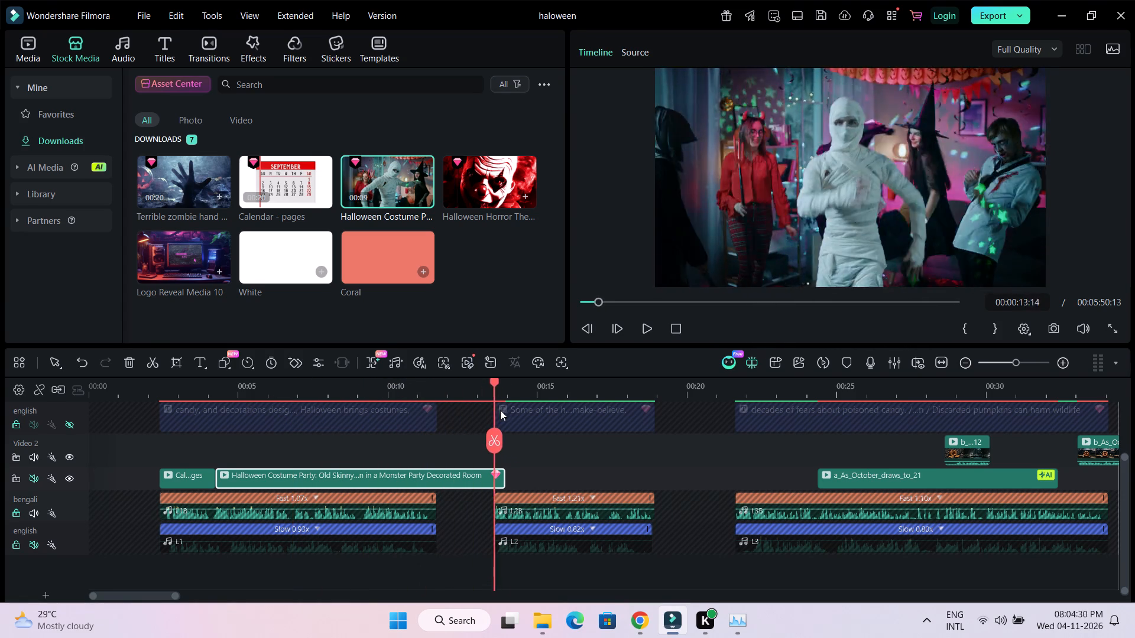
{"action": "left_click_drag", "start_coordinate": [500, 410], "coordinate": [333, 416]}
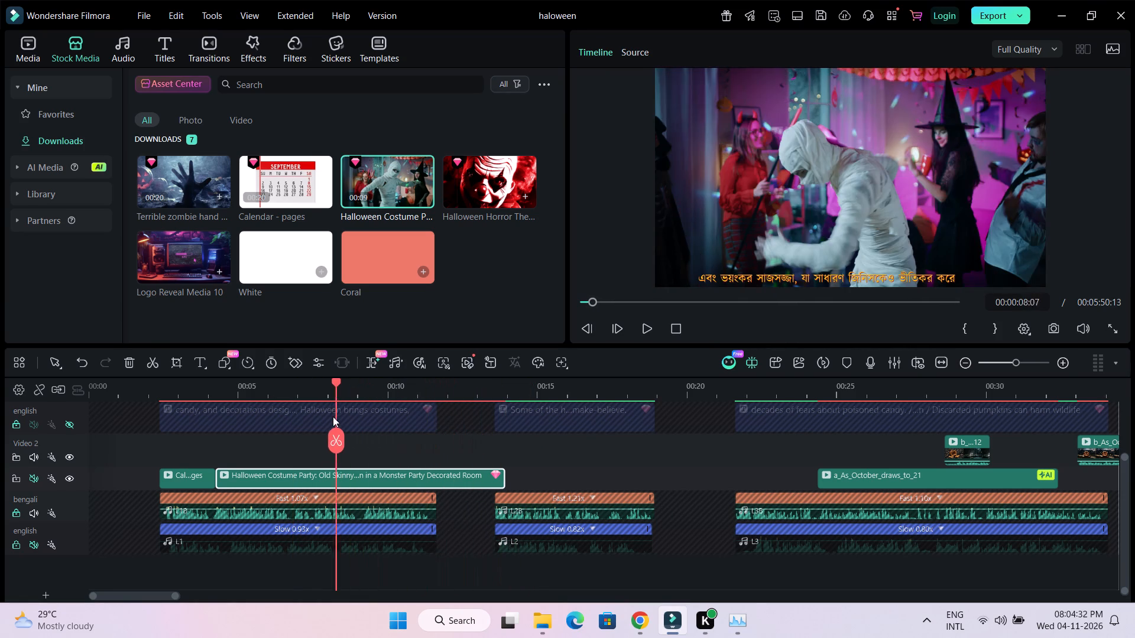
{"action": "left_click_drag", "start_coordinate": [333, 416], "coordinate": [265, 420]}
{"action": "key", "text": "space"}
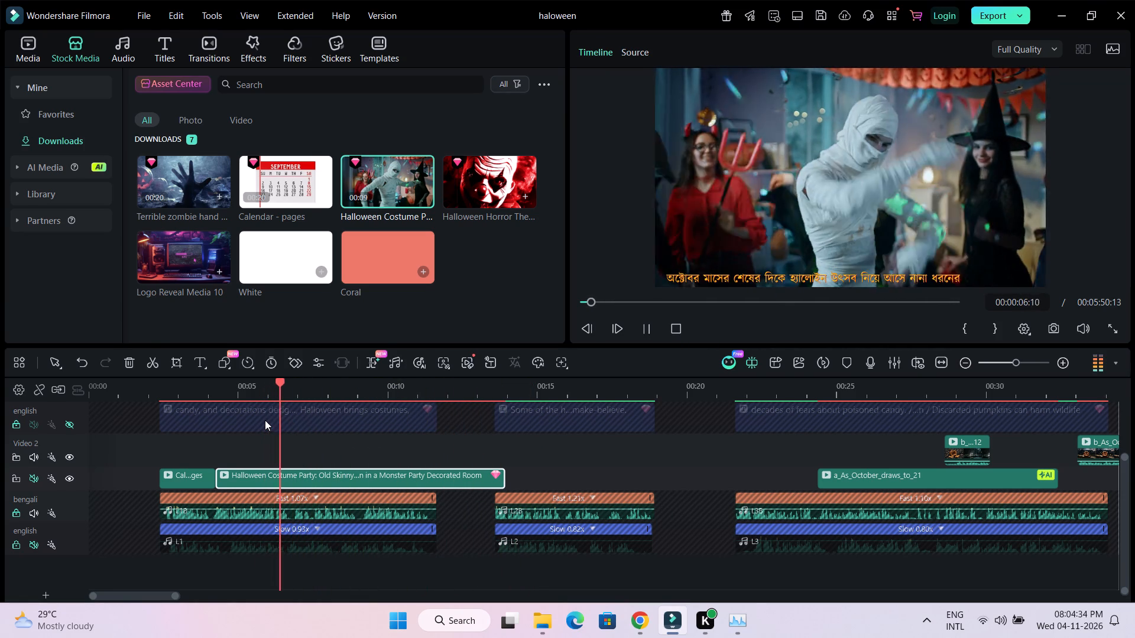
{"action": "key", "text": "space"}
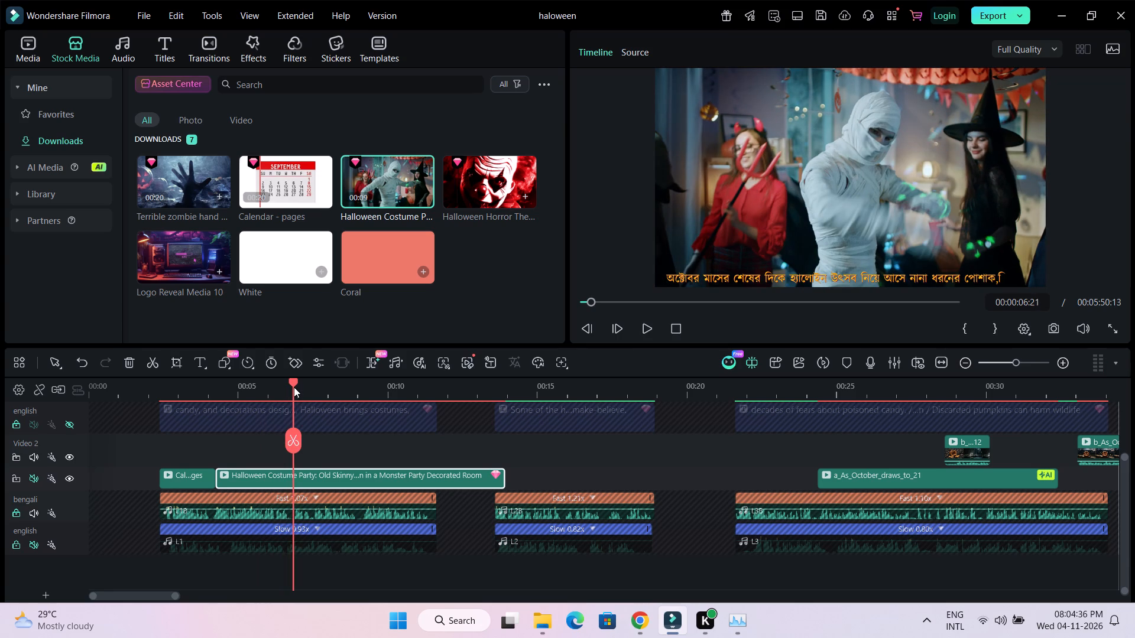
{"action": "left_click", "coordinate": [294, 384]}
Split the Halloween Costume Party clip at 00:00:06:21, delete the part after the cut, and replay the shortened end.
{"action": "left_click", "coordinate": [420, 476]}
{"action": "left_click", "coordinate": [77, 360]}
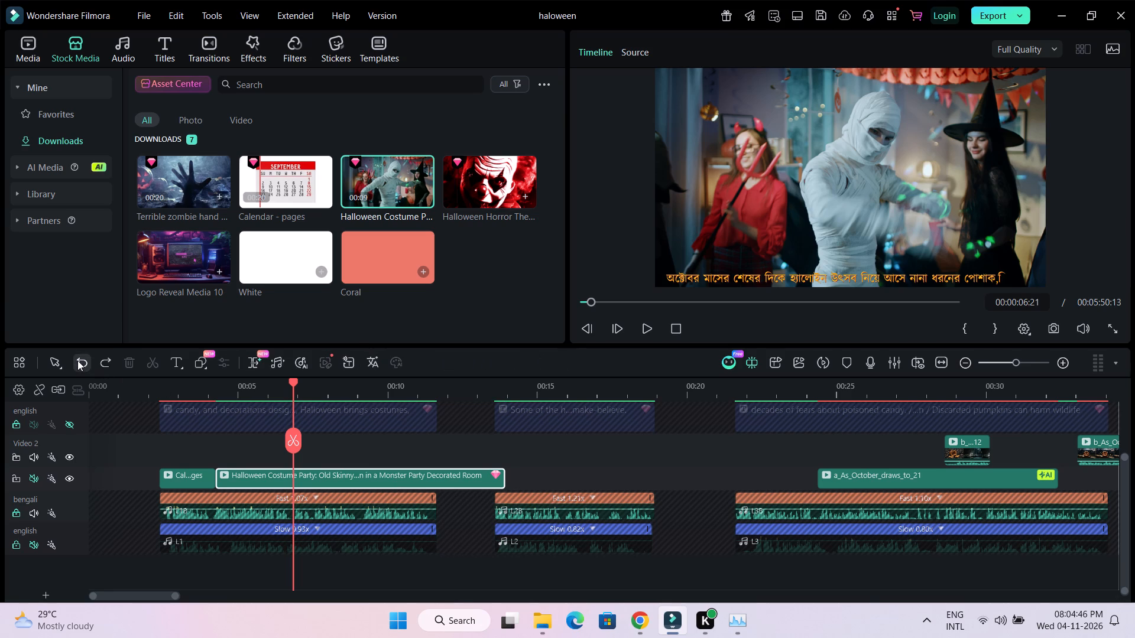
{"action": "left_click", "coordinate": [99, 361]}
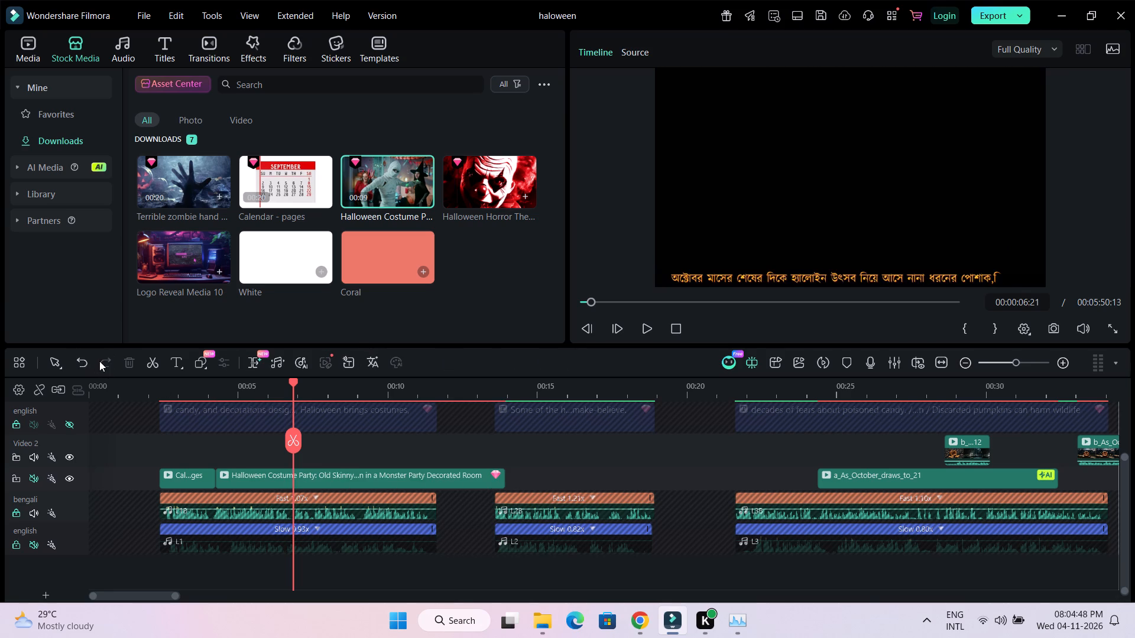
{"action": "left_click", "coordinate": [333, 480]}
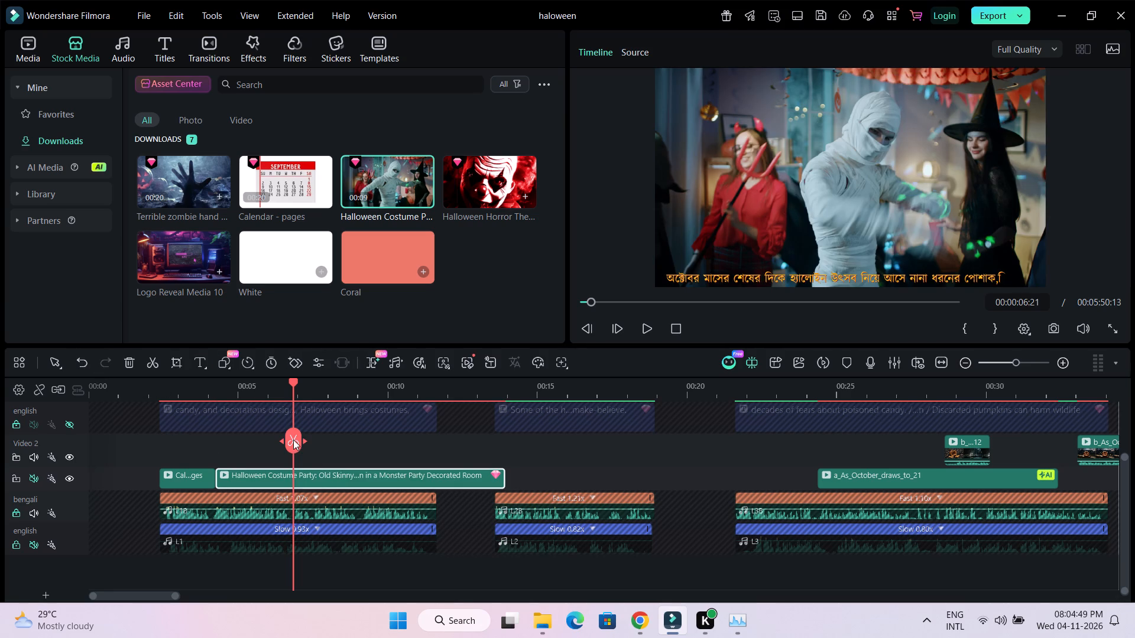
{"action": "left_click", "coordinate": [293, 440]}
{"action": "left_click", "coordinate": [331, 476]}
{"action": "key", "text": "Delete"}
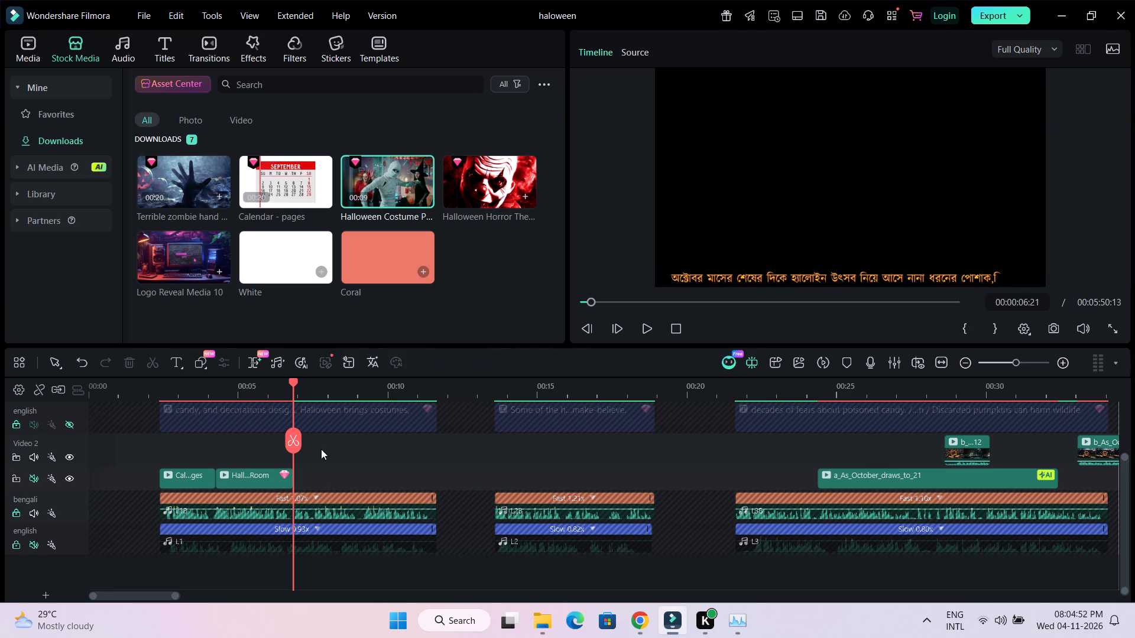
{"action": "left_click_drag", "start_coordinate": [293, 379], "coordinate": [269, 386]}
{"action": "key", "text": "space"}
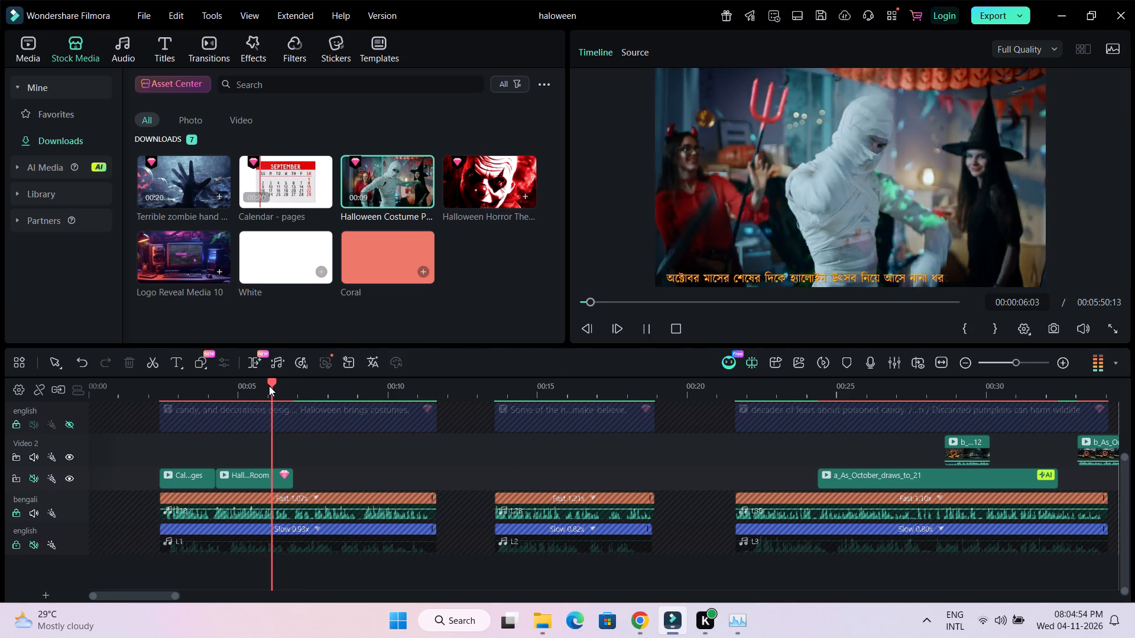
{"action": "key", "text": "space"}
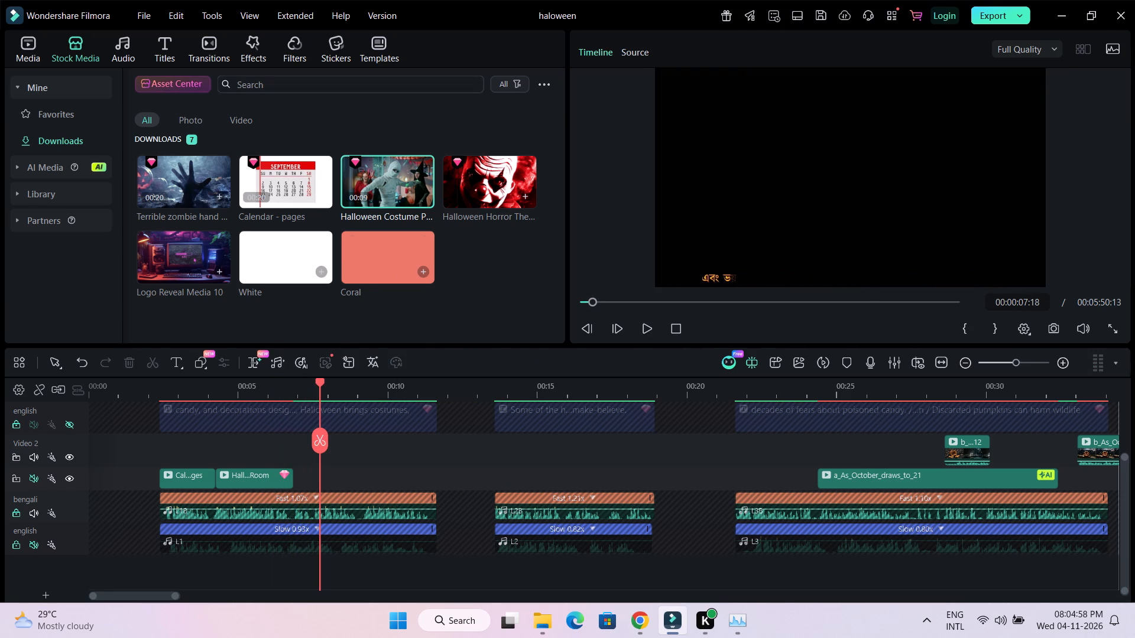
Search the Giphy partner library for candy, look through the GIFs and preview the Candy Please one.
{"action": "left_click", "coordinate": [33, 89]}
{"action": "left_click", "coordinate": [33, 145]}
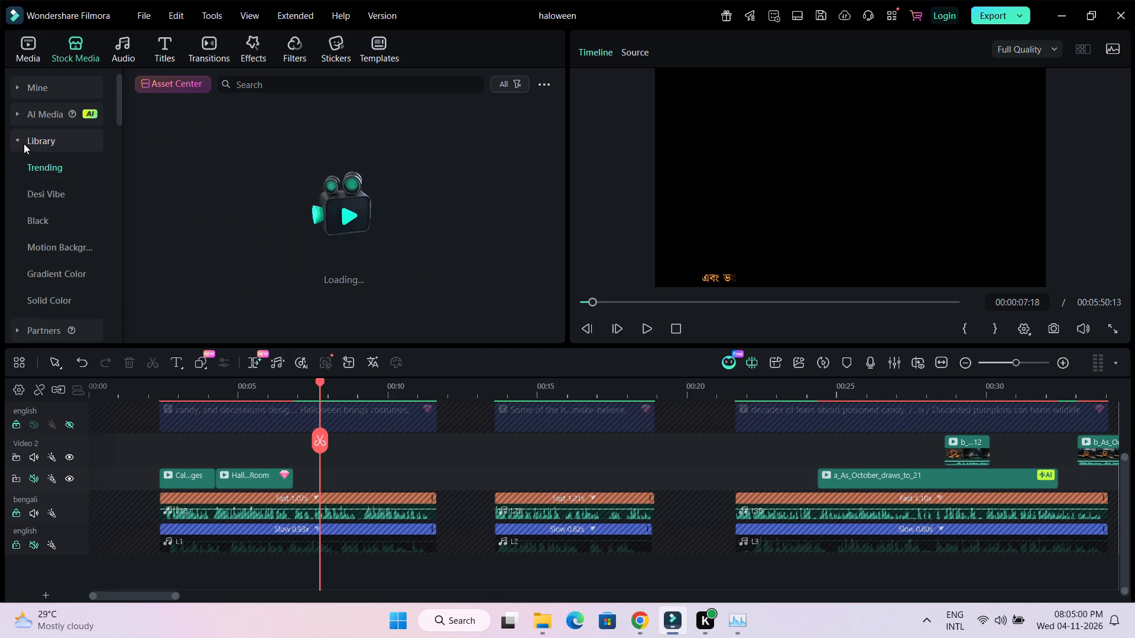
{"action": "left_click", "coordinate": [20, 141]}
{"action": "left_click", "coordinate": [20, 159]}
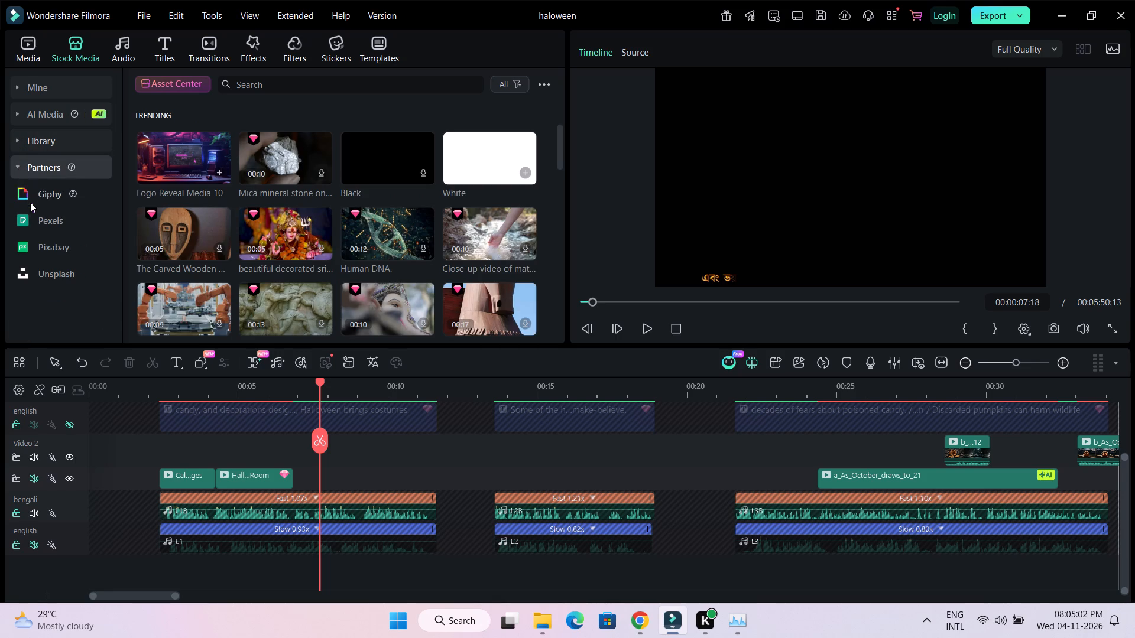
{"action": "left_click", "coordinate": [49, 189]}
{"action": "left_click", "coordinate": [294, 86]}
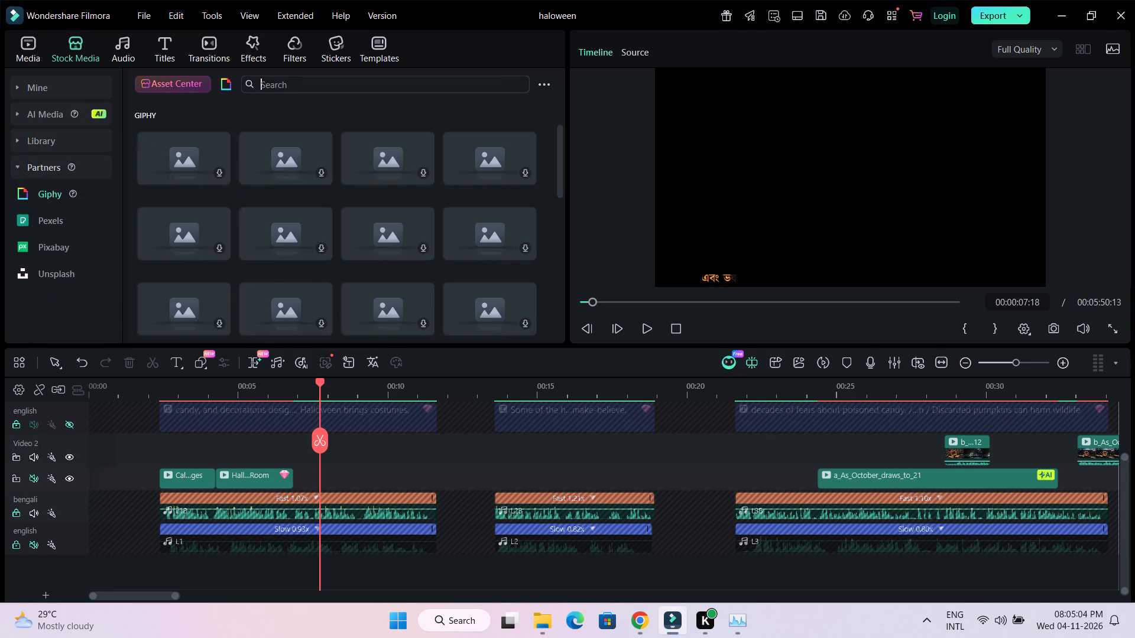
{"action": "type", "text": "candy"}
{"action": "key", "text": "Return"}
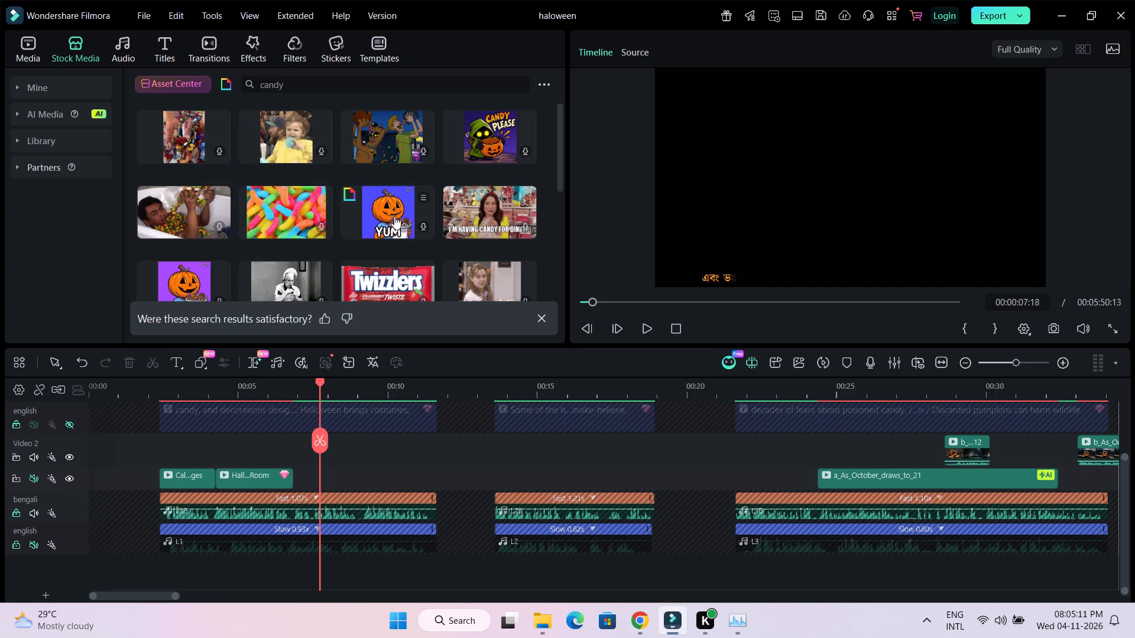
{"action": "scroll", "coordinate": [395, 213], "scroll_direction": "down", "scroll_amount": 2}
{"action": "scroll", "coordinate": [395, 213], "scroll_direction": "up", "scroll_amount": 1}
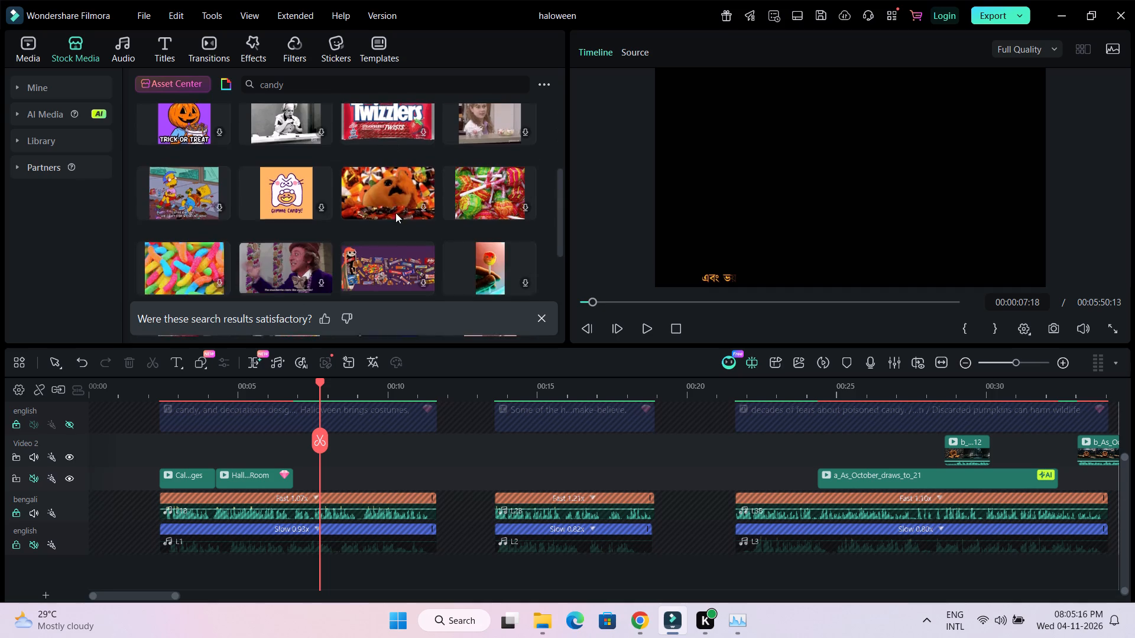
{"action": "scroll", "coordinate": [395, 213], "scroll_direction": "up", "scroll_amount": 1}
{"action": "left_click", "coordinate": [497, 137]}
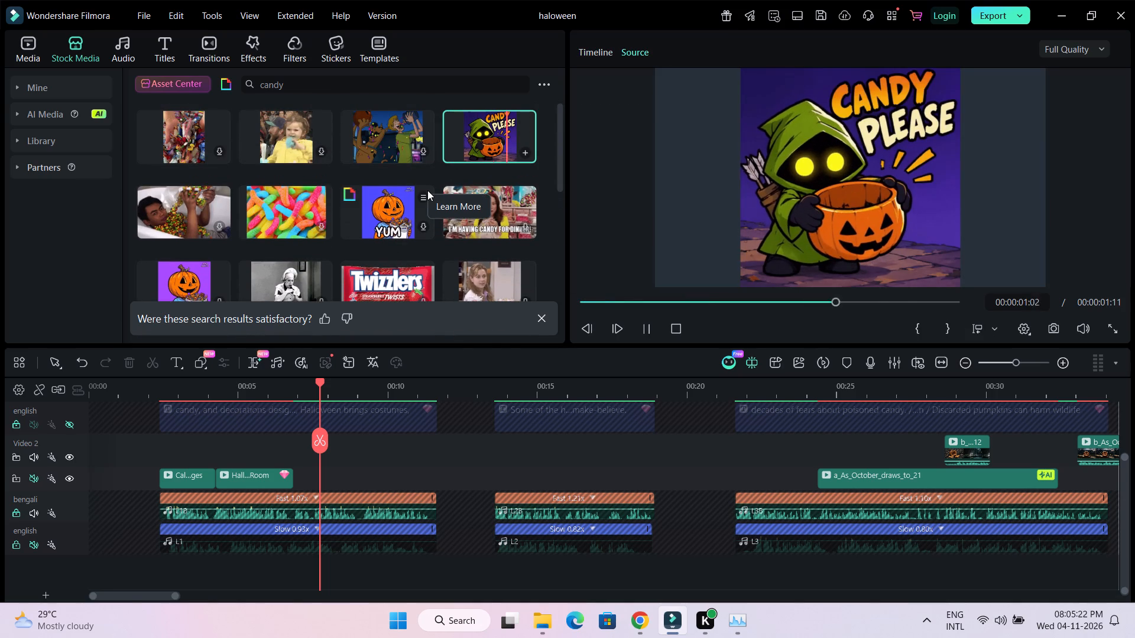
Add the Candy Please GIF directly after the Halloween Costume Party clip, keeping the 1920x1080 25fps project settings and suppressing future mismatch prompts.
{"action": "left_click_drag", "start_coordinate": [489, 134], "coordinate": [307, 477]}
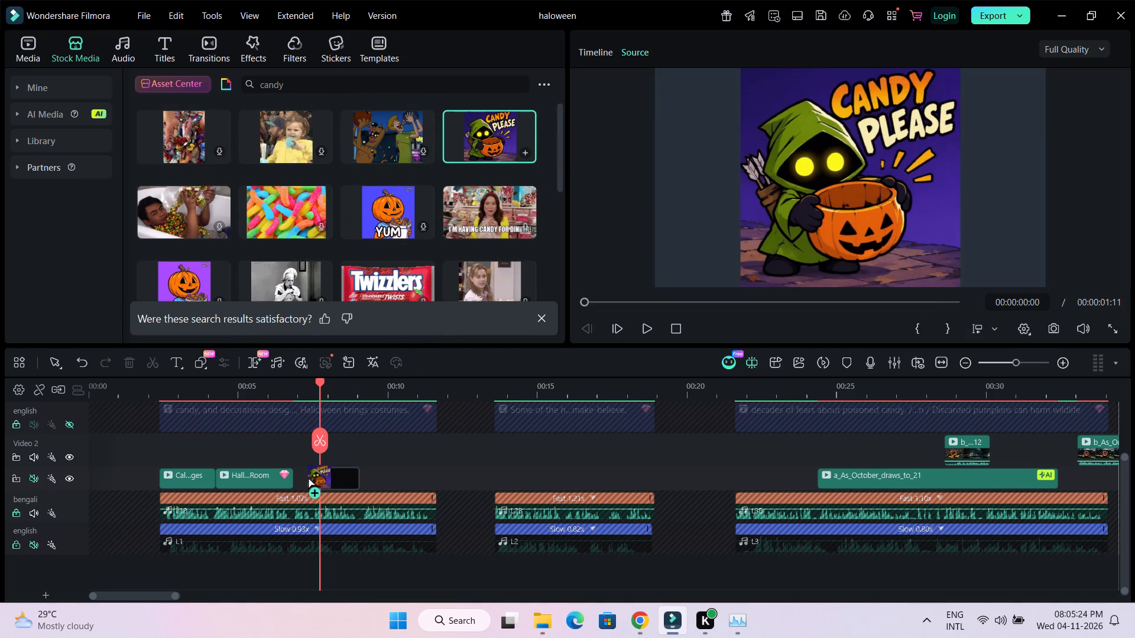
{"action": "left_click_drag", "start_coordinate": [307, 477], "coordinate": [296, 485]}
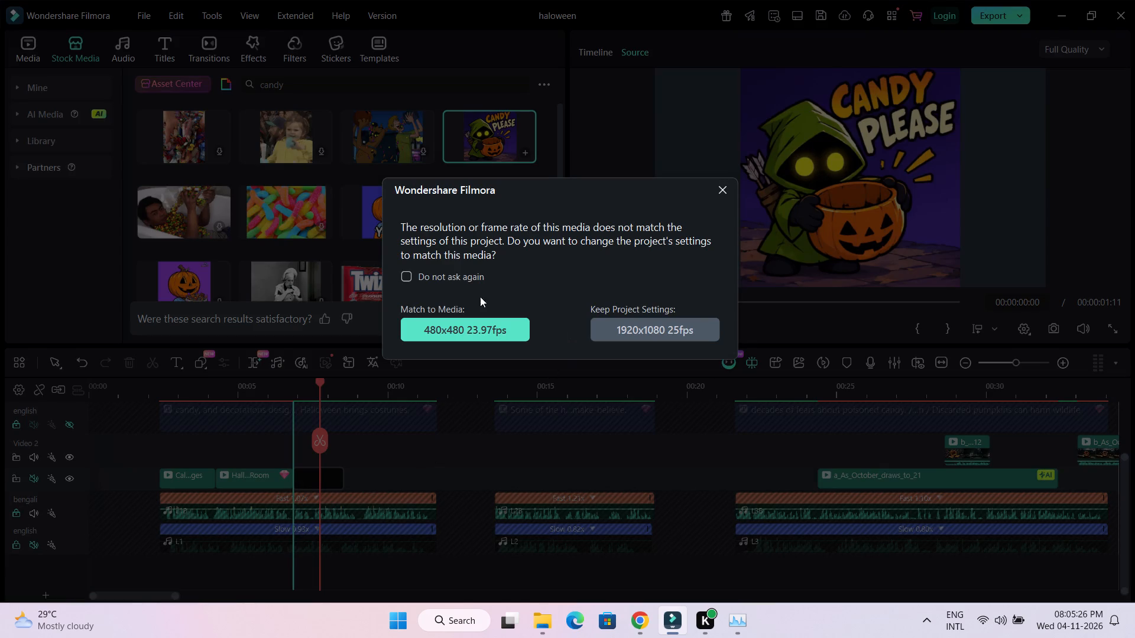
{"action": "left_click", "coordinate": [467, 276]}
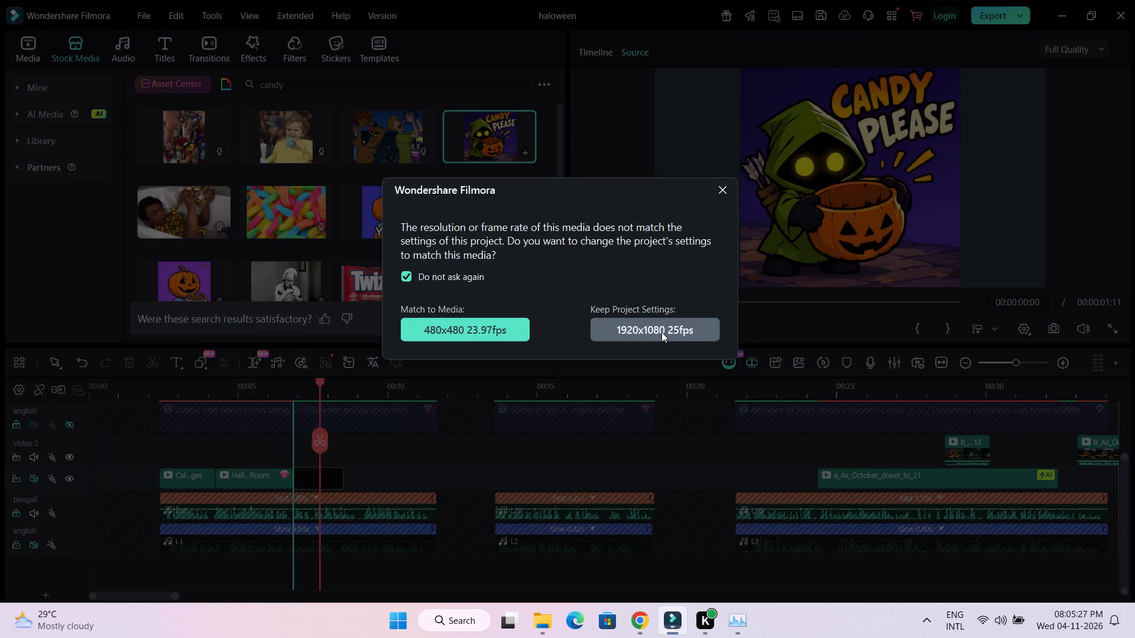
{"action": "left_click", "coordinate": [663, 332]}
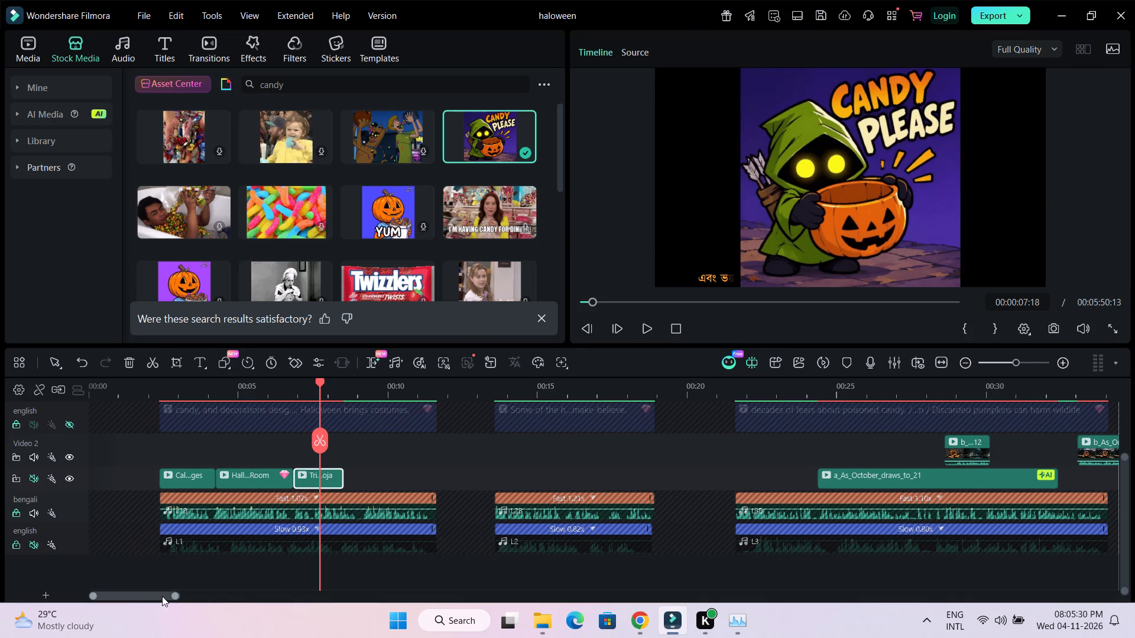
Trim the end of the Trick Or Treat Halloween GIF so its duration is under 20 frames.
{"action": "left_click", "coordinate": [254, 382]}
{"action": "left_click_drag", "start_coordinate": [254, 390], "coordinate": [277, 390]}
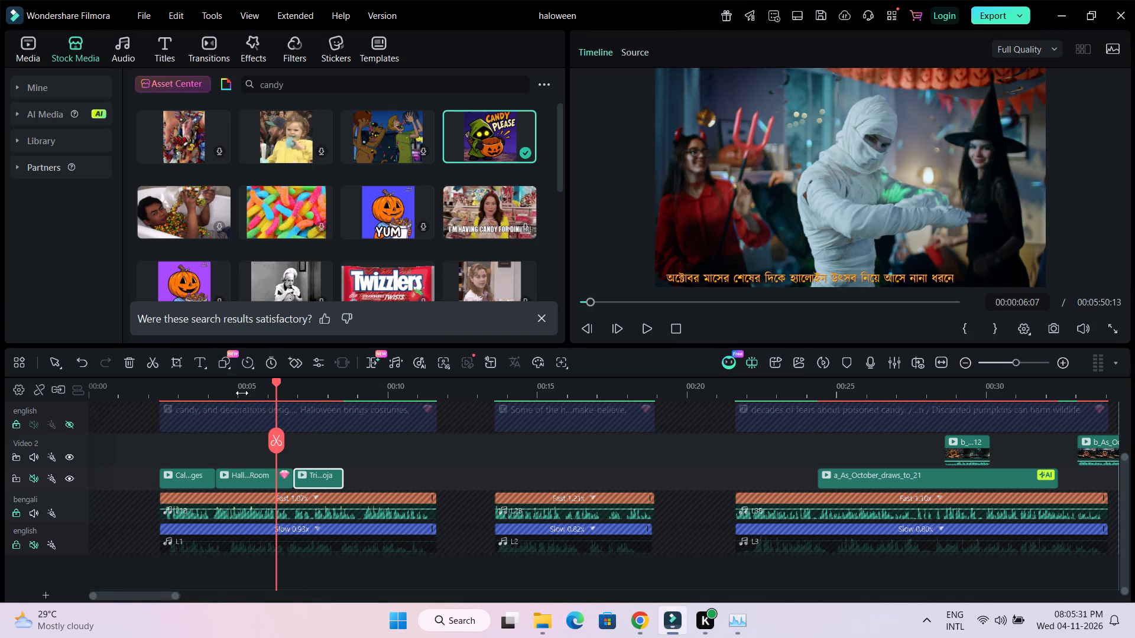
{"action": "left_click_drag", "start_coordinate": [242, 393], "coordinate": [397, 393]}
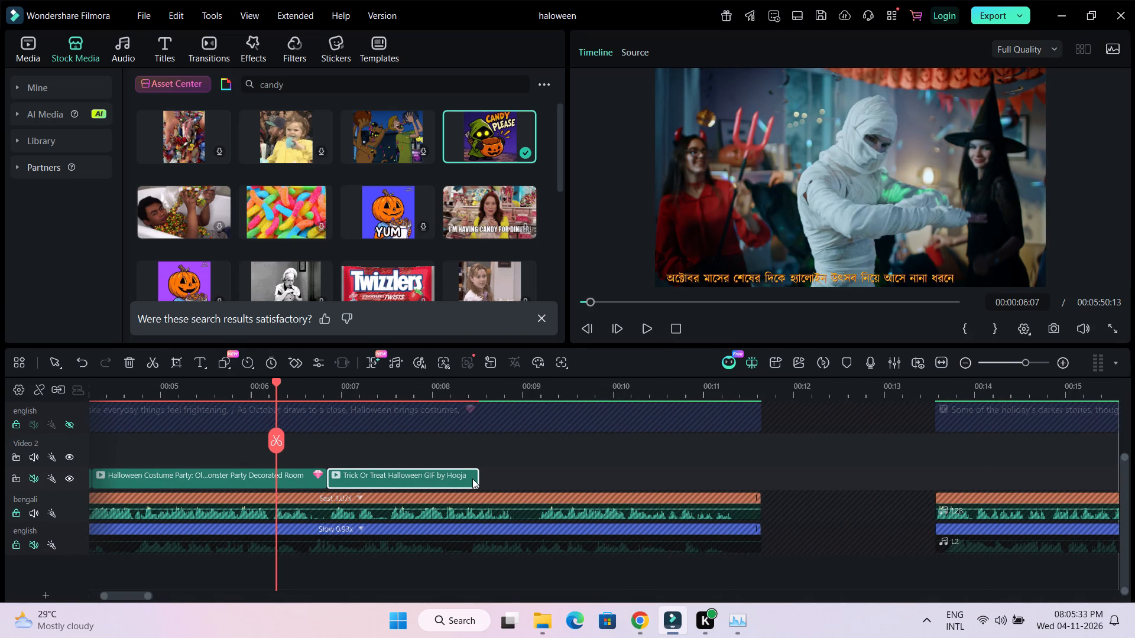
{"action": "left_click_drag", "start_coordinate": [475, 477], "coordinate": [390, 479]}
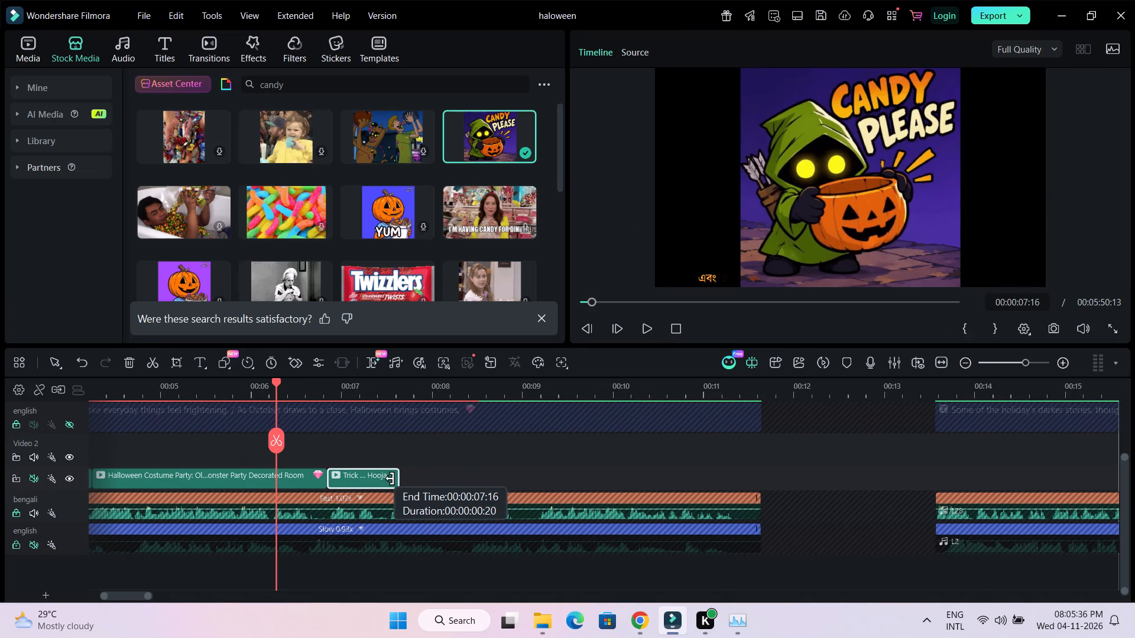
{"action": "left_click_drag", "start_coordinate": [390, 479], "coordinate": [382, 481]}
Play and scrub the opening clips against the Bengali narration to check the candy GIF's timing and locate the scary decorations phrase.
{"action": "left_click_drag", "start_coordinate": [411, 391], "coordinate": [279, 403]}
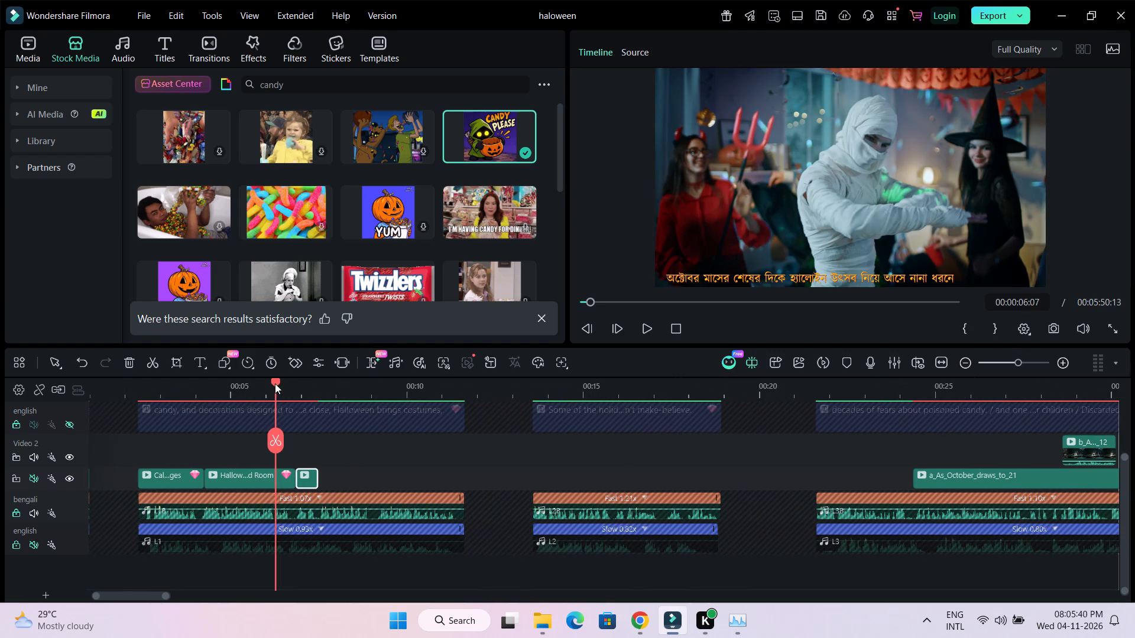
{"action": "left_click_drag", "start_coordinate": [275, 382], "coordinate": [127, 390]}
{"action": "key", "text": "space"}
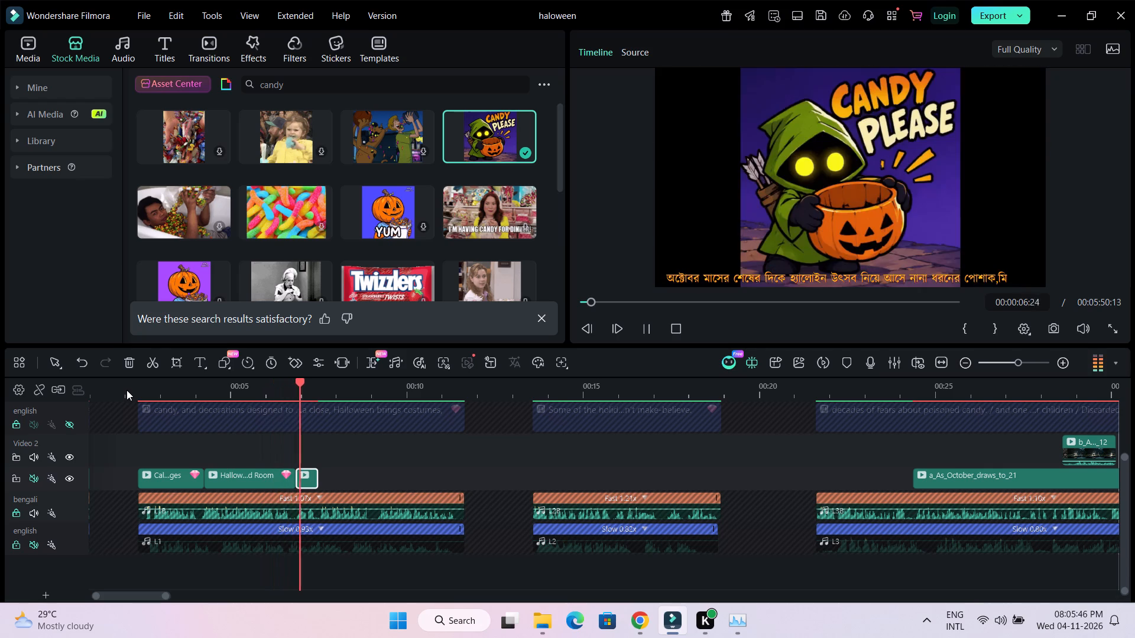
{"action": "key", "text": "space"}
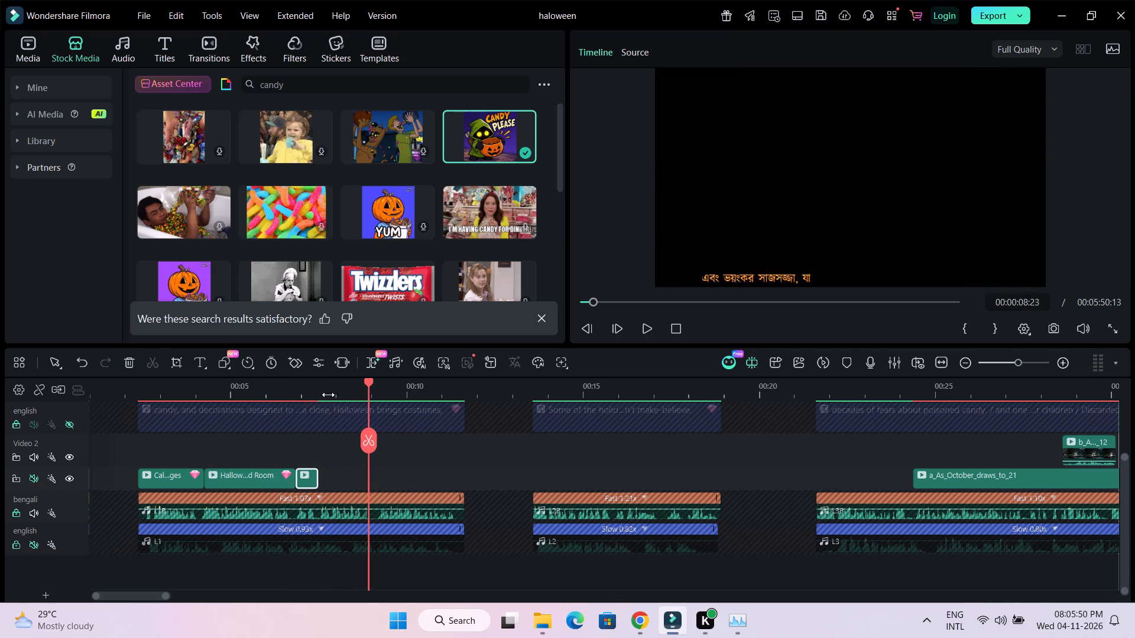
{"action": "left_click_drag", "start_coordinate": [371, 380], "coordinate": [197, 391]}
{"action": "key", "text": "space"}
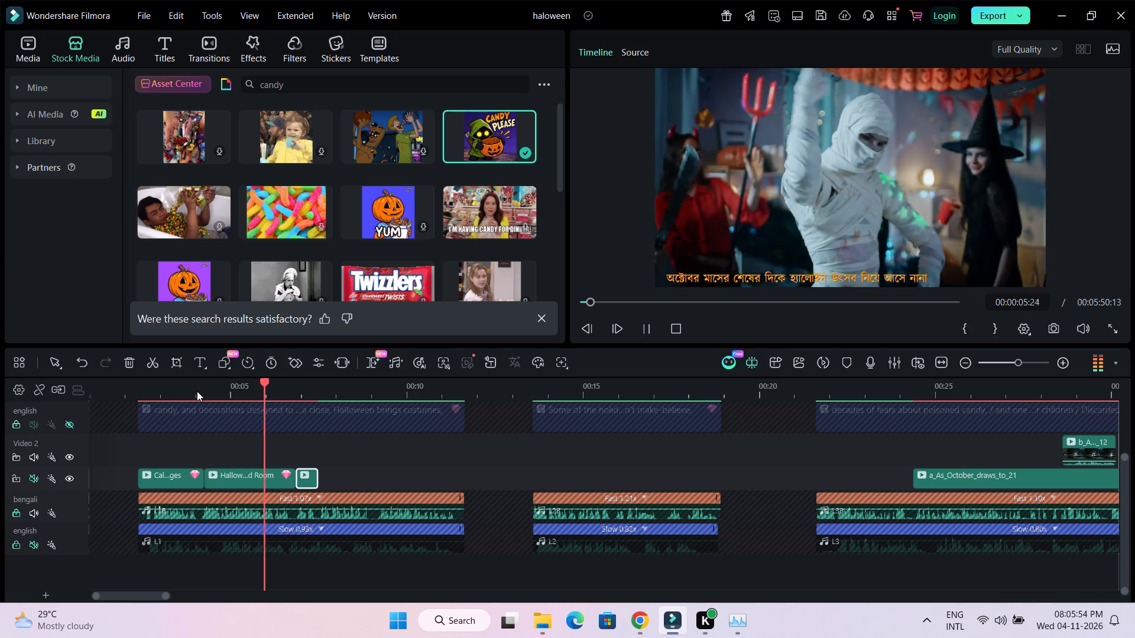
{"action": "key", "text": "space"}
{"action": "key", "text": "space"}
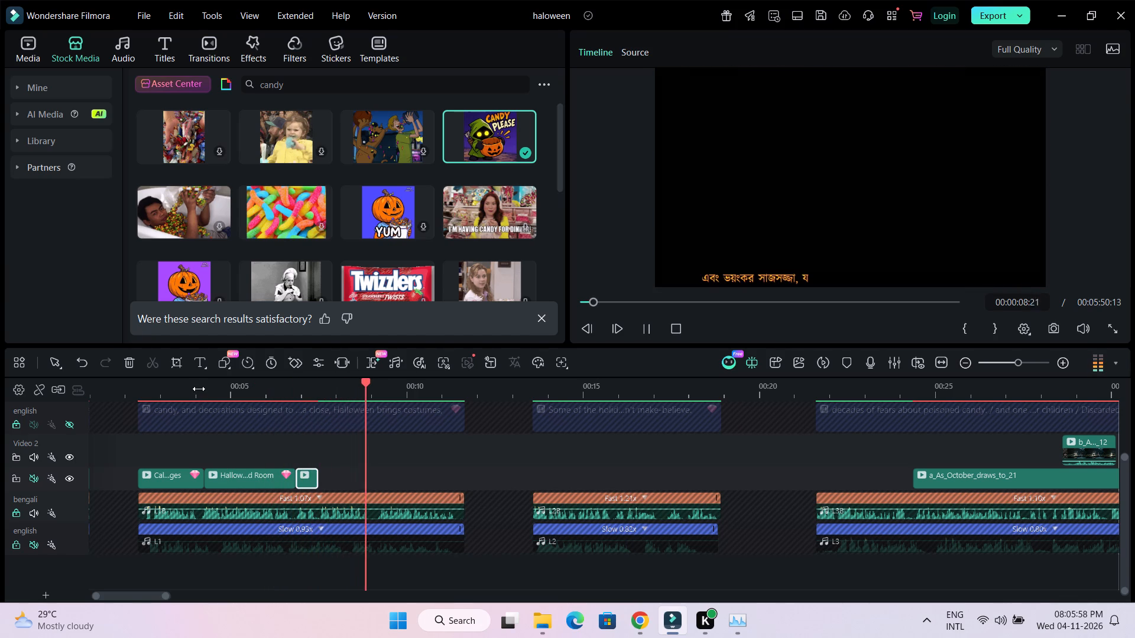
{"action": "key", "text": "space"}
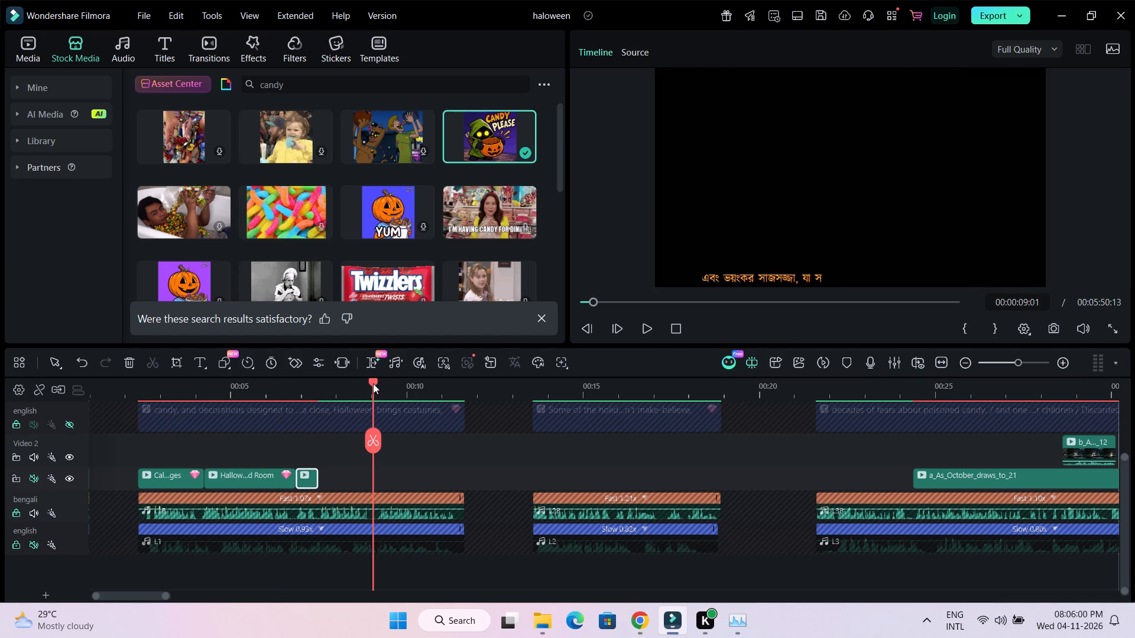
{"action": "left_click_drag", "start_coordinate": [373, 383], "coordinate": [275, 385]}
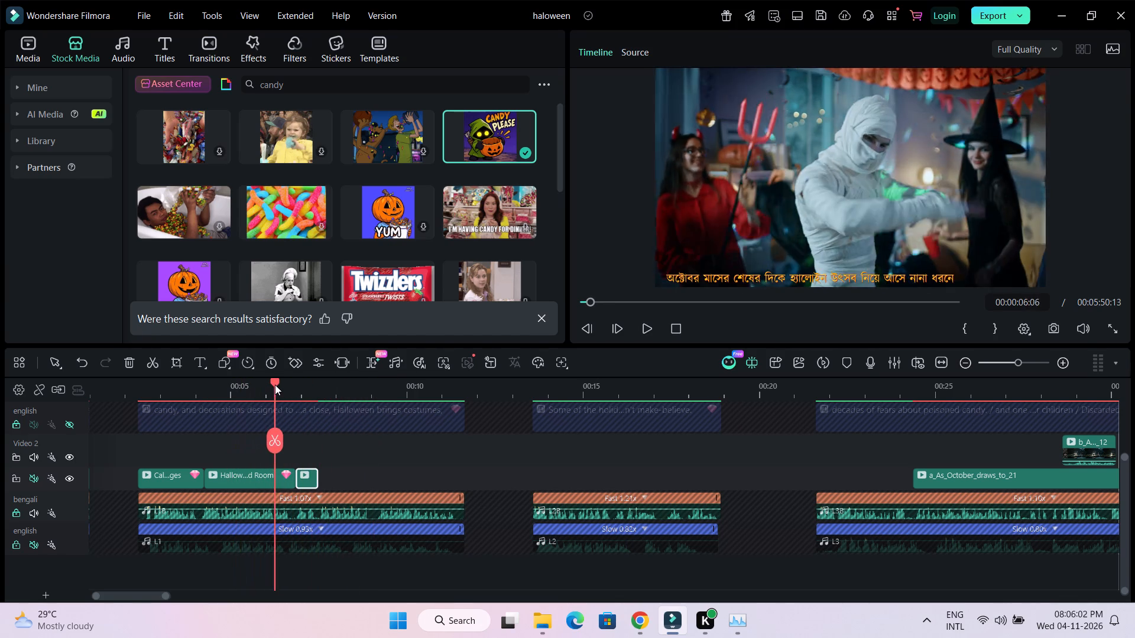
{"action": "left_click_drag", "start_coordinate": [275, 385], "coordinate": [300, 385]}
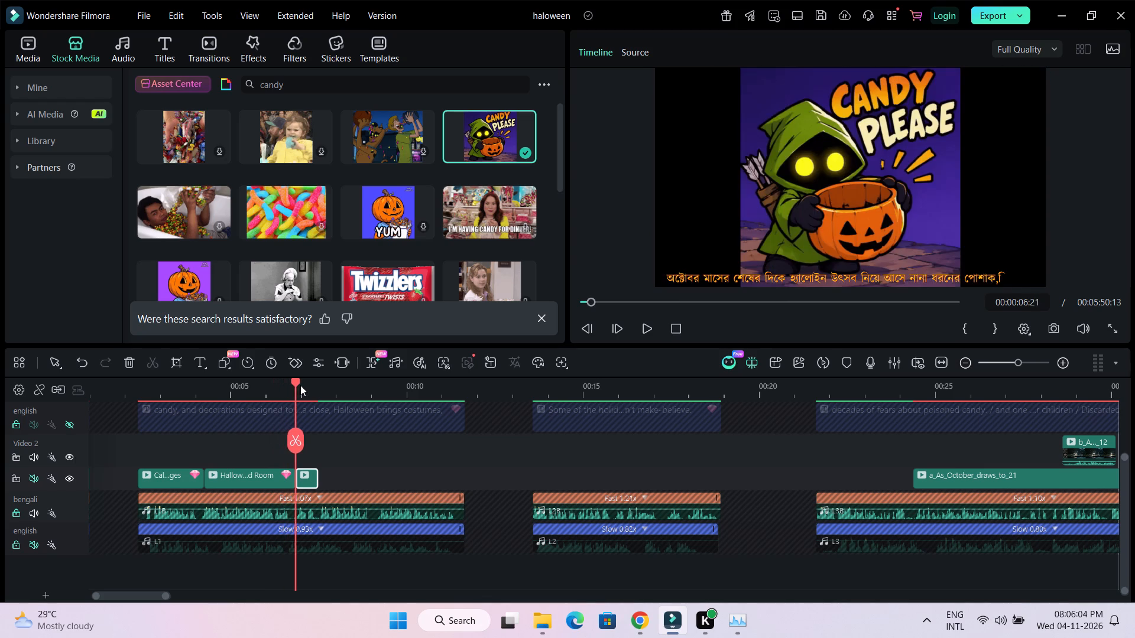
{"action": "left_click_drag", "start_coordinate": [300, 385], "coordinate": [369, 390]}
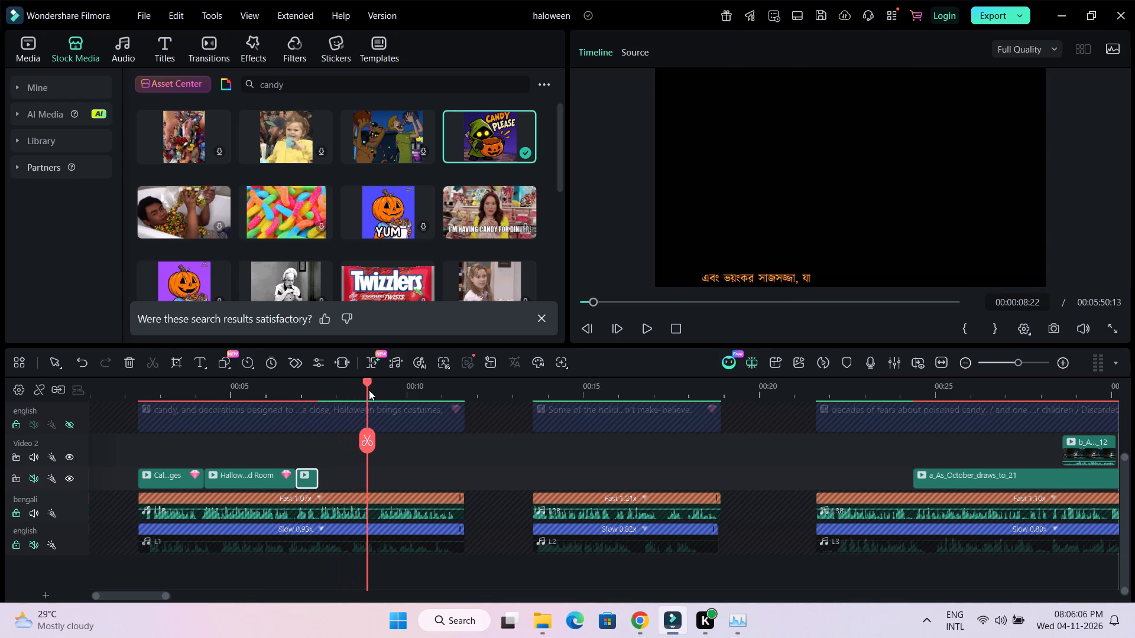
{"action": "left_click_drag", "start_coordinate": [369, 390], "coordinate": [373, 390]}
Look through the Giphy candy results and the project media for decoration footage, previewing the two b_As_October_draws clips.
{"action": "scroll", "coordinate": [412, 239], "scroll_direction": "down", "scroll_amount": 2}
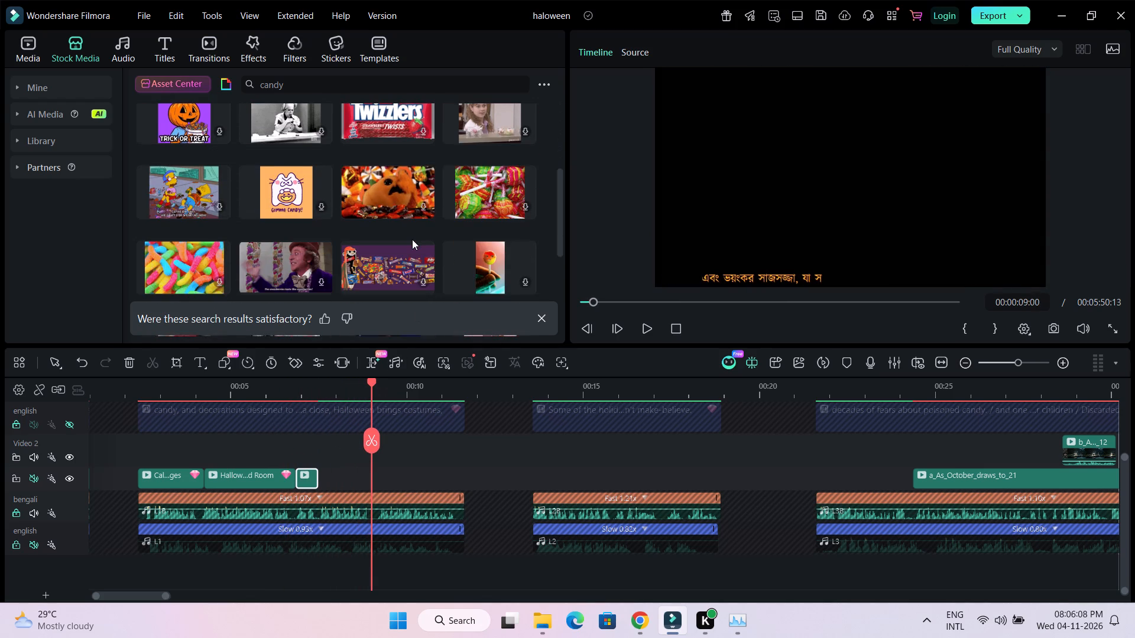
{"action": "scroll", "coordinate": [412, 239], "scroll_direction": "up", "scroll_amount": 4}
{"action": "scroll", "coordinate": [203, 190], "scroll_direction": "up", "scroll_amount": 3}
{"action": "left_click", "coordinate": [25, 170]}
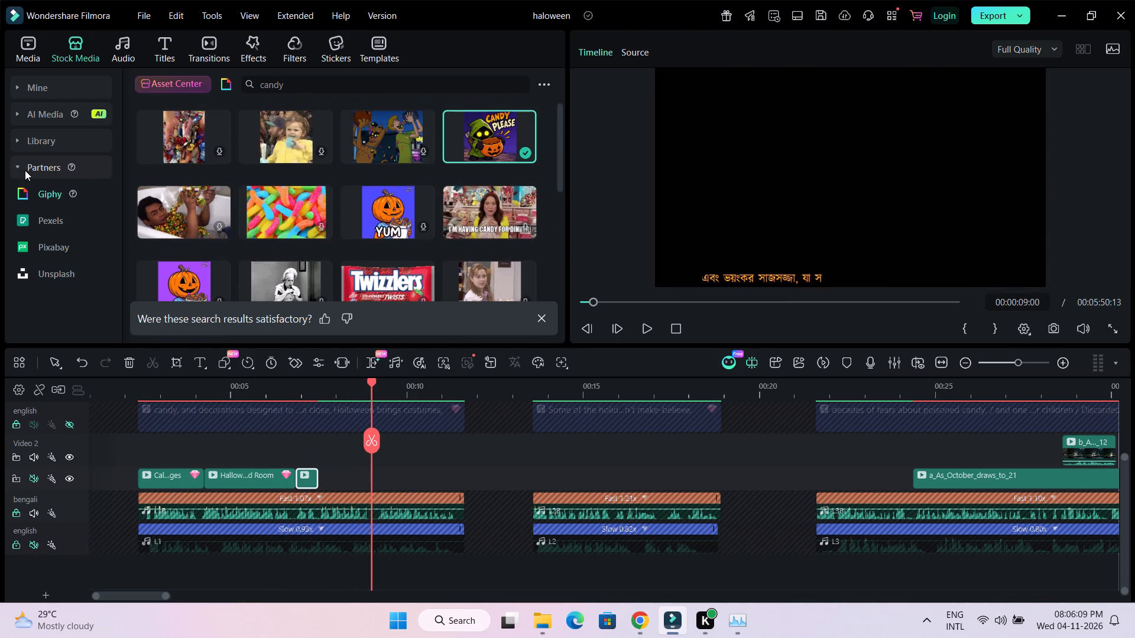
{"action": "left_click", "coordinate": [24, 170]}
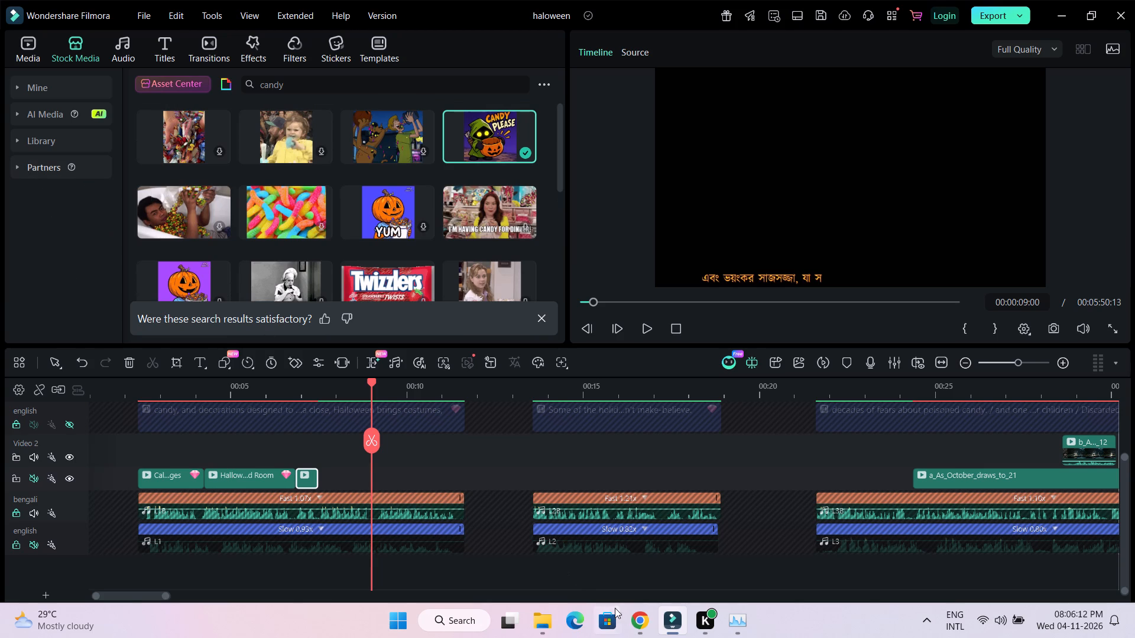
{"action": "scroll", "coordinate": [231, 237], "scroll_direction": "up", "scroll_amount": 2}
{"action": "left_click", "coordinate": [35, 44]}
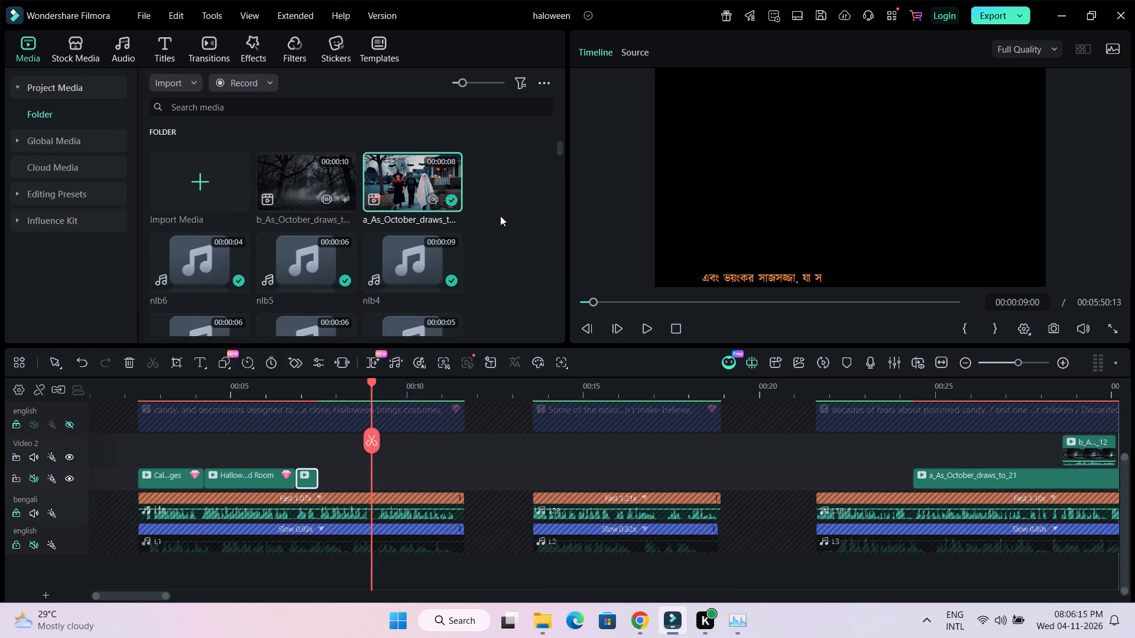
{"action": "scroll", "coordinate": [500, 216], "scroll_direction": "down", "scroll_amount": 2}
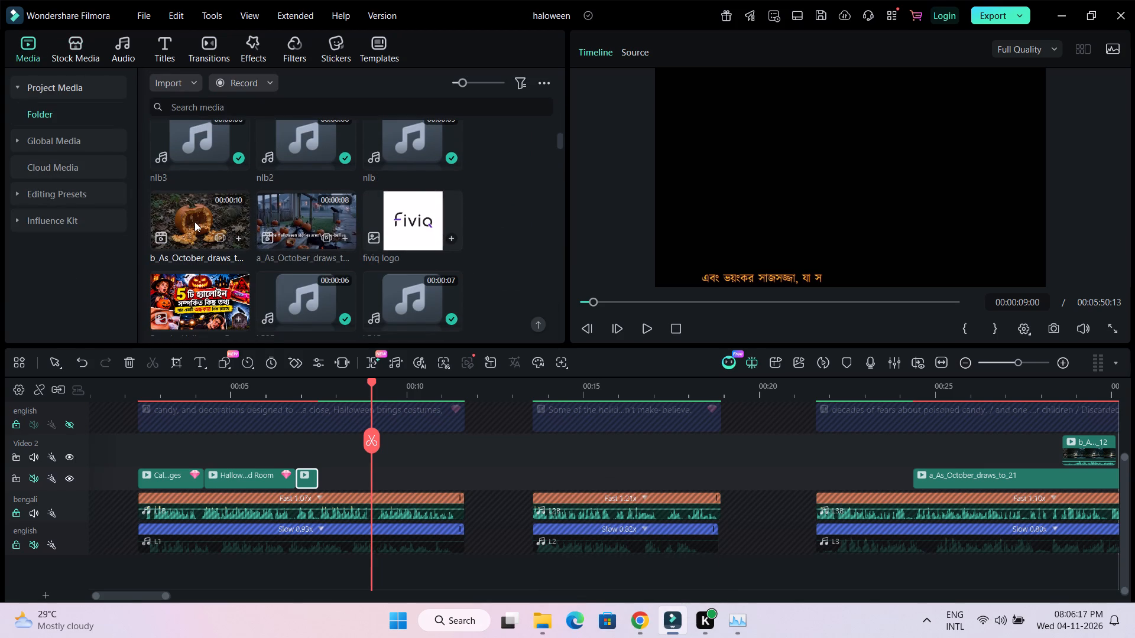
{"action": "left_click", "coordinate": [194, 222]}
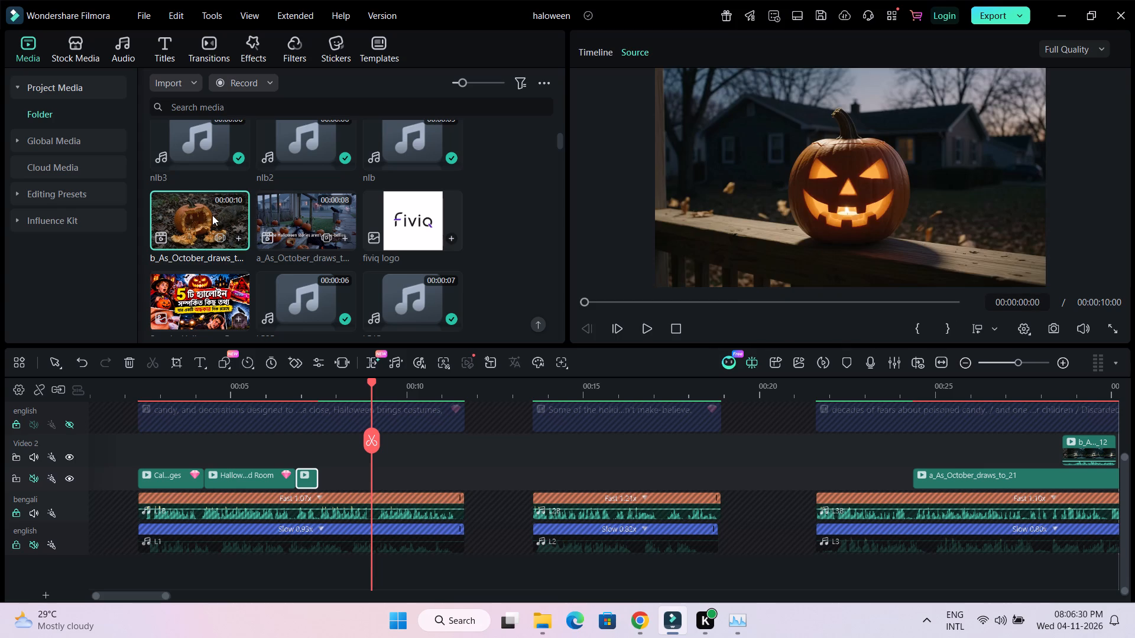
{"action": "scroll", "coordinate": [308, 224], "scroll_direction": "up", "scroll_amount": 2}
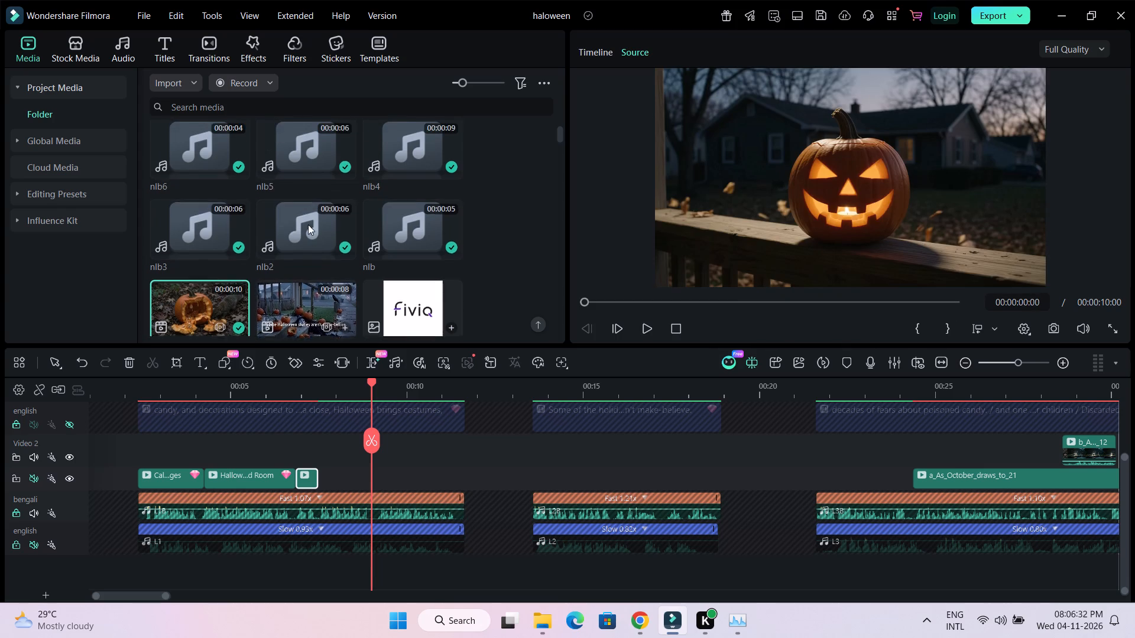
{"action": "scroll", "coordinate": [308, 224], "scroll_direction": "up", "scroll_amount": 2}
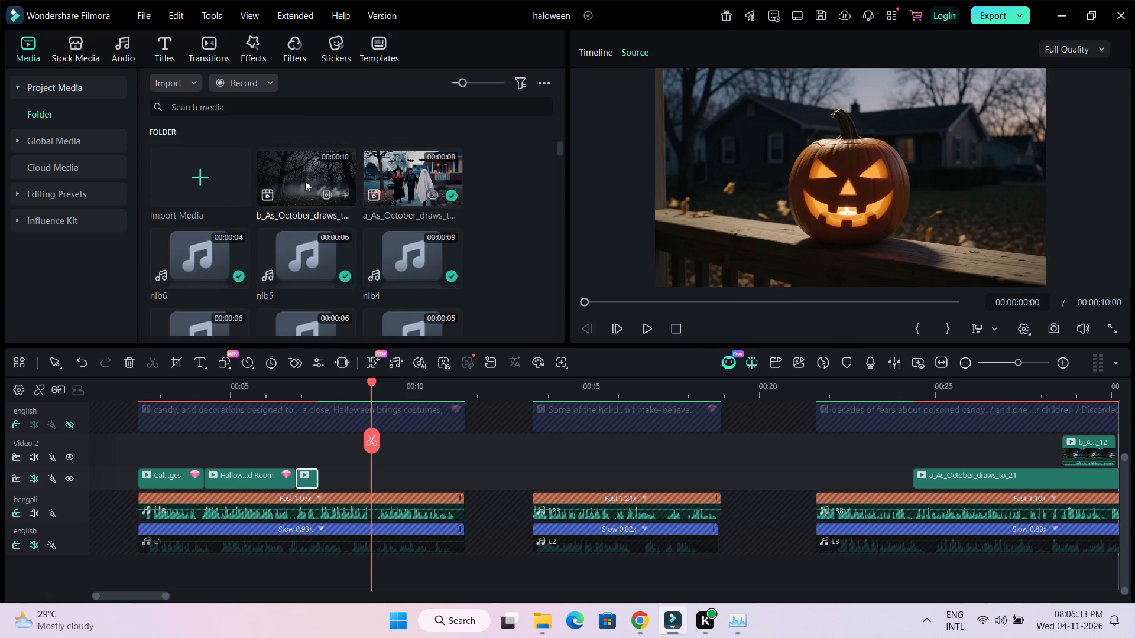
{"action": "left_click", "coordinate": [265, 172]}
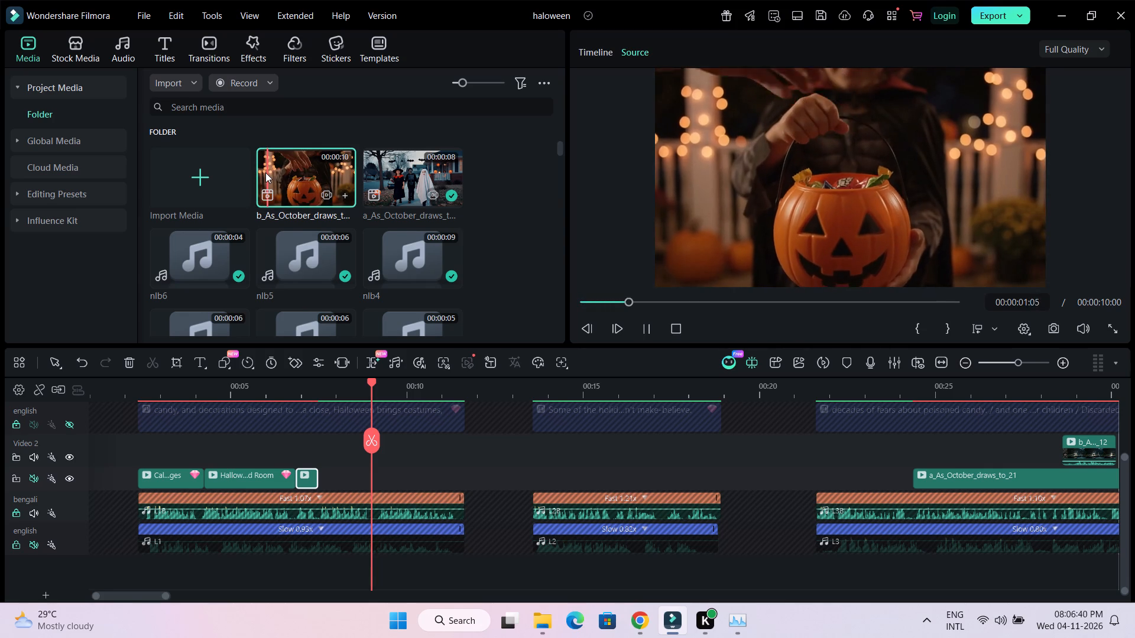
{"action": "key", "text": "space"}
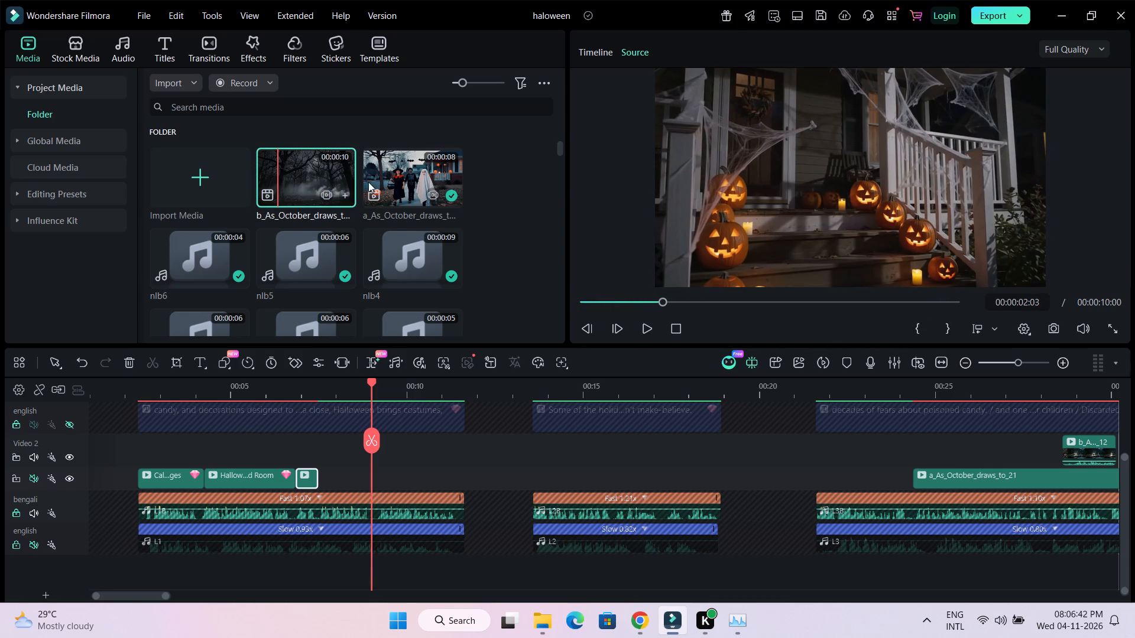
{"action": "scroll", "coordinate": [394, 182], "scroll_direction": "up", "scroll_amount": 3}
Search the stock library for halloween costume and place the 9-second mummy costume party clip directly after the candy GIF.
{"action": "left_click", "coordinate": [72, 44]}
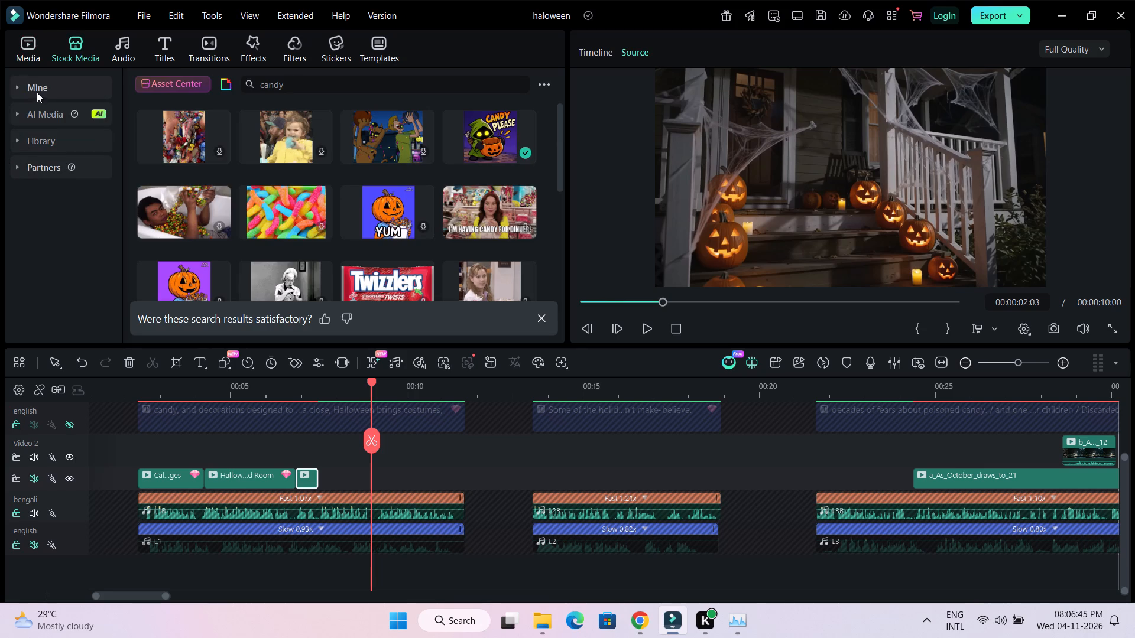
{"action": "left_click", "coordinate": [26, 143]}
{"action": "left_click", "coordinate": [17, 138]}
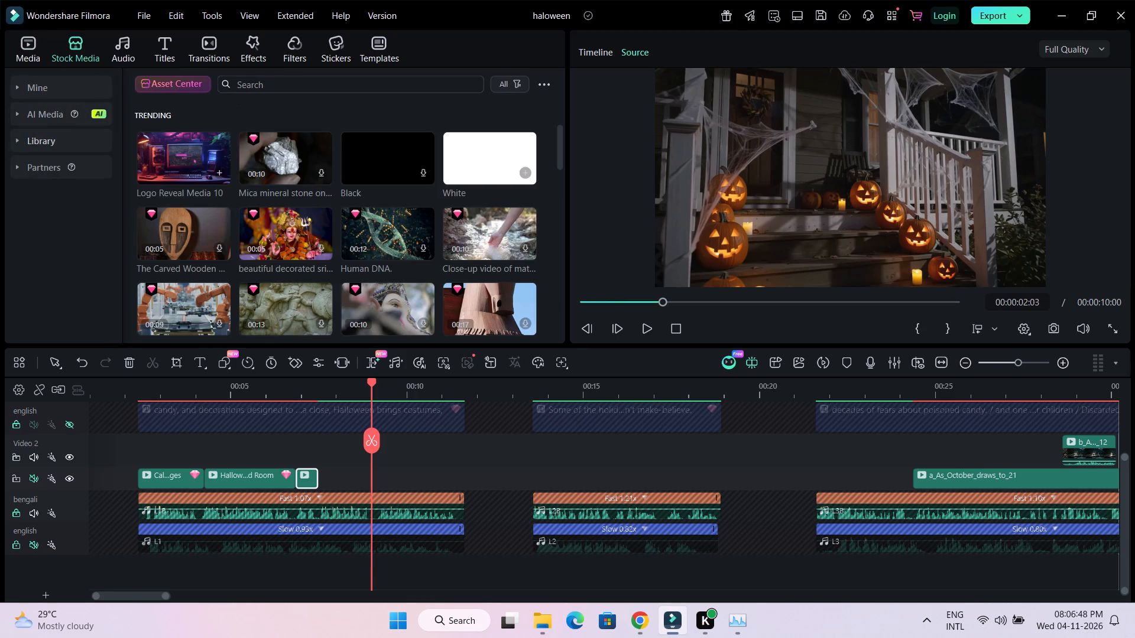
{"action": "left_click", "coordinate": [268, 87]}
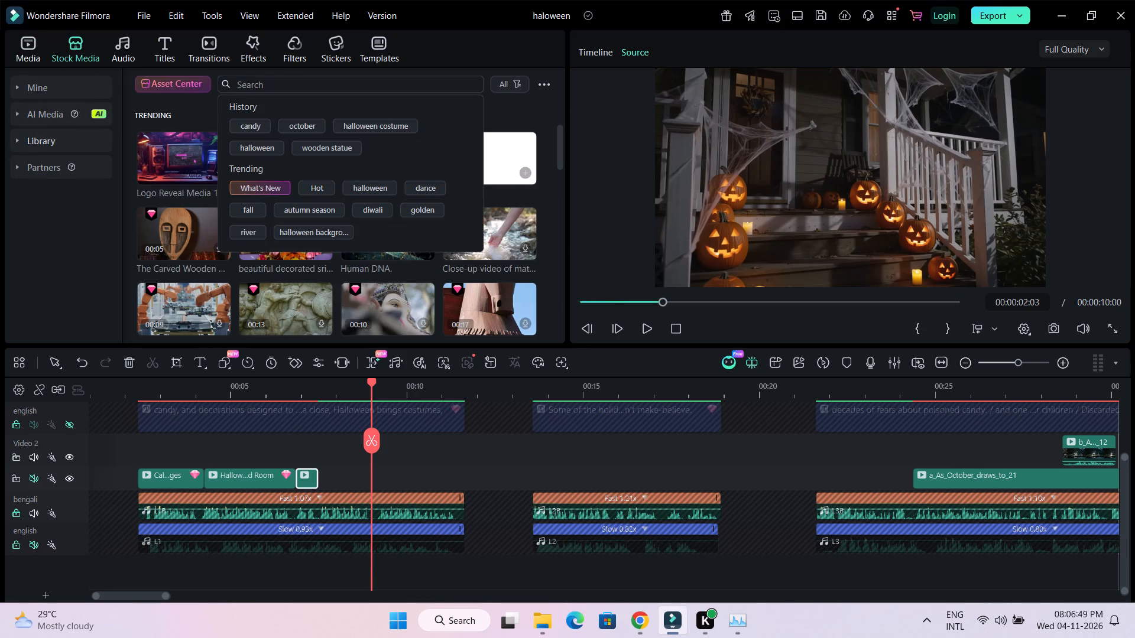
{"action": "left_click", "coordinate": [358, 129]}
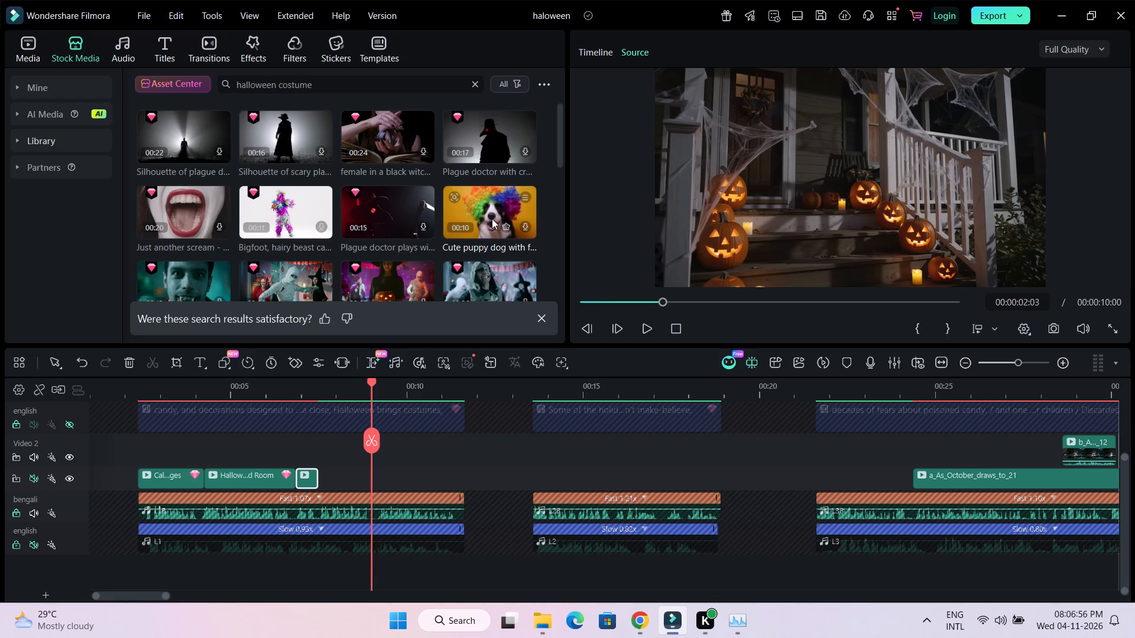
{"action": "scroll", "coordinate": [492, 219], "scroll_direction": "down", "scroll_amount": 1}
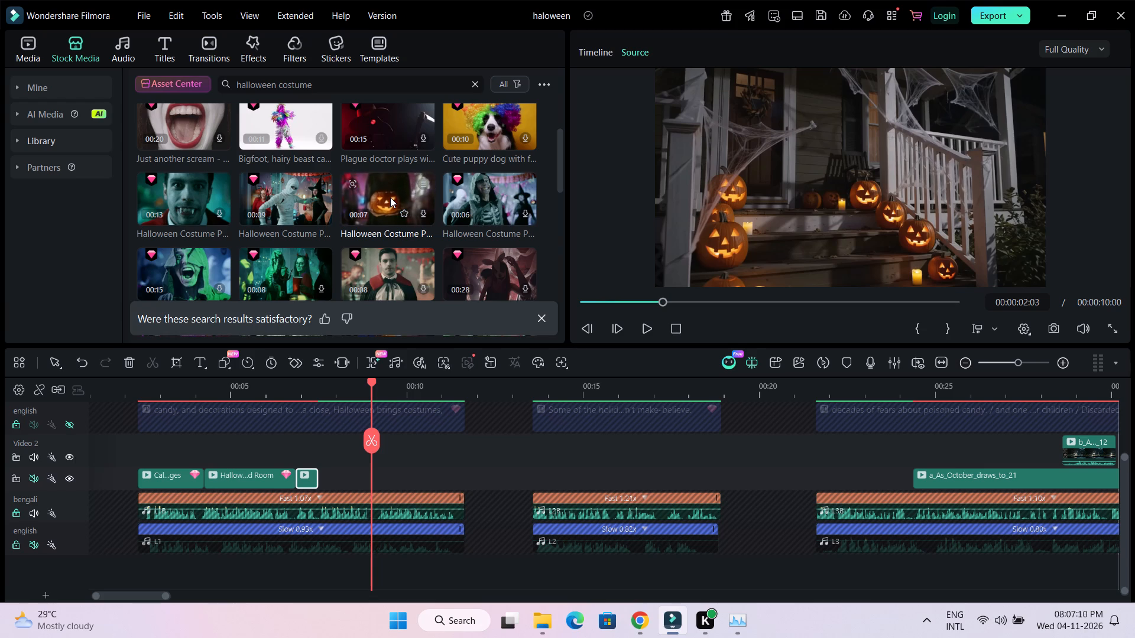
{"action": "left_click", "coordinate": [390, 197]}
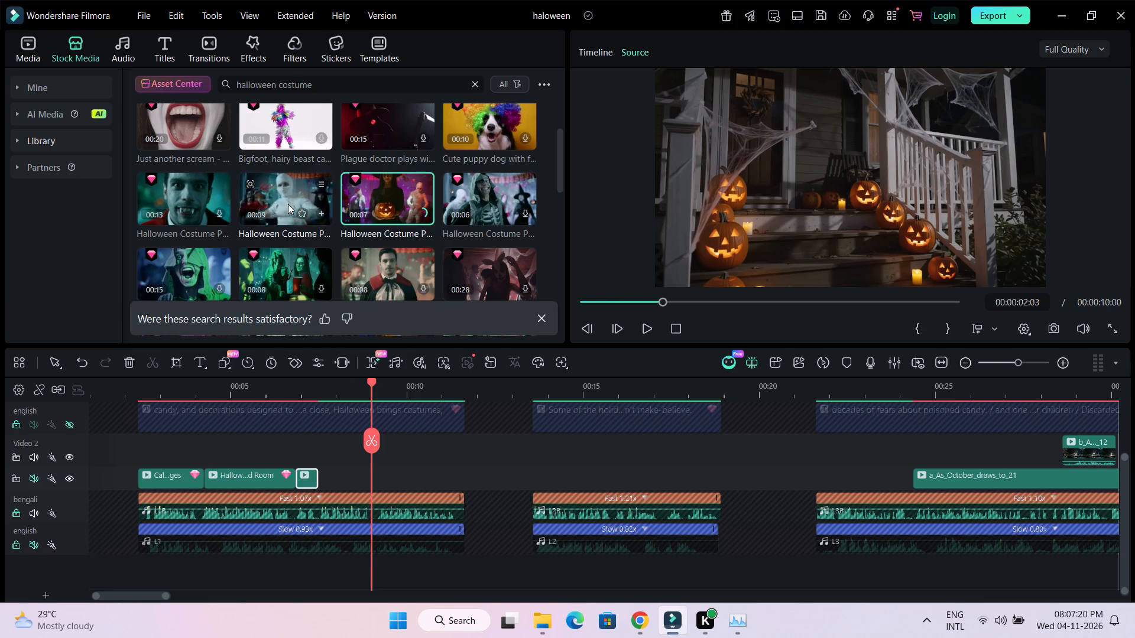
{"action": "left_click_drag", "start_coordinate": [290, 197], "coordinate": [323, 487]}
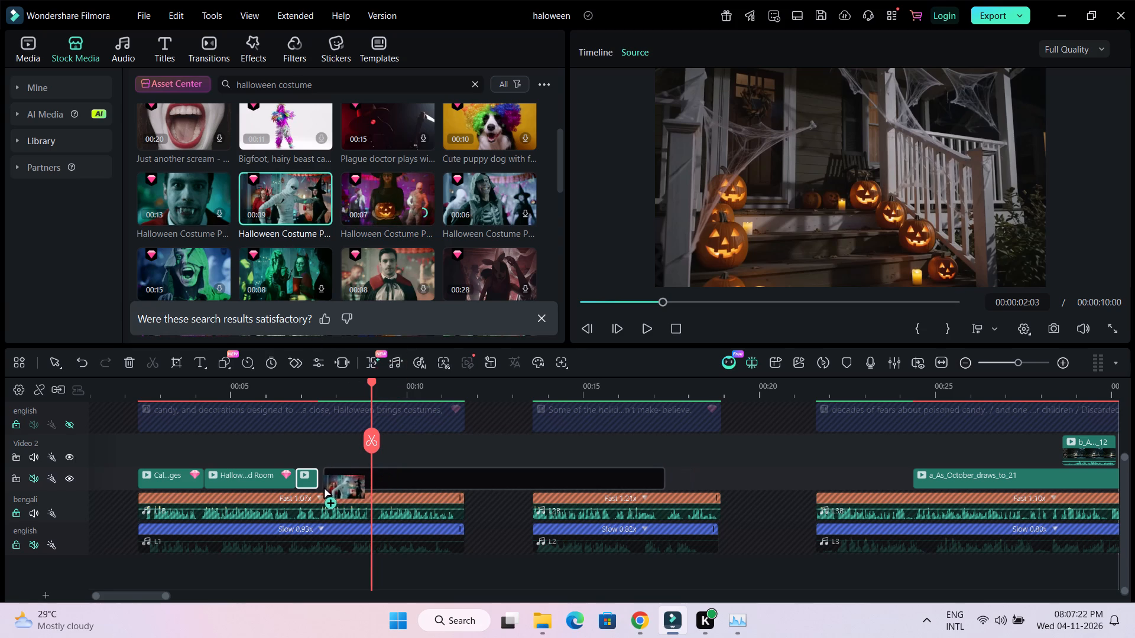
{"action": "left_click_drag", "start_coordinate": [323, 487], "coordinate": [320, 487]}
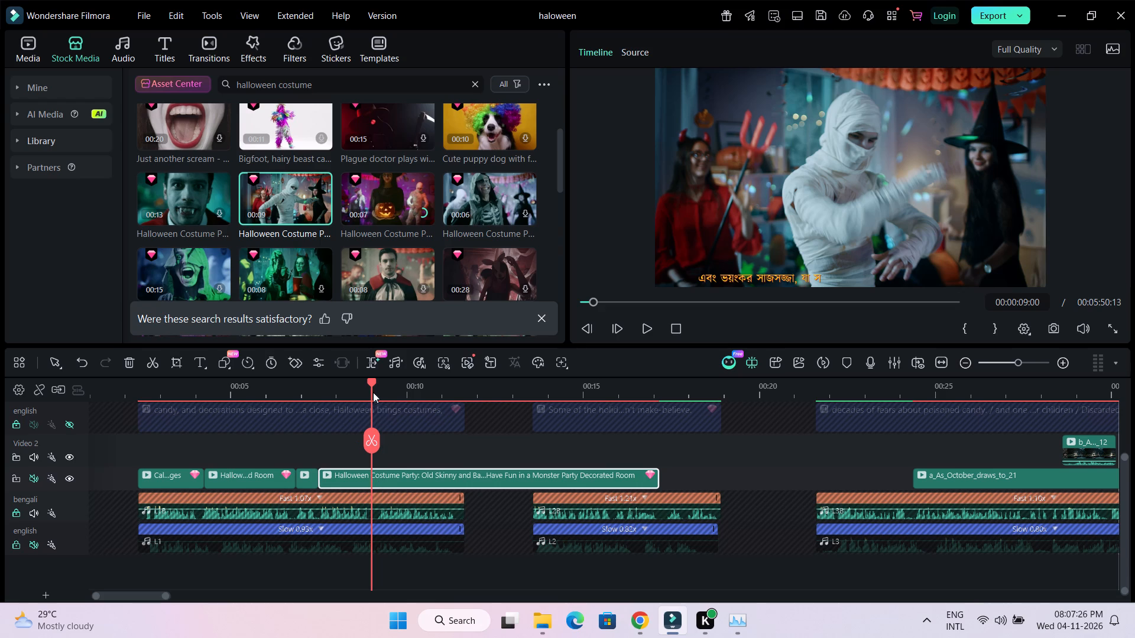
Split the mummy costume party clip at 00:00:11:20 and delete the portion before the cut.
{"action": "left_click_drag", "start_coordinate": [372, 379], "coordinate": [463, 397]}
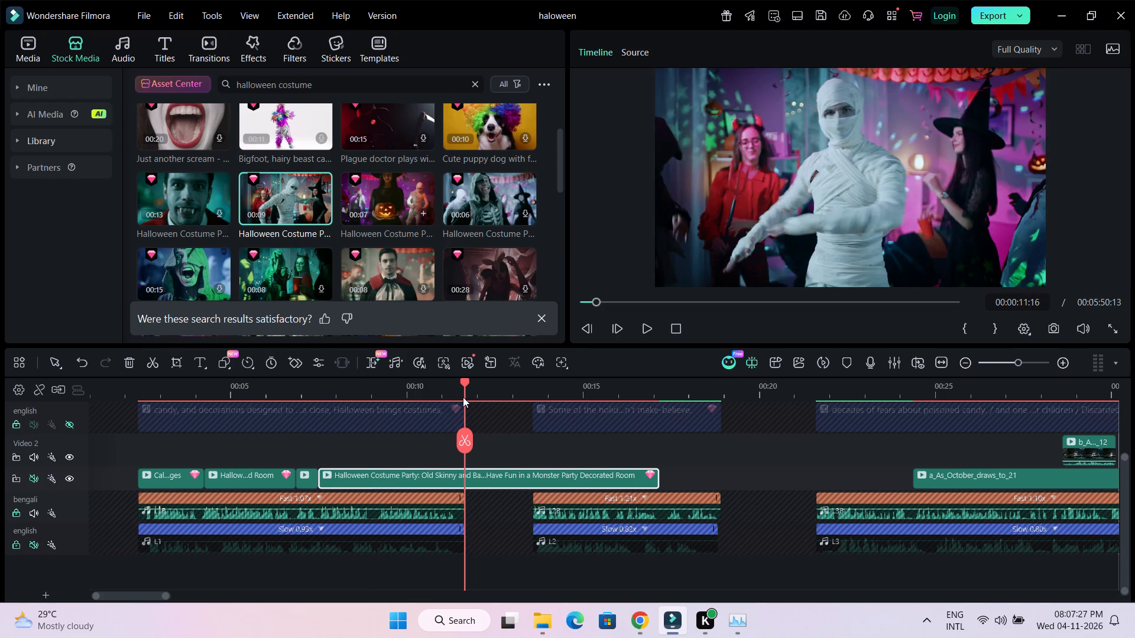
{"action": "left_click_drag", "start_coordinate": [463, 397], "coordinate": [471, 399]}
{"action": "left_click", "coordinate": [415, 474]}
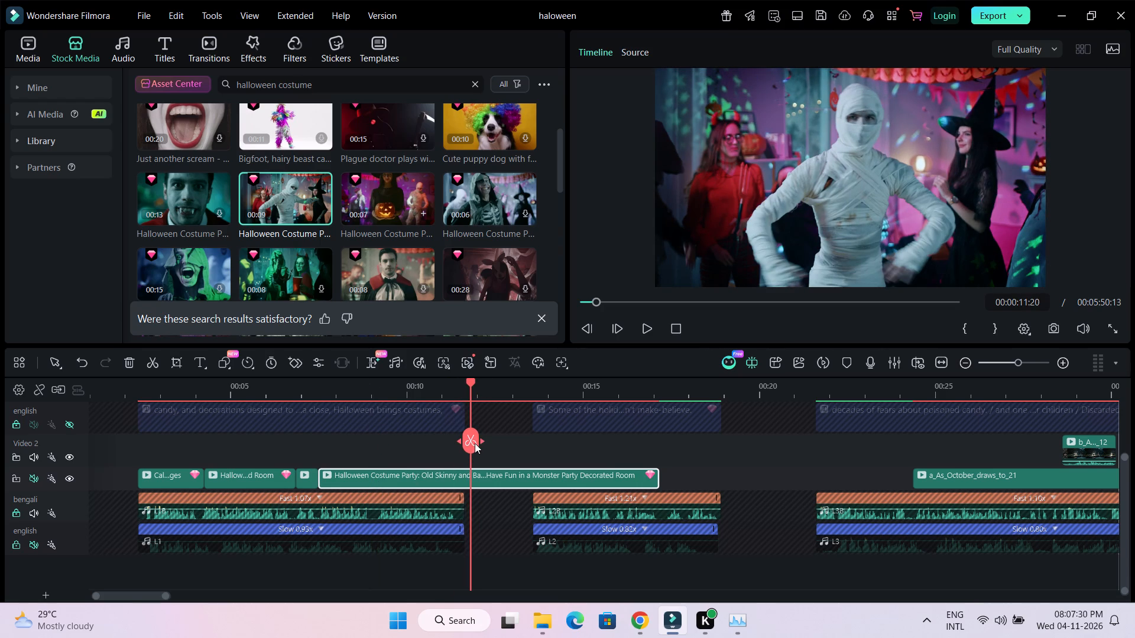
{"action": "left_click", "coordinate": [475, 443]}
{"action": "left_click", "coordinate": [425, 480]}
{"action": "key", "text": "Delete"}
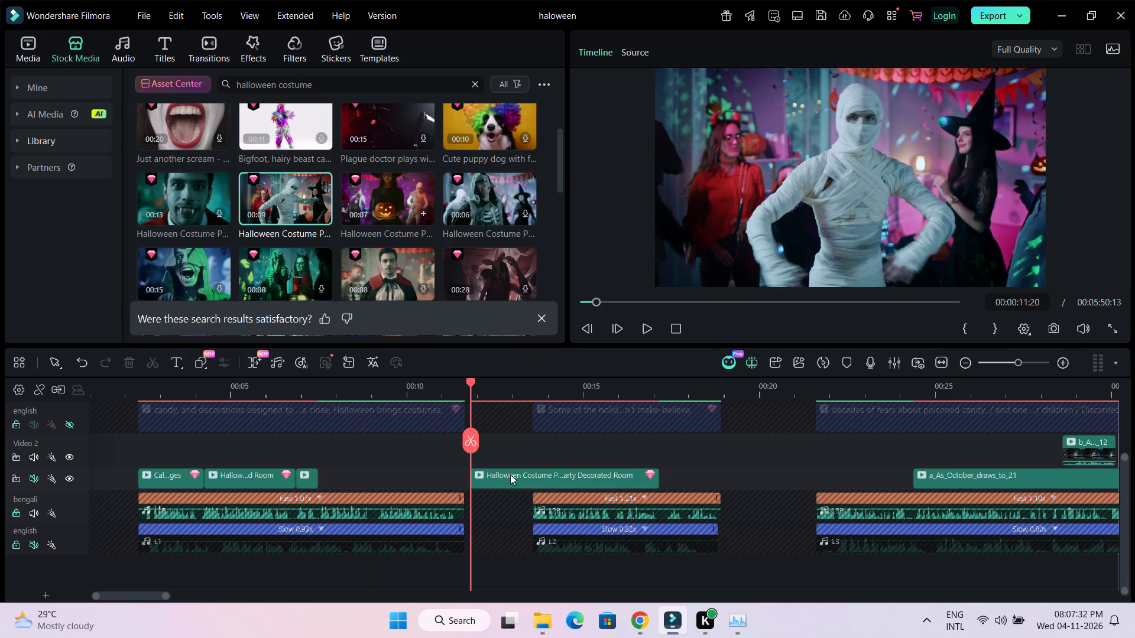
Move the remaining mummy clip against the candy GIF and trim its end to about the 9-second mark.
{"action": "left_click_drag", "start_coordinate": [520, 477], "coordinate": [371, 479]}
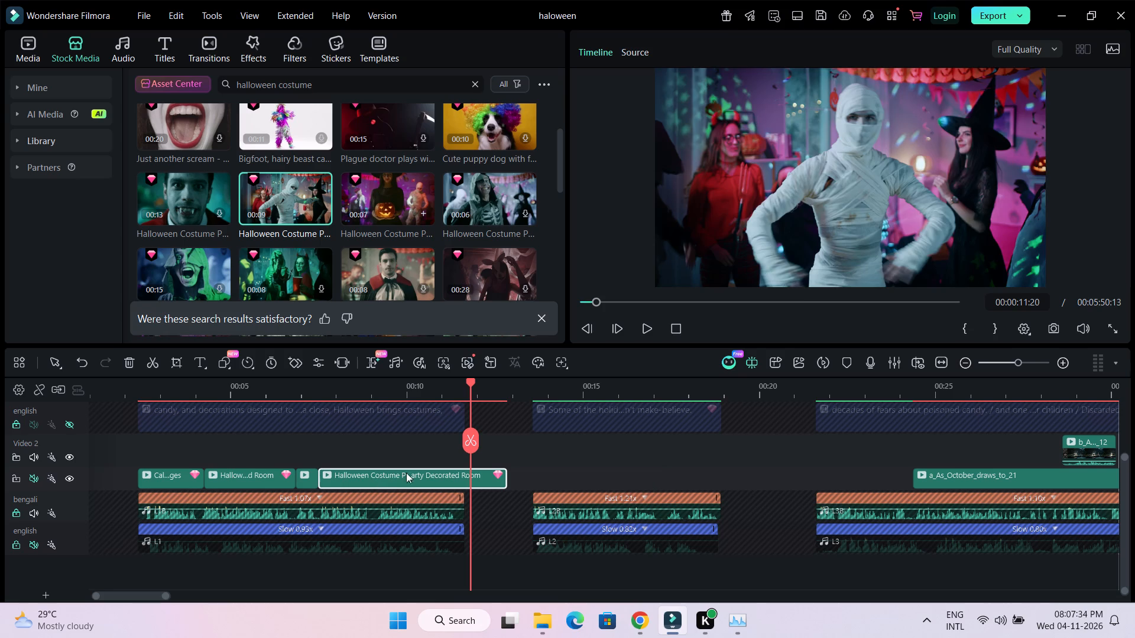
{"action": "left_click_drag", "start_coordinate": [505, 480], "coordinate": [369, 488]}
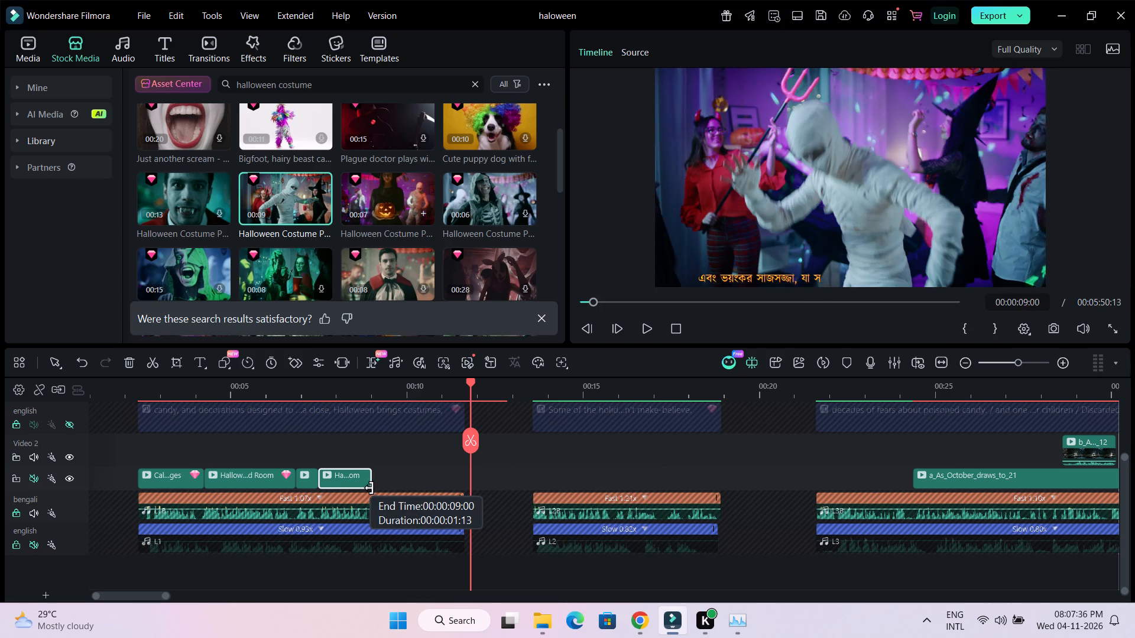
{"action": "left_click_drag", "start_coordinate": [369, 488], "coordinate": [374, 489]}
Play the mummy clip against the Bengali narration and browse the halloween costume stock results for footage to follow it.
{"action": "left_click_drag", "start_coordinate": [471, 383], "coordinate": [425, 392]}
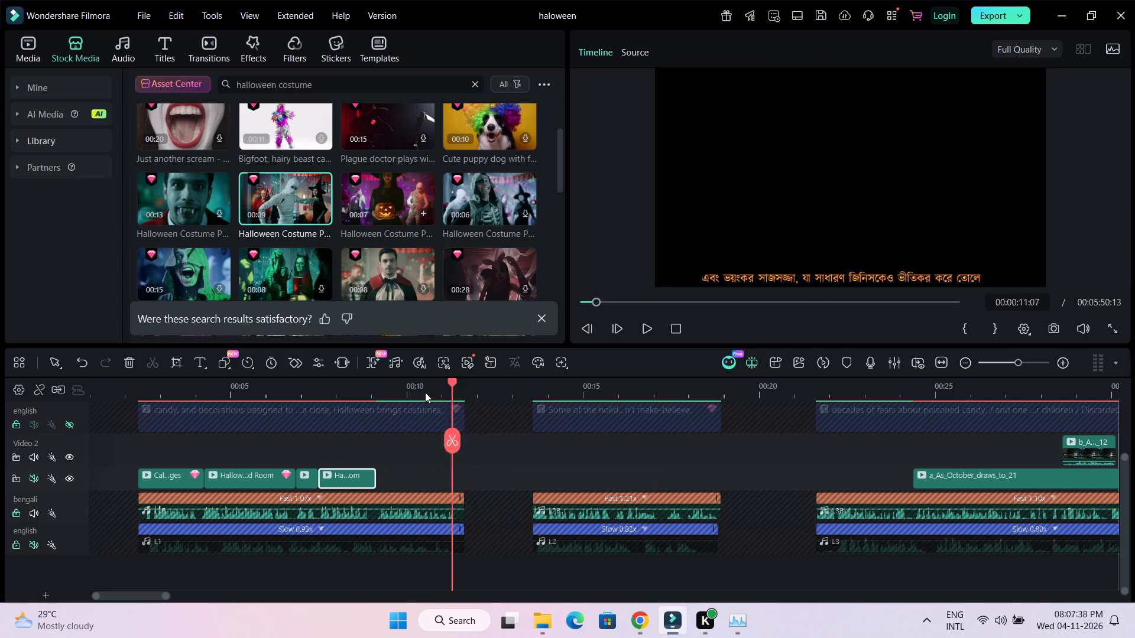
{"action": "left_click_drag", "start_coordinate": [425, 392], "coordinate": [325, 403]}
{"action": "key", "text": "space"}
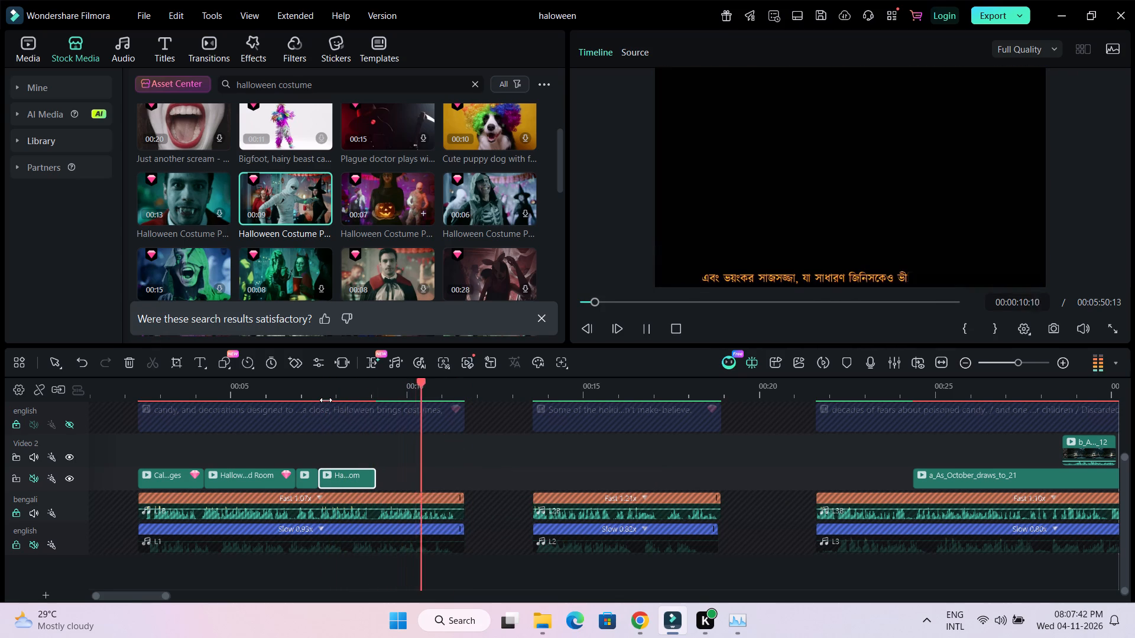
{"action": "key", "text": "space"}
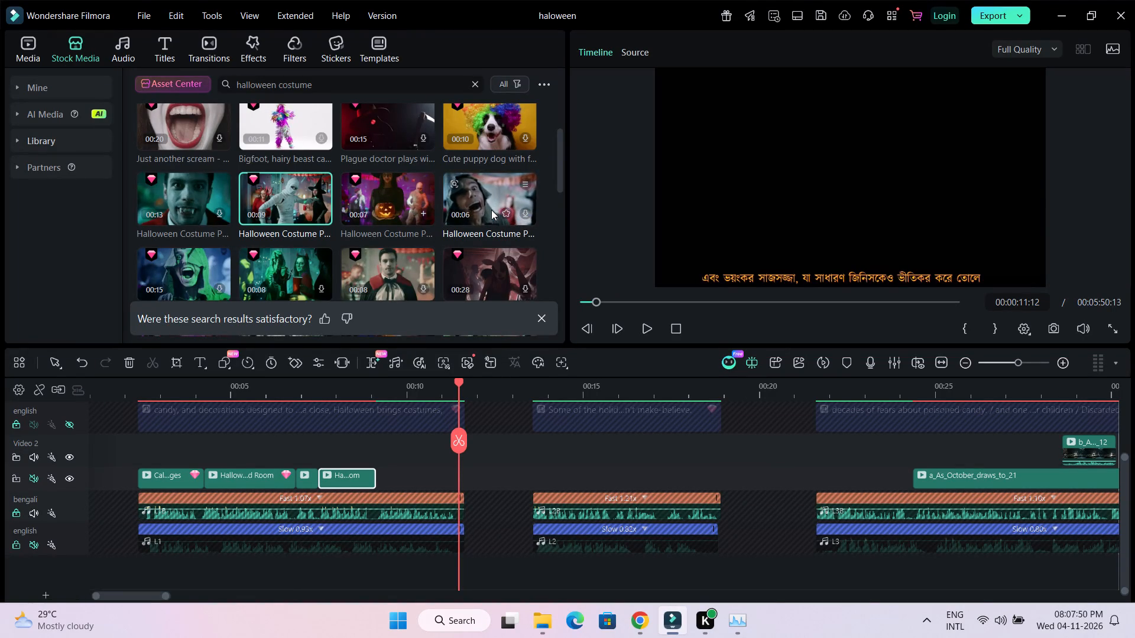
{"action": "scroll", "coordinate": [491, 210], "scroll_direction": "down", "scroll_amount": 1}
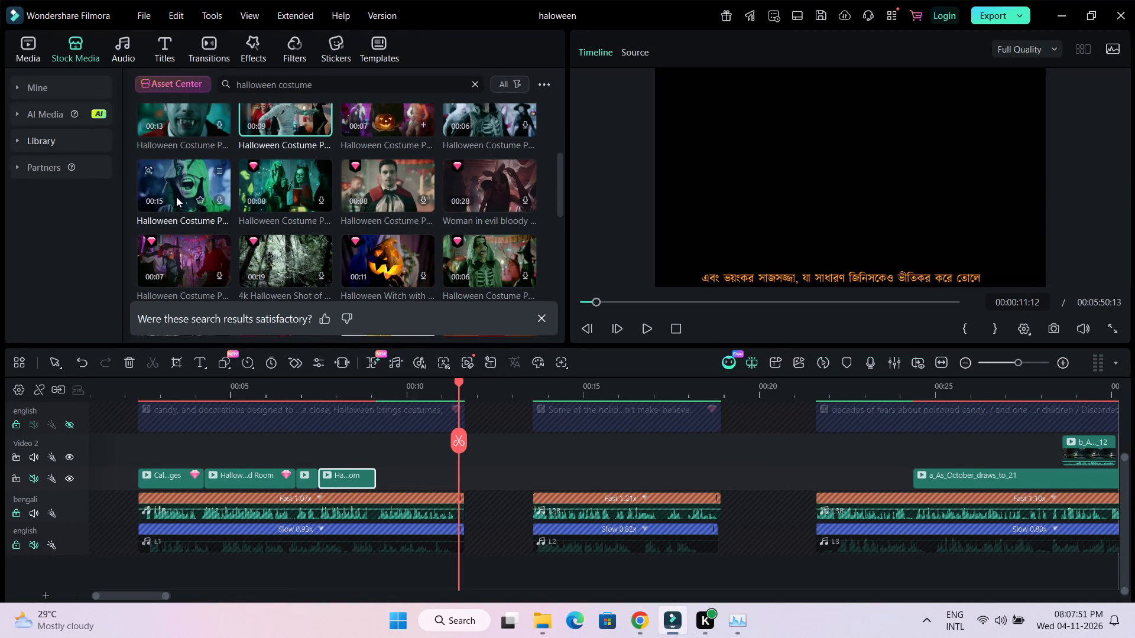
{"action": "scroll", "coordinate": [176, 197], "scroll_direction": "up", "scroll_amount": 1}
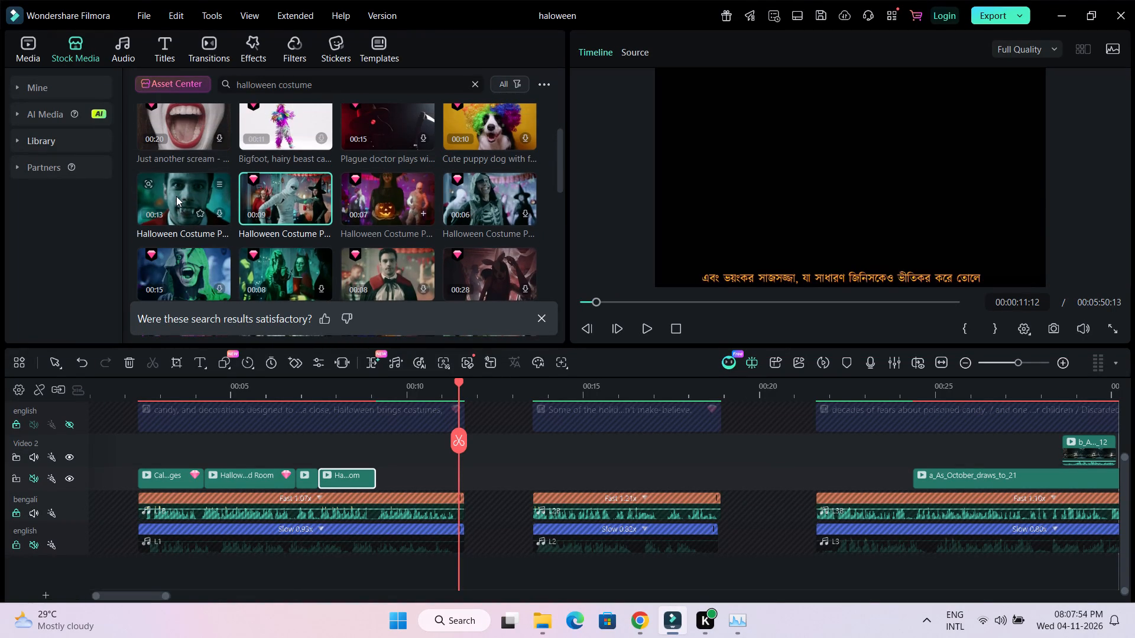
{"action": "scroll", "coordinate": [176, 196], "scroll_direction": "down", "scroll_amount": 2}
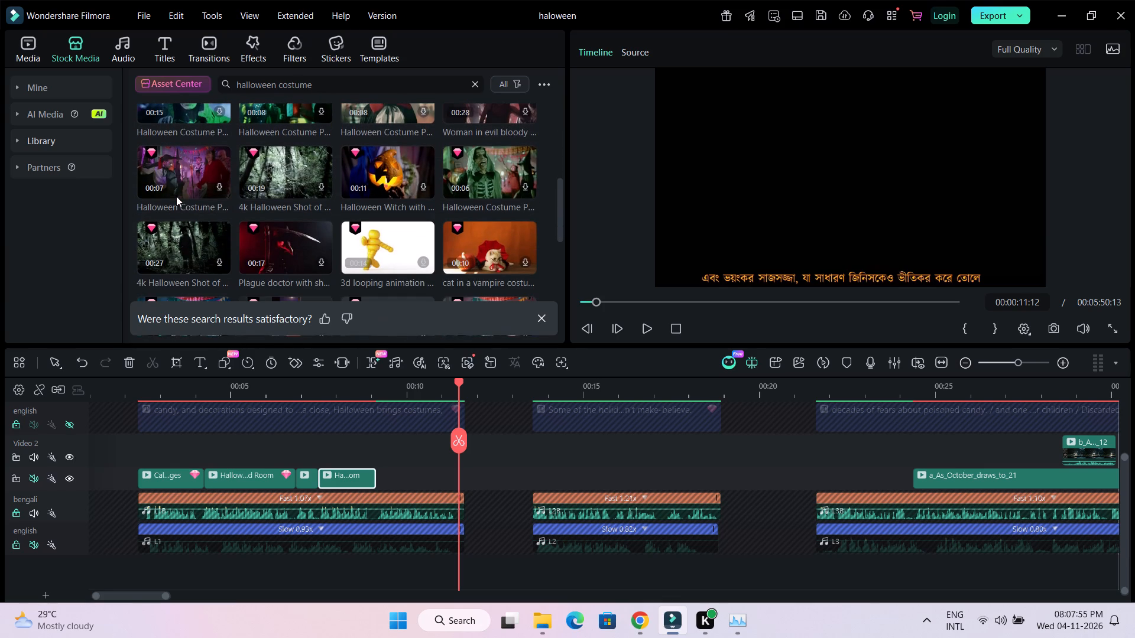
{"action": "scroll", "coordinate": [211, 204], "scroll_direction": "up", "scroll_amount": 2}
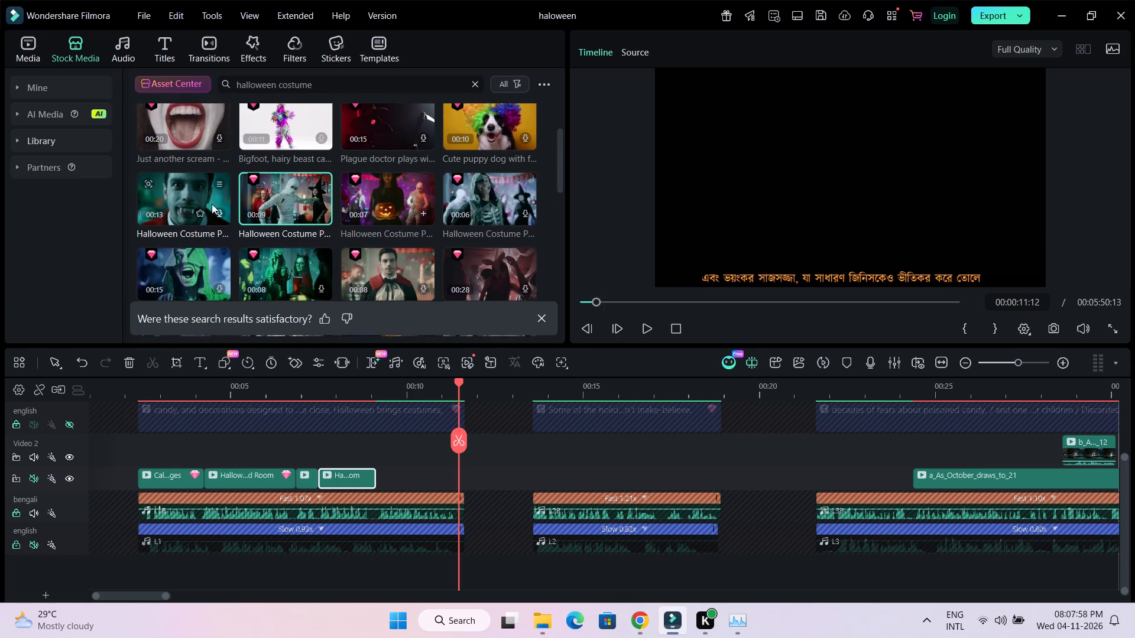
{"action": "scroll", "coordinate": [212, 204], "scroll_direction": "up", "scroll_amount": 3}
Preview the b_As_October_draws and a_As_October_draws clips in the project media for scary decoration footage.
{"action": "left_click", "coordinate": [31, 50]}
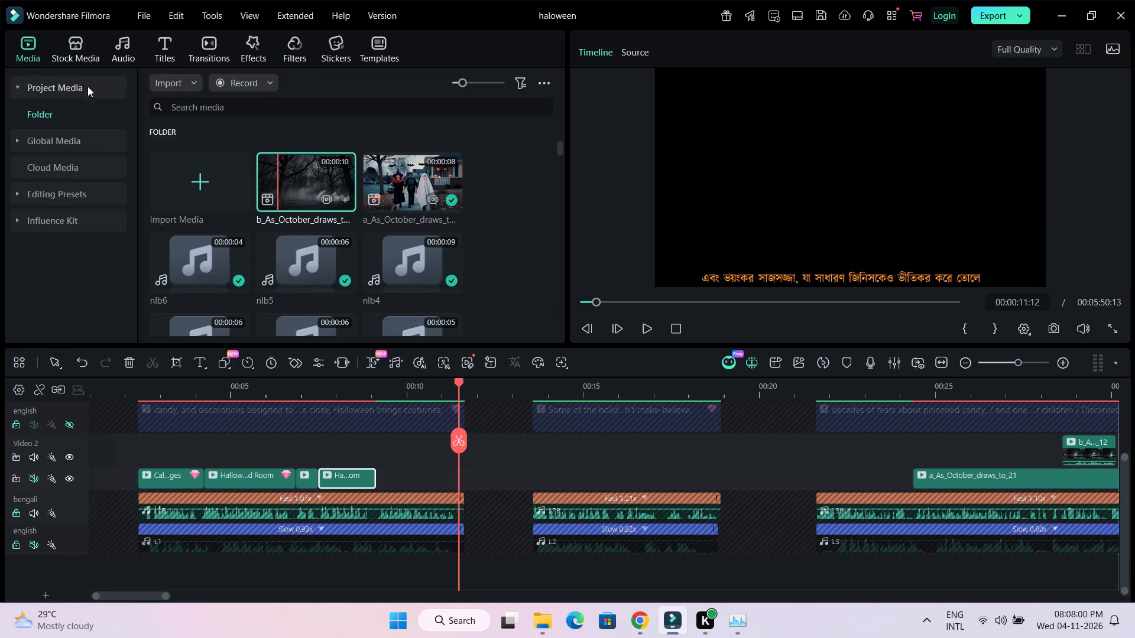
{"action": "left_click", "coordinate": [305, 178]}
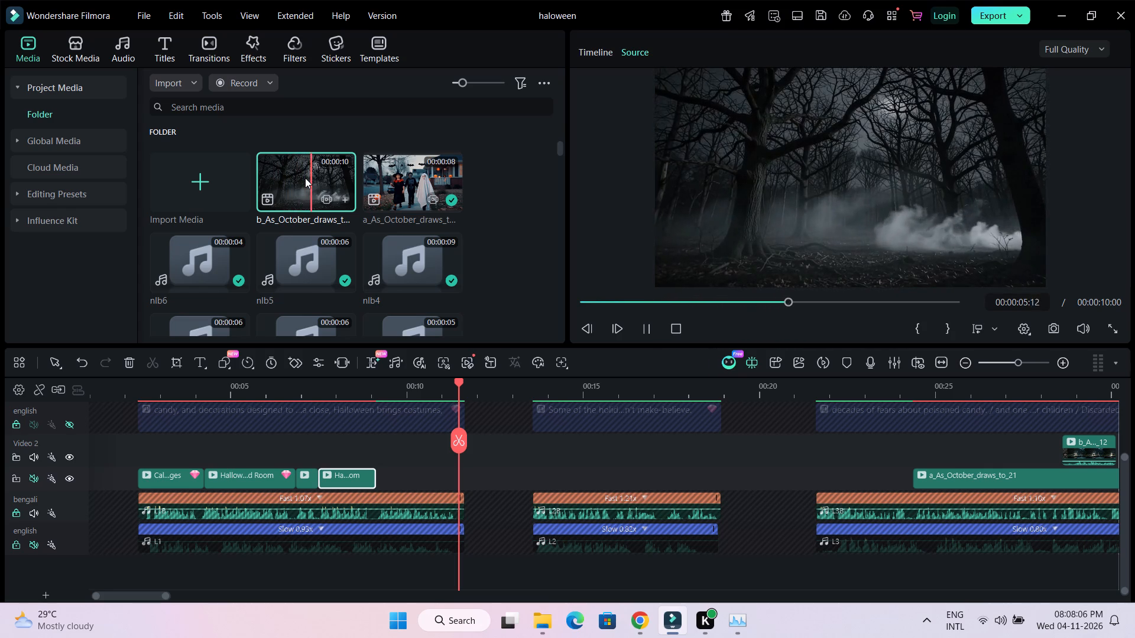
{"action": "left_click", "coordinate": [305, 178]}
{"action": "scroll", "coordinate": [305, 178], "scroll_direction": "down", "scroll_amount": 2}
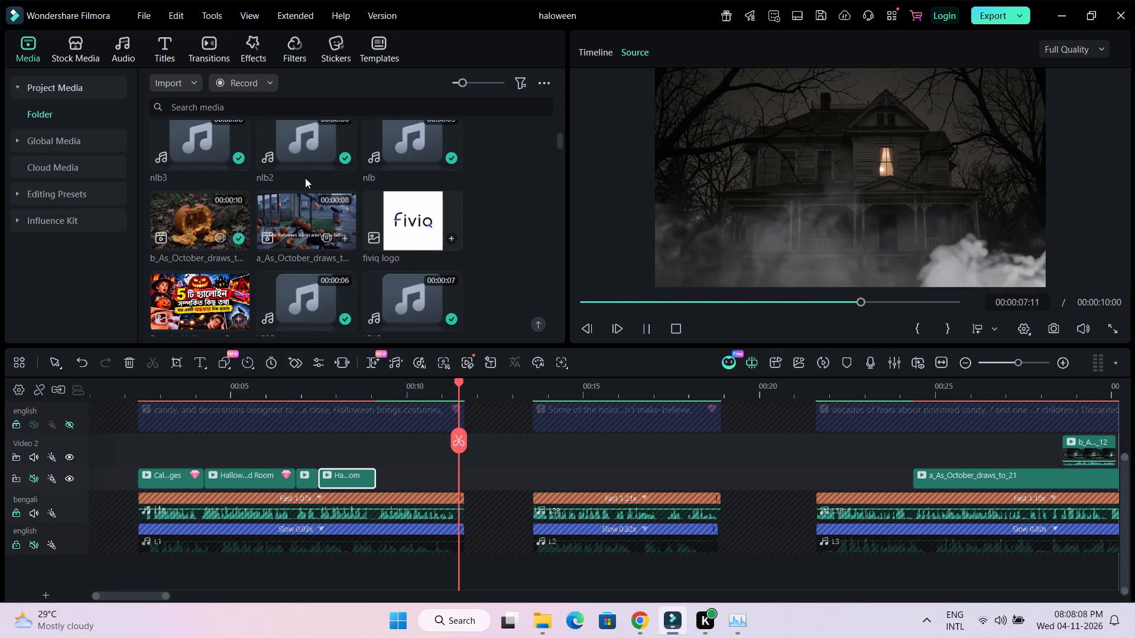
{"action": "left_click", "coordinate": [211, 219]}
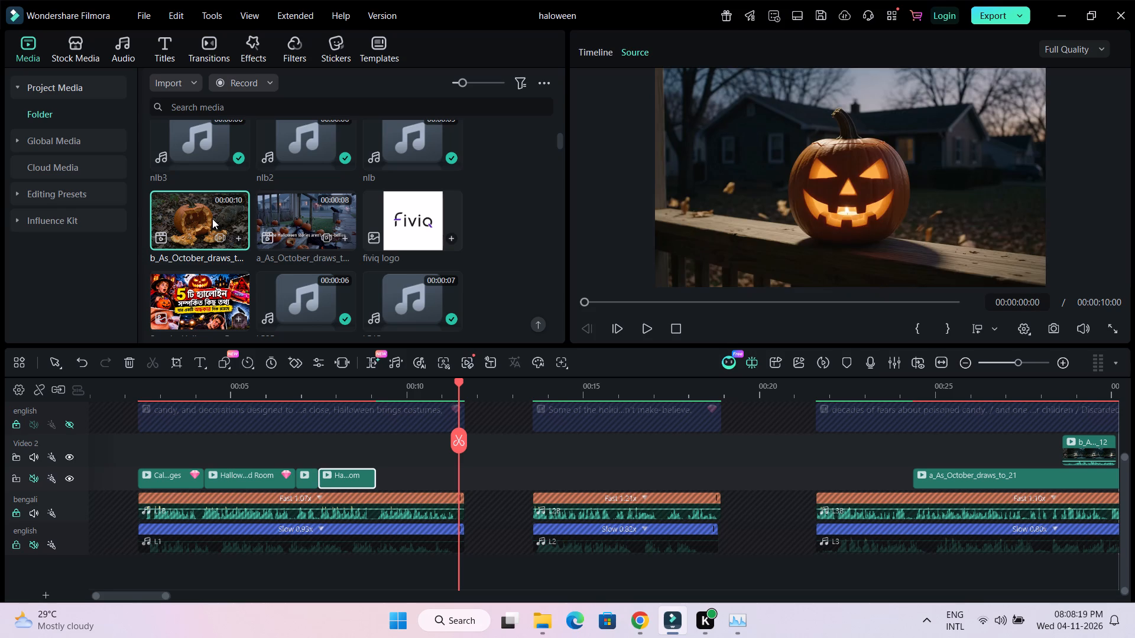
{"action": "left_click", "coordinate": [295, 211]}
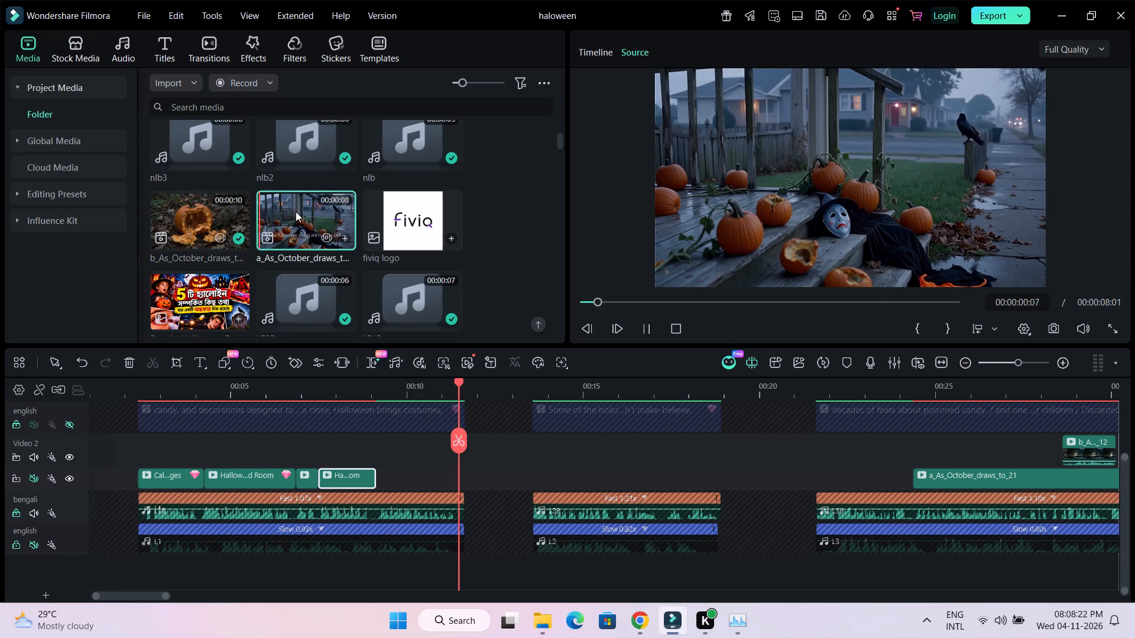
{"action": "key", "text": "space"}
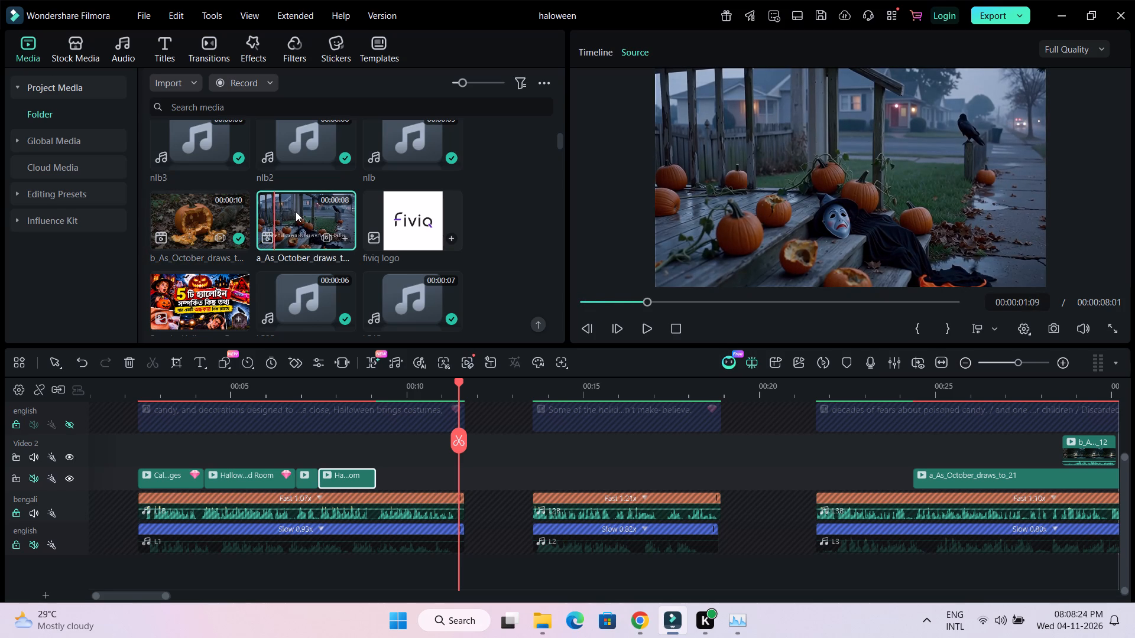
{"action": "key", "text": "space"}
{"action": "key", "text": "space"}
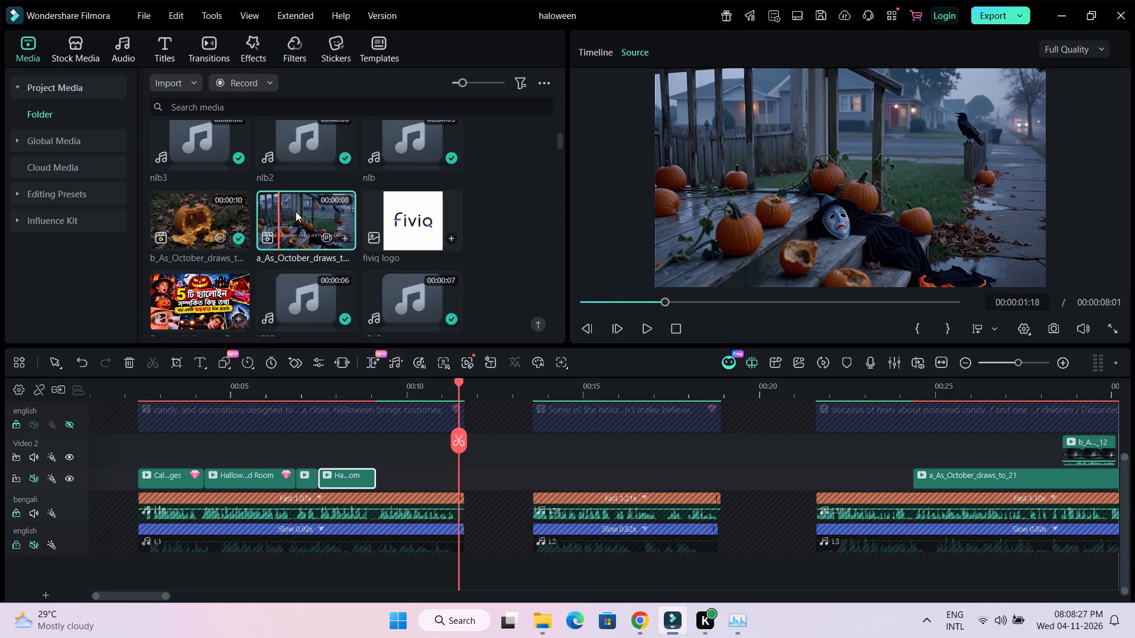
{"action": "key", "text": "space"}
{"action": "key", "text": "space"}
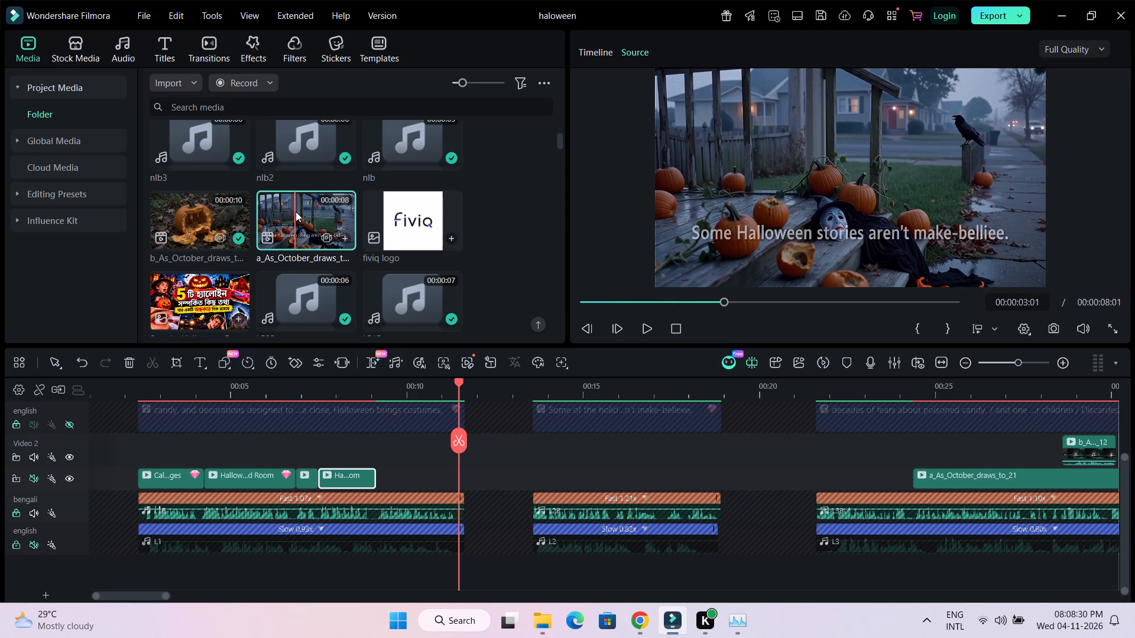
Add the a_As_October_draws_to_11 clip directly after the mummy clip and trim its end to match the first narration segment's end.
{"action": "left_click_drag", "start_coordinate": [303, 219], "coordinate": [387, 470]}
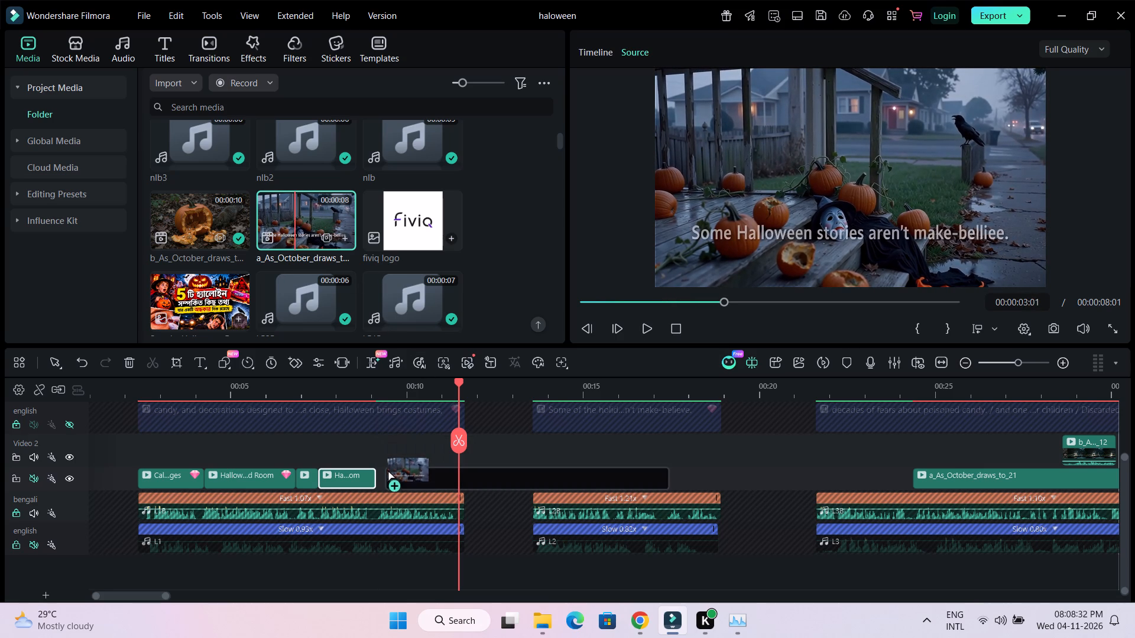
{"action": "left_click_drag", "start_coordinate": [387, 470], "coordinate": [377, 477]}
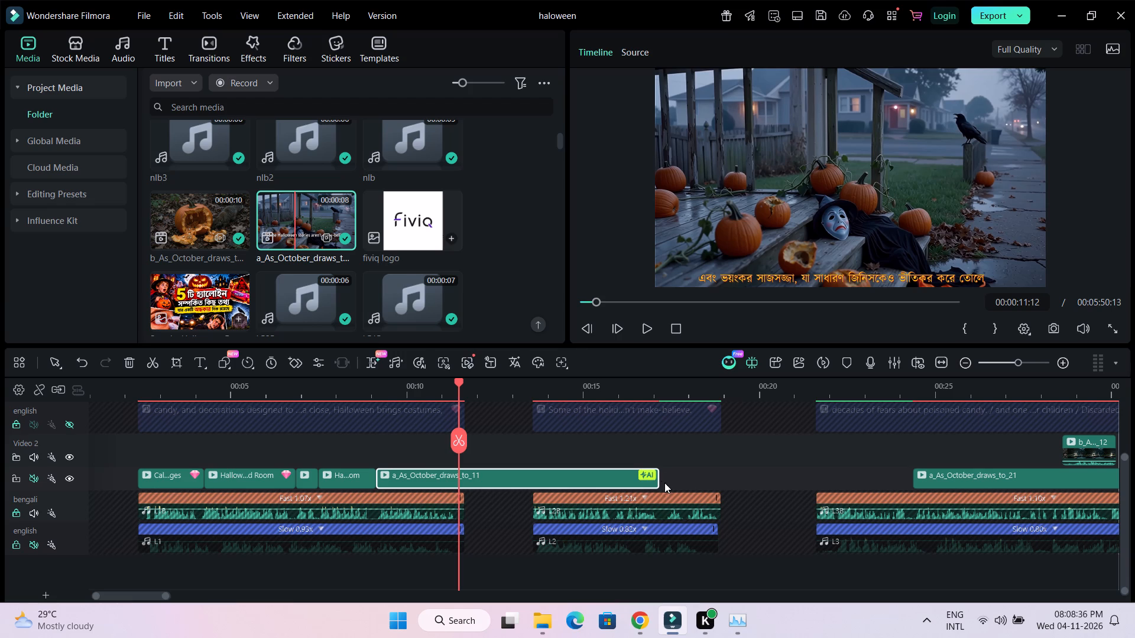
{"action": "left_click_drag", "start_coordinate": [657, 479], "coordinate": [462, 501]}
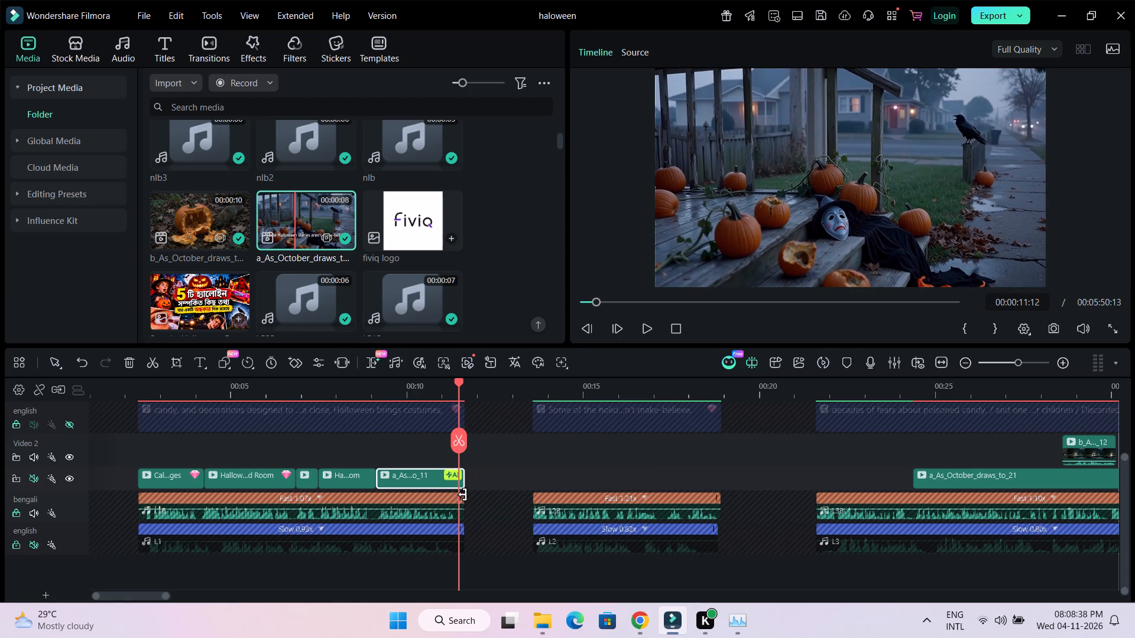
Play the timeline from the mummy clip through the end of the second Bengali narration segment to check the timing.
{"action": "left_click_drag", "start_coordinate": [459, 383], "coordinate": [351, 395]}
{"action": "key", "text": "space"}
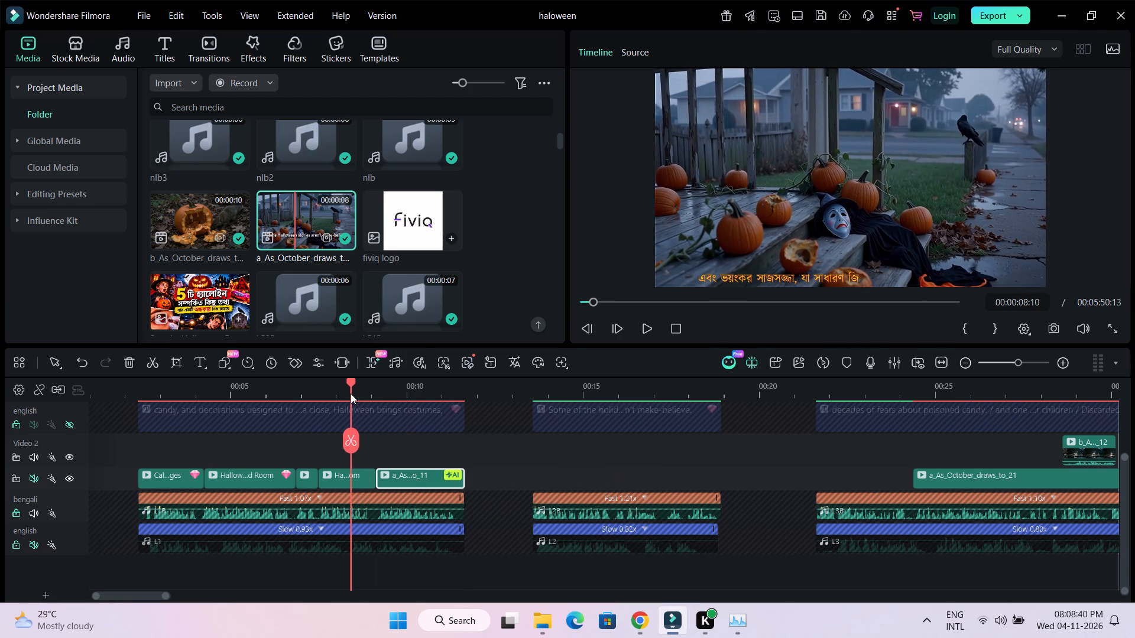
{"action": "key", "text": "space"}
{"action": "key", "text": "space"}
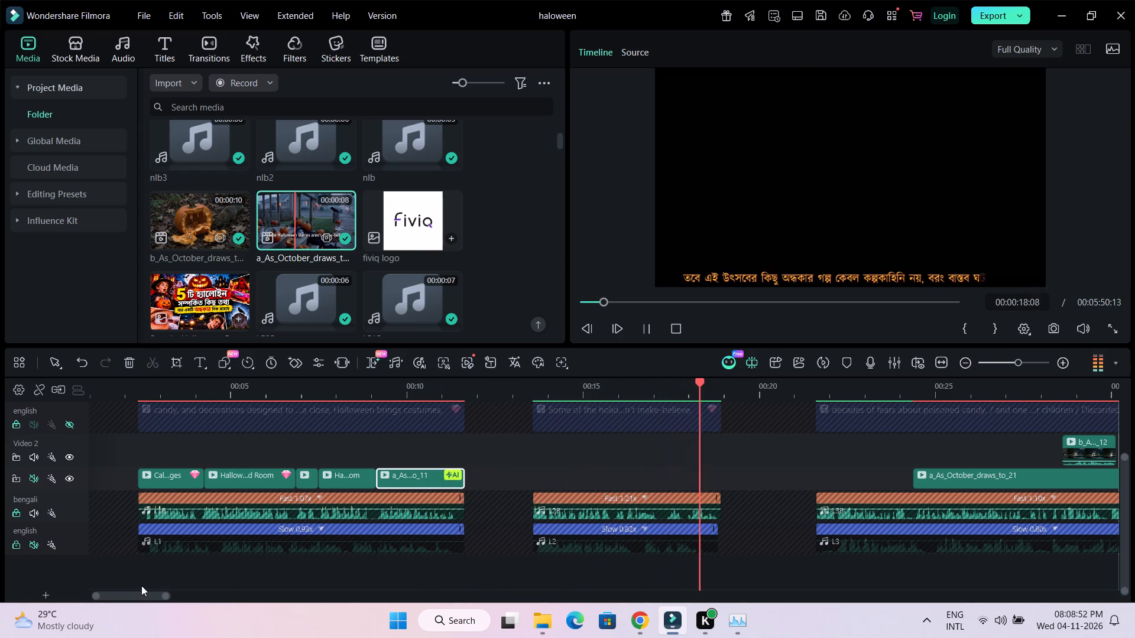
{"action": "key", "text": "space"}
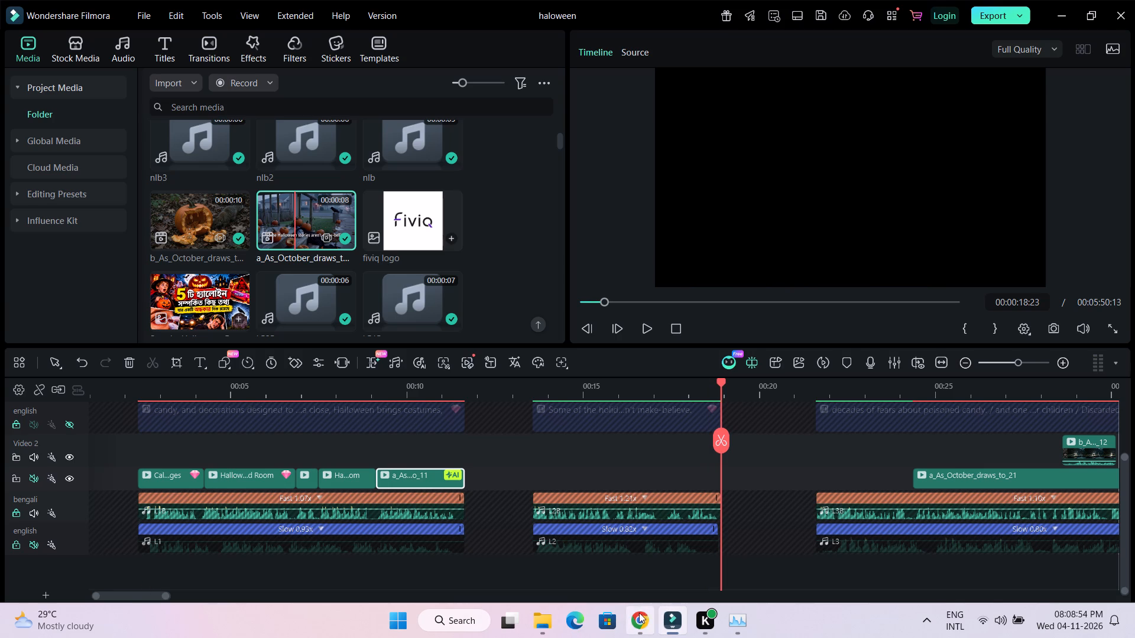
Switch to Google Chrome and change the Google search from halloween 2026 to halloween true incident.
{"action": "left_click", "coordinate": [638, 613]}
{"action": "left_click", "coordinate": [449, 15]}
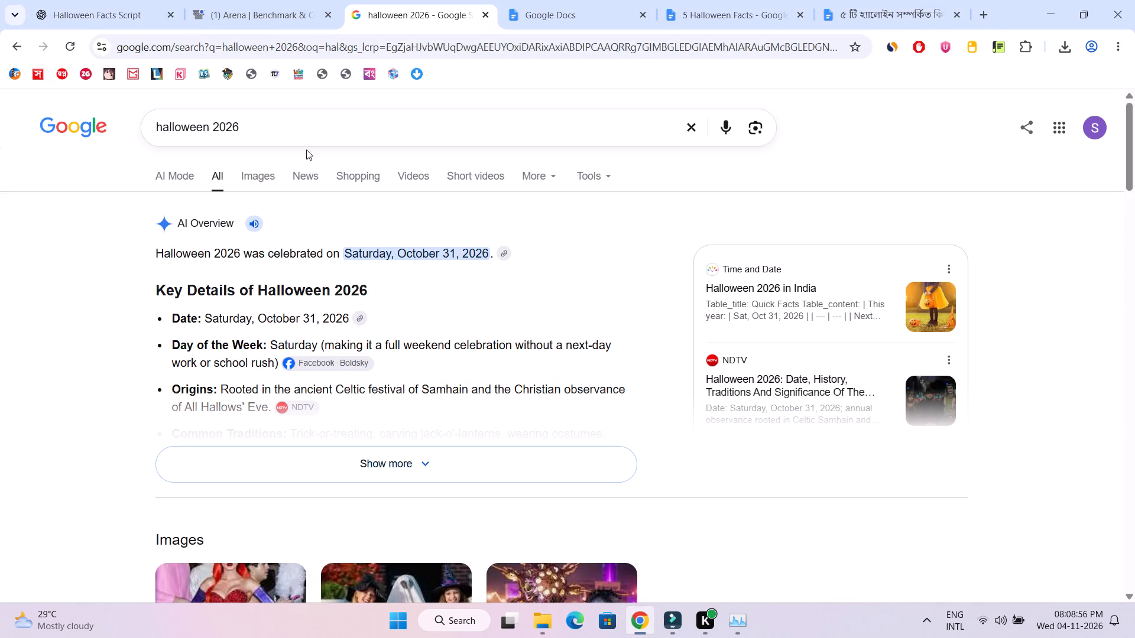
{"action": "left_click", "coordinate": [269, 125]}
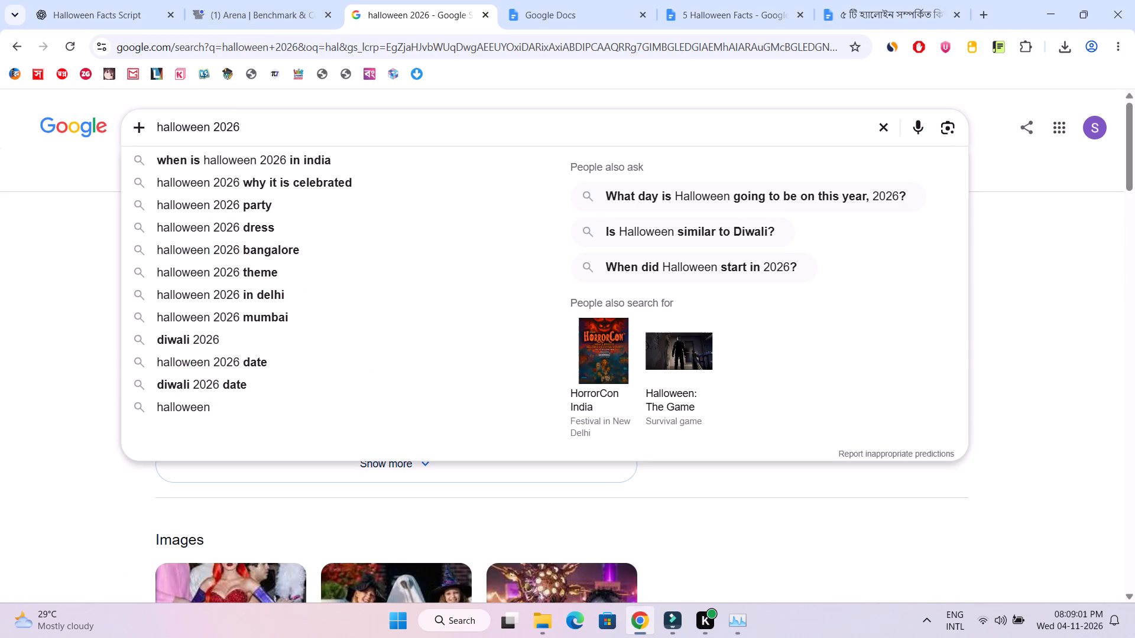
{"action": "key", "text": "BackSpace"}
{"action": "key", "text": "BackSpace"}
{"action": "key", "text": "BackSpace"}
{"action": "key", "text": "BackSpace"}
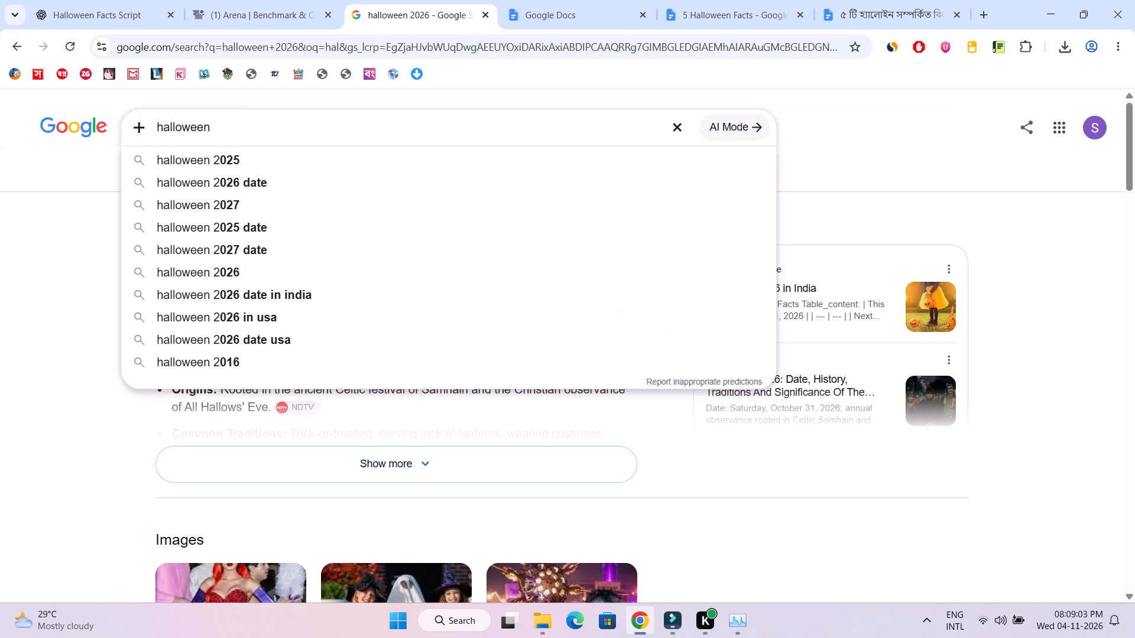
{"action": "type", "text": "true incdent"}
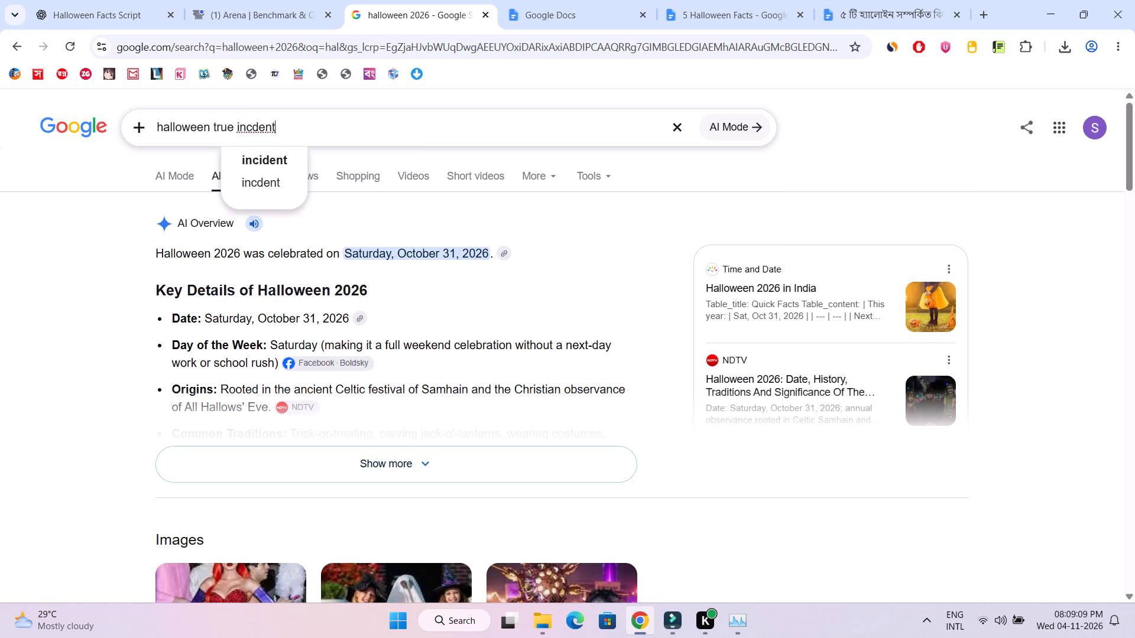
{"action": "key", "text": "Down"}
{"action": "key", "text": "Return"}
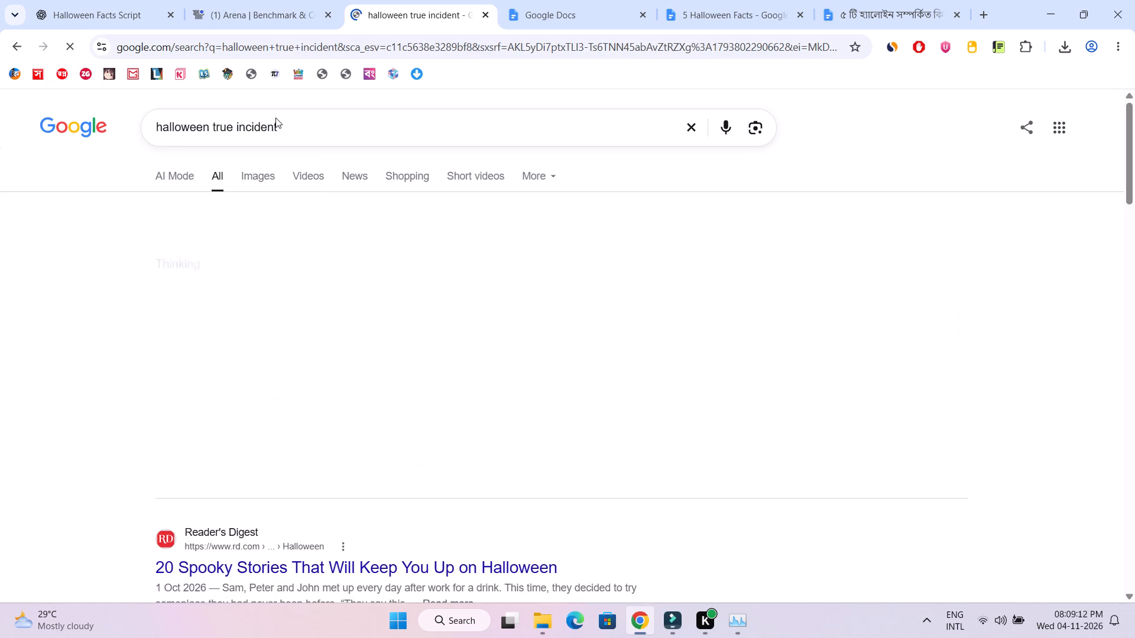
Open the Reader's Digest spooky stories result, accept its cookies, look through the article's stories and images, and close it.
{"action": "scroll", "coordinate": [34, 416], "scroll_direction": "down", "scroll_amount": 1}
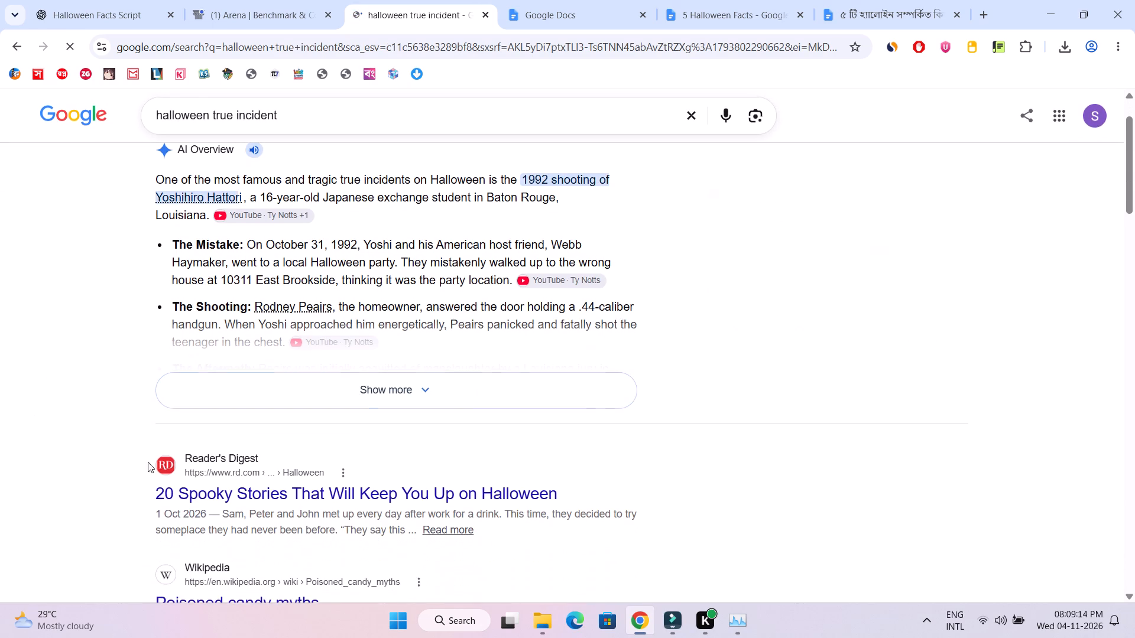
{"action": "middle_click", "coordinate": [193, 492]}
{"action": "scroll", "coordinate": [192, 483], "scroll_direction": "up", "scroll_amount": 3}
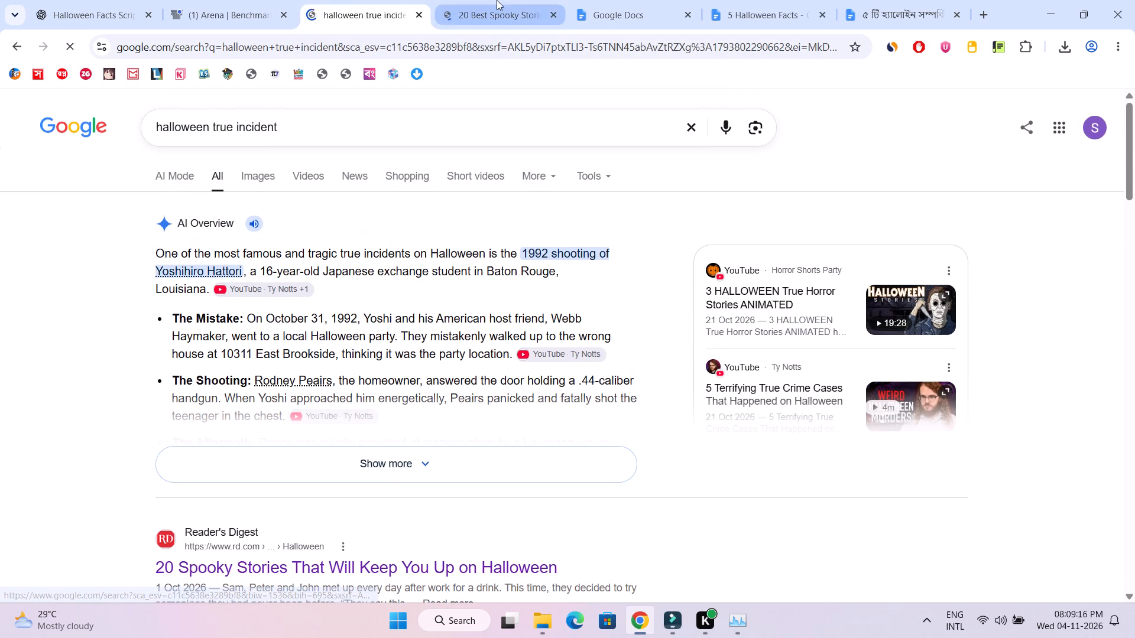
{"action": "left_click", "coordinate": [497, 0]}
{"action": "scroll", "coordinate": [368, 267], "scroll_direction": "up", "scroll_amount": 1}
{"action": "scroll", "coordinate": [371, 271], "scroll_direction": "down", "scroll_amount": 6}
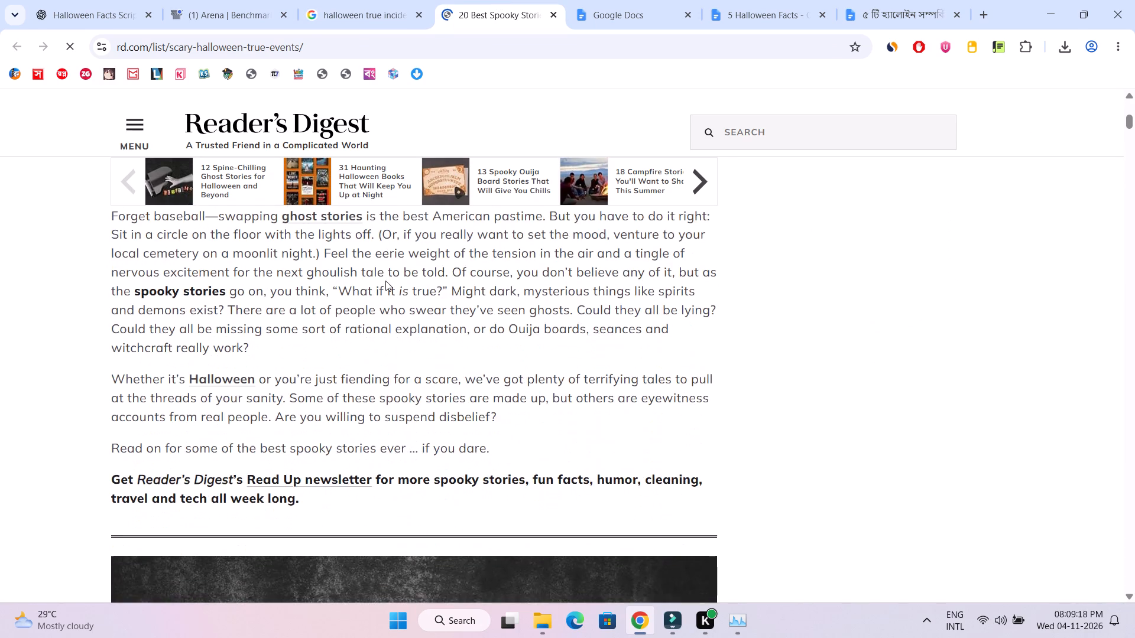
{"action": "scroll", "coordinate": [385, 281], "scroll_direction": "down", "scroll_amount": 9}
{"action": "scroll", "coordinate": [385, 281], "scroll_direction": "up", "scroll_amount": 4}
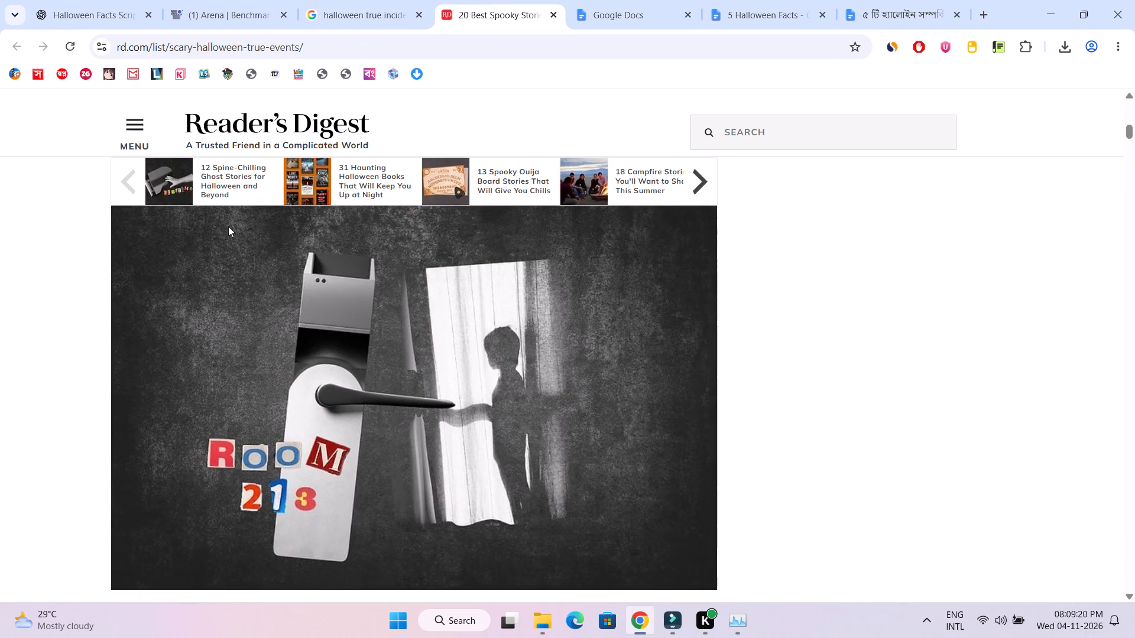
{"action": "scroll", "coordinate": [801, 344], "scroll_direction": "down", "scroll_amount": 4}
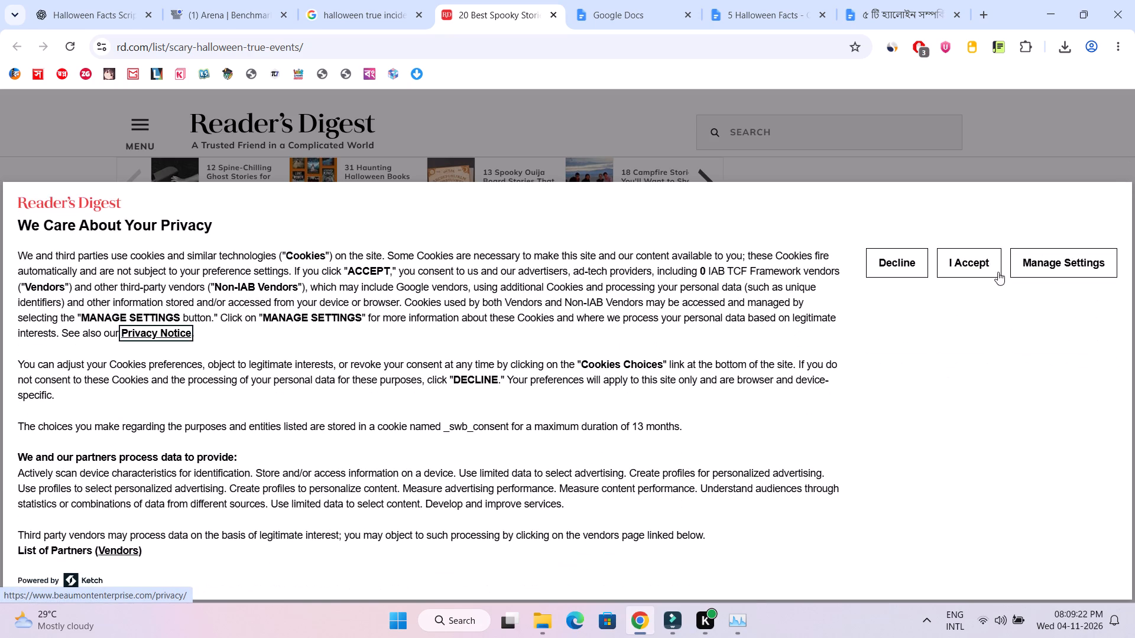
{"action": "left_click", "coordinate": [961, 266]}
{"action": "left_click_drag", "start_coordinate": [1128, 144], "coordinate": [1129, 179]}
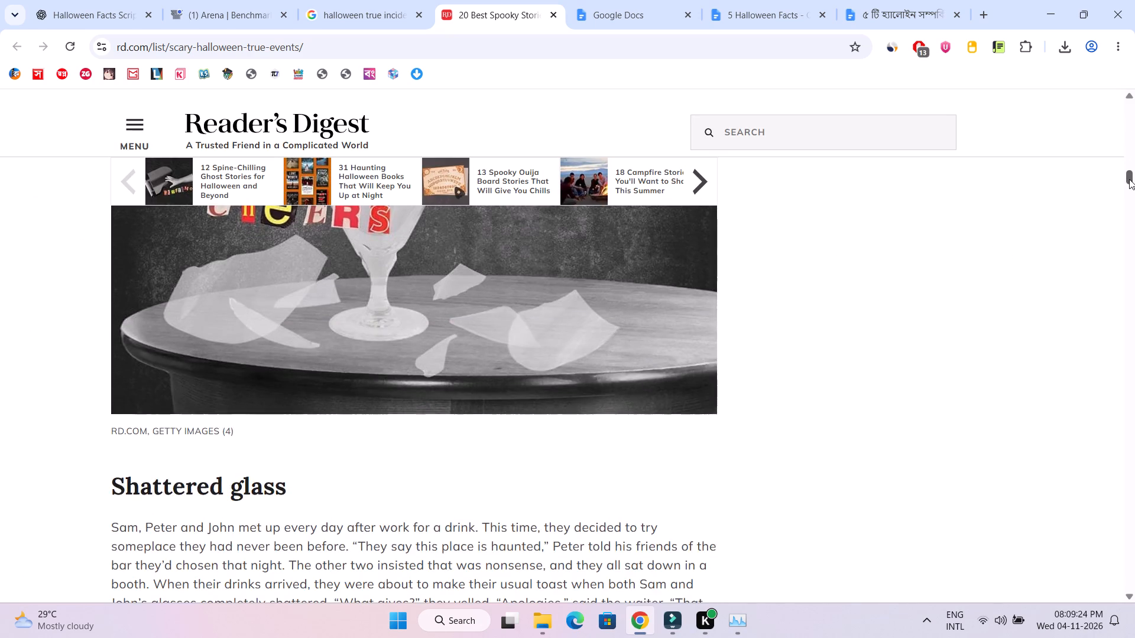
{"action": "left_click_drag", "start_coordinate": [1129, 179], "coordinate": [1128, 262]}
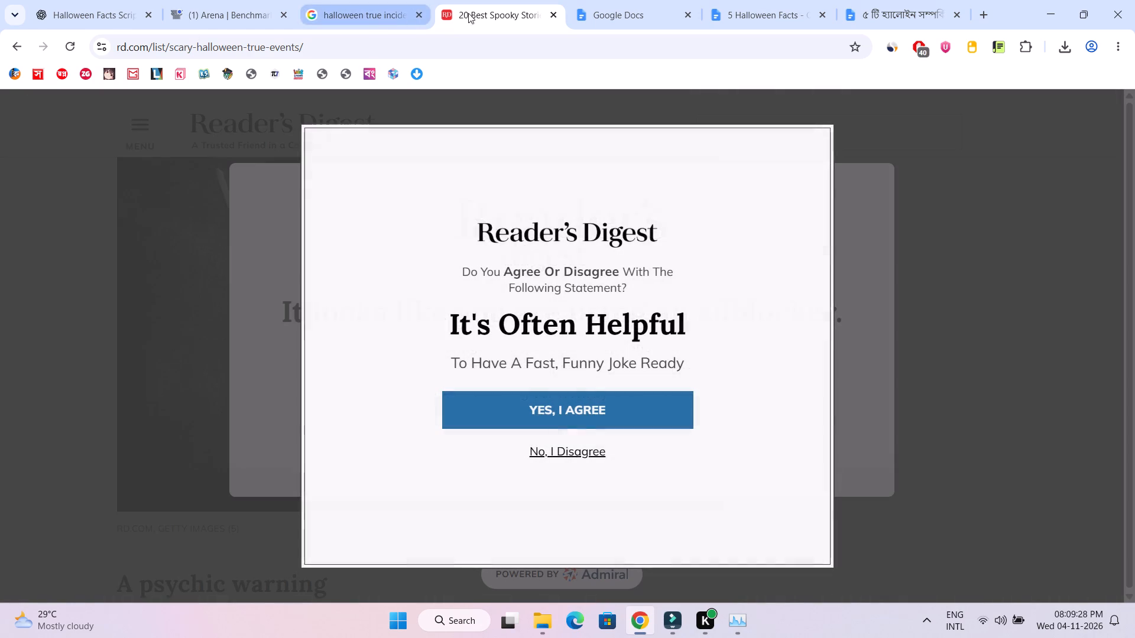
{"action": "middle_click", "coordinate": [511, 13]}
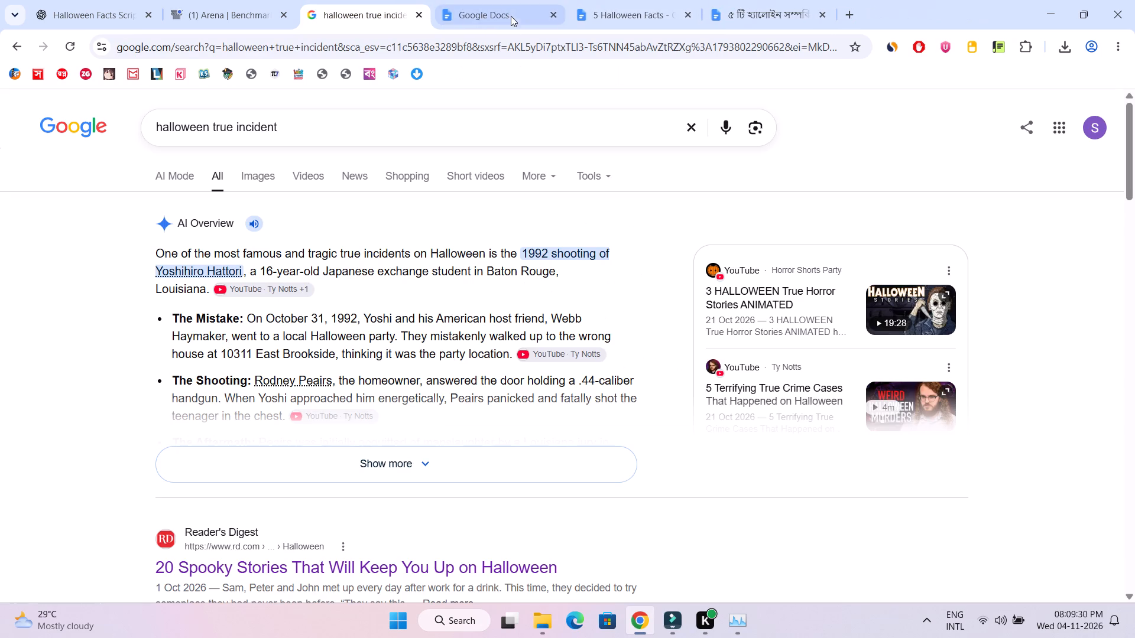
Look over the image results for halloween true incident and open a blank browser tab.
{"action": "left_click", "coordinate": [258, 177]}
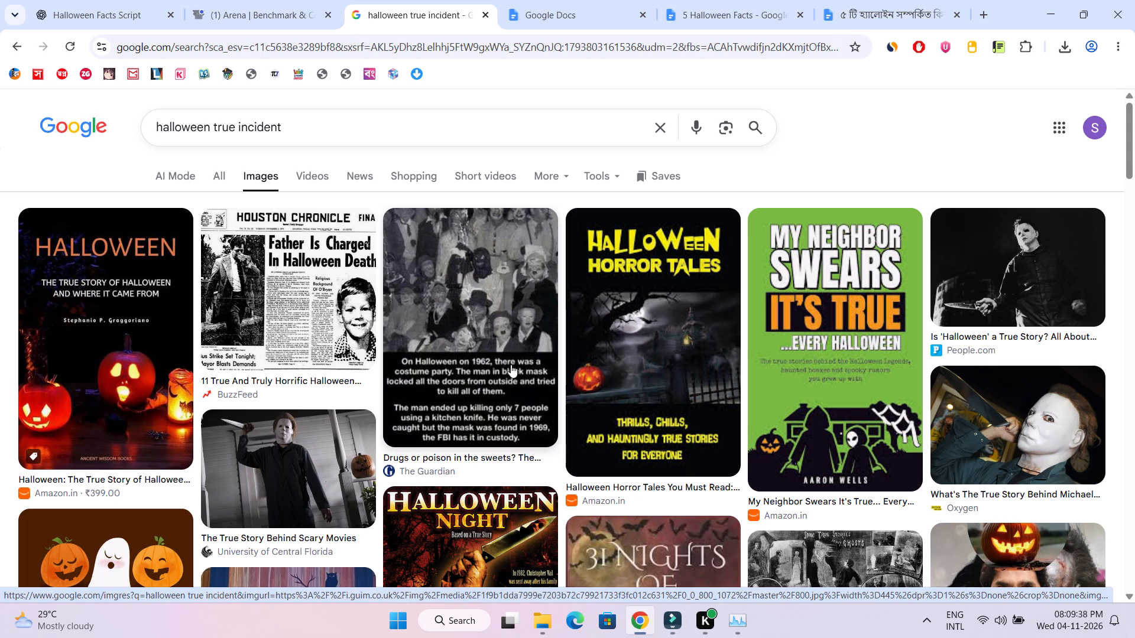
{"action": "left_click", "coordinate": [986, 9]}
{"action": "left_click", "coordinate": [367, 311]}
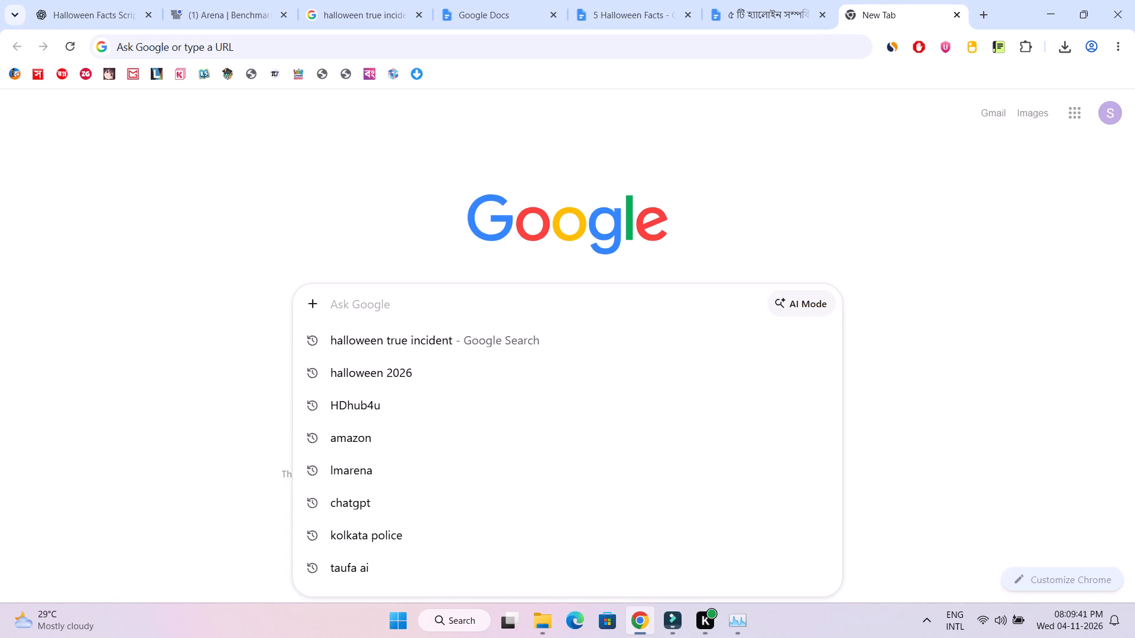
Switch back to Wondershare Filmora and look through the cloud media, editing presets and global media for usable material.
{"action": "left_click", "coordinate": [671, 626]}
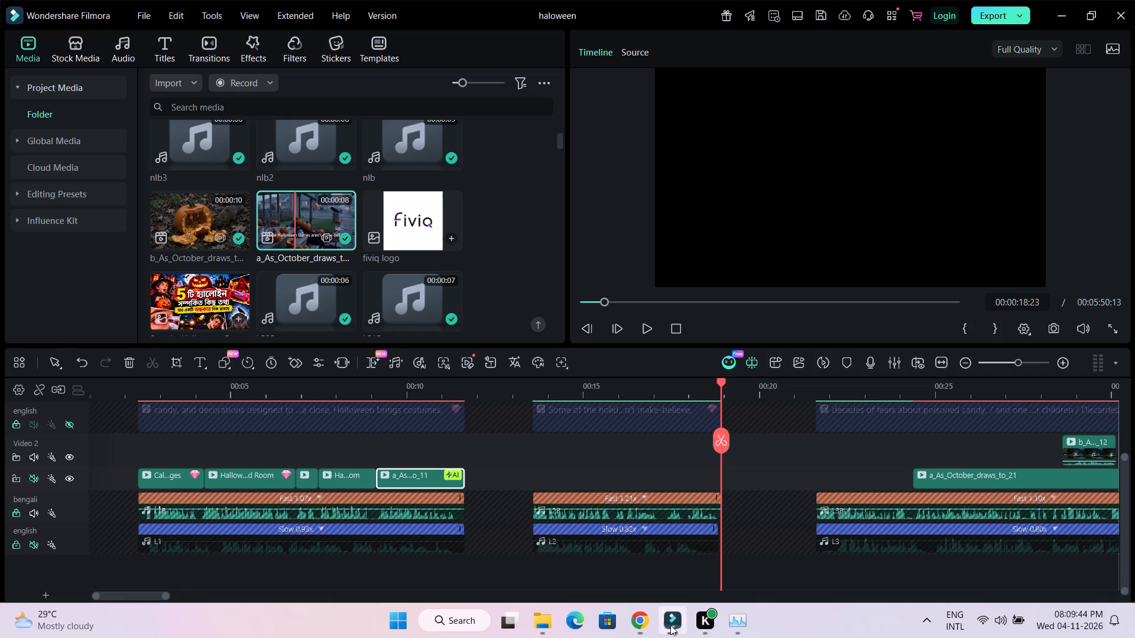
{"action": "left_click", "coordinate": [30, 174]}
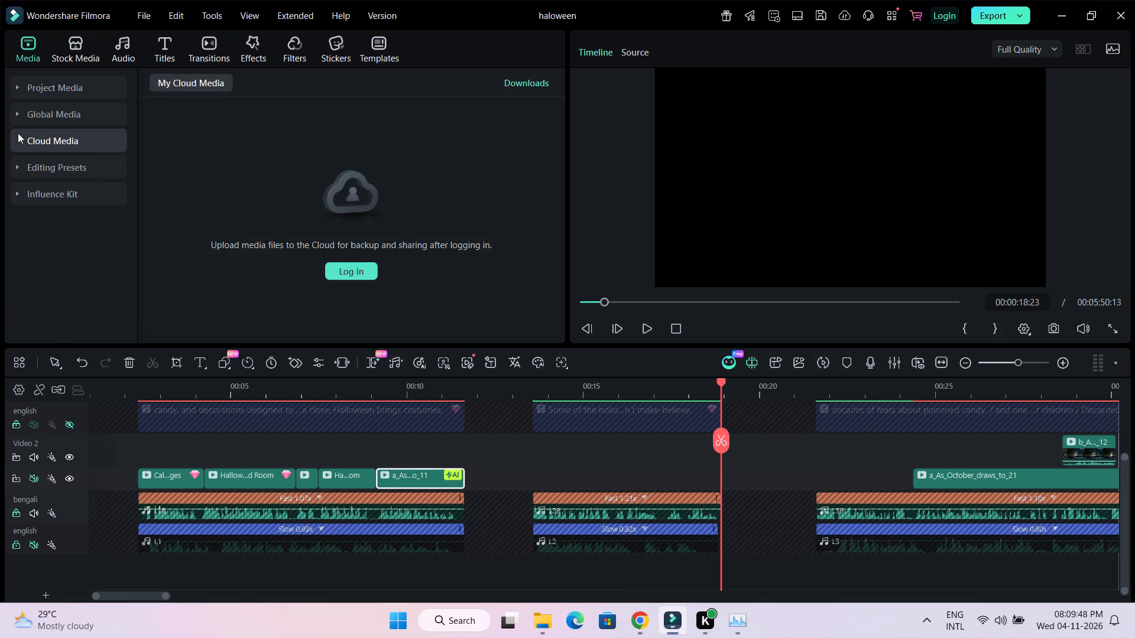
{"action": "left_click", "coordinate": [17, 171]}
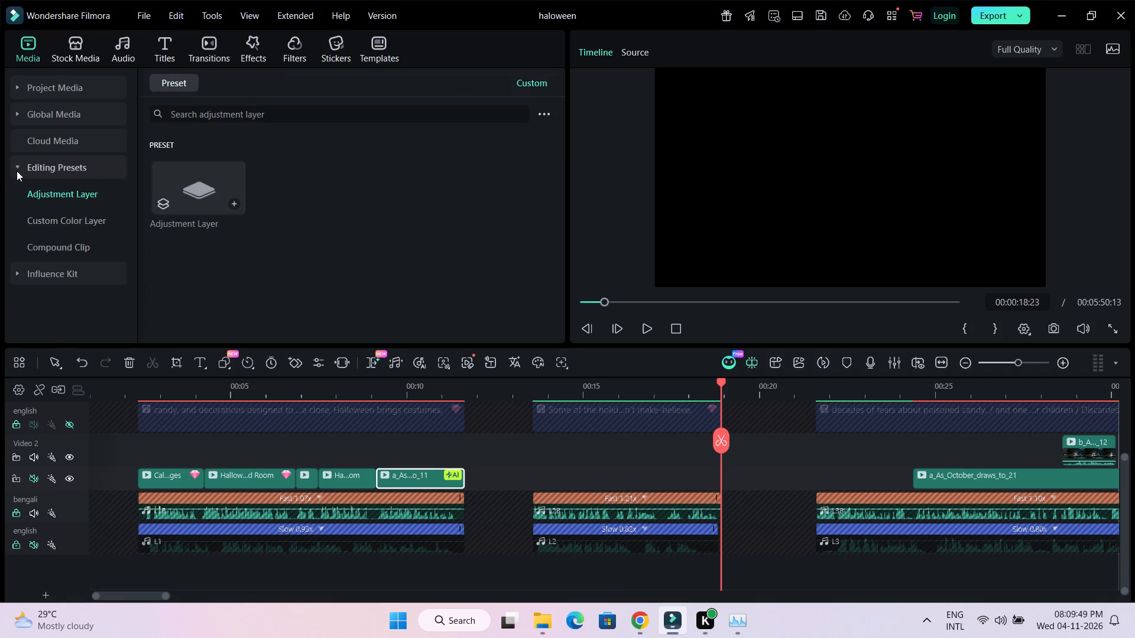
{"action": "left_click", "coordinate": [36, 219]}
{"action": "left_click", "coordinate": [40, 245]}
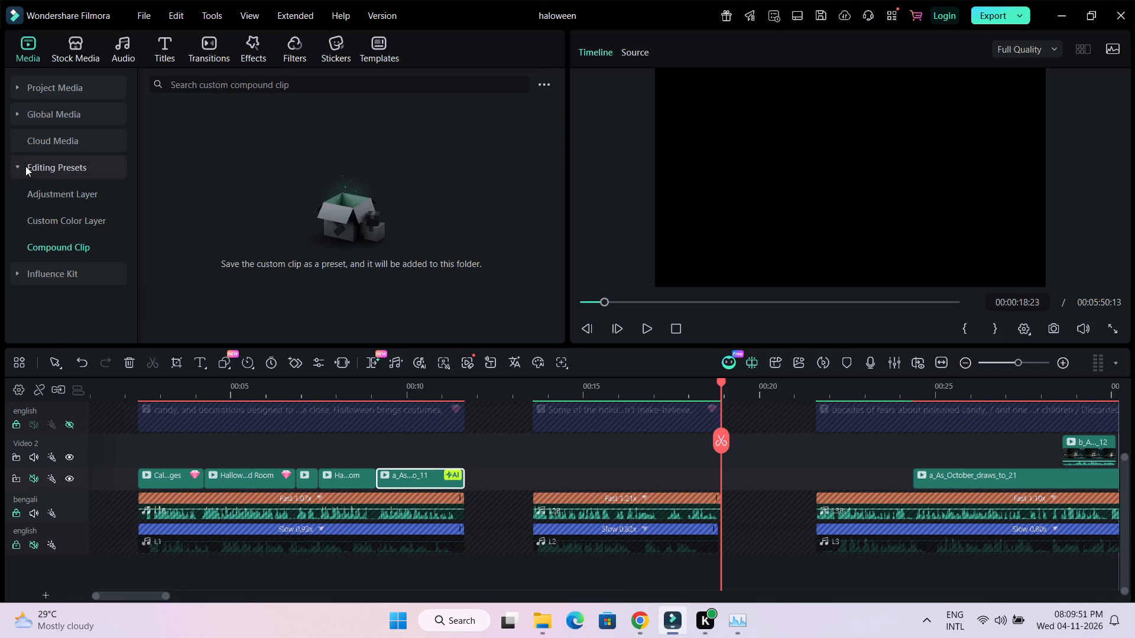
{"action": "left_click", "coordinate": [25, 166]}
{"action": "left_click", "coordinate": [20, 113]}
{"action": "left_click", "coordinate": [20, 113]}
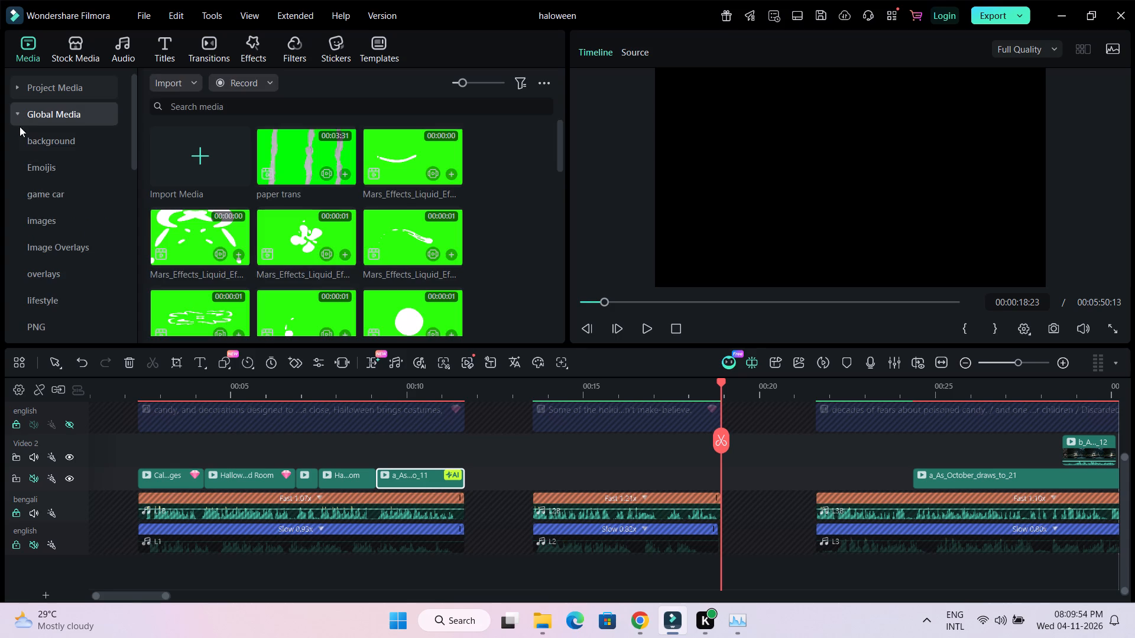
{"action": "left_click", "coordinate": [17, 115]}
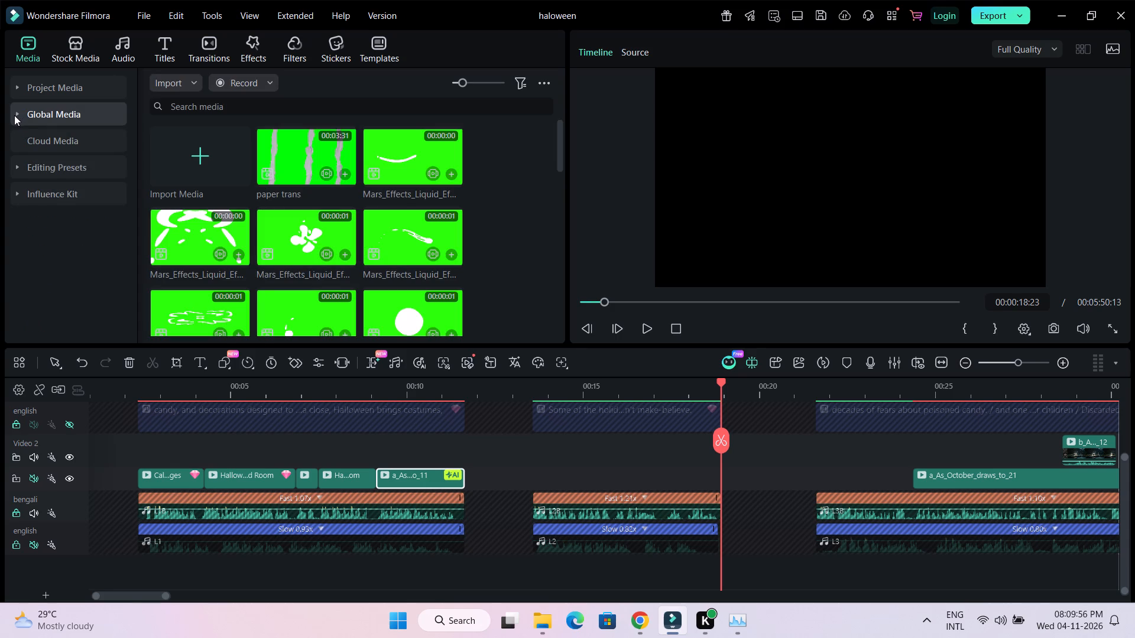
Open the Pexels, Pixabay and Unsplash partner sites from Filmora's stock media, turning off the redirect prompt, and close the blank browser tab.
{"action": "left_click", "coordinate": [70, 40]}
{"action": "left_click", "coordinate": [8, 162]}
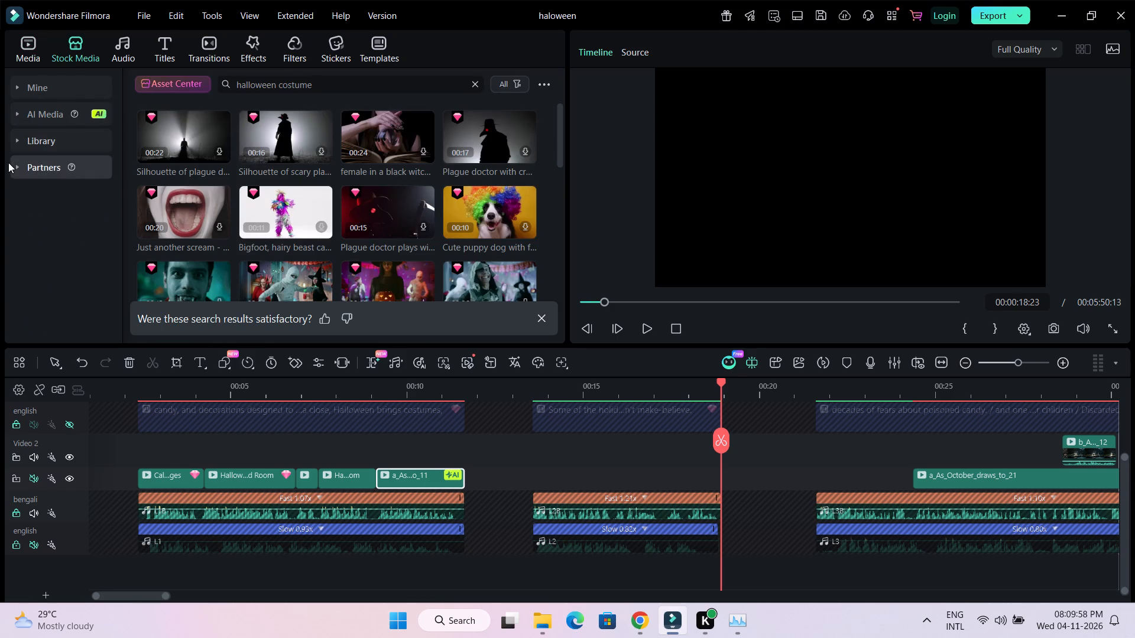
{"action": "left_click", "coordinate": [50, 223]}
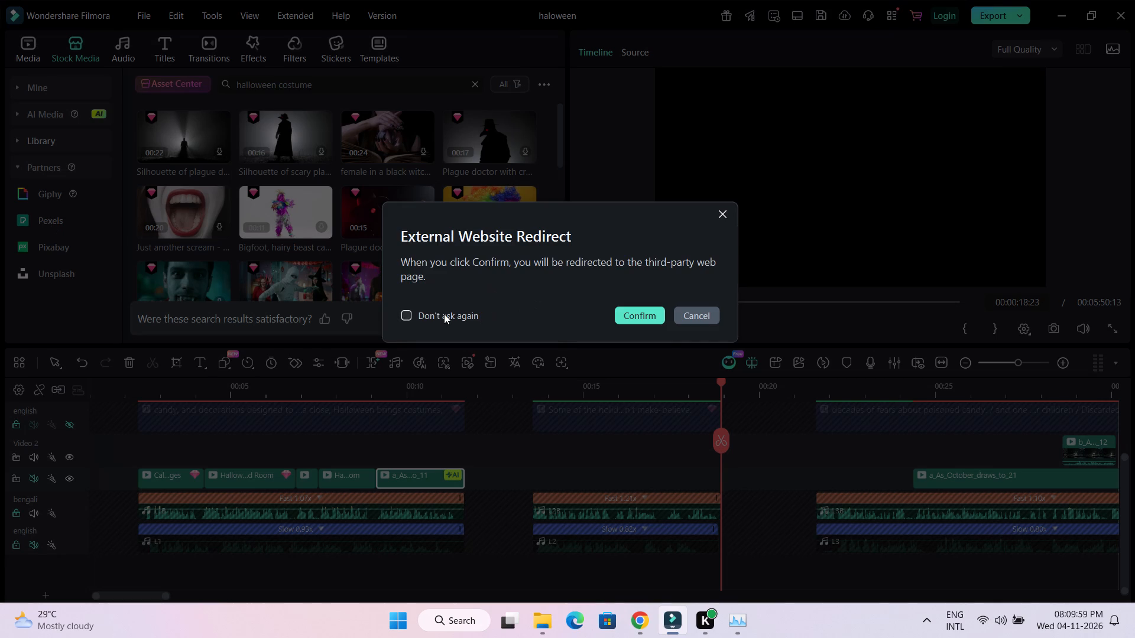
{"action": "left_click", "coordinate": [444, 314]}
{"action": "left_click", "coordinate": [654, 312]}
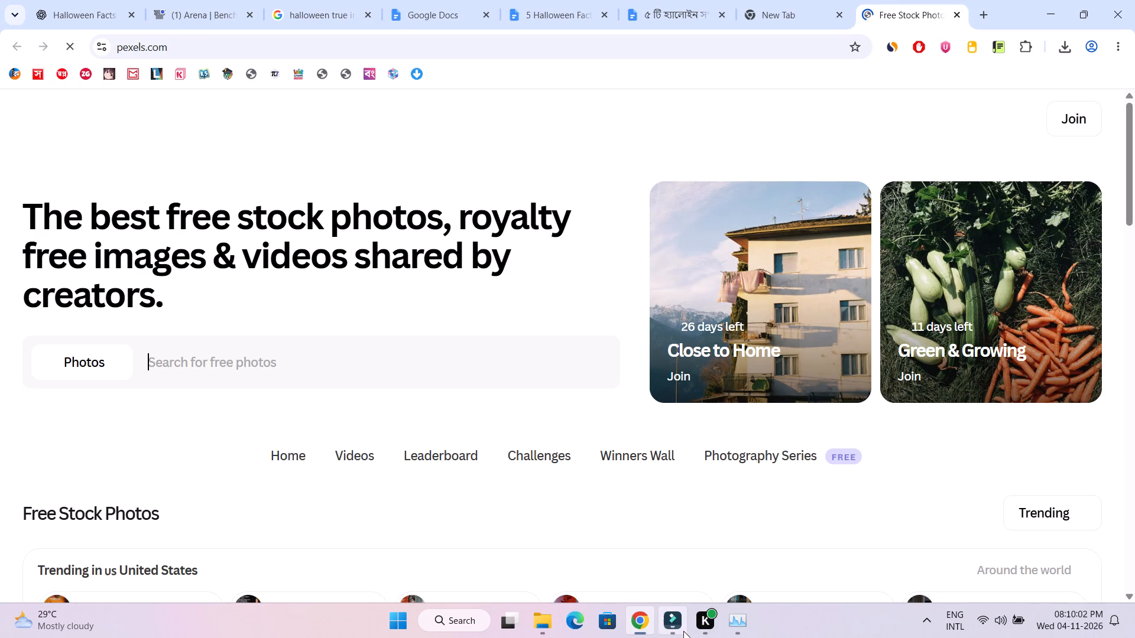
{"action": "left_click", "coordinate": [668, 620]}
{"action": "left_click", "coordinate": [42, 246]}
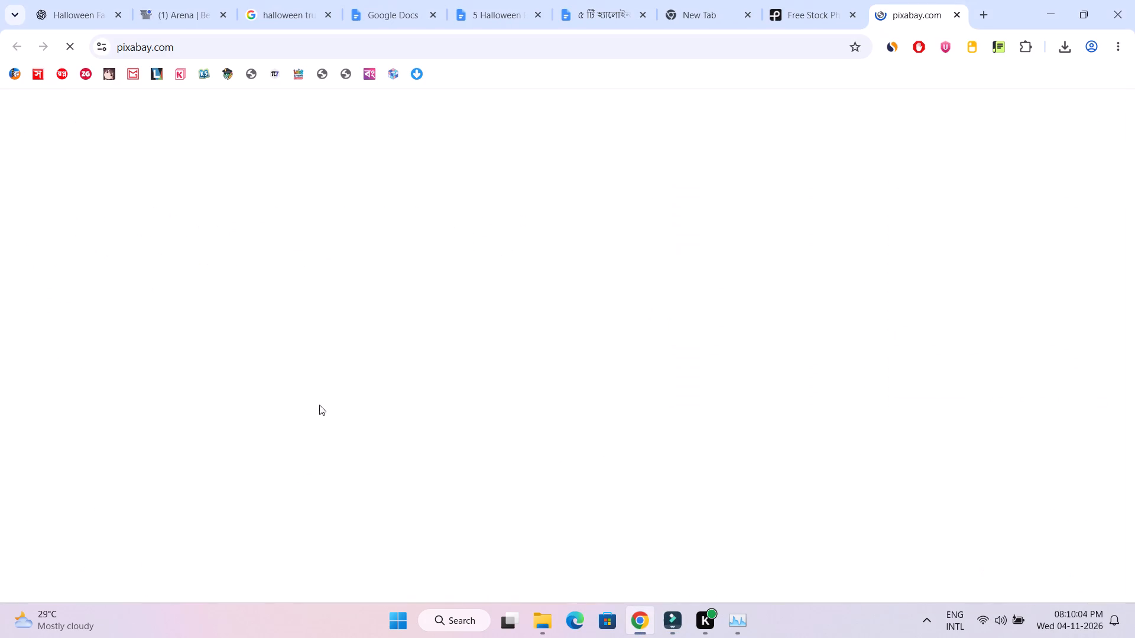
{"action": "left_click", "coordinate": [678, 624]}
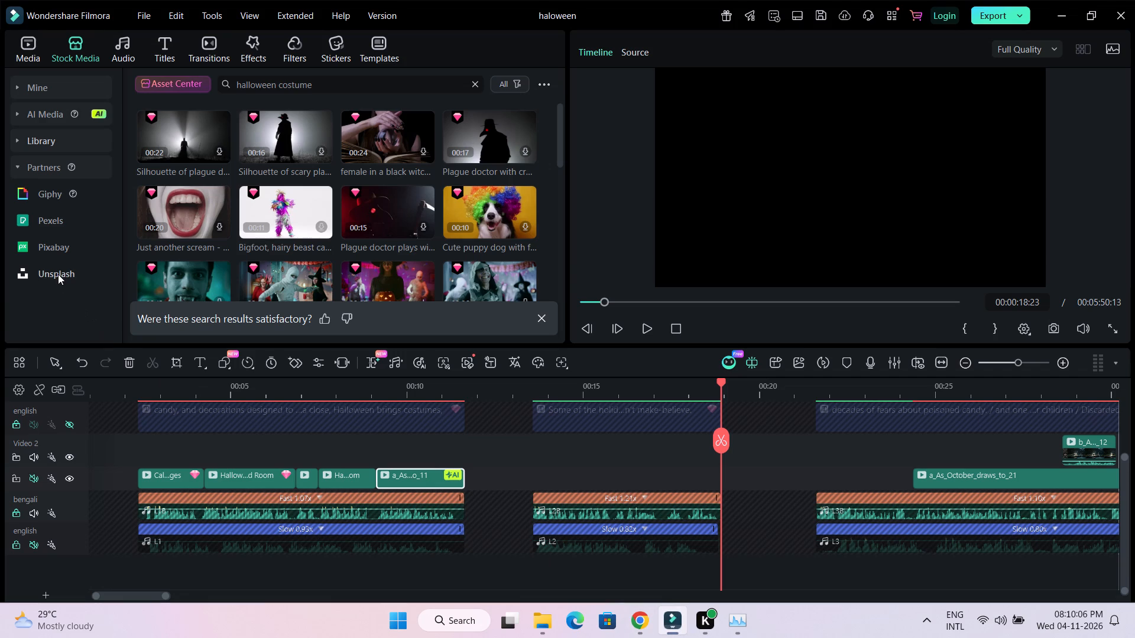
{"action": "left_click", "coordinate": [57, 274]}
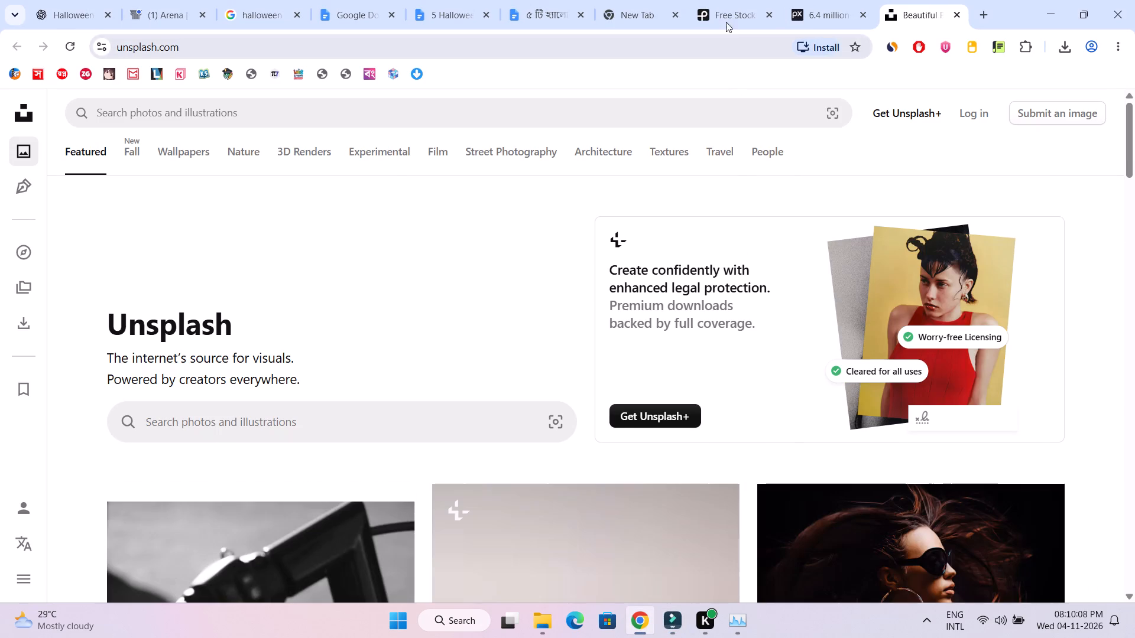
{"action": "middle_click", "coordinate": [637, 0]}
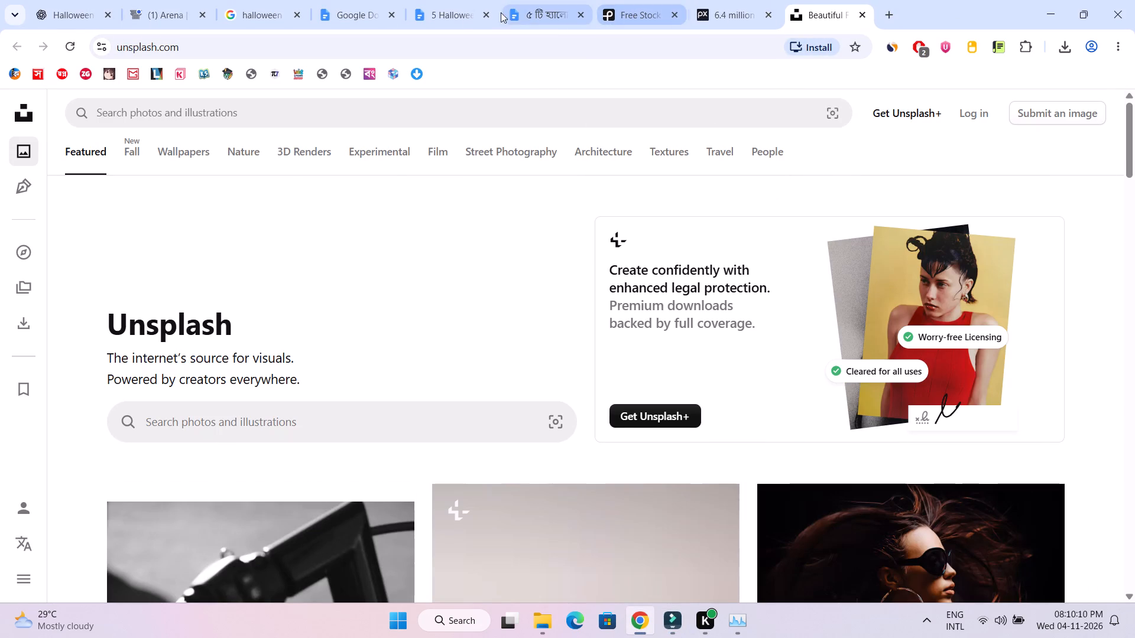
Go to the Arena video chat and play Assistant A's video for the discarded pumpkins and poisoned candy prompt.
{"action": "left_click", "coordinate": [265, 2]}
{"action": "left_click", "coordinate": [170, 2]}
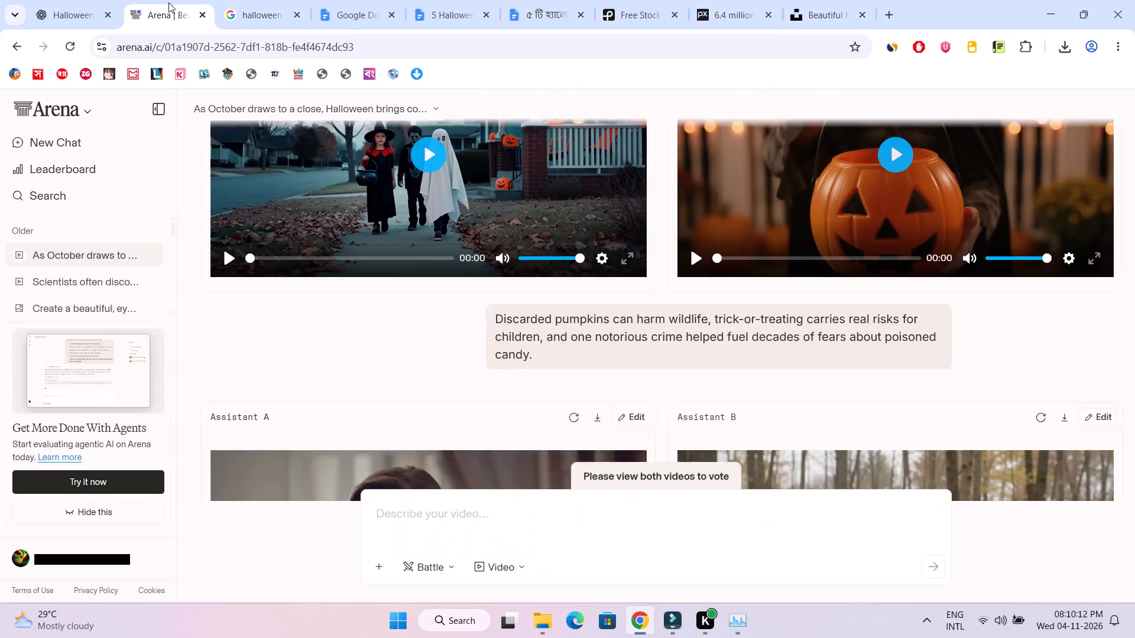
{"action": "scroll", "coordinate": [531, 403], "scroll_direction": "down", "scroll_amount": 5}
{"action": "left_click", "coordinate": [430, 269]}
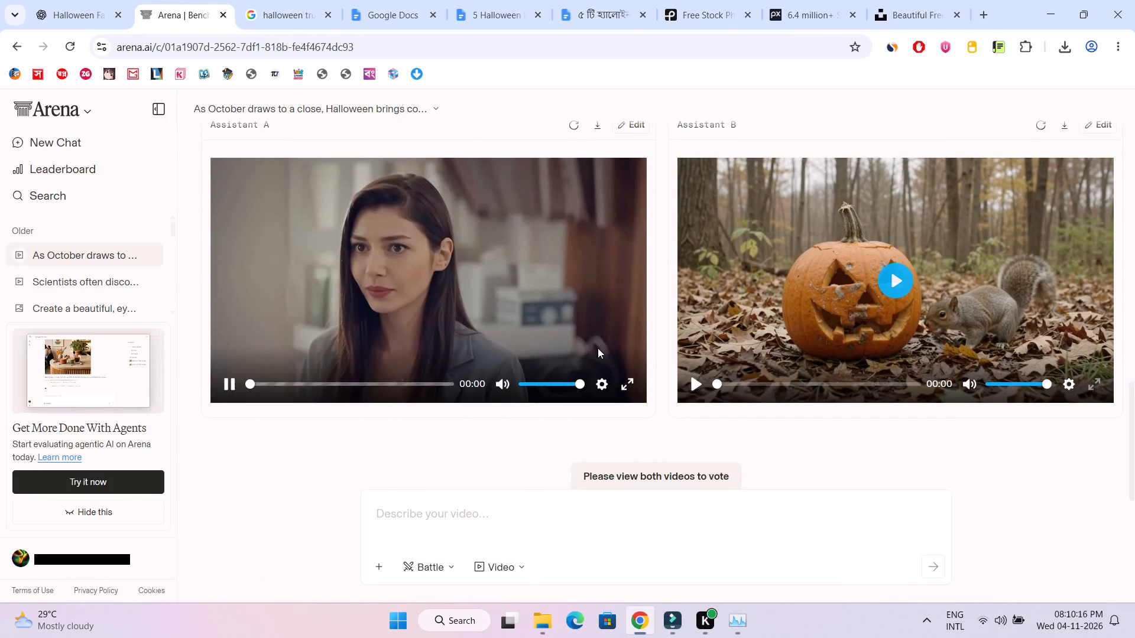
Pause Assistant A's video, then play Assistant B's discarded pumpkins and poisoned candy video through to the candy shot and pause it.
{"action": "scroll", "coordinate": [598, 348], "scroll_direction": "up", "scroll_amount": 1}
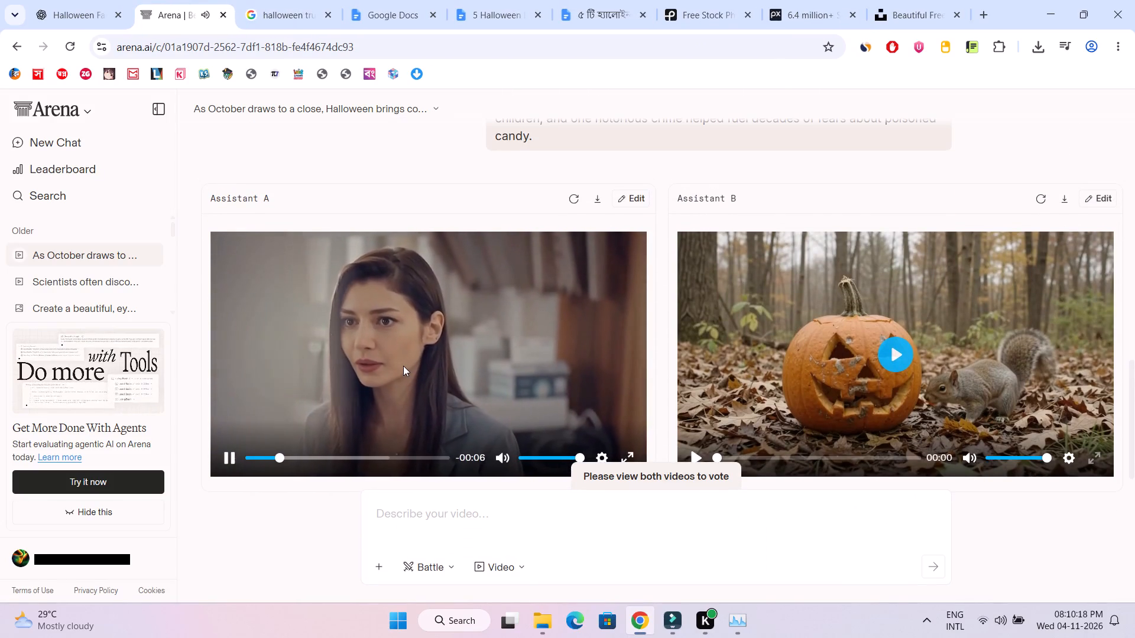
{"action": "left_click", "coordinate": [221, 462]}
{"action": "left_click", "coordinate": [895, 361]}
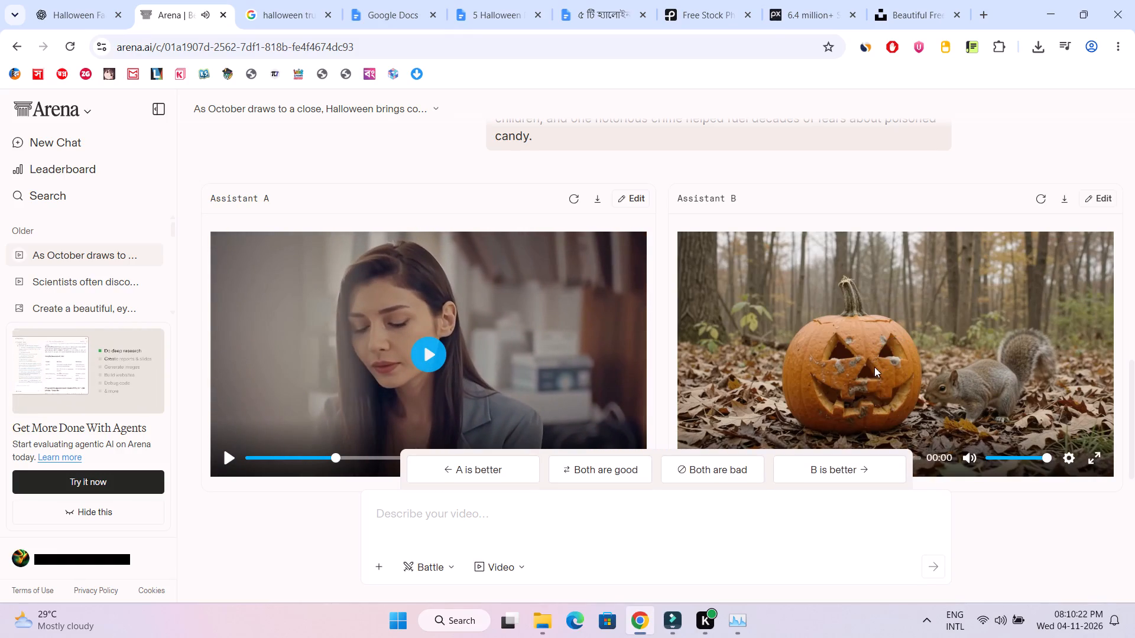
{"action": "scroll", "coordinate": [874, 367], "scroll_direction": "up", "scroll_amount": 1}
{"action": "scroll", "coordinate": [874, 367], "scroll_direction": "down", "scroll_amount": 1}
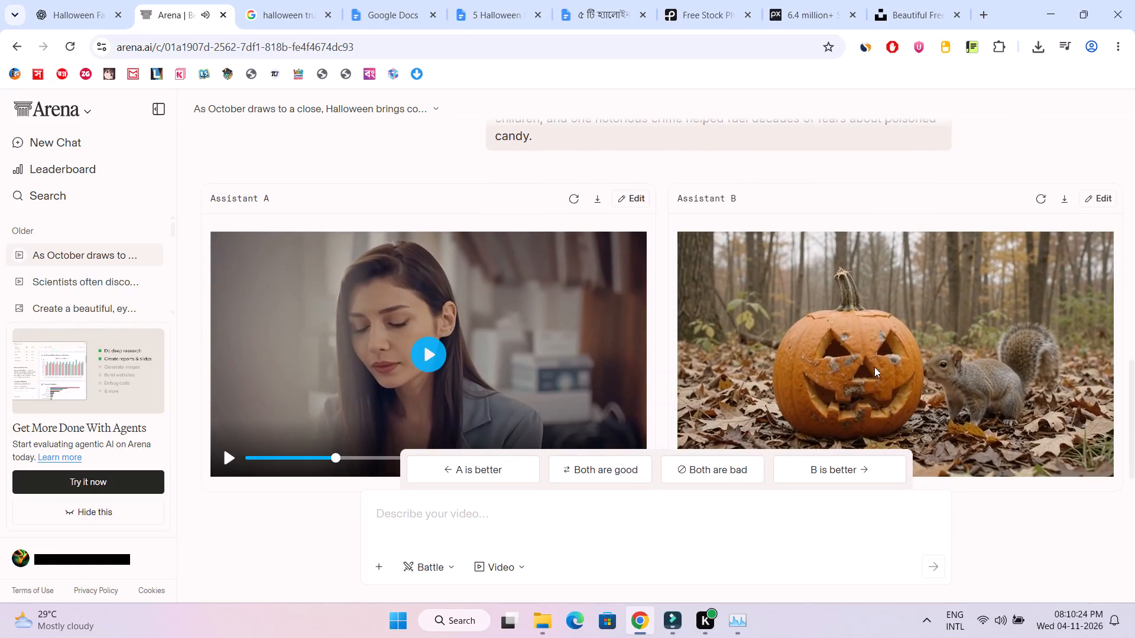
{"action": "scroll", "coordinate": [874, 367], "scroll_direction": "down", "scroll_amount": 1}
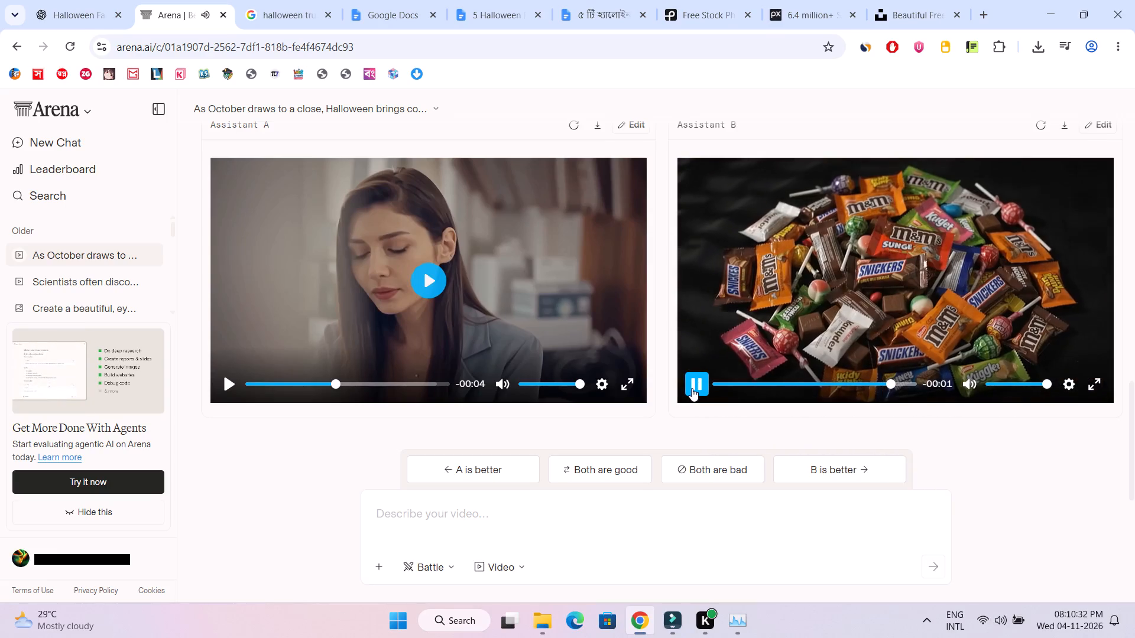
{"action": "left_click", "coordinate": [692, 388]}
{"action": "scroll", "coordinate": [770, 433], "scroll_direction": "up", "scroll_amount": 2}
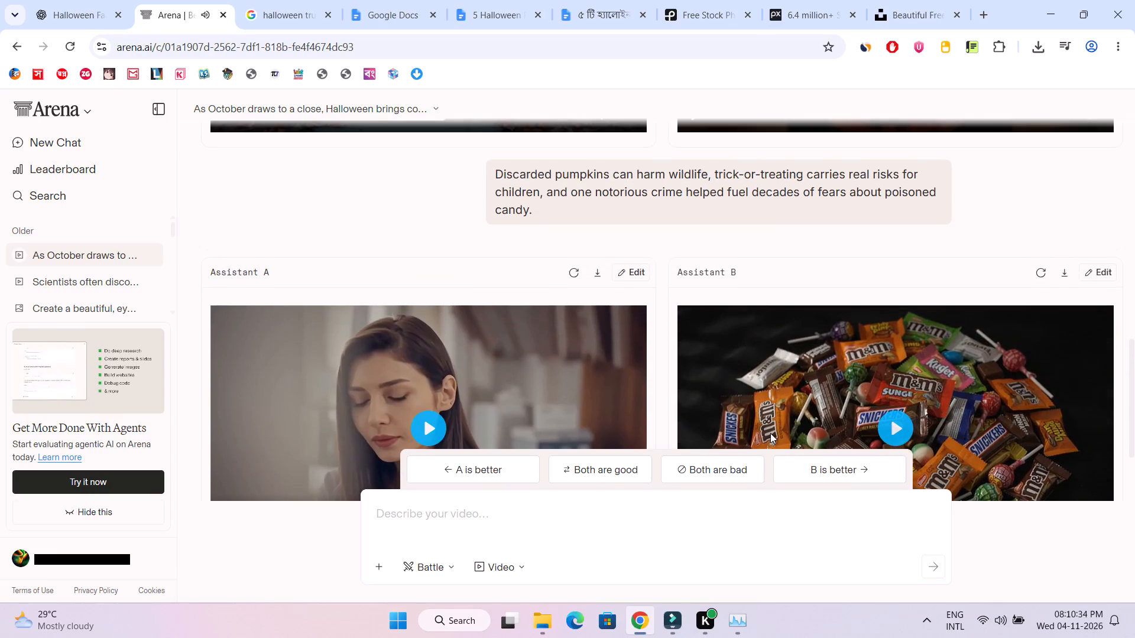
{"action": "left_click", "coordinate": [1063, 269]}
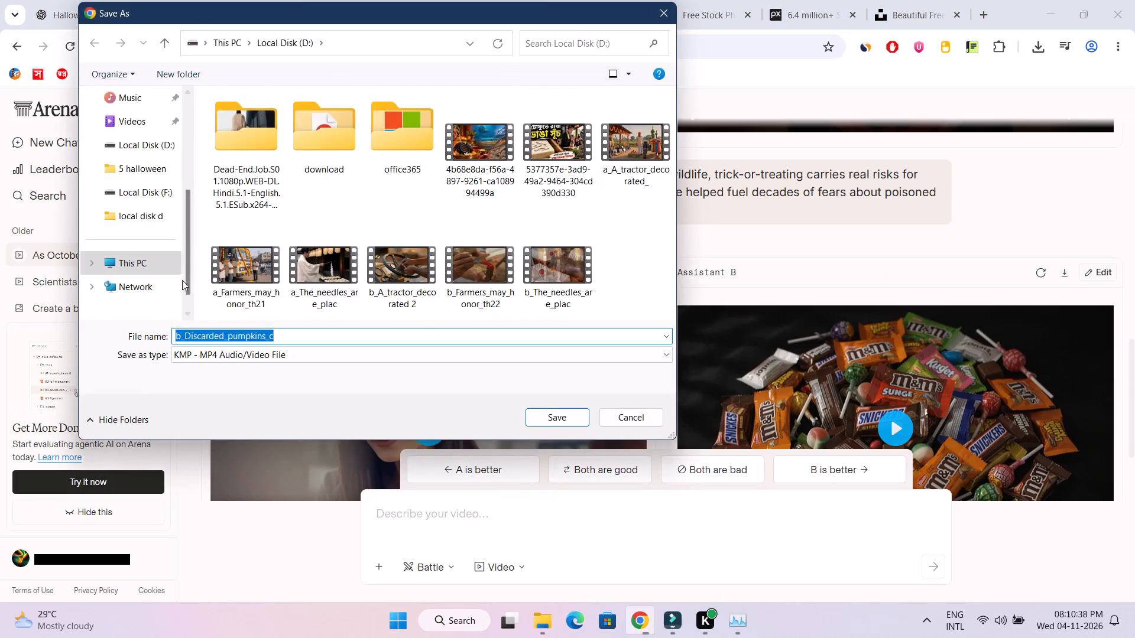
{"action": "left_click", "coordinate": [151, 266]}
{"action": "double_click", "coordinate": [507, 187]}
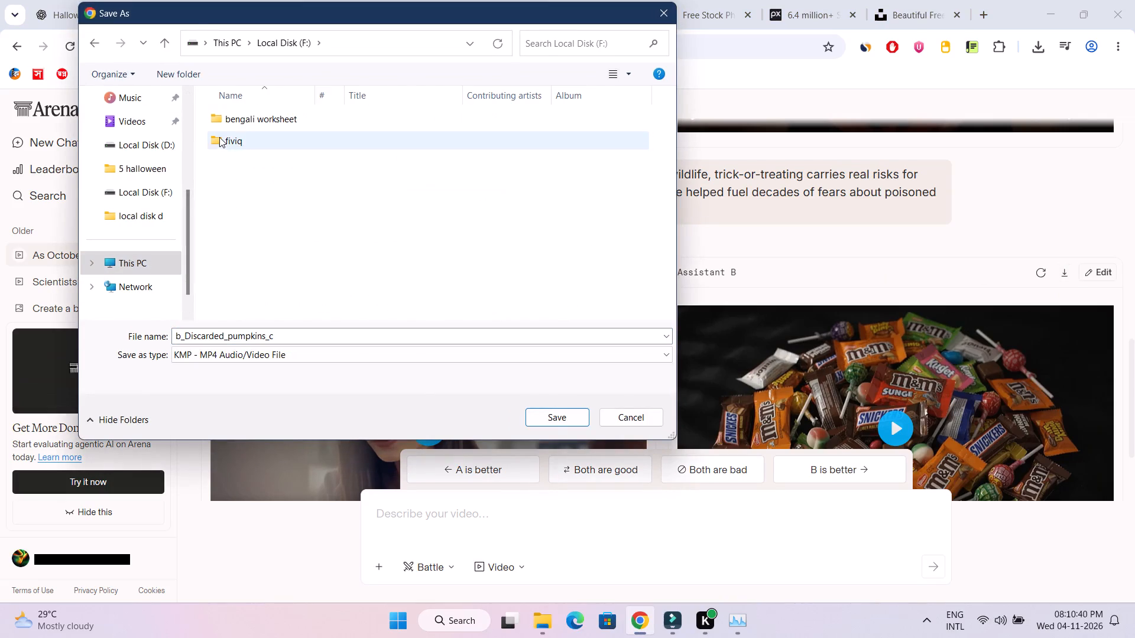
{"action": "double_click", "coordinate": [219, 137]}
{"action": "double_click", "coordinate": [254, 181]}
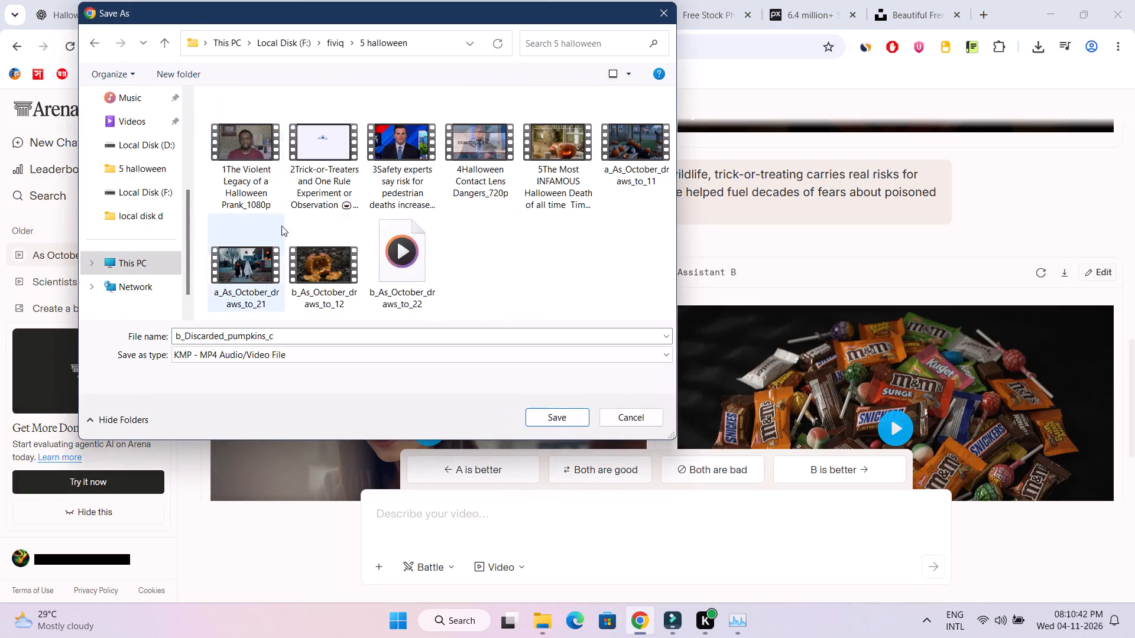
{"action": "double_click", "coordinate": [369, 335]}
{"action": "left_click", "coordinate": [368, 334]}
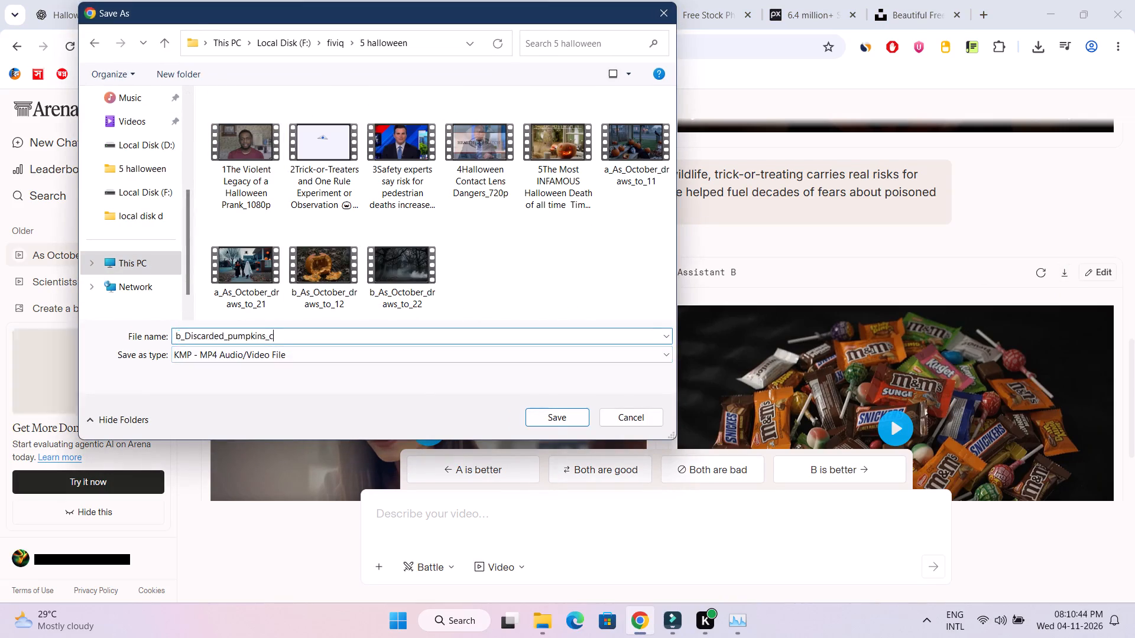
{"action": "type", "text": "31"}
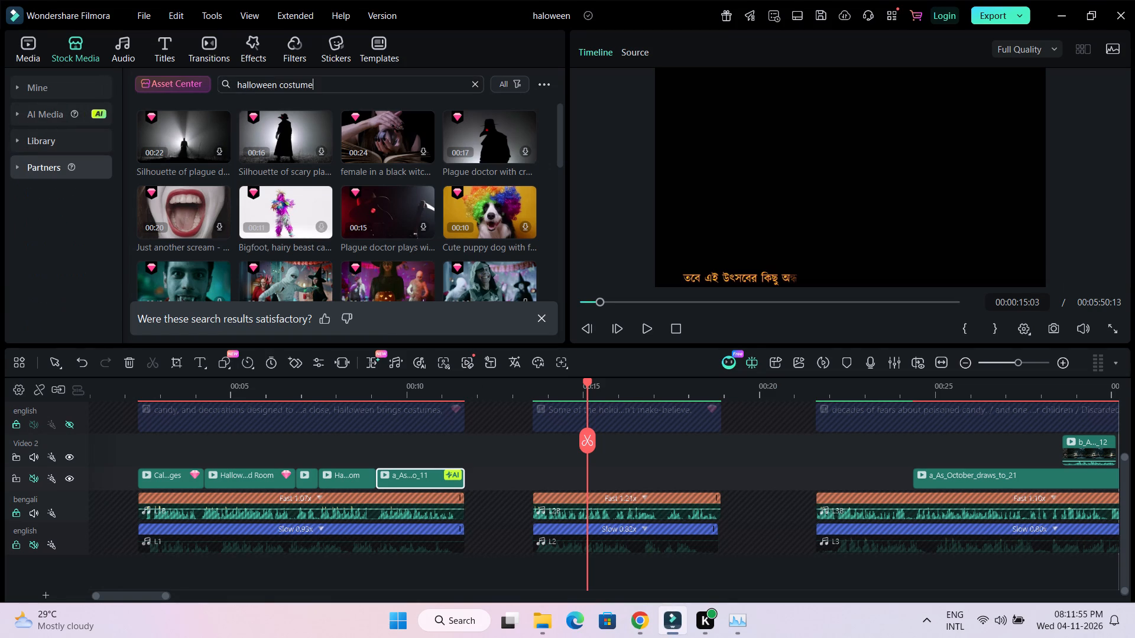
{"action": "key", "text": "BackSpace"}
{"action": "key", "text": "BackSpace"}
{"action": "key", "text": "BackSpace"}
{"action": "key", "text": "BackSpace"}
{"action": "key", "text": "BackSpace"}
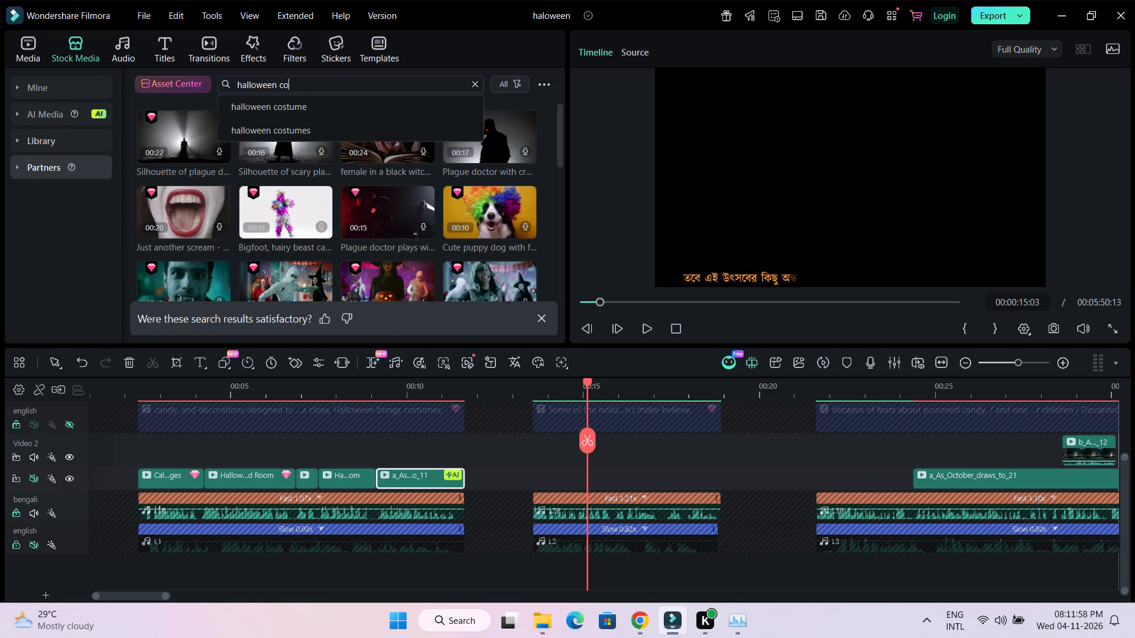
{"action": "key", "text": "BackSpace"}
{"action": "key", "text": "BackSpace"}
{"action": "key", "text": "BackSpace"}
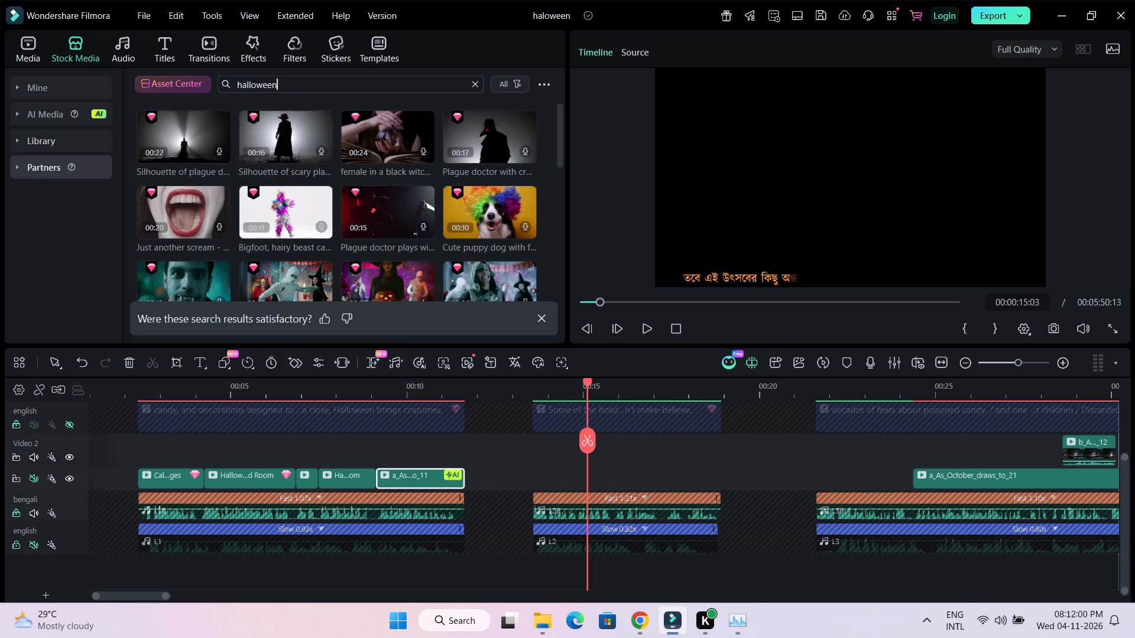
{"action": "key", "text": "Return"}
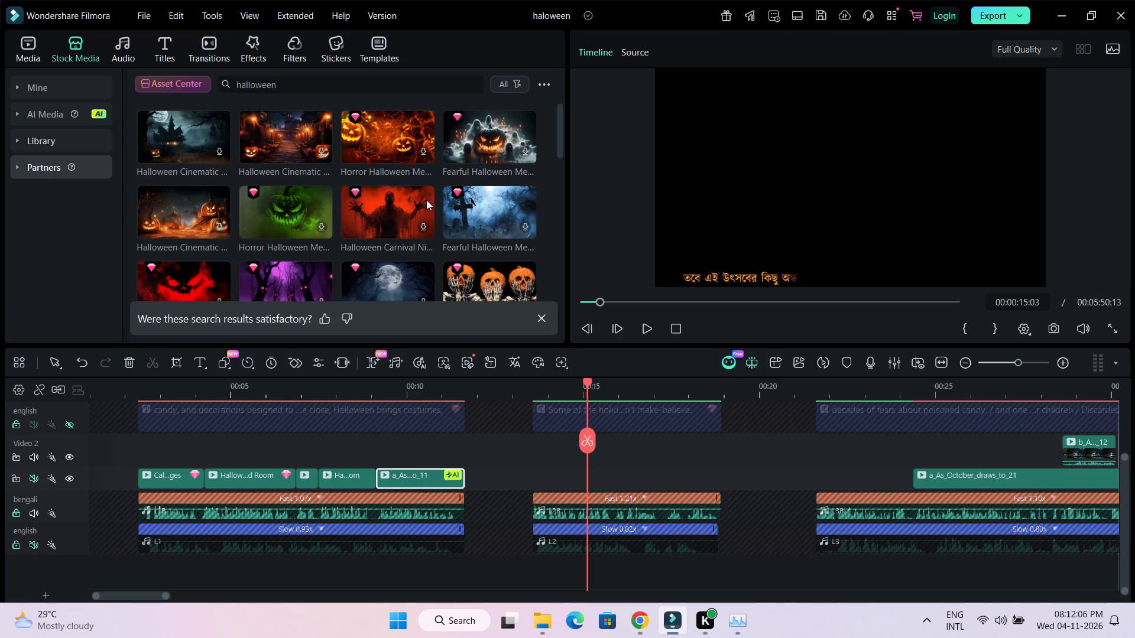
Download the haunted house clip Halloween Cinematic Media 05 and place it on the lower video track at the second narration segment's start.
{"action": "left_click", "coordinate": [184, 137]}
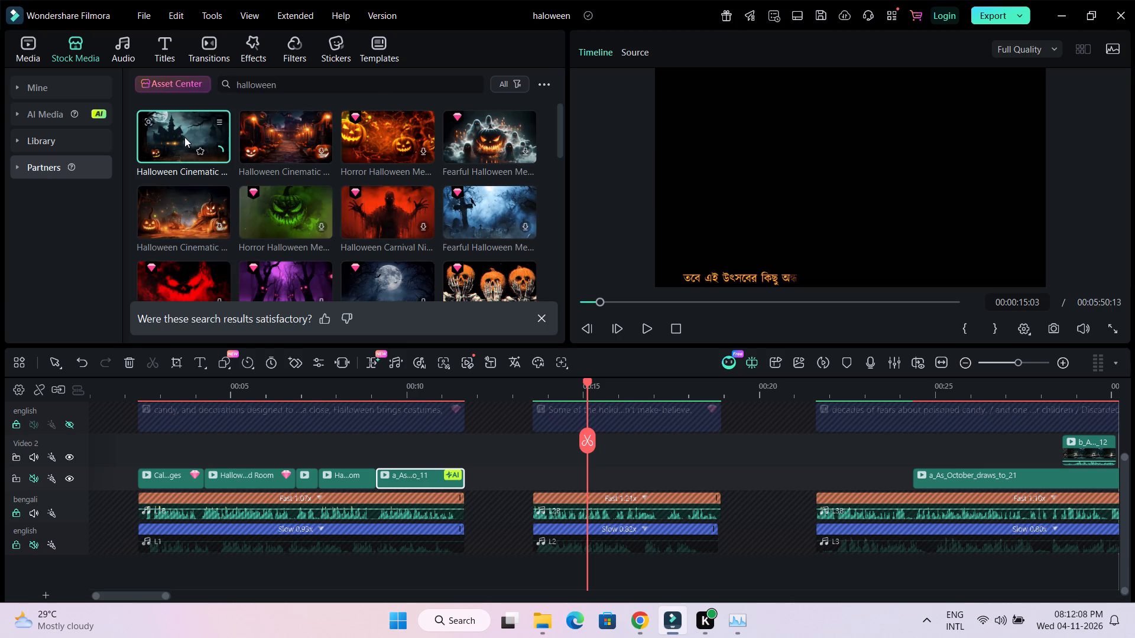
{"action": "left_click", "coordinate": [545, 86]}
{"action": "left_click", "coordinate": [545, 86]}
{"action": "left_click", "coordinate": [508, 86]}
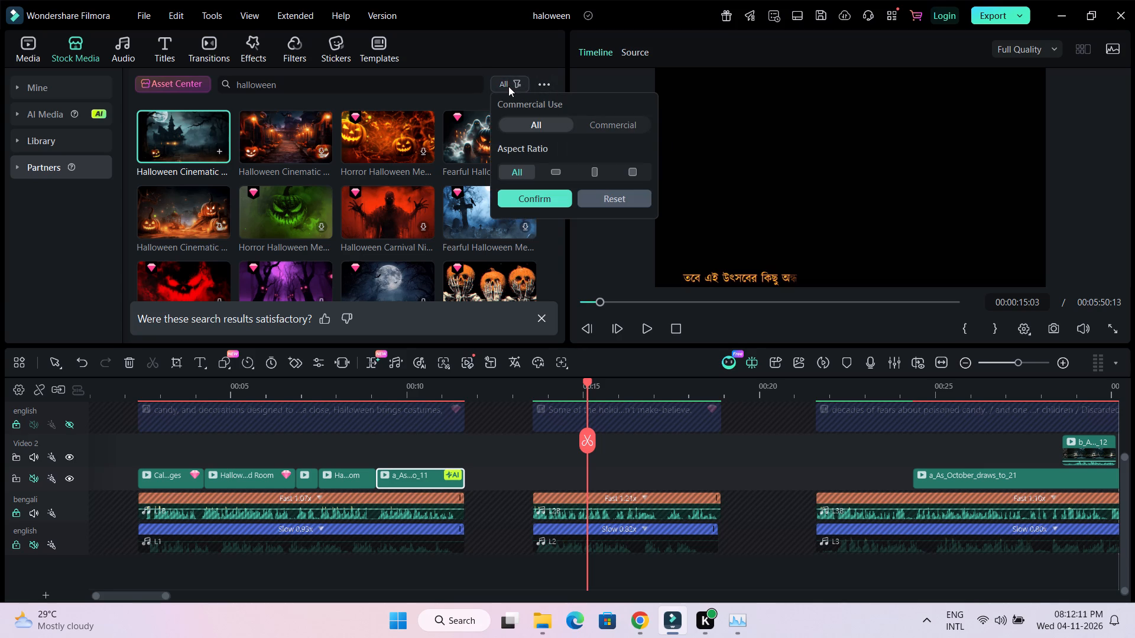
{"action": "left_click", "coordinate": [443, 98]}
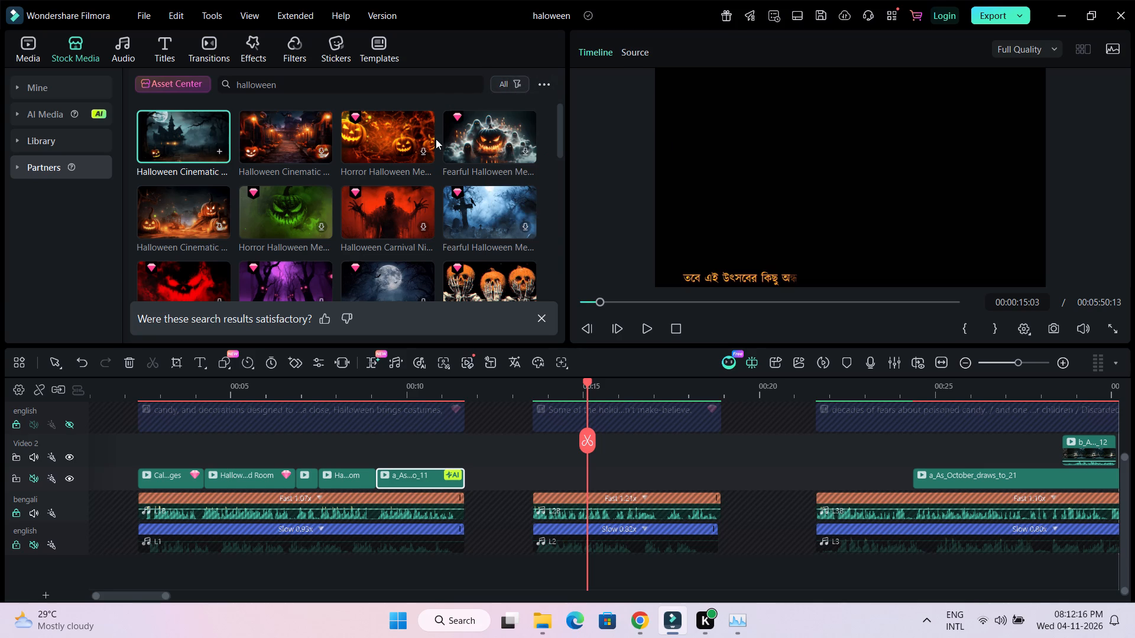
{"action": "left_click_drag", "start_coordinate": [175, 135], "coordinate": [493, 436]}
{"action": "left_click_drag", "start_coordinate": [493, 436], "coordinate": [534, 479]}
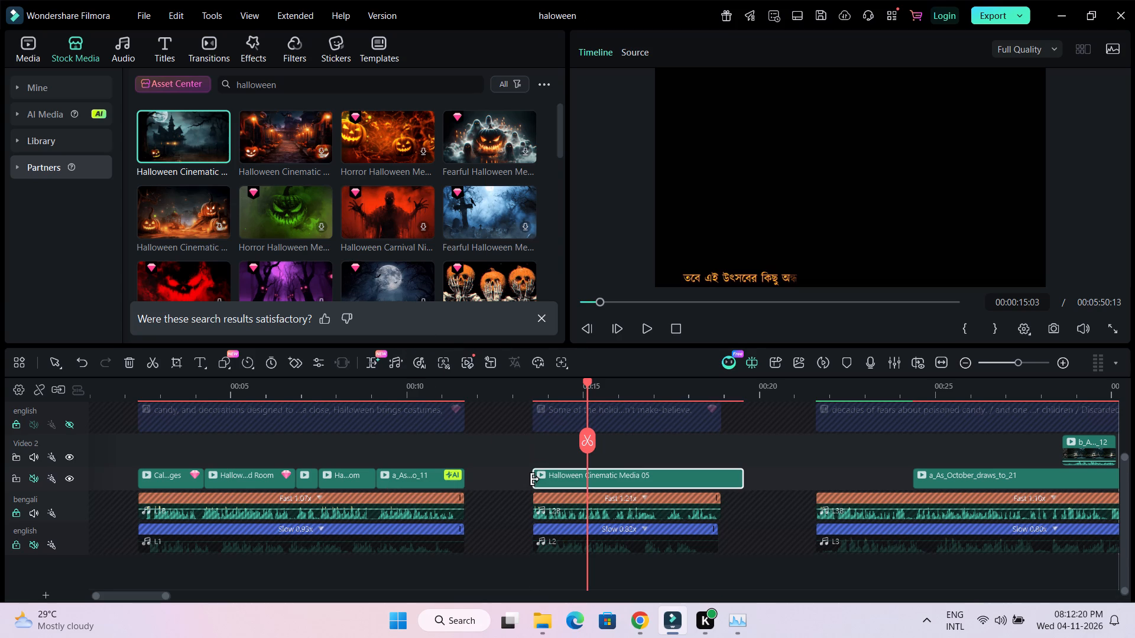
Play the second narration segment and trim the end of Halloween Cinematic Media 05 to match the segment's end.
{"action": "left_click_drag", "start_coordinate": [586, 382], "coordinate": [507, 382]}
{"action": "key", "text": "space"}
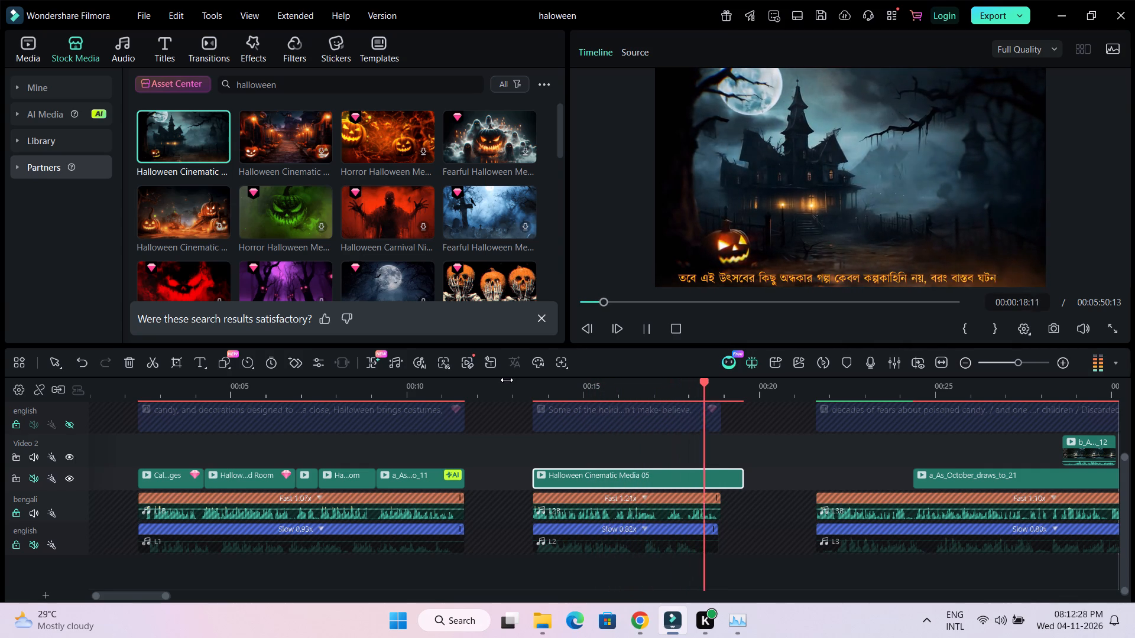
{"action": "key", "text": "space"}
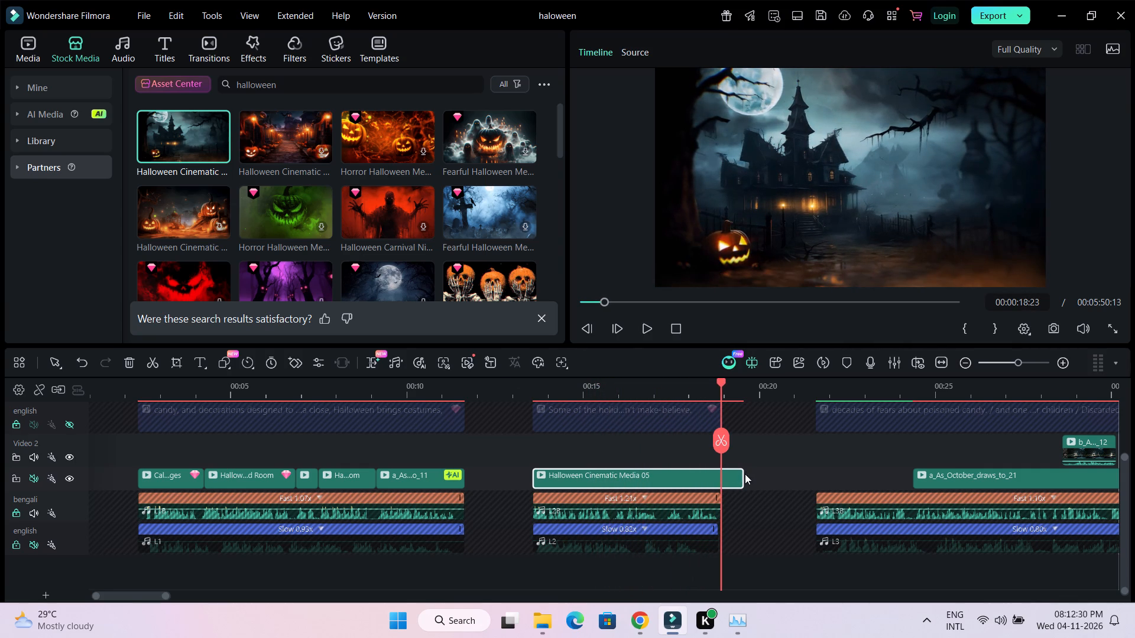
{"action": "left_click_drag", "start_coordinate": [743, 475], "coordinate": [718, 481]}
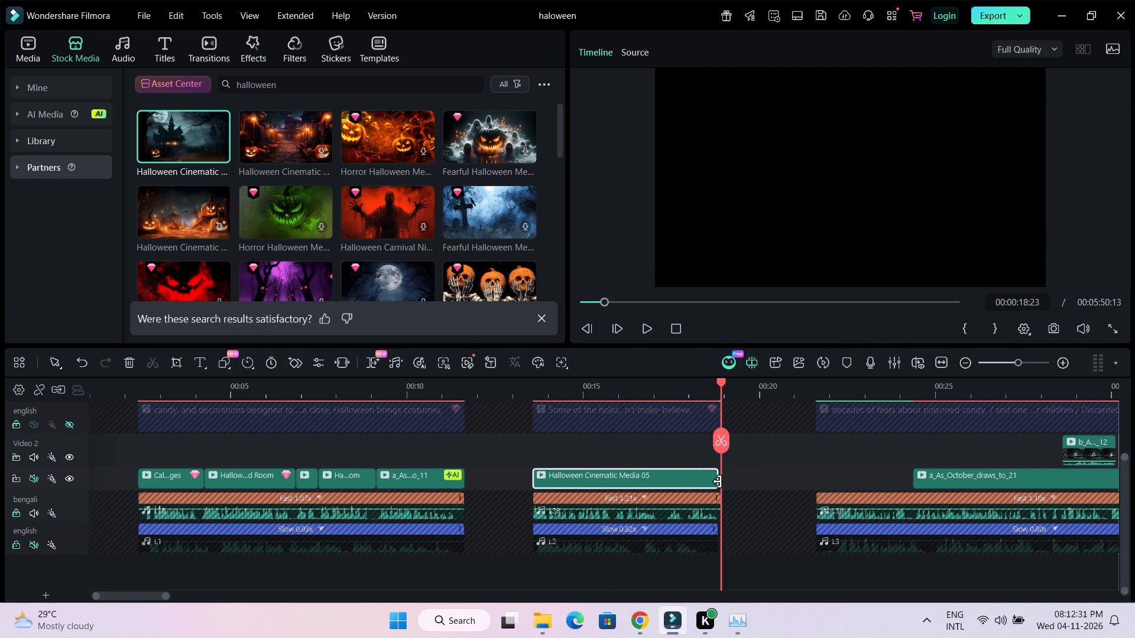
Replay the second narration segment with its trimmed clip and scrub across the first two segments to review them.
{"action": "left_click_drag", "start_coordinate": [719, 383], "coordinate": [521, 389]}
{"action": "key", "text": "space"}
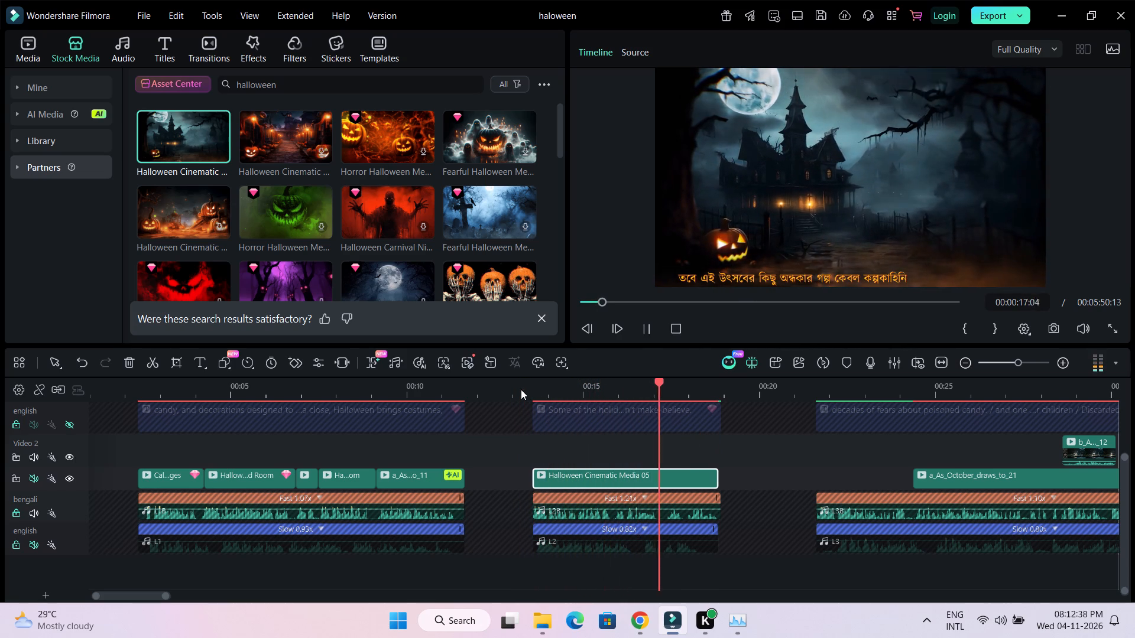
{"action": "key", "text": "space"}
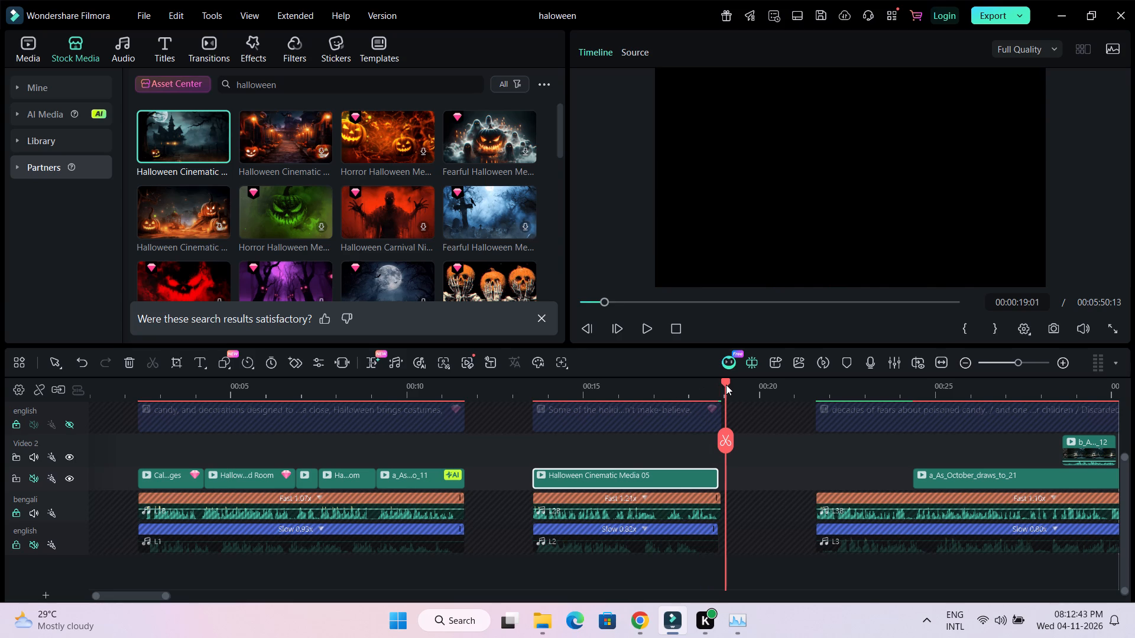
{"action": "left_click_drag", "start_coordinate": [726, 385], "coordinate": [479, 418]}
{"action": "left_click", "coordinate": [501, 476]}
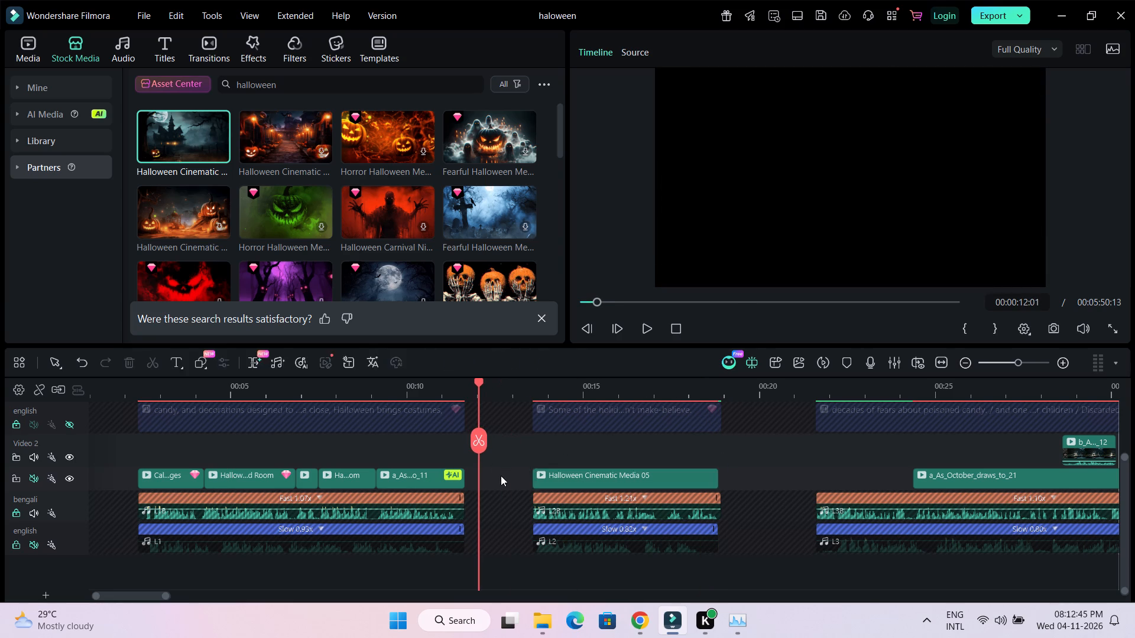
{"action": "left_click", "coordinate": [505, 513]}
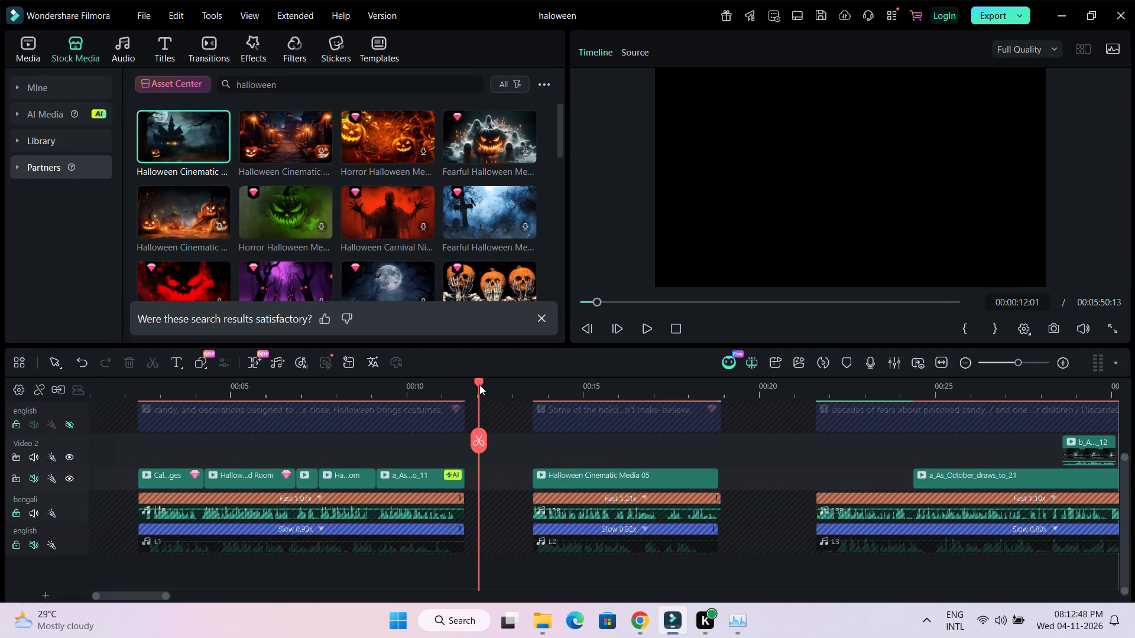
{"action": "left_click_drag", "start_coordinate": [478, 382], "coordinate": [391, 393]}
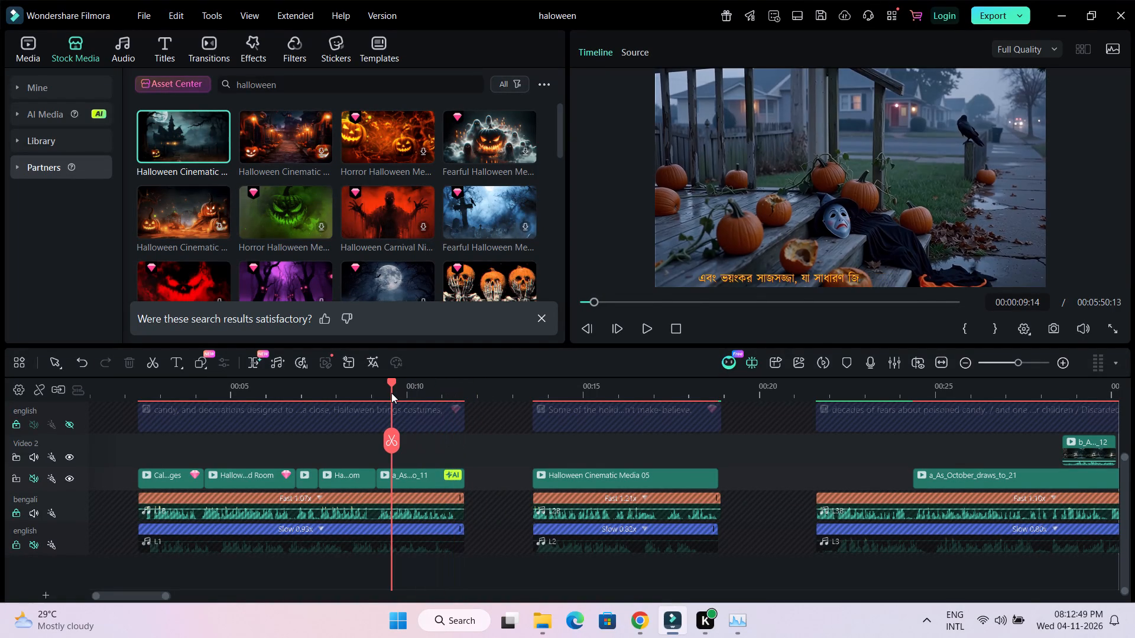
{"action": "left_click_drag", "start_coordinate": [391, 393], "coordinate": [689, 393]}
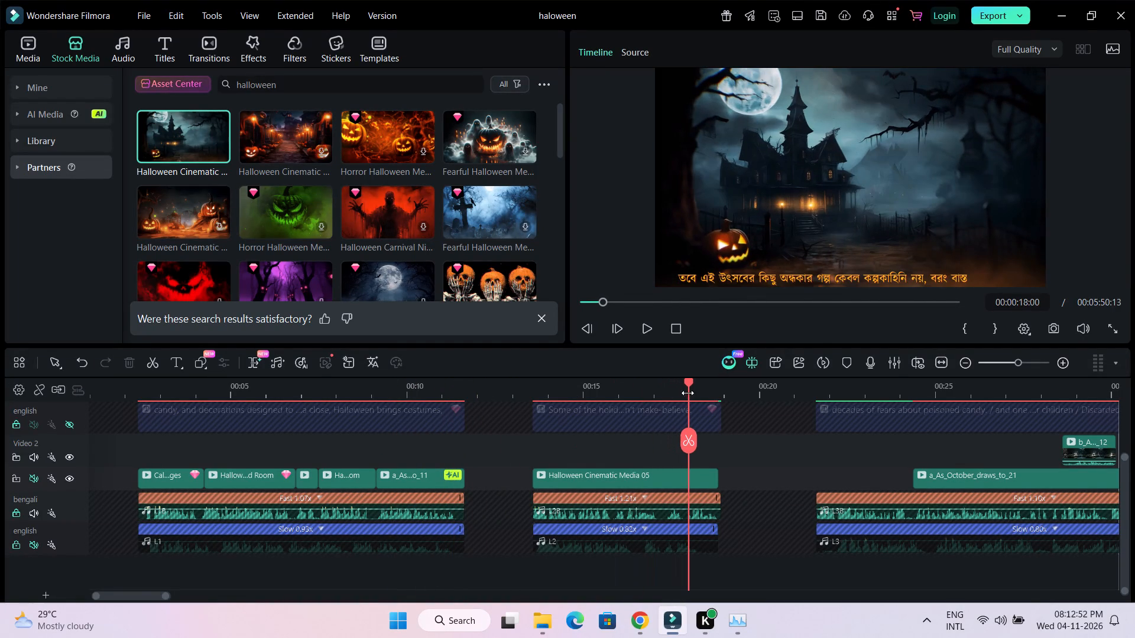
Move the long b_As_October_draws_to_12 clip on Video 2 to about 00:42 and the short one to the lower track at about 00:33.
{"action": "left_click_drag", "start_coordinate": [142, 593], "coordinate": [173, 600]}
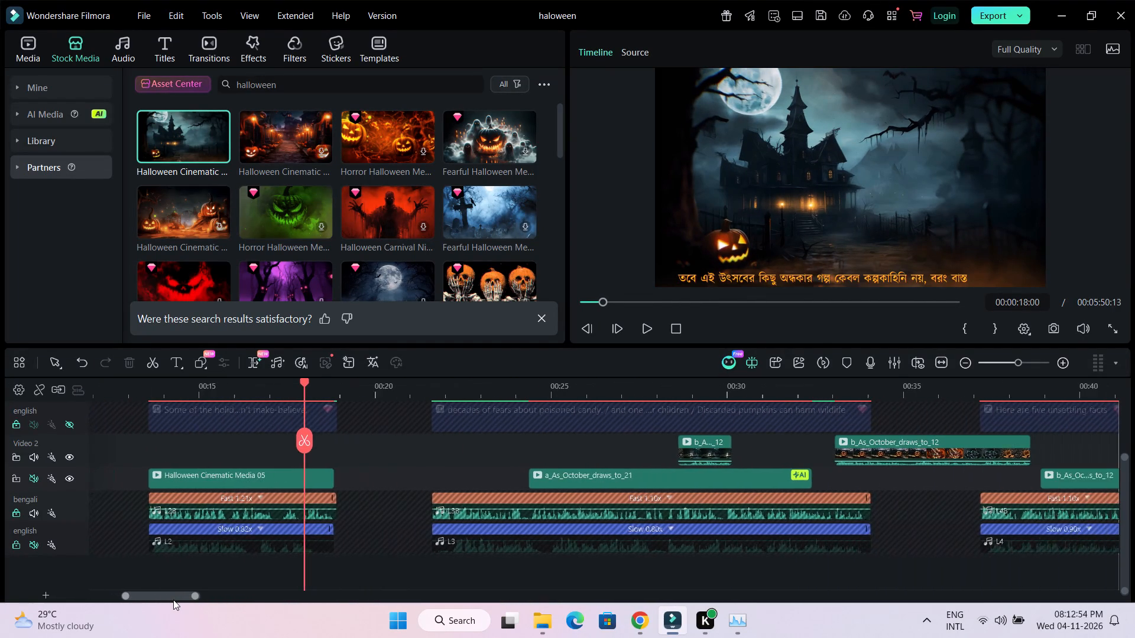
{"action": "left_click_drag", "start_coordinate": [173, 600], "coordinate": [181, 601]}
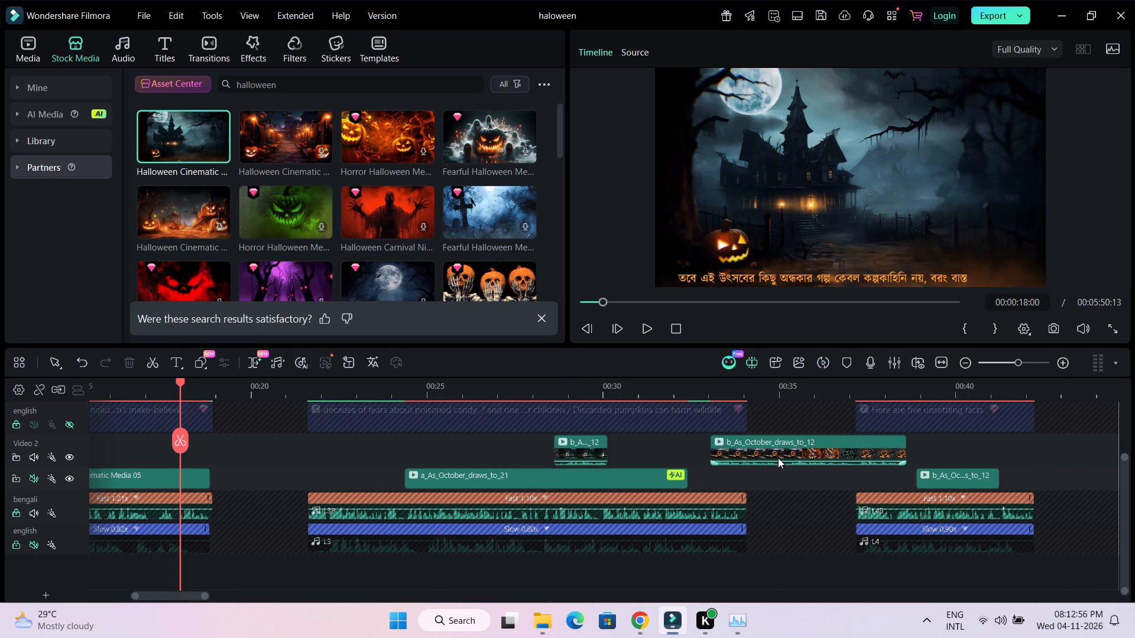
{"action": "left_click_drag", "start_coordinate": [778, 458], "coordinate": [1065, 471]}
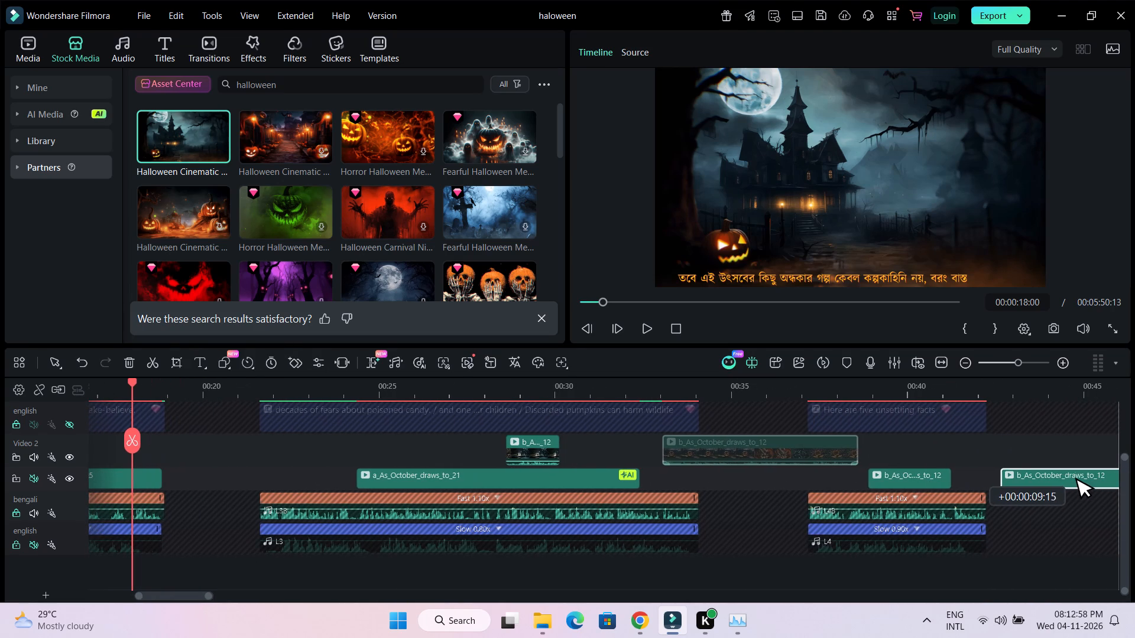
{"action": "left_click_drag", "start_coordinate": [1065, 471], "coordinate": [1065, 457]}
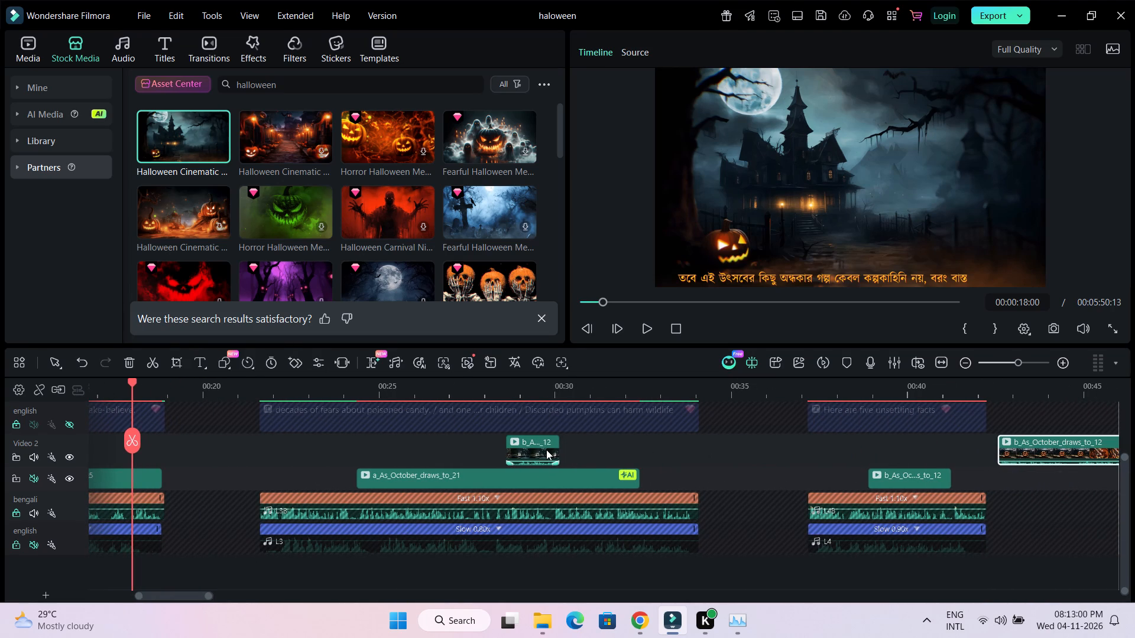
{"action": "left_click_drag", "start_coordinate": [544, 450], "coordinate": [720, 475]}
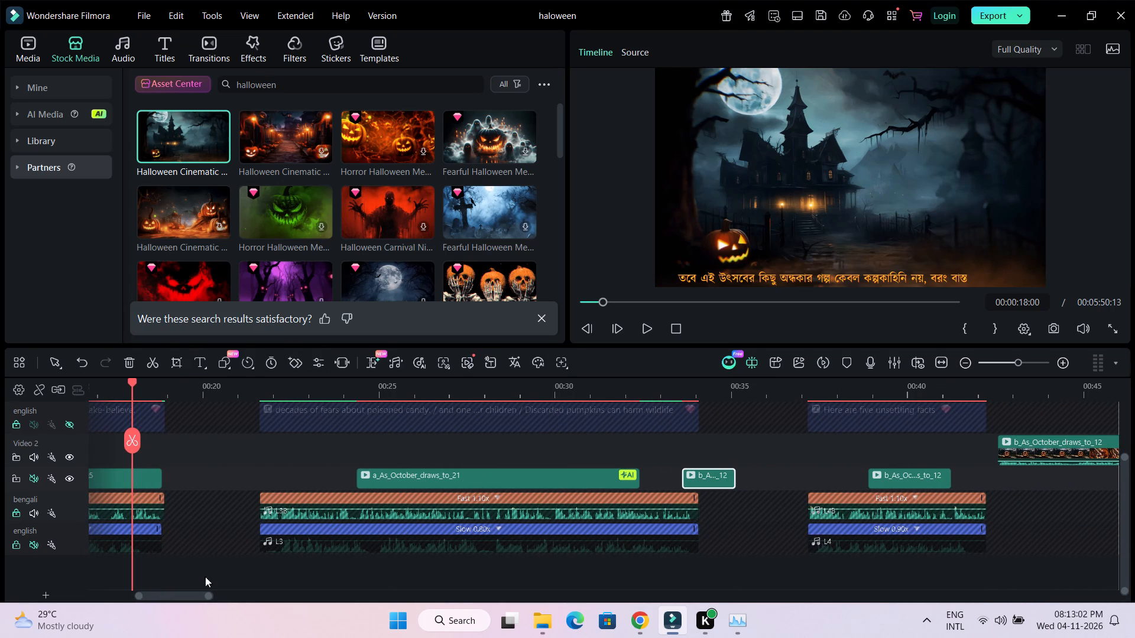
Play the opening of the third narration segment up to where a_As_October_draws_to_21 starts.
{"action": "left_click_drag", "start_coordinate": [180, 597], "coordinate": [174, 597]}
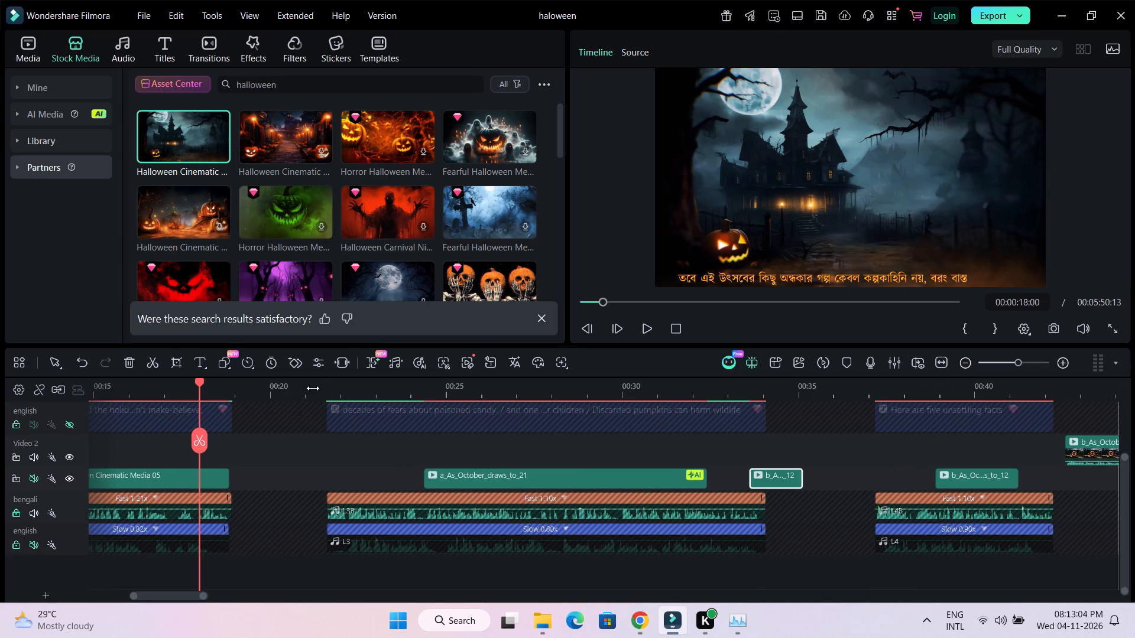
{"action": "left_click", "coordinate": [319, 388]}
{"action": "key", "text": "space"}
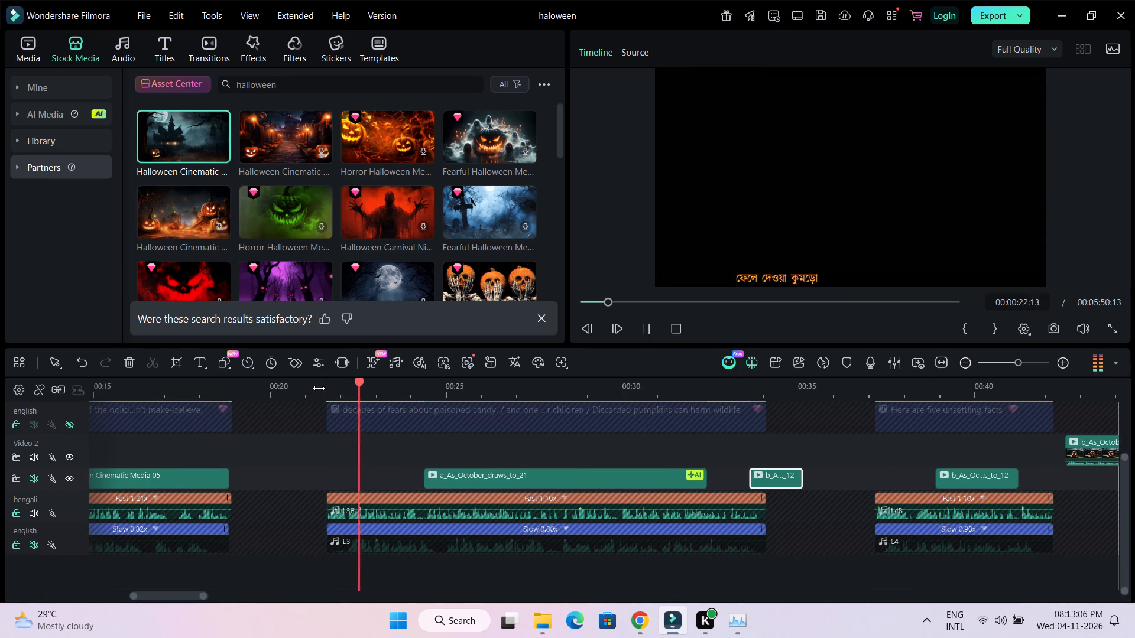
{"action": "key", "text": "space"}
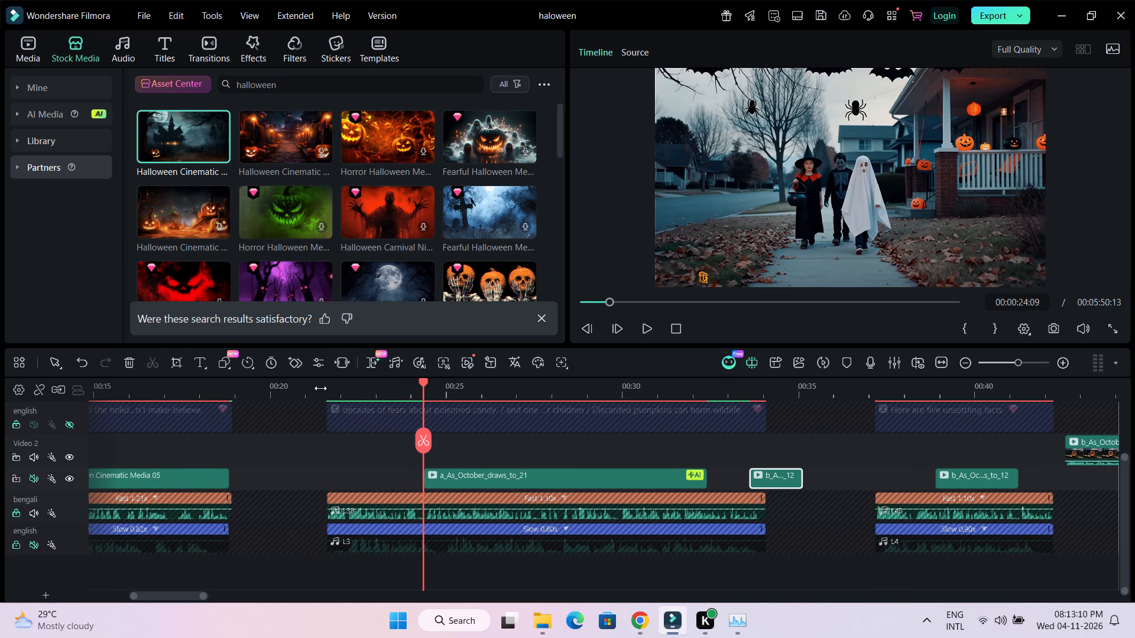
Import the clip b_Discarded_pumpkins_c31 from the 5 halloween folder into the project media.
{"action": "left_click", "coordinate": [15, 83]}
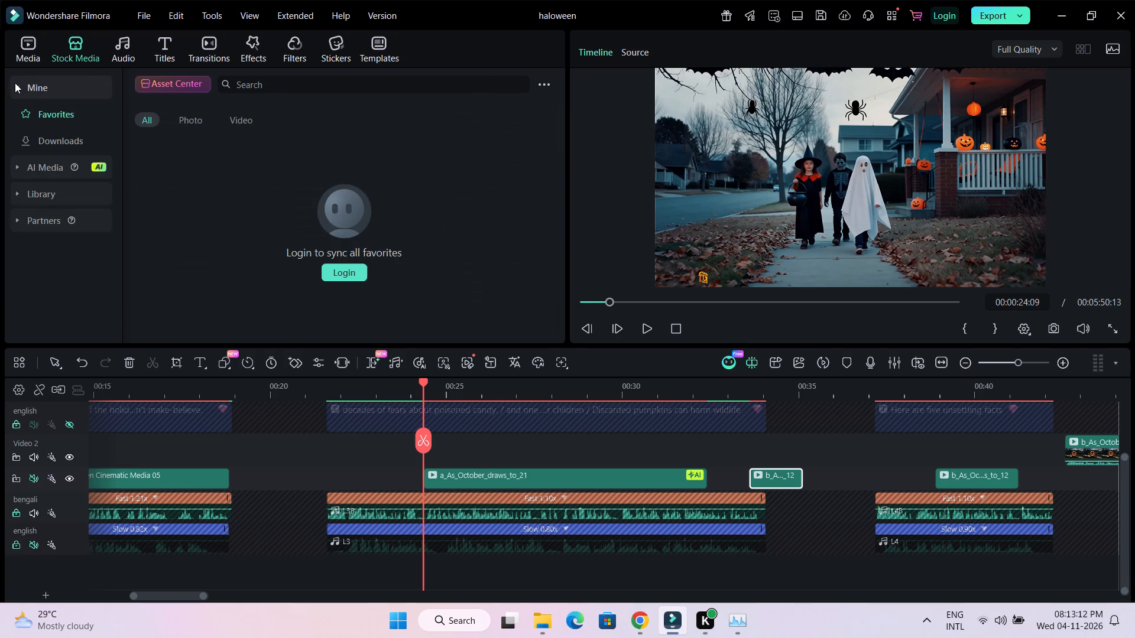
{"action": "left_click", "coordinate": [15, 83]}
{"action": "left_click", "coordinate": [36, 28]}
{"action": "left_click", "coordinate": [29, 38]}
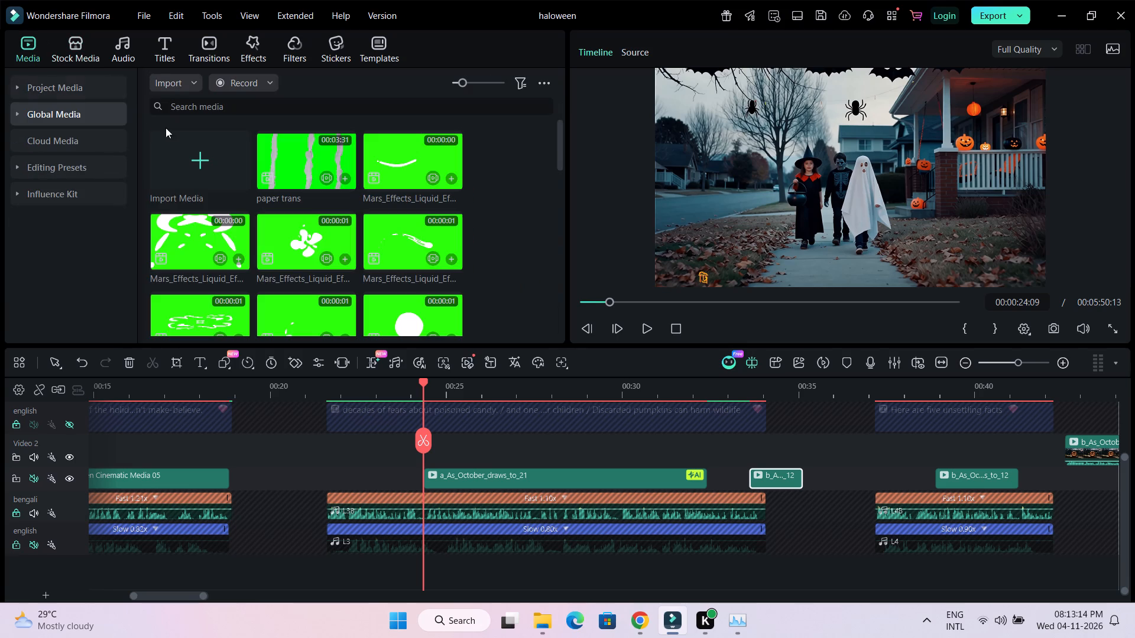
{"action": "left_click", "coordinate": [14, 93]}
{"action": "left_click", "coordinate": [181, 164]}
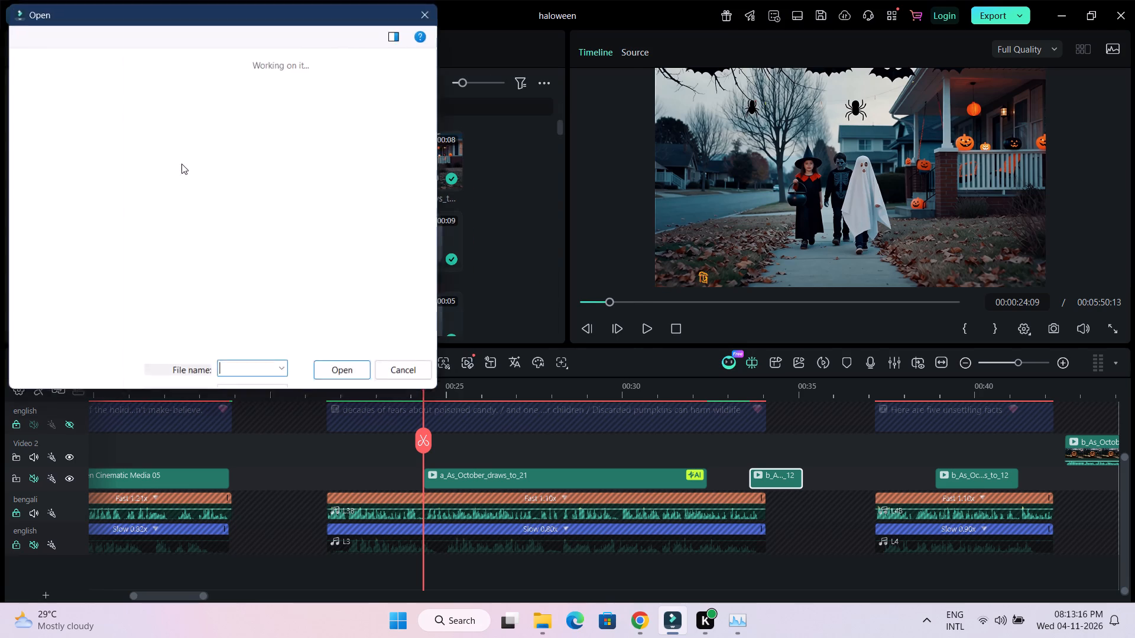
{"action": "scroll", "coordinate": [260, 231], "scroll_direction": "up", "scroll_amount": 1}
{"action": "scroll", "coordinate": [270, 235], "scroll_direction": "down", "scroll_amount": 4}
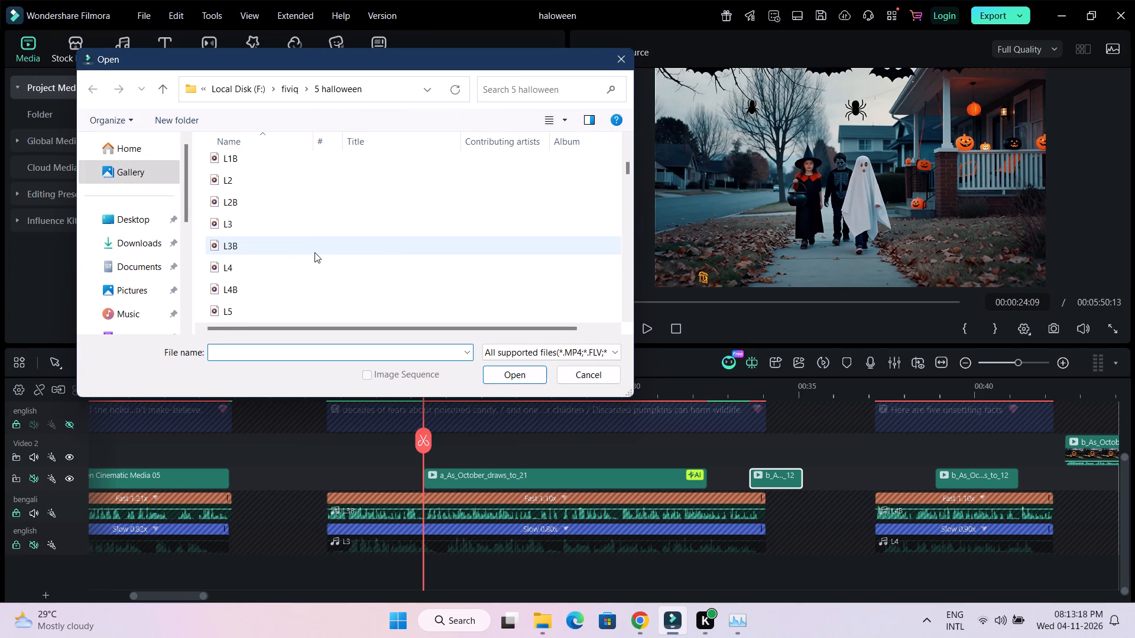
{"action": "scroll", "coordinate": [316, 252], "scroll_direction": "down", "scroll_amount": 2}
{"action": "scroll", "coordinate": [316, 252], "scroll_direction": "up", "scroll_amount": 3}
{"action": "scroll", "coordinate": [316, 252], "scroll_direction": "down", "scroll_amount": 3}
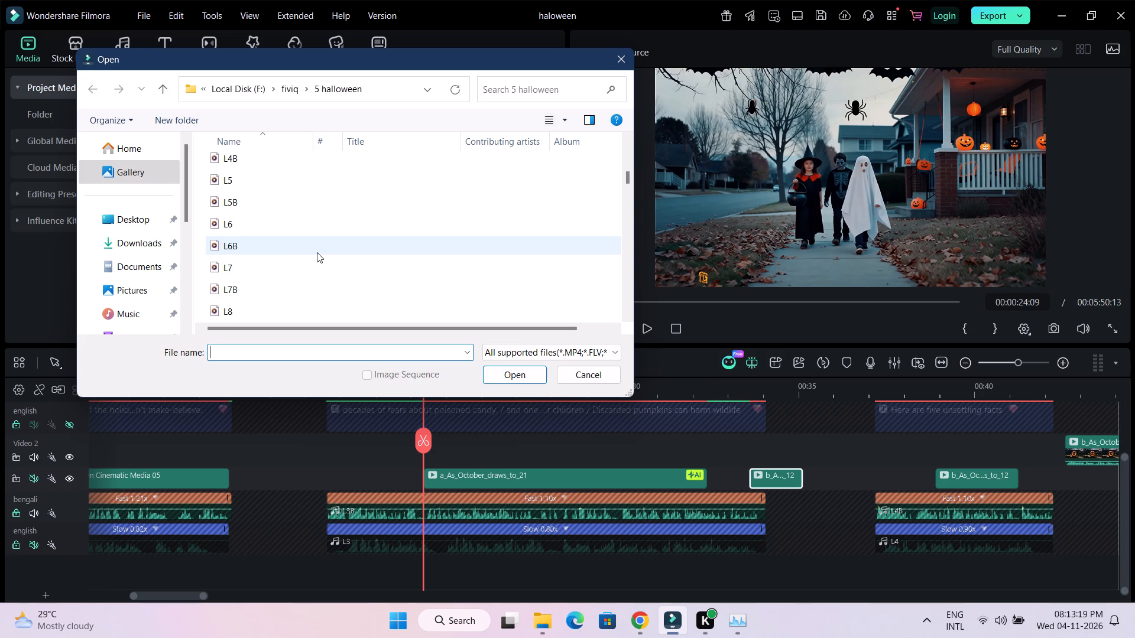
{"action": "scroll", "coordinate": [317, 252], "scroll_direction": "down", "scroll_amount": 3}
{"action": "scroll", "coordinate": [317, 252], "scroll_direction": "up", "scroll_amount": 3}
{"action": "scroll", "coordinate": [318, 251], "scroll_direction": "down", "scroll_amount": 3}
{"action": "scroll", "coordinate": [320, 249], "scroll_direction": "up", "scroll_amount": 1}
{"action": "scroll", "coordinate": [332, 243], "scroll_direction": "down", "scroll_amount": 1}
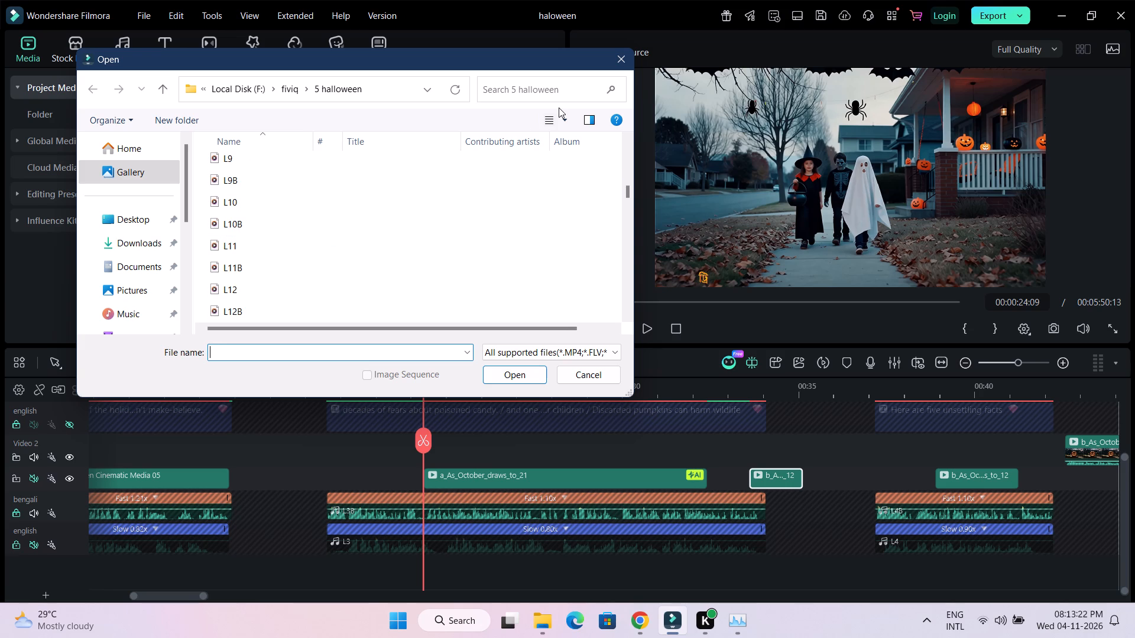
{"action": "left_click", "coordinate": [553, 116]}
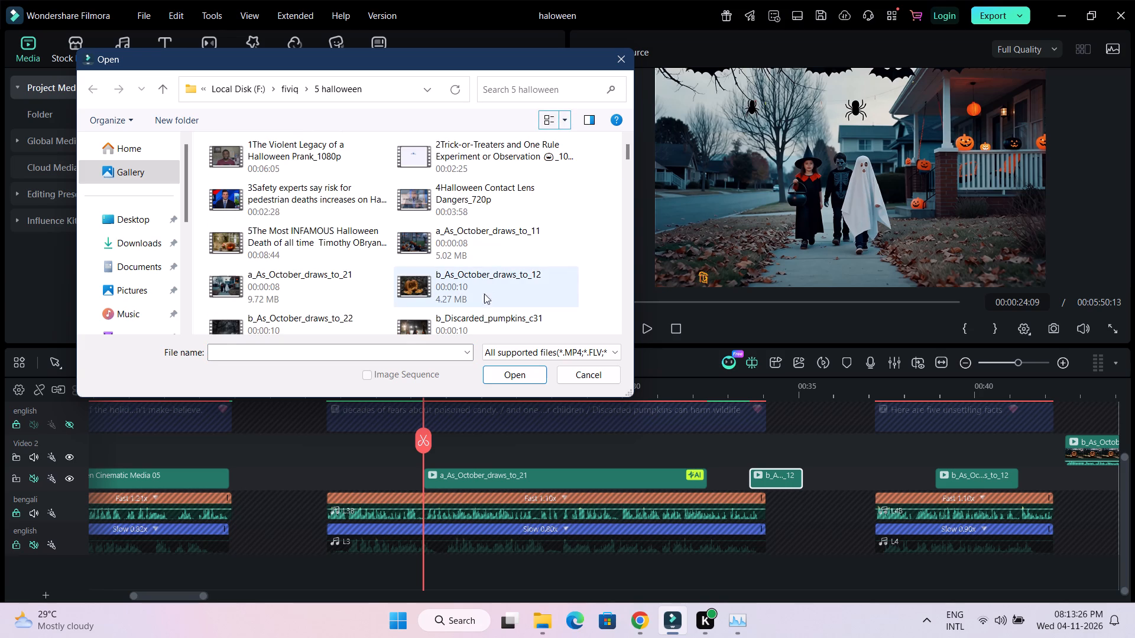
{"action": "left_click", "coordinate": [472, 315]}
{"action": "left_click", "coordinate": [510, 377]}
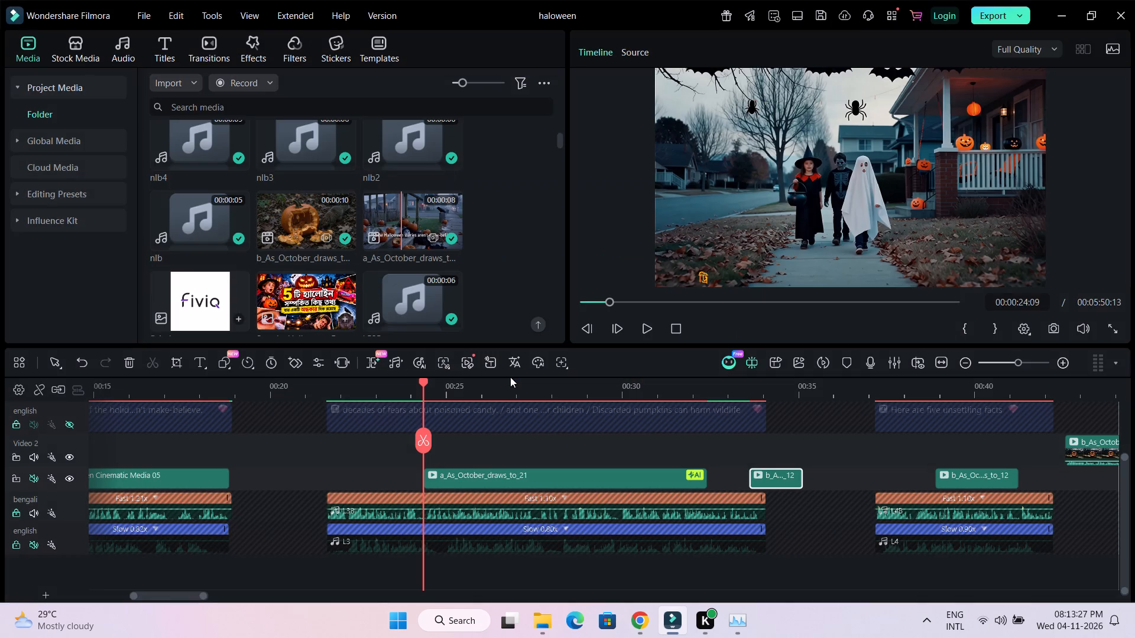
Shift a_As_October_draws_to_21 to Video 2 at about 00:33 and place b_Discarded_pumpkins_c31 on the lower track at the third narration segment's start.
{"action": "scroll", "coordinate": [514, 291], "scroll_direction": "down", "scroll_amount": 1}
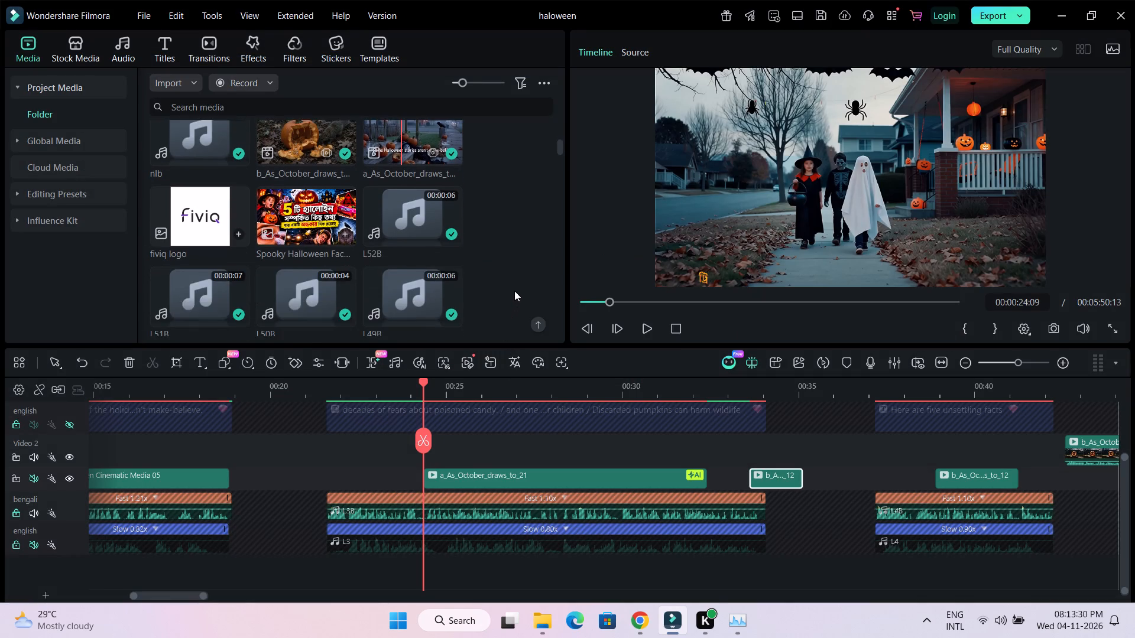
{"action": "scroll", "coordinate": [514, 291], "scroll_direction": "up", "scroll_amount": 5}
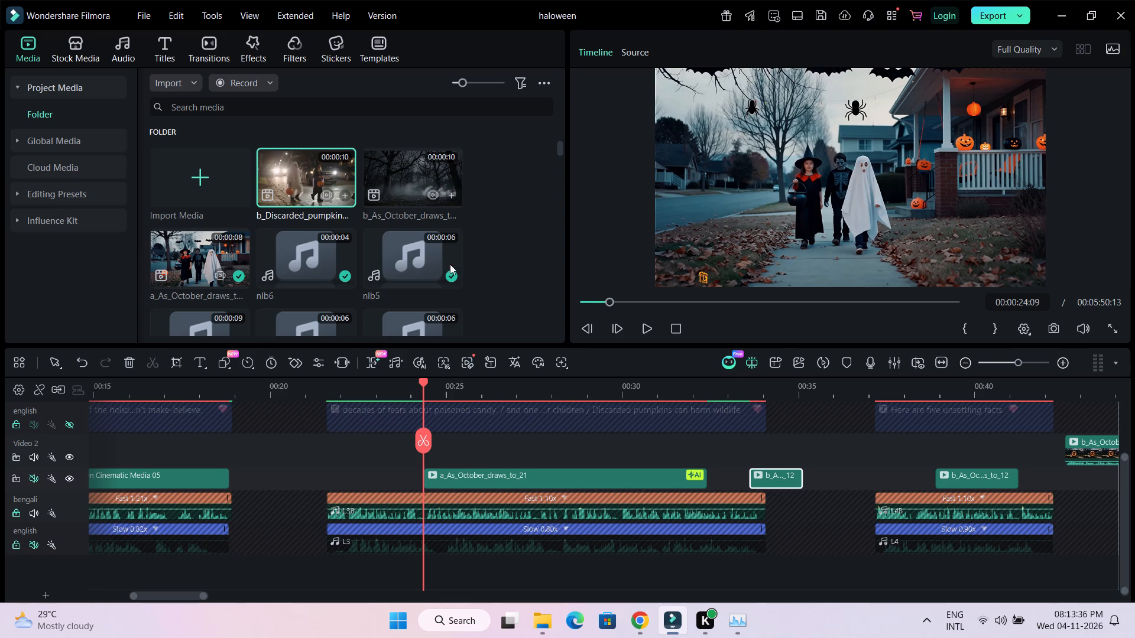
{"action": "left_click", "coordinate": [315, 177]}
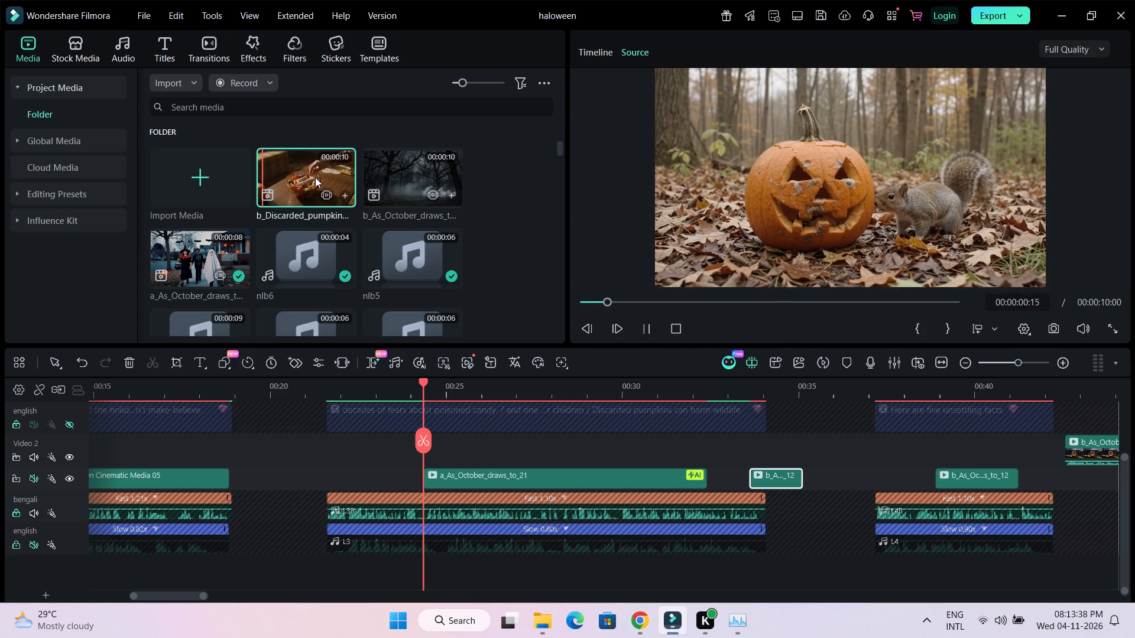
{"action": "left_click_drag", "start_coordinate": [570, 475], "coordinate": [703, 449]}
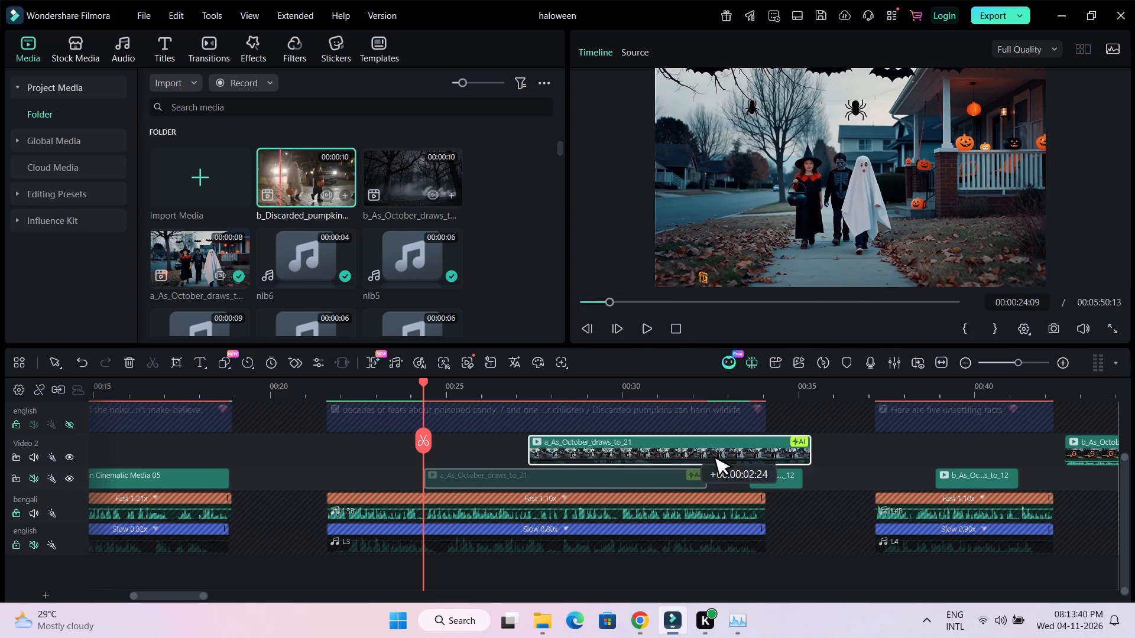
{"action": "left_click_drag", "start_coordinate": [703, 449], "coordinate": [894, 448]}
{"action": "left_click_drag", "start_coordinate": [294, 167], "coordinate": [346, 318]}
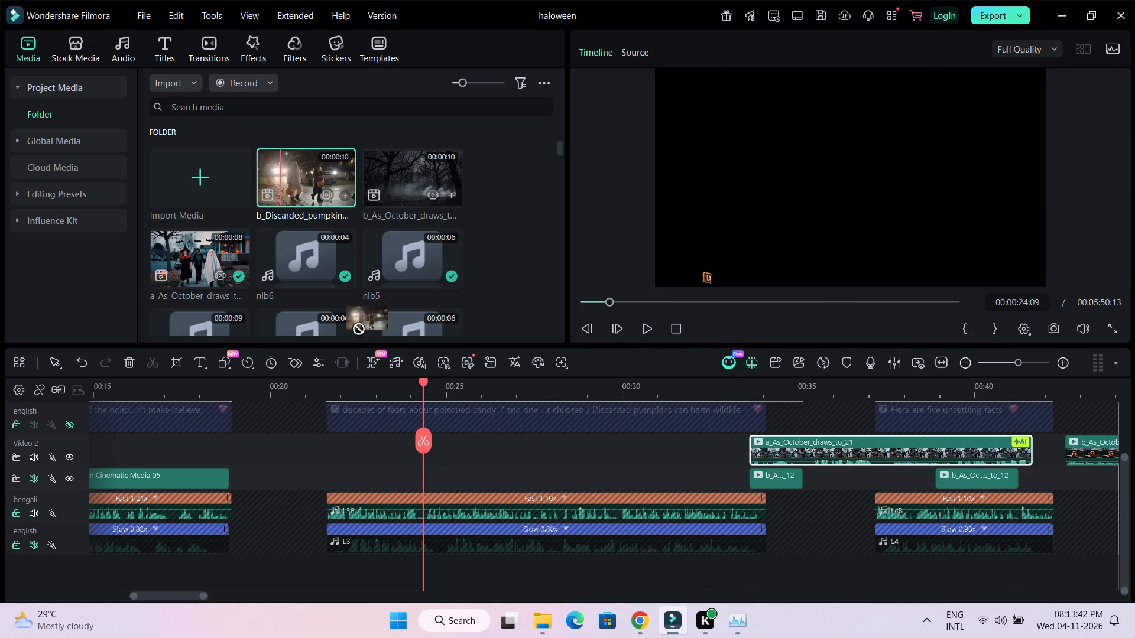
{"action": "left_click_drag", "start_coordinate": [346, 318], "coordinate": [328, 483]}
Play the third narration segment with b_Discarded_pumpkins_c31 beneath it to check how its scenes match the narration.
{"action": "left_click", "coordinate": [303, 385]}
{"action": "key", "text": "space"}
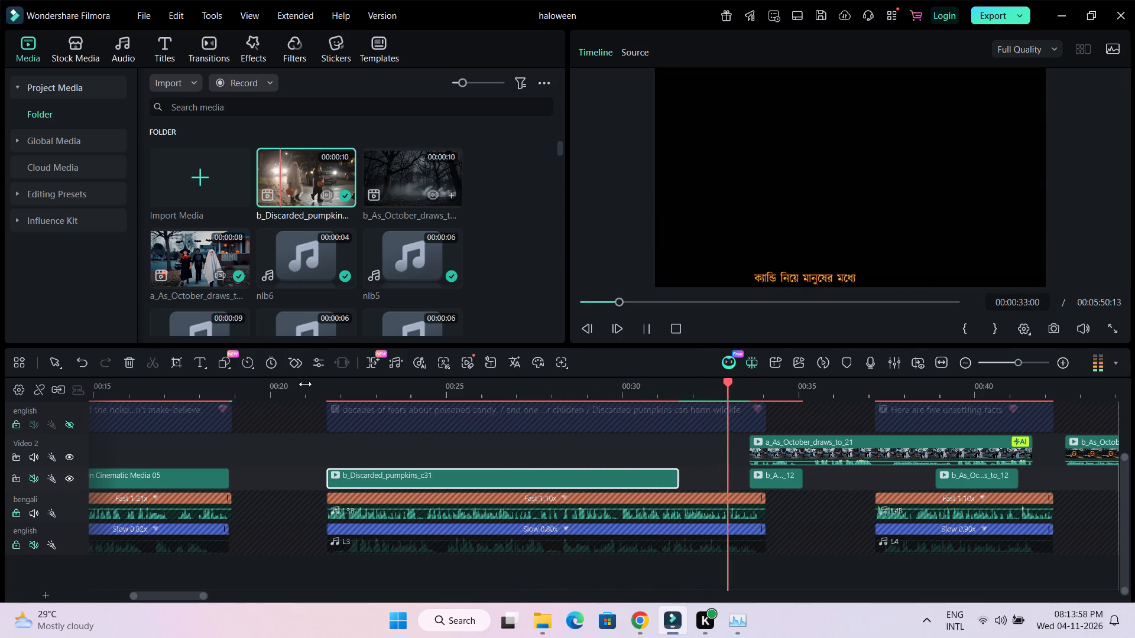
{"action": "key", "text": "space"}
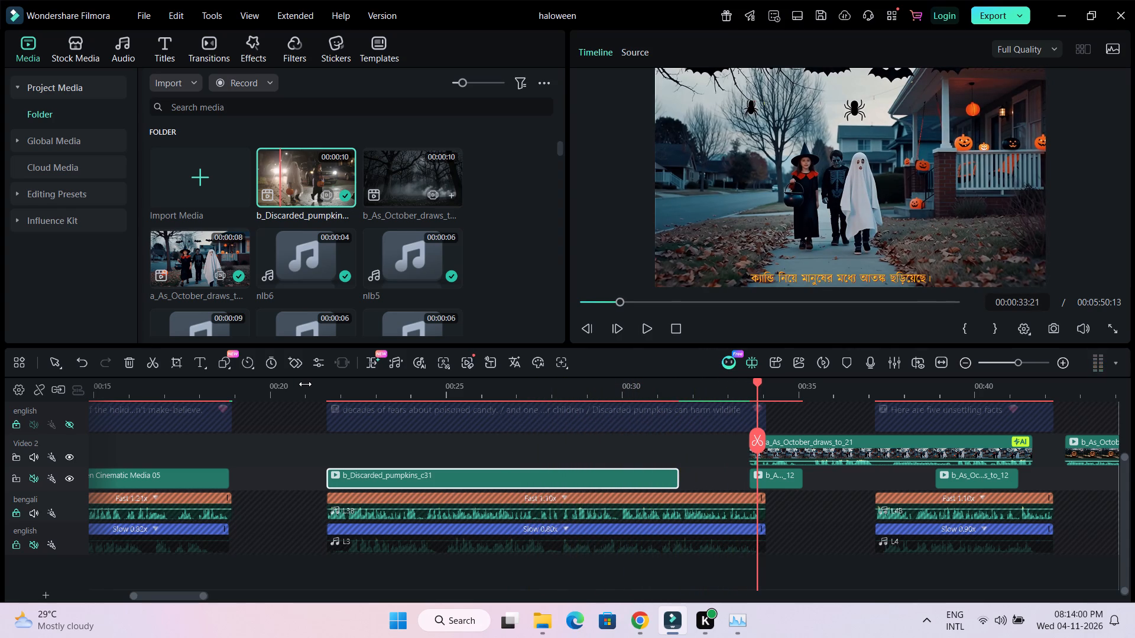
Move a_As_October_draws_to_21 on Video 2 back to about 00:21, just before the start of b_Discarded_pumpkins_c31.
{"action": "left_click_drag", "start_coordinate": [176, 594], "coordinate": [192, 601]}
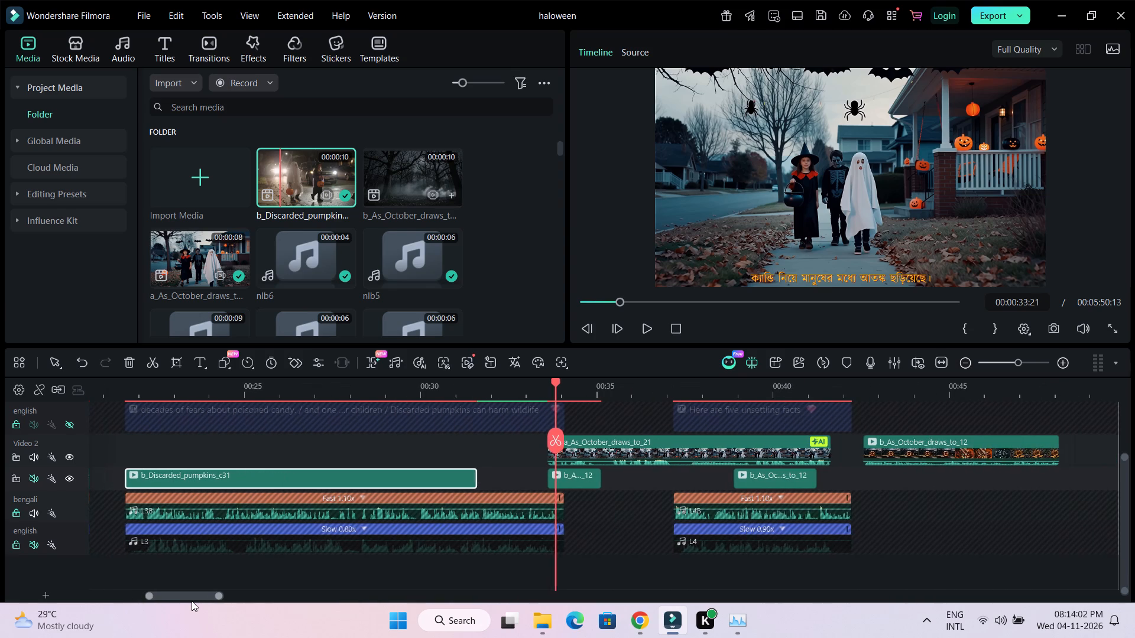
{"action": "left_click_drag", "start_coordinate": [192, 601], "coordinate": [193, 601]}
{"action": "left_click_drag", "start_coordinate": [582, 455], "coordinate": [212, 454]}
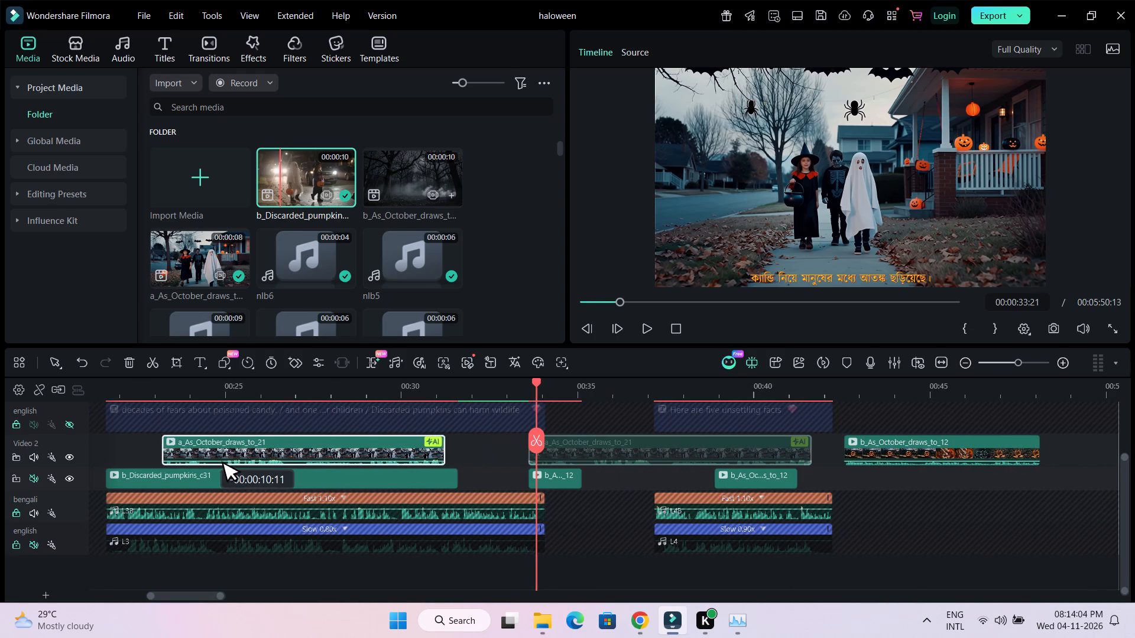
{"action": "left_click_drag", "start_coordinate": [212, 454], "coordinate": [469, 462]}
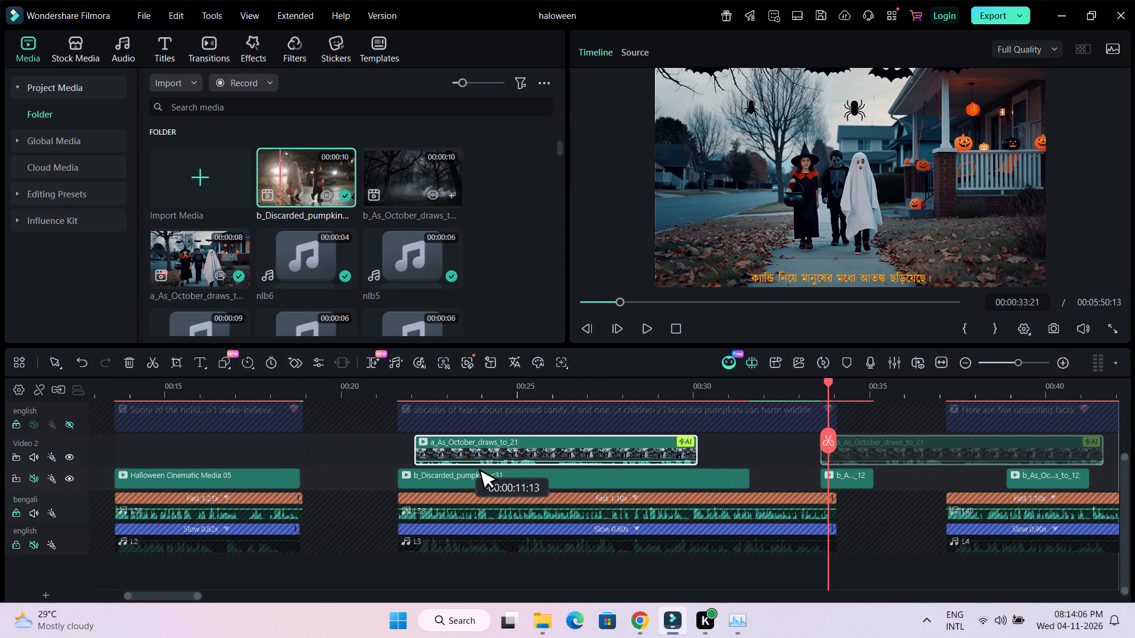
{"action": "left_click_drag", "start_coordinate": [469, 462], "coordinate": [437, 464]}
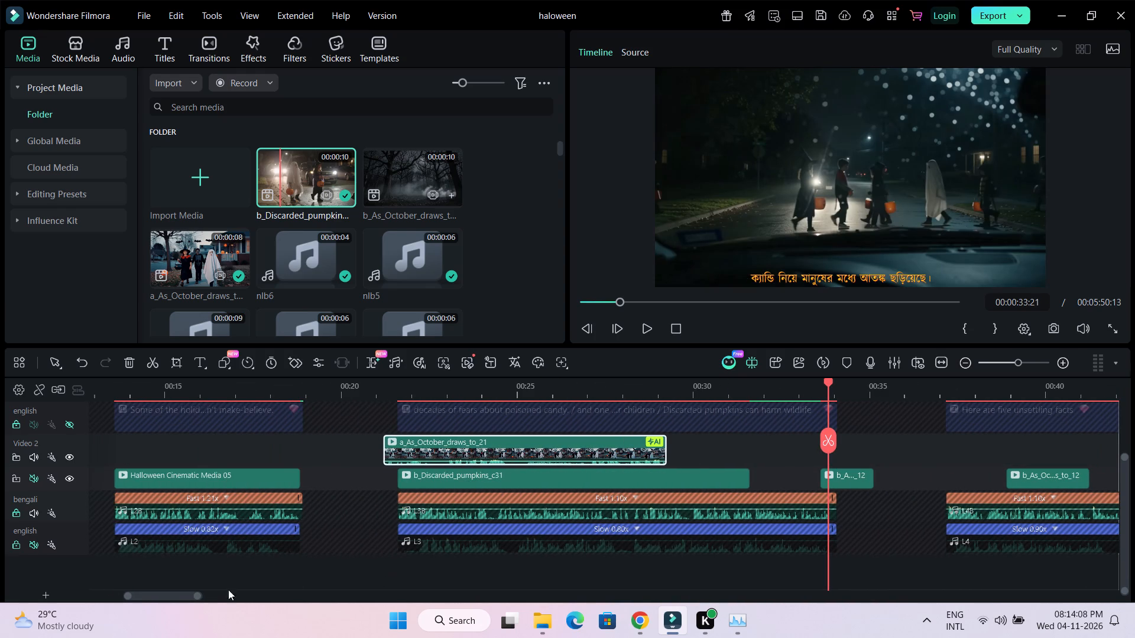
Play the third narration segment from about 00:29 and from 00:27 to check the overlap around a_As_October_draws_to_21's end.
{"action": "left_click_drag", "start_coordinate": [158, 597], "coordinate": [180, 599]}
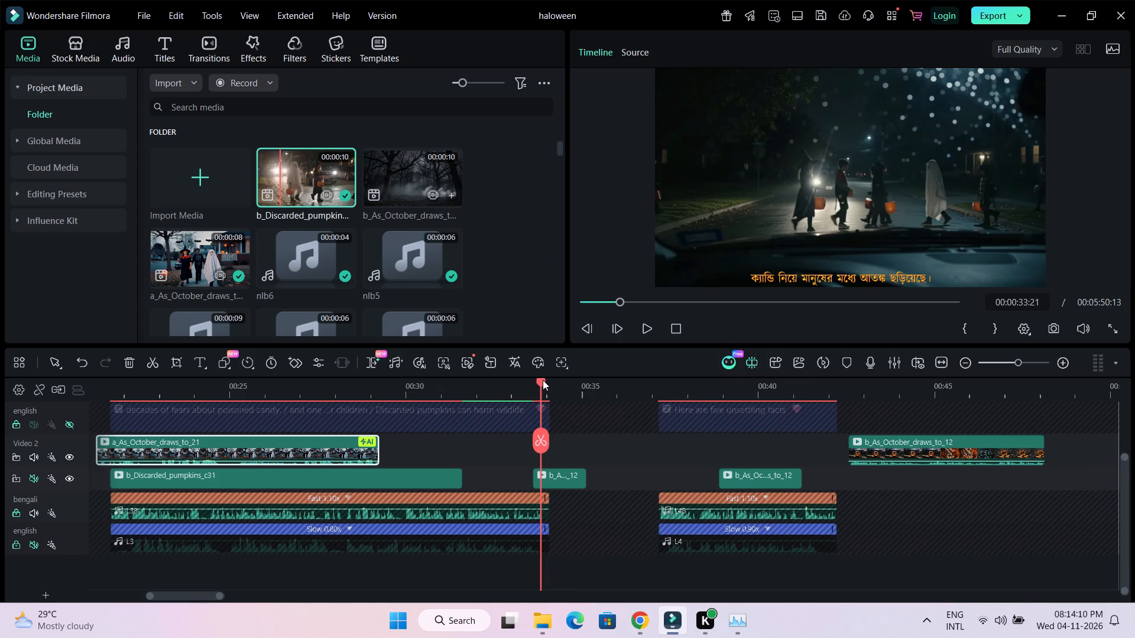
{"action": "left_click_drag", "start_coordinate": [543, 380], "coordinate": [374, 396]}
{"action": "key", "text": "space"}
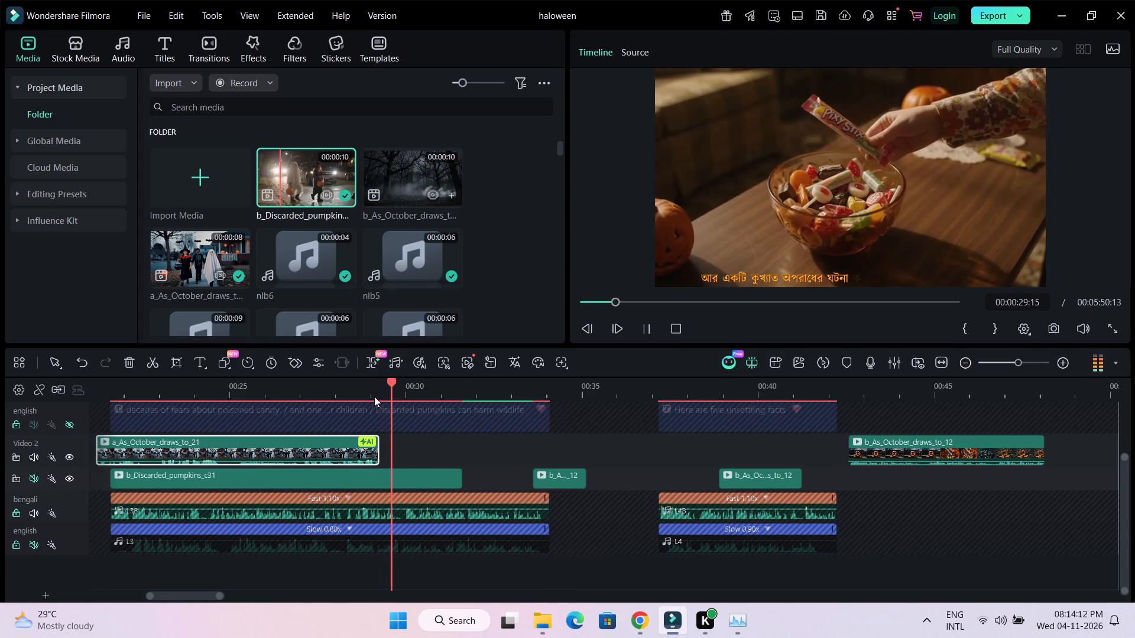
{"action": "key", "text": "space"}
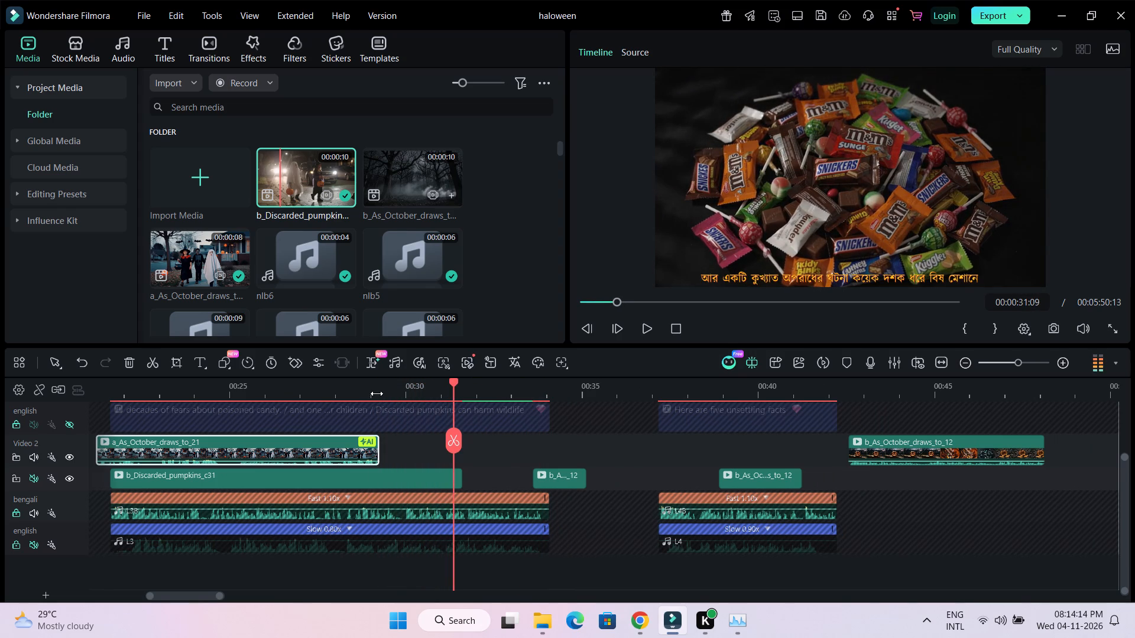
{"action": "left_click_drag", "start_coordinate": [452, 380], "coordinate": [330, 396]}
{"action": "key", "text": "space"}
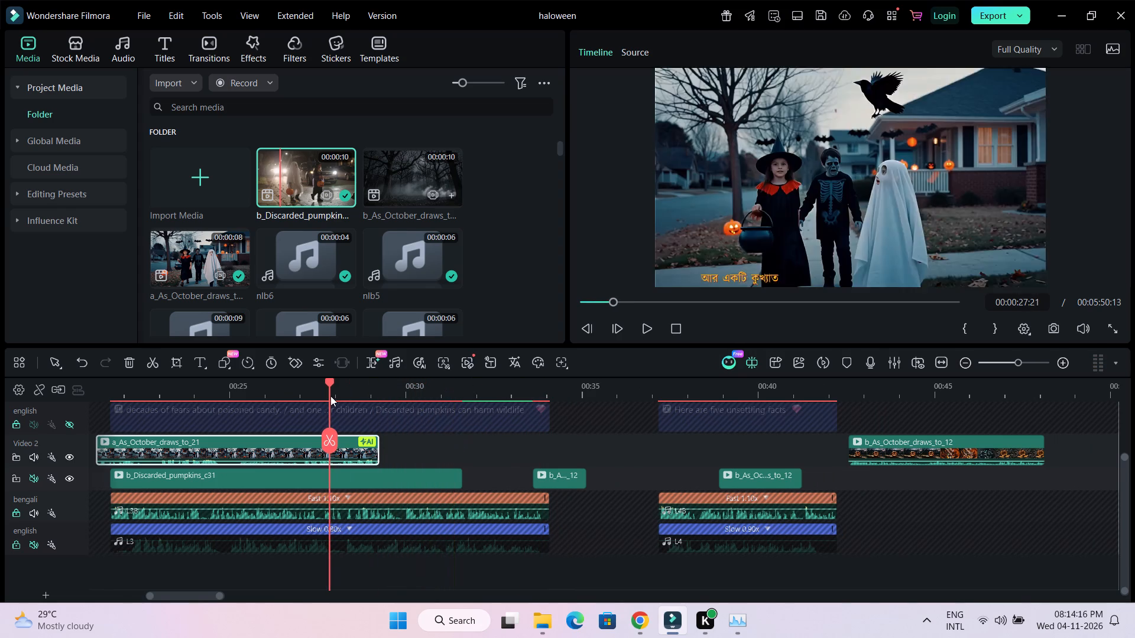
{"action": "key", "text": "space"}
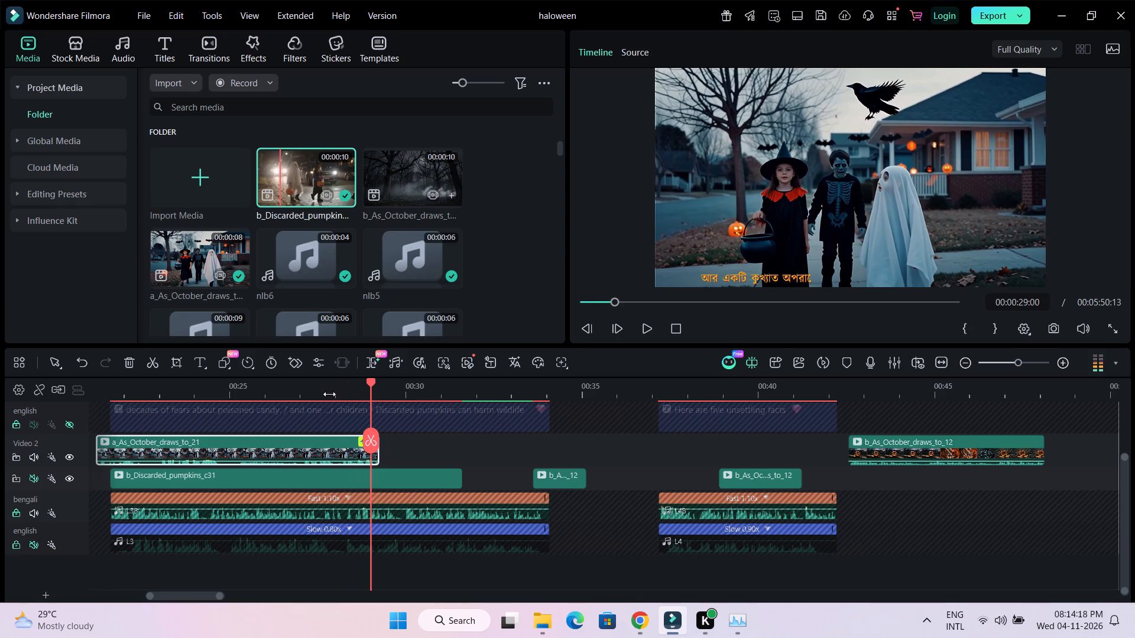
Mute the Video 2 track and replay the rest of the third narration segment from about 00:27.
{"action": "left_click", "coordinate": [34, 457]}
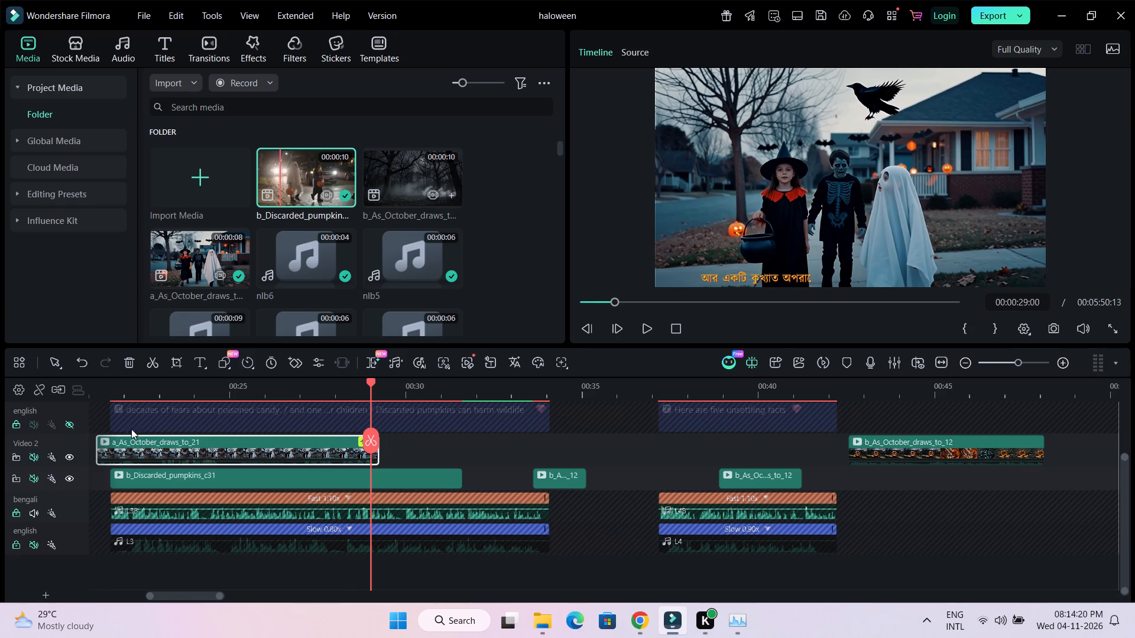
{"action": "left_click_drag", "start_coordinate": [373, 382], "coordinate": [322, 384]}
{"action": "key", "text": "space"}
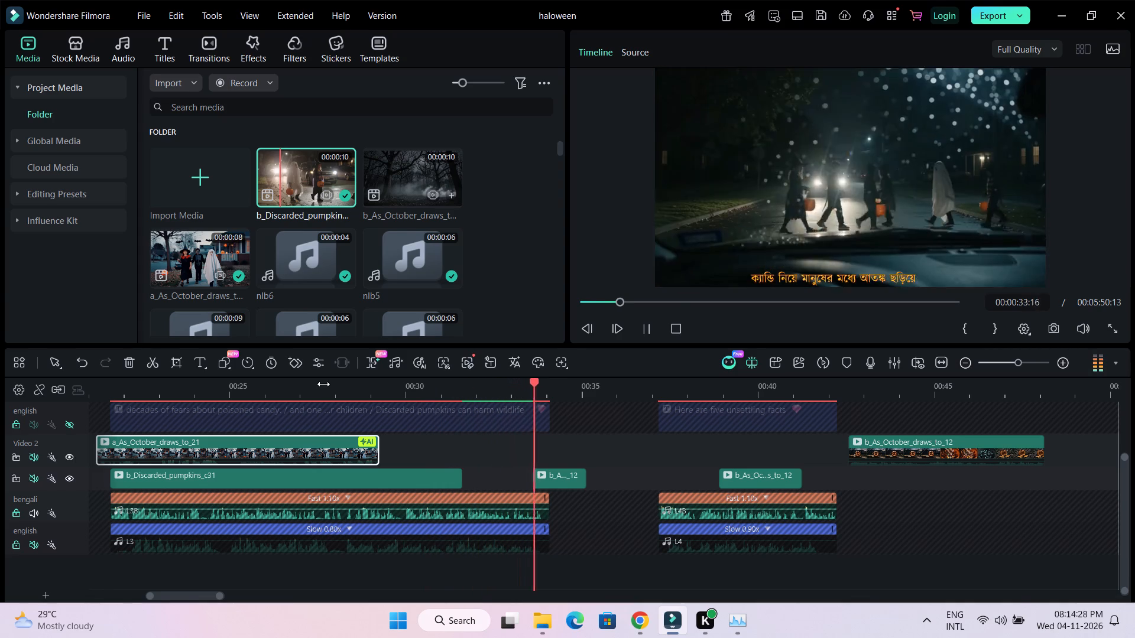
{"action": "key", "text": "space"}
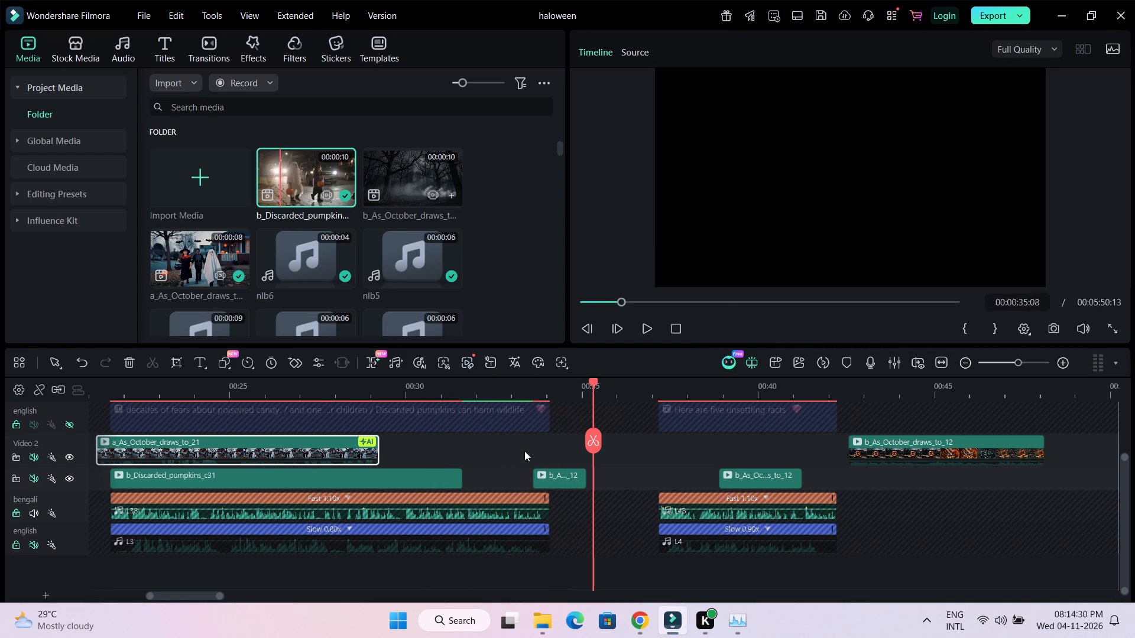
Delete the short b_As_October_draws_to_12 clip at about 00:33 on the lower track.
{"action": "left_click", "coordinate": [555, 473]}
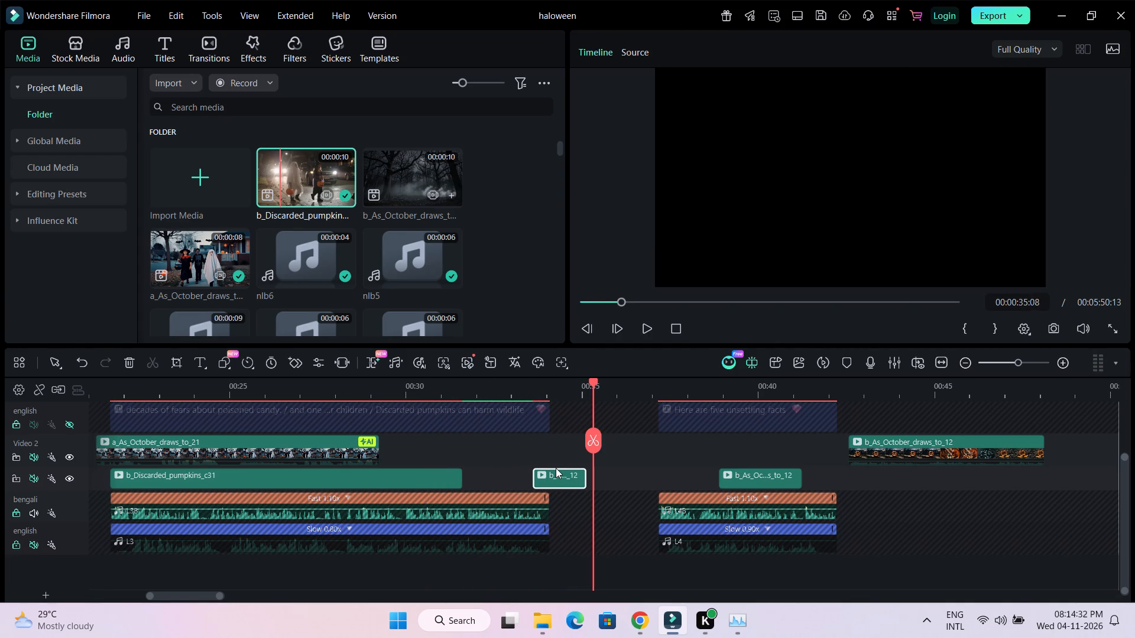
{"action": "key", "text": "Delete"}
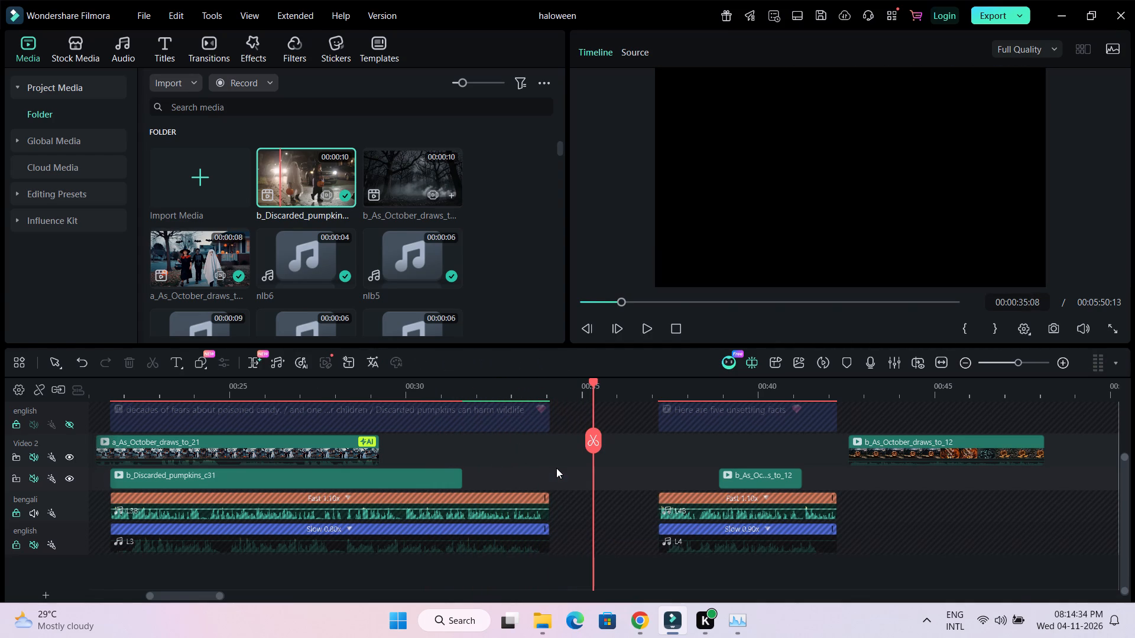
Move the lower-track b_As_October_draws_to_12 clip from the fourth narration segment to about 00:32 and play it against the third segment's ending.
{"action": "left_click_drag", "start_coordinate": [744, 474], "coordinate": [520, 481]}
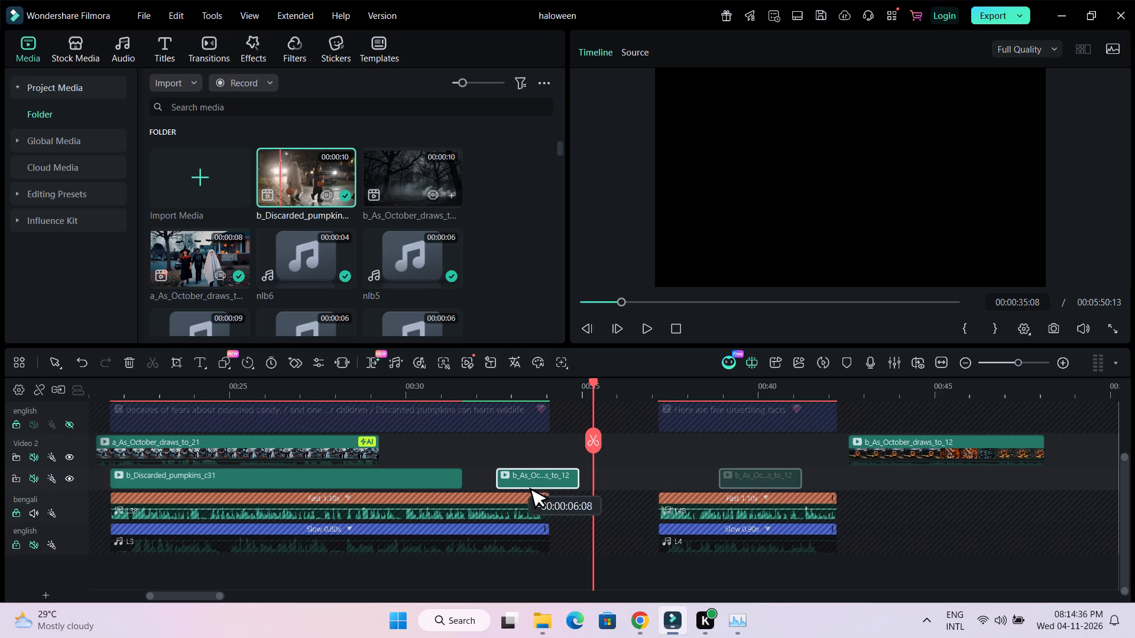
{"action": "left_click_drag", "start_coordinate": [520, 481], "coordinate": [513, 481]}
{"action": "left_click", "coordinate": [442, 393]}
{"action": "key", "text": "space"}
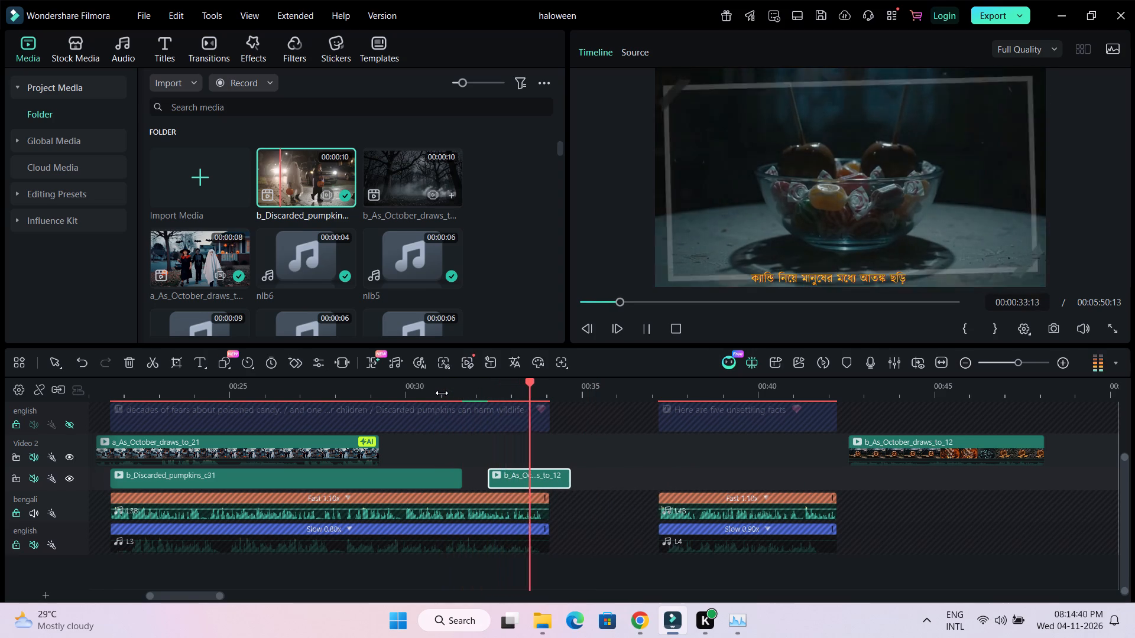
{"action": "key", "text": "space"}
{"action": "key", "text": "space"}
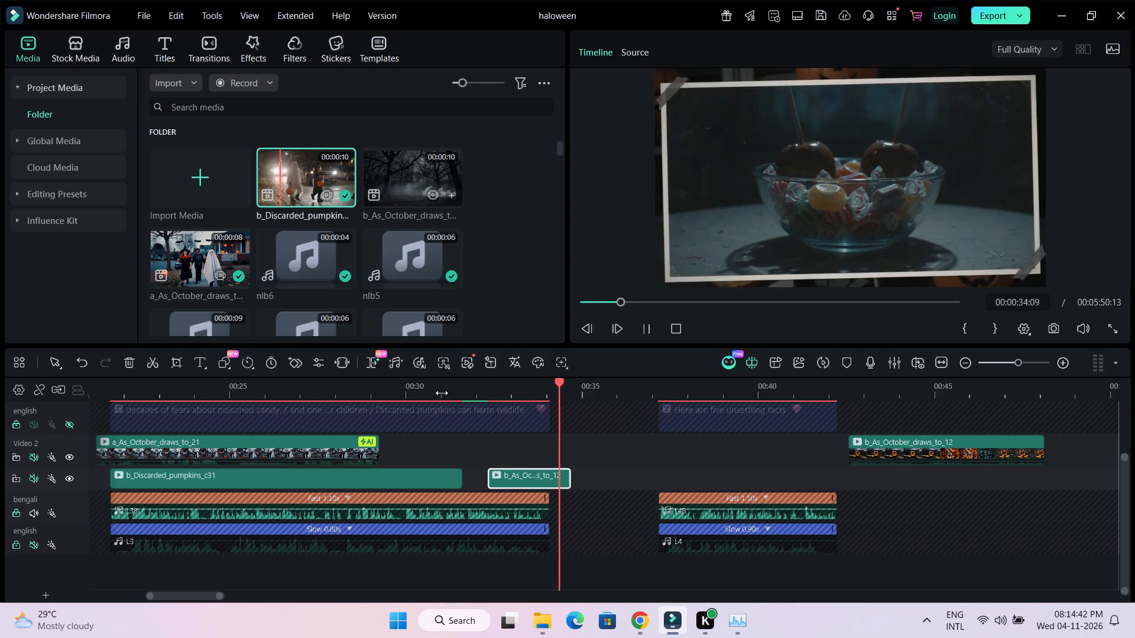
Increase the Video 1 track's height to show the clip thumbnails around 00:32.
{"action": "key", "text": "space"}
{"action": "left_click_drag", "start_coordinate": [583, 383], "coordinate": [575, 385]}
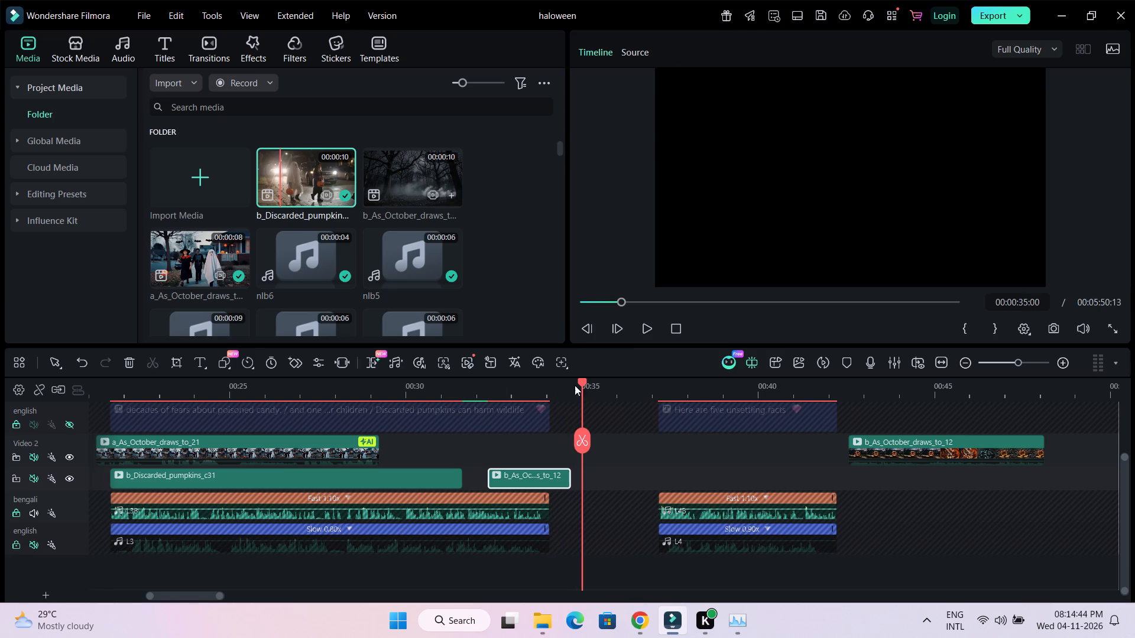
{"action": "left_click_drag", "start_coordinate": [575, 385], "coordinate": [520, 395]}
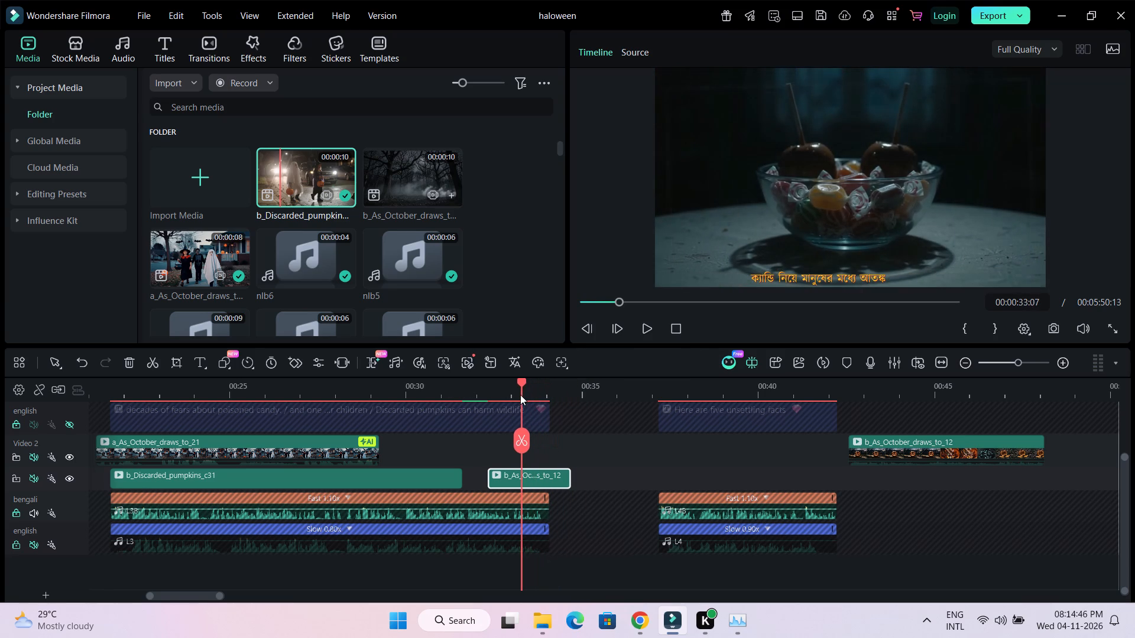
{"action": "left_click_drag", "start_coordinate": [520, 395], "coordinate": [502, 396]}
{"action": "left_click_drag", "start_coordinate": [518, 395], "coordinate": [783, 395]}
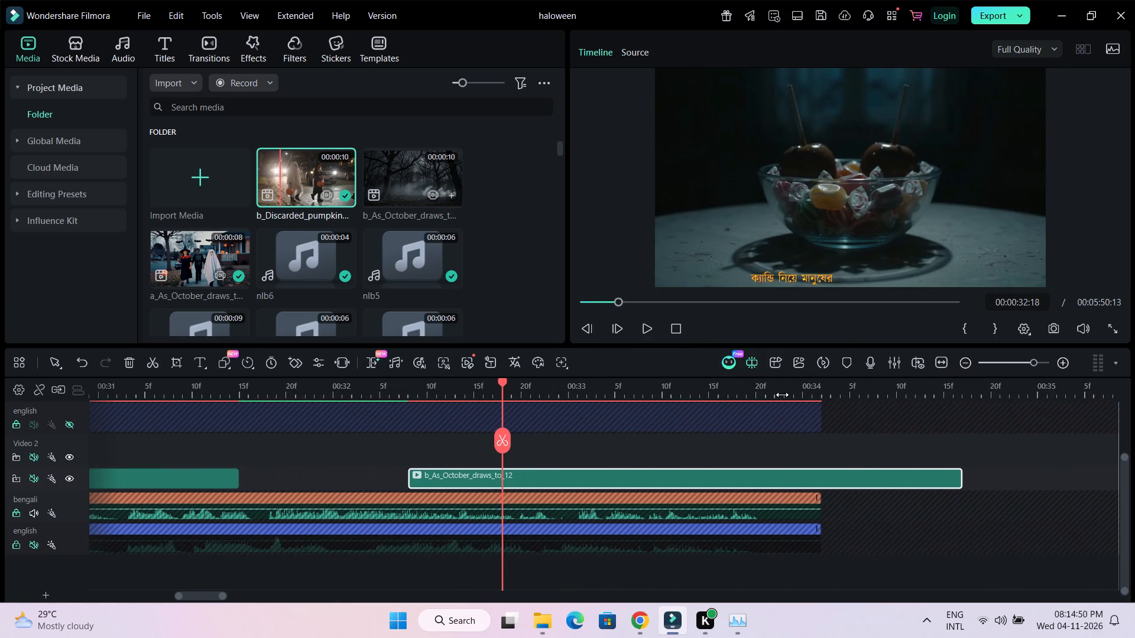
{"action": "left_click", "coordinate": [61, 469]}
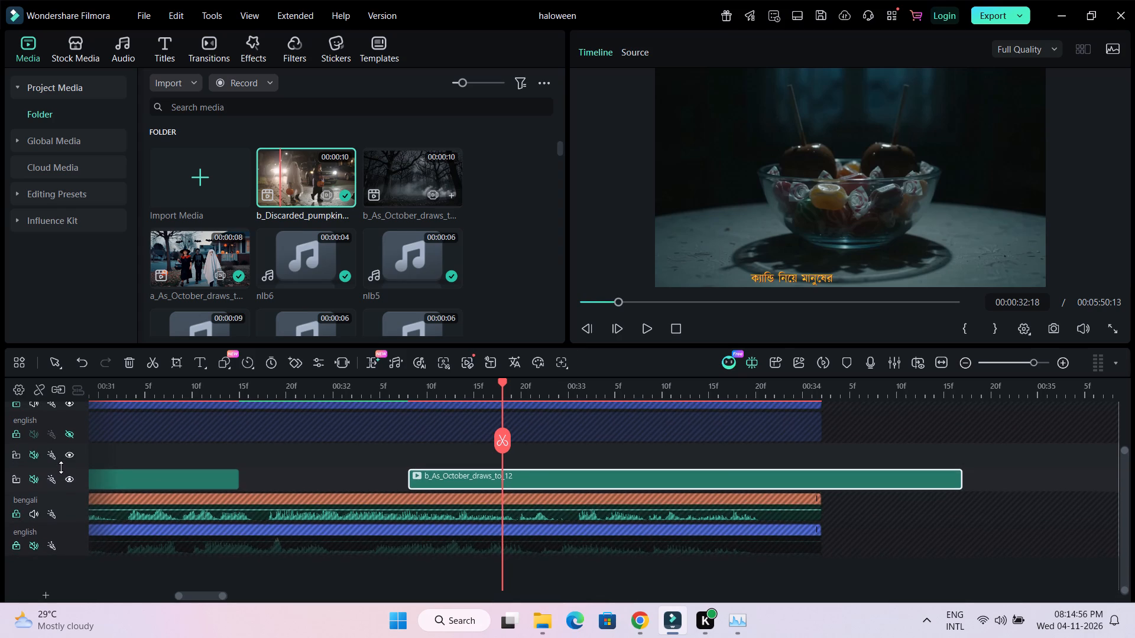
{"action": "left_click_drag", "start_coordinate": [62, 491], "coordinate": [59, 520]}
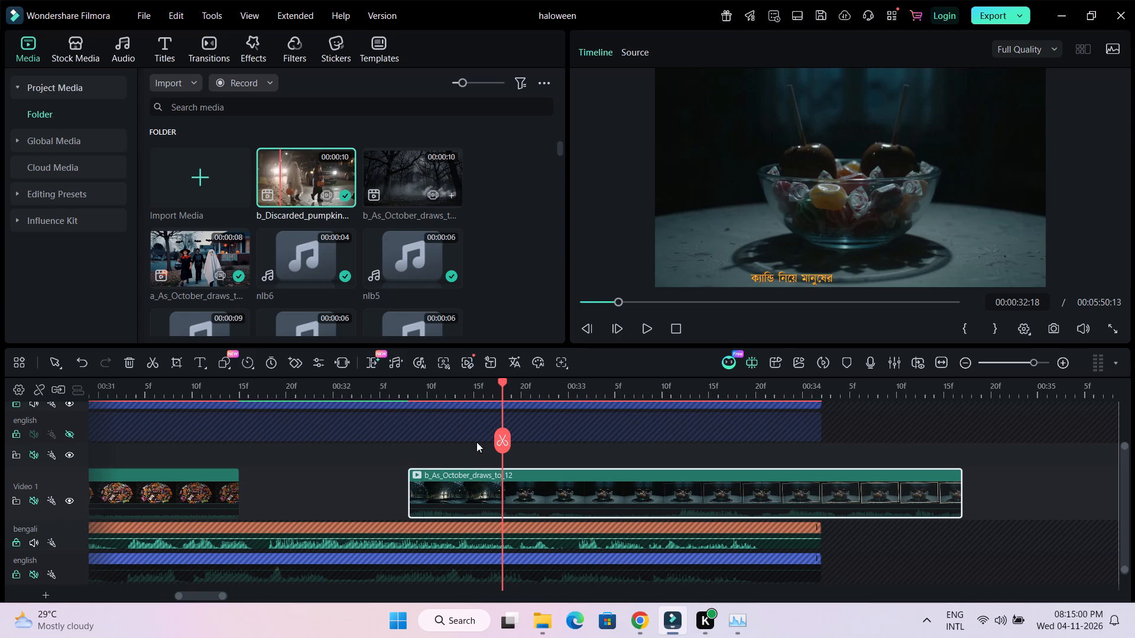
Split the Video 1 b_As_October_draws_to_12 clip at 00:32:16, where the candy bowl shot begins, and delete the leading piece.
{"action": "left_click_drag", "start_coordinate": [503, 382], "coordinate": [451, 391]}
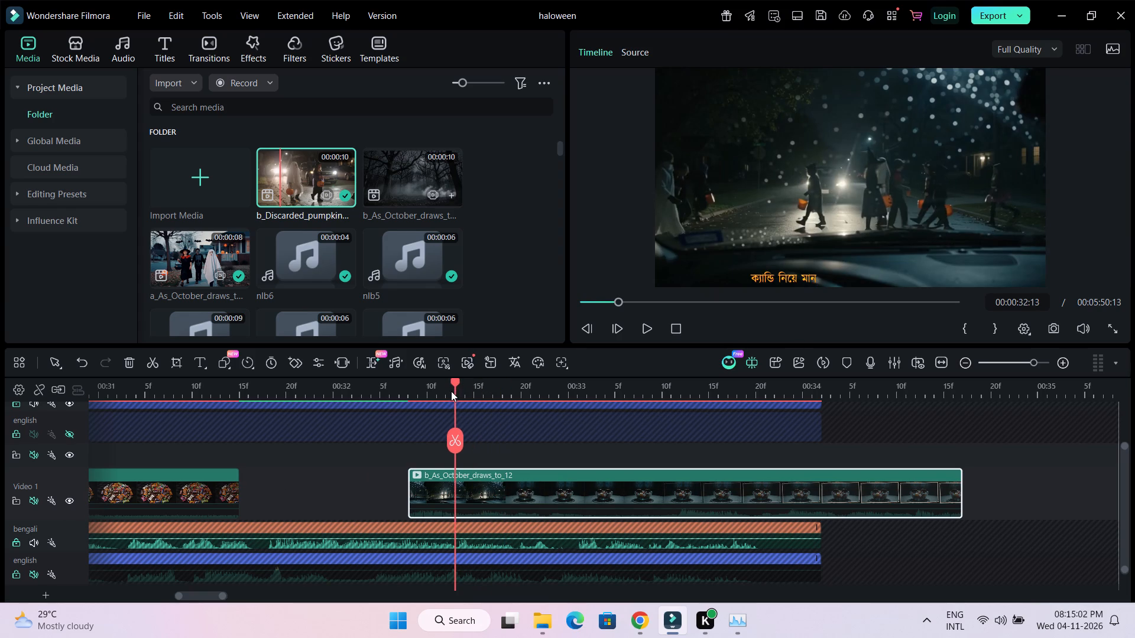
{"action": "left_click_drag", "start_coordinate": [451, 391], "coordinate": [487, 398]}
{"action": "left_click", "coordinate": [528, 492]}
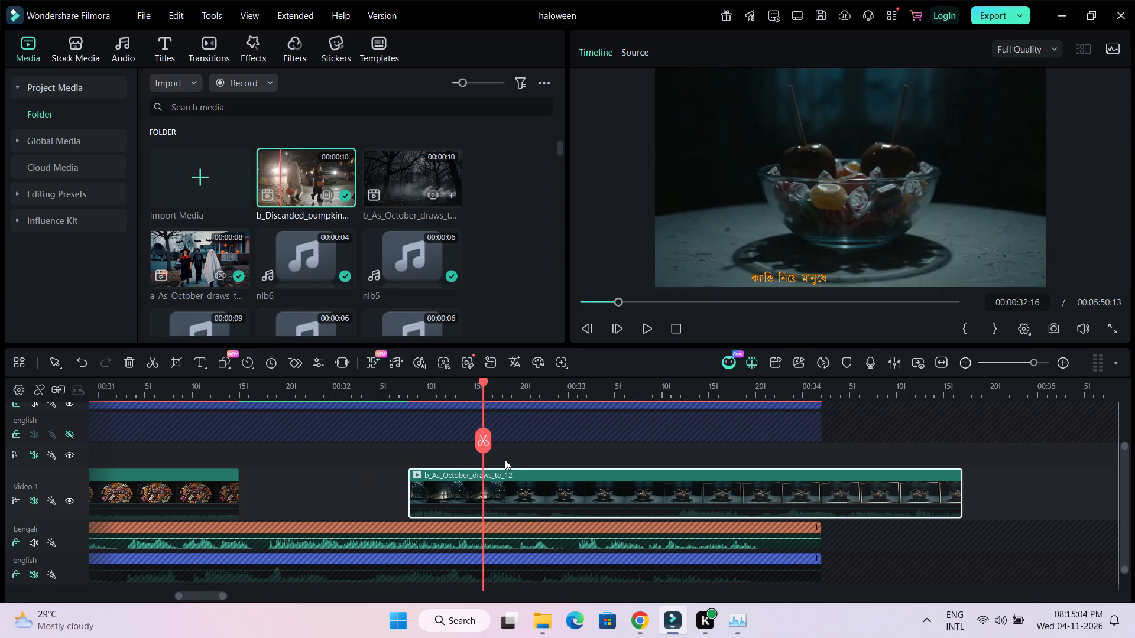
{"action": "left_click", "coordinate": [486, 440]}
{"action": "left_click_drag", "start_coordinate": [482, 382], "coordinate": [482, 382]}
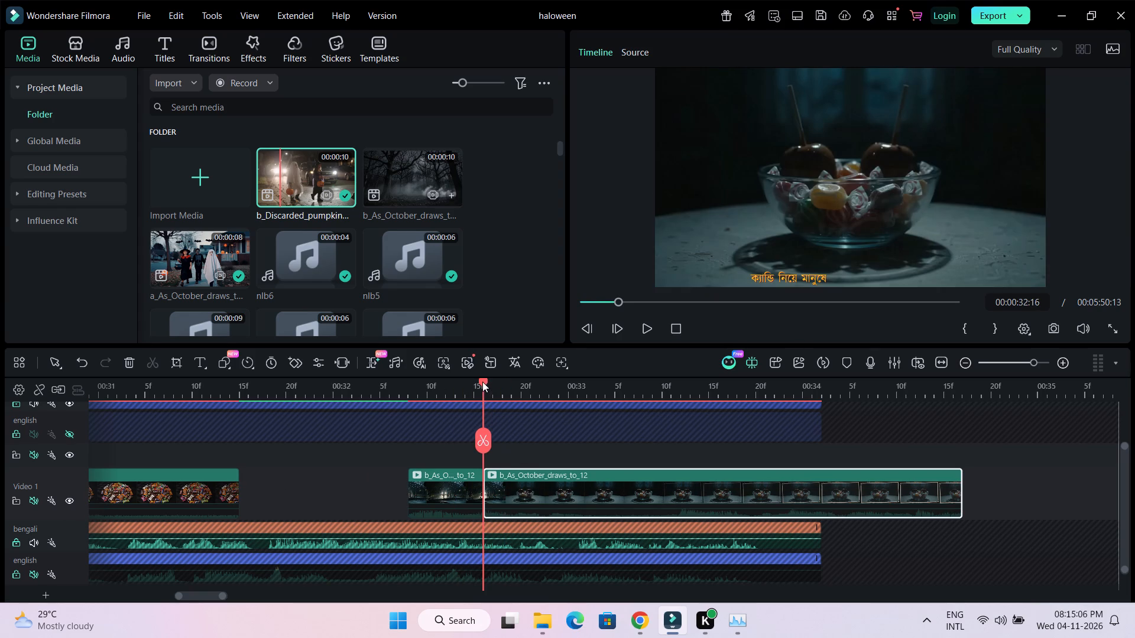
{"action": "left_click_drag", "start_coordinate": [482, 382], "coordinate": [634, 399]}
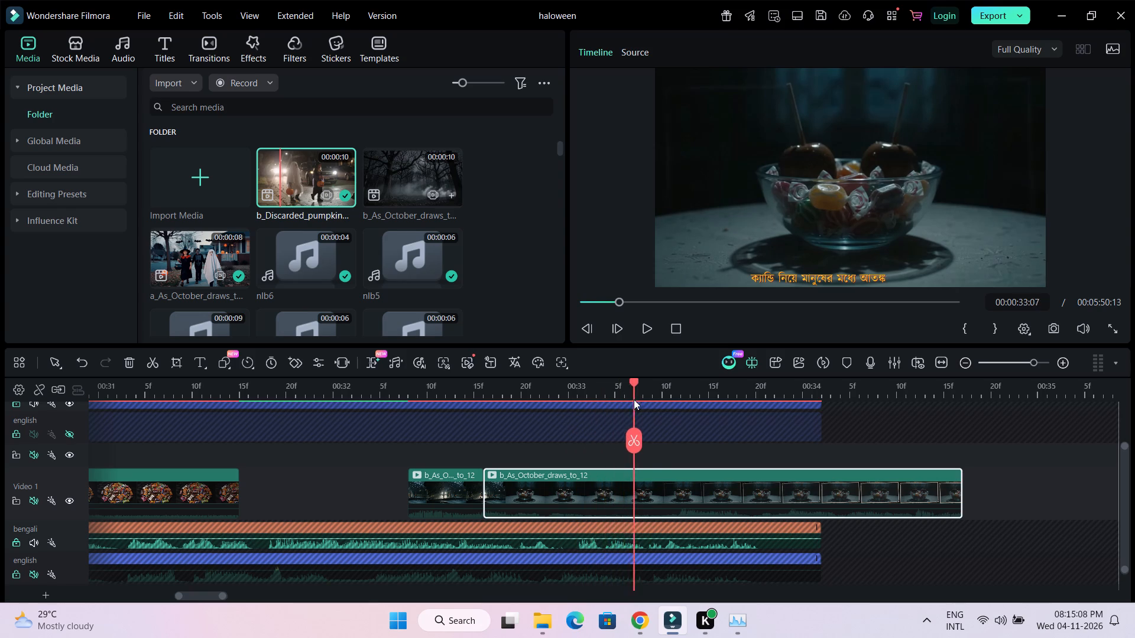
{"action": "left_click_drag", "start_coordinate": [634, 399], "coordinate": [818, 411]}
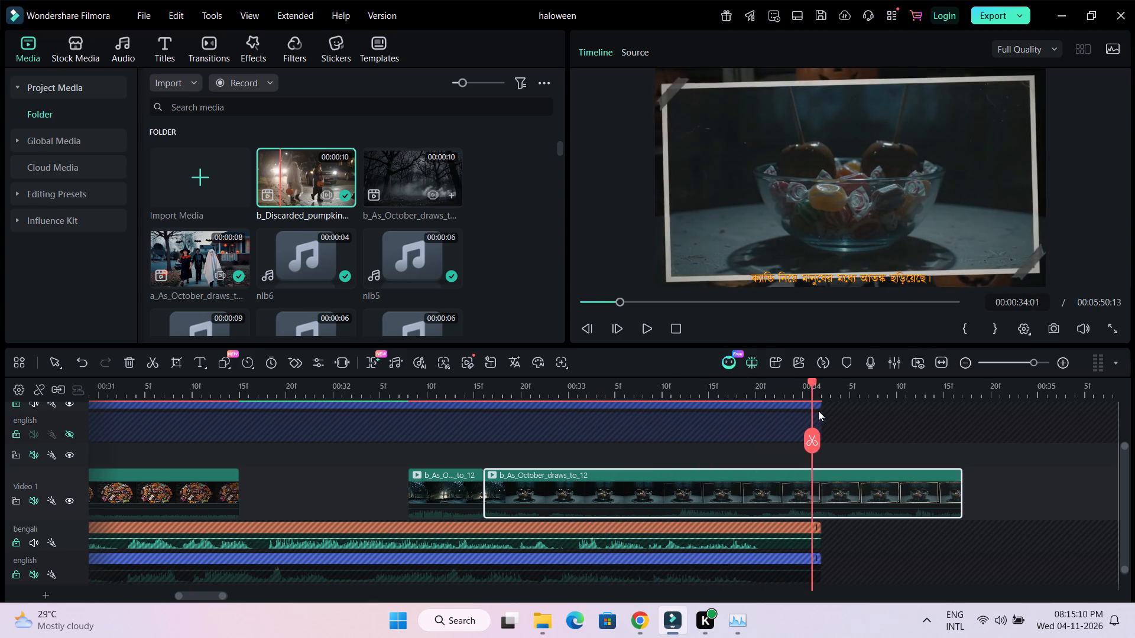
{"action": "left_click_drag", "start_coordinate": [818, 411], "coordinate": [951, 417]}
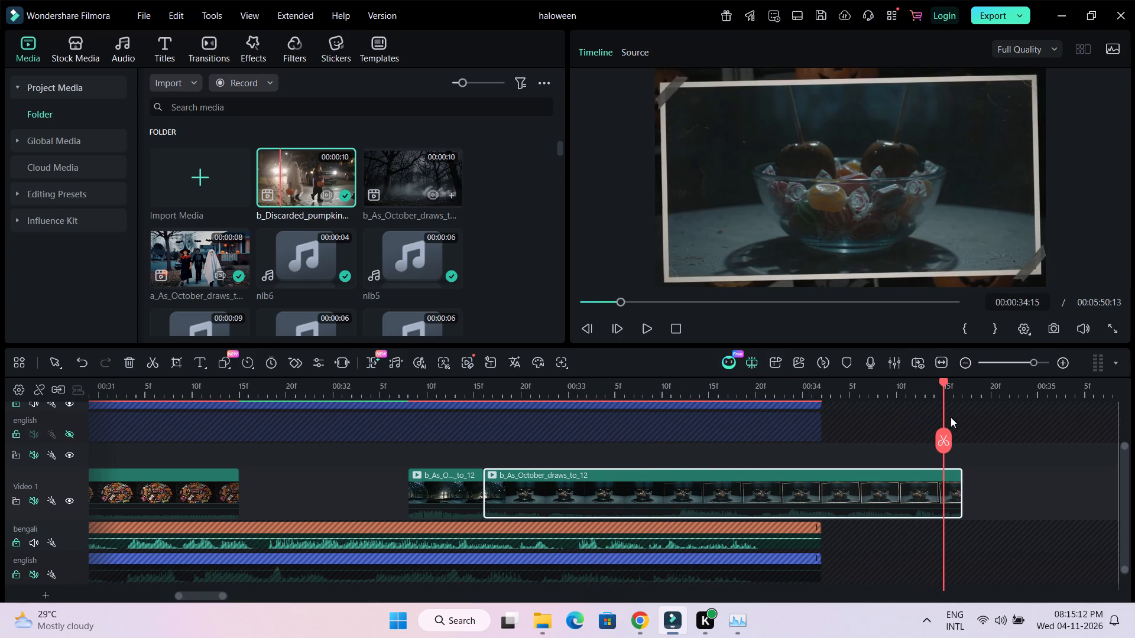
{"action": "left_click_drag", "start_coordinate": [951, 417], "coordinate": [949, 419]}
{"action": "left_click", "coordinate": [463, 497]}
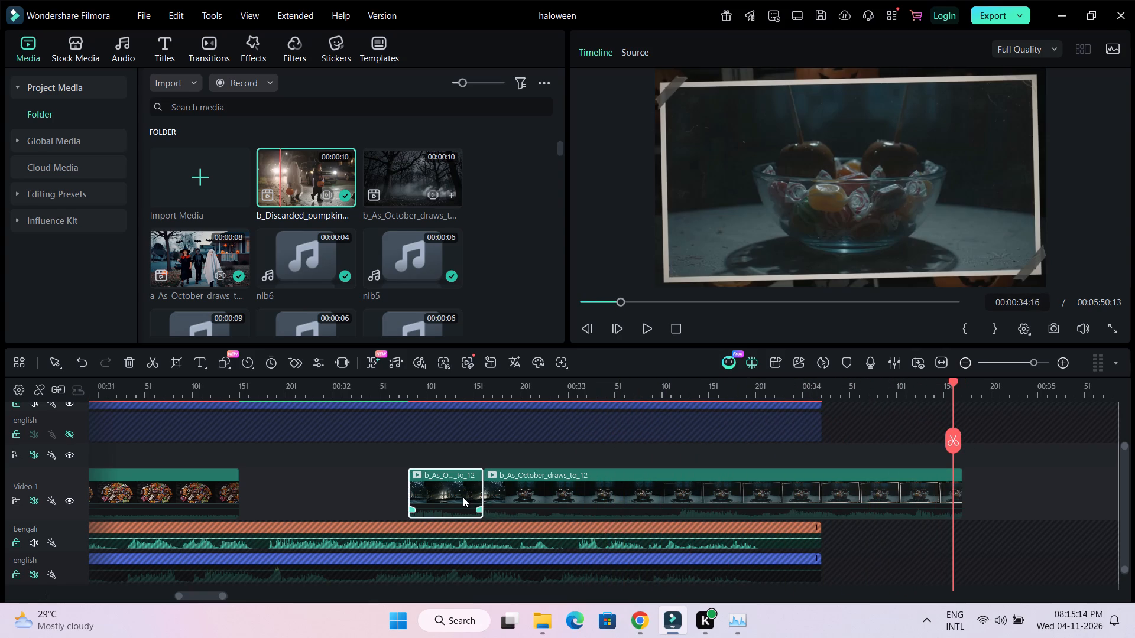
{"action": "key", "text": "Delete"}
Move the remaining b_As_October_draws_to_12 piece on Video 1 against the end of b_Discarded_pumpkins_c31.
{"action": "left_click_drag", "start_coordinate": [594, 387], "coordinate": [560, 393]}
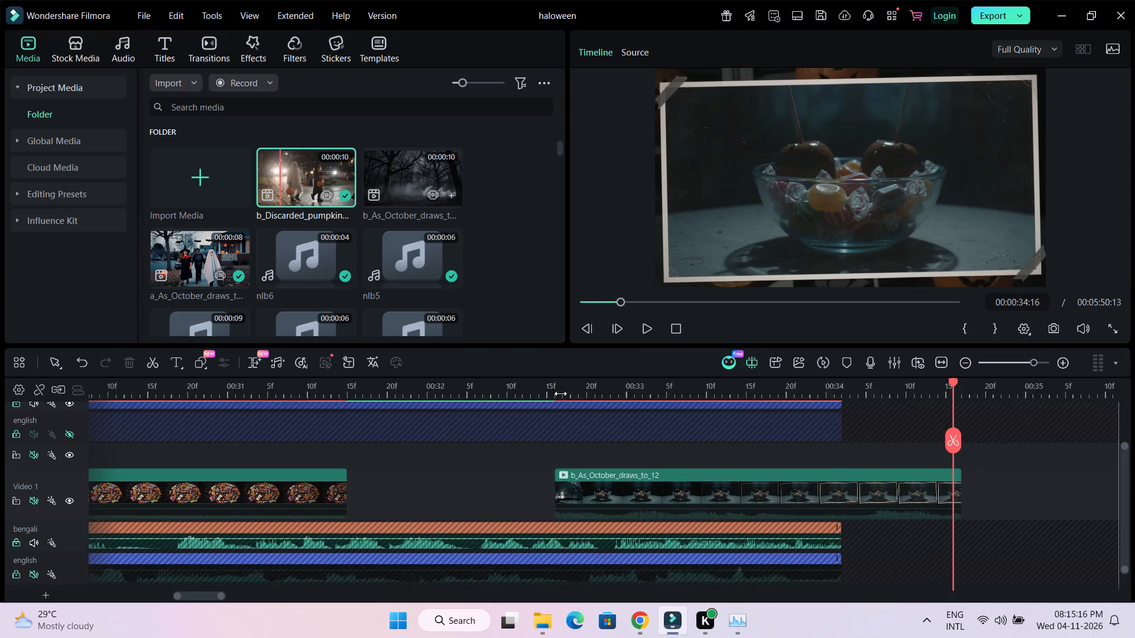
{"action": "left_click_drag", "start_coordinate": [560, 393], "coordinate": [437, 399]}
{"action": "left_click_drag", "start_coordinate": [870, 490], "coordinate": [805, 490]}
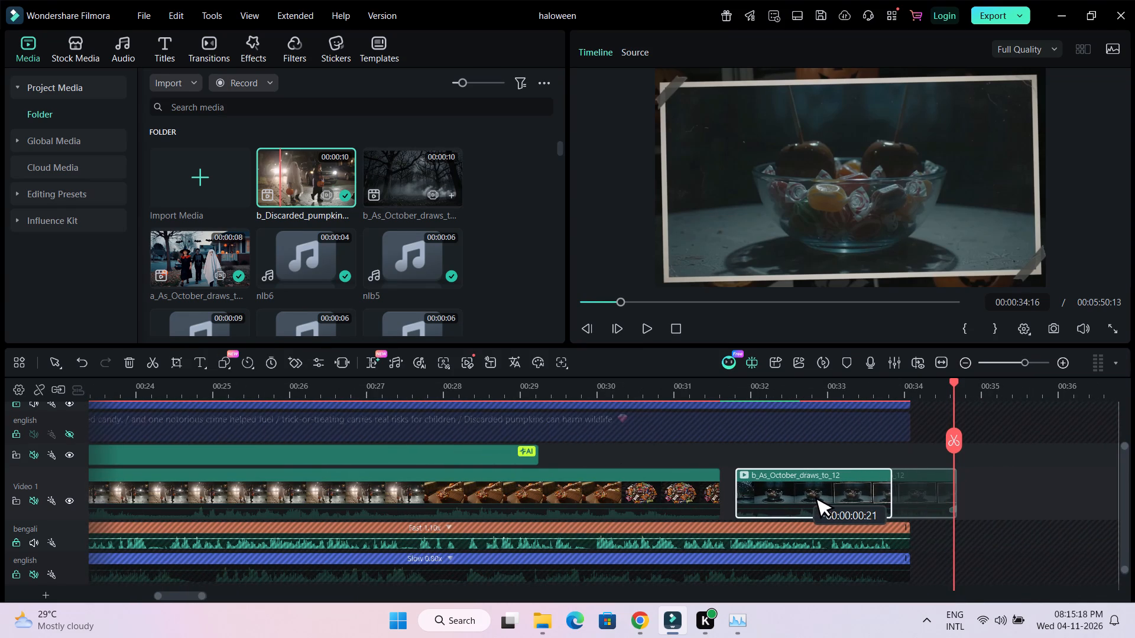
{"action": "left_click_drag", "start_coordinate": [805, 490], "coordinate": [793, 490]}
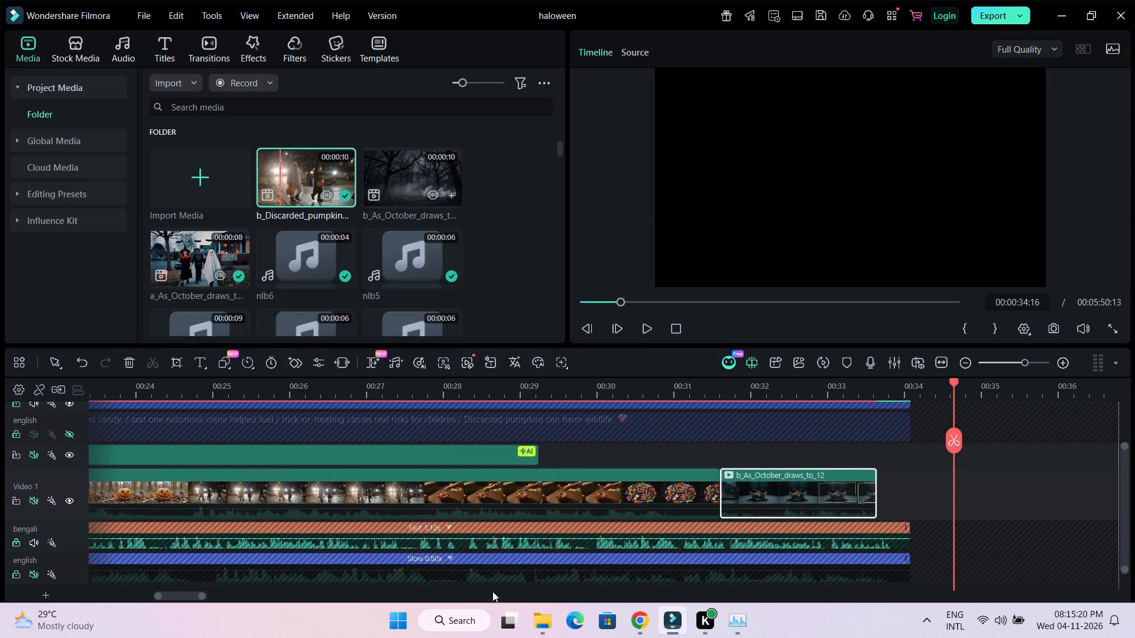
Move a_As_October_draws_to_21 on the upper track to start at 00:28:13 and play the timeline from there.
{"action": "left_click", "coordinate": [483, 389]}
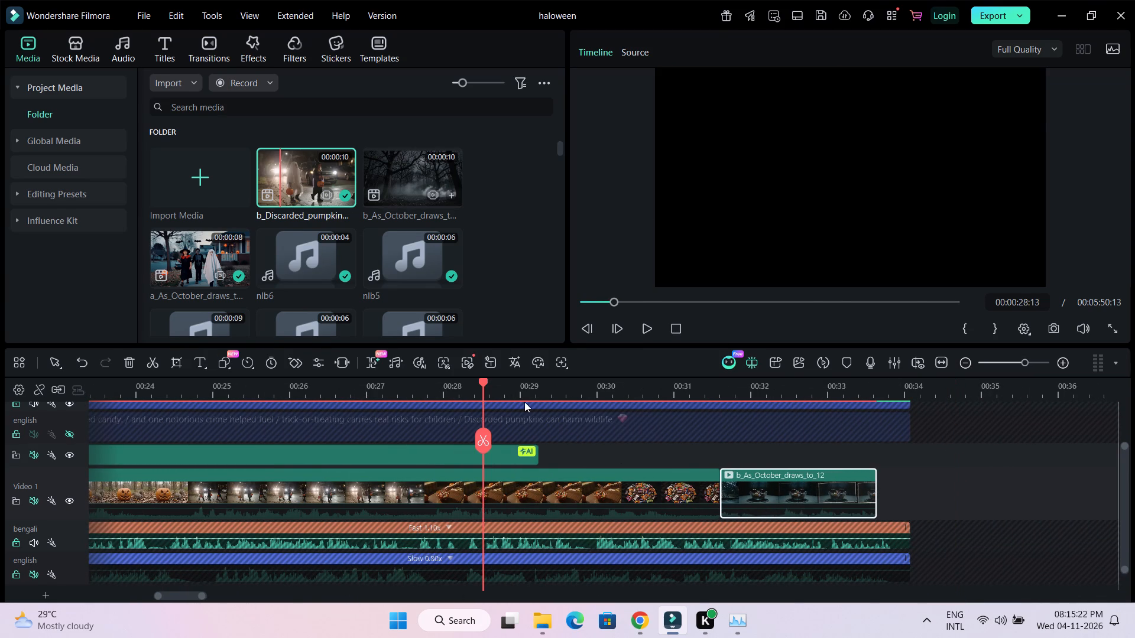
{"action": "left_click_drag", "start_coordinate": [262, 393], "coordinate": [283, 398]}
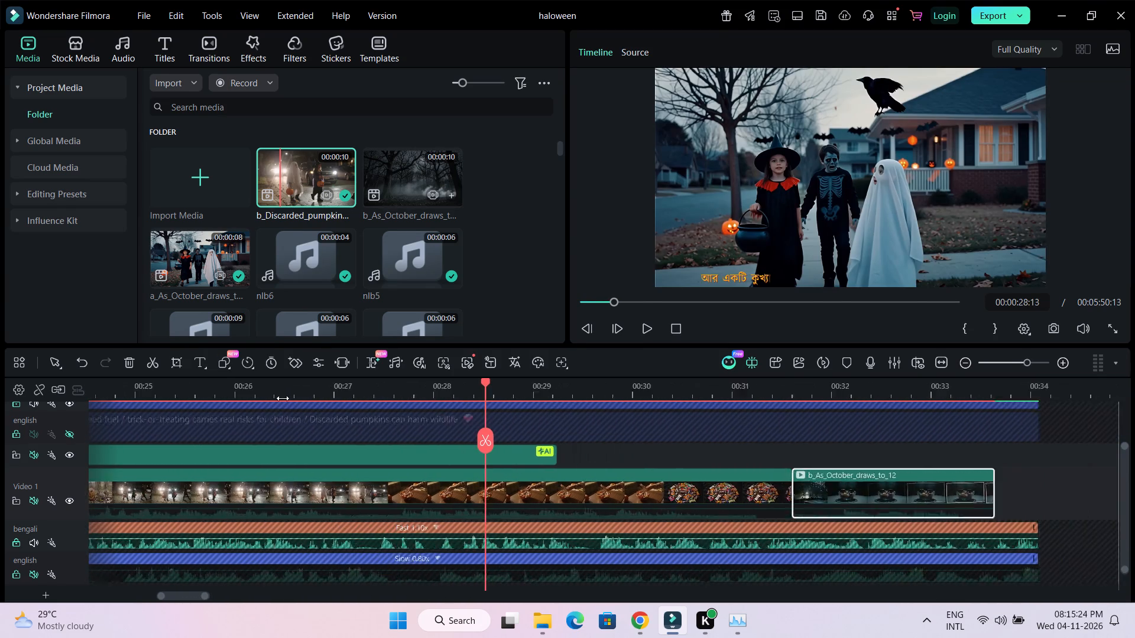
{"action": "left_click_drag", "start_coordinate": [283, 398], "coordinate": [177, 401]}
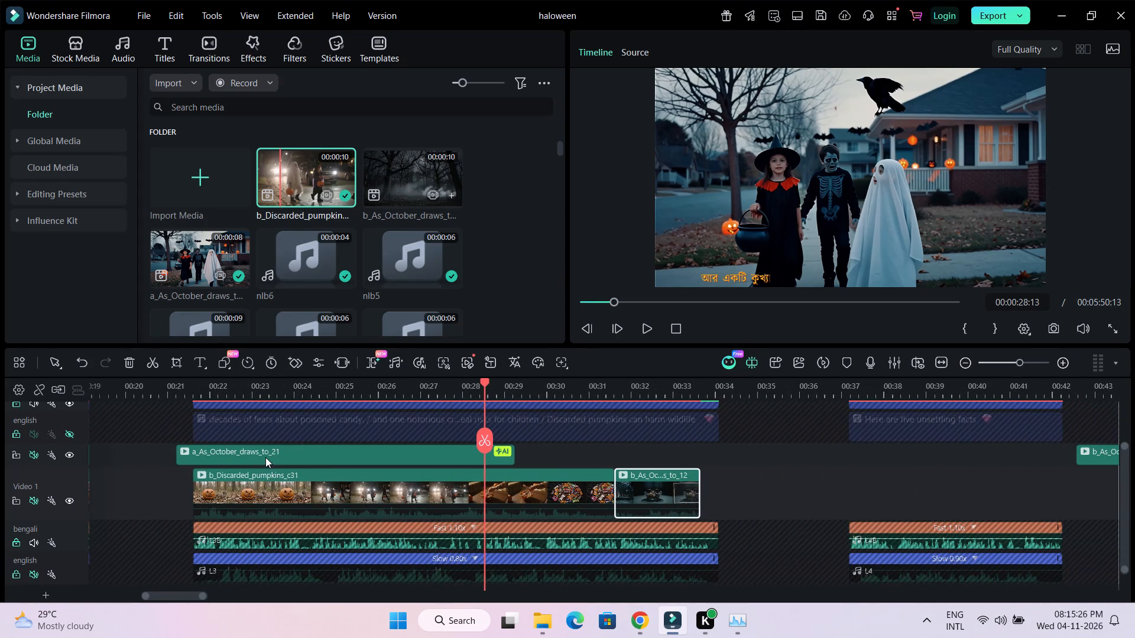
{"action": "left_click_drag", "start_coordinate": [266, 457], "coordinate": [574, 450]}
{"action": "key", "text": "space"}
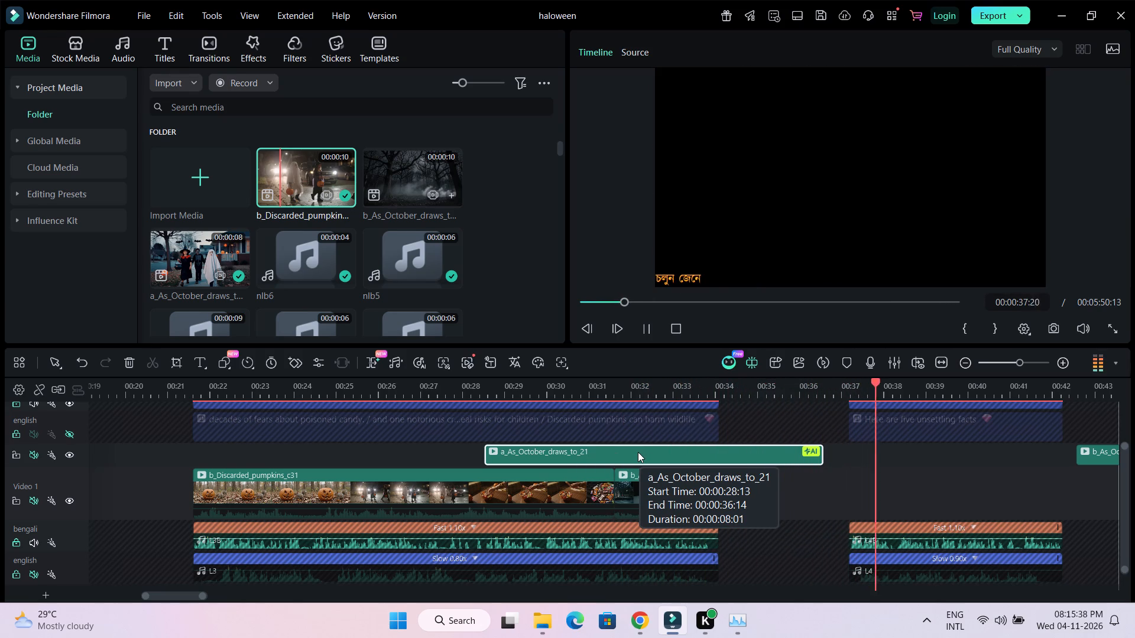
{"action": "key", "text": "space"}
Delete the a_As_October_draws_to_21 clip from the upper video track.
{"action": "left_click", "coordinate": [638, 452]}
{"action": "key", "text": "Delete"}
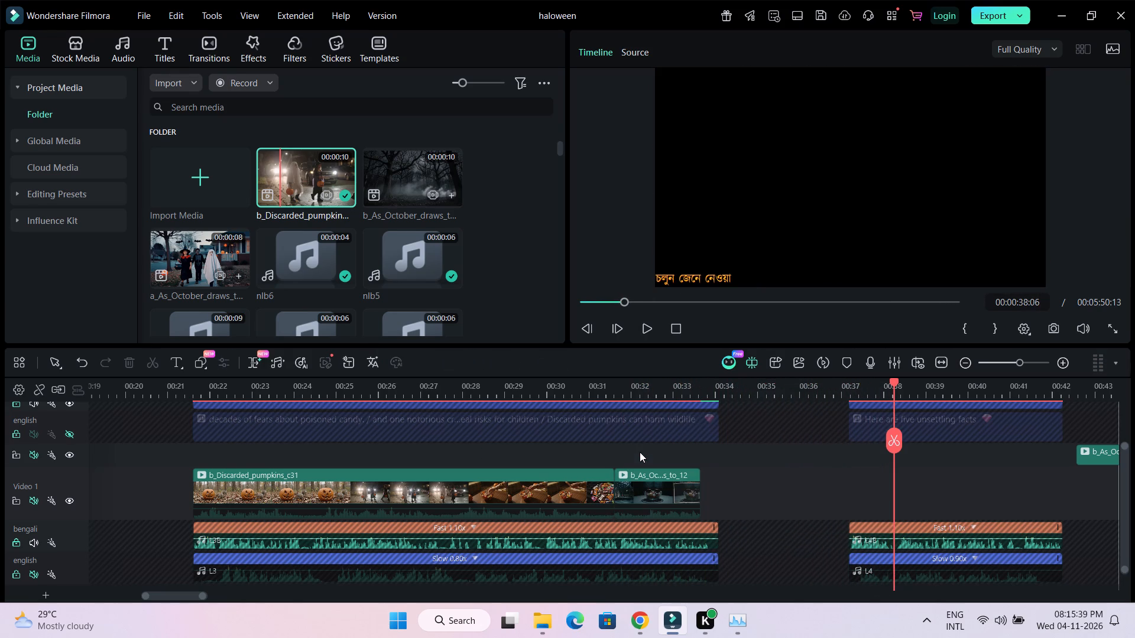
Play the third narration segment from about 00:30 to check where the Video 1 clips end against it.
{"action": "left_click", "coordinate": [562, 390]}
{"action": "key", "text": "space"}
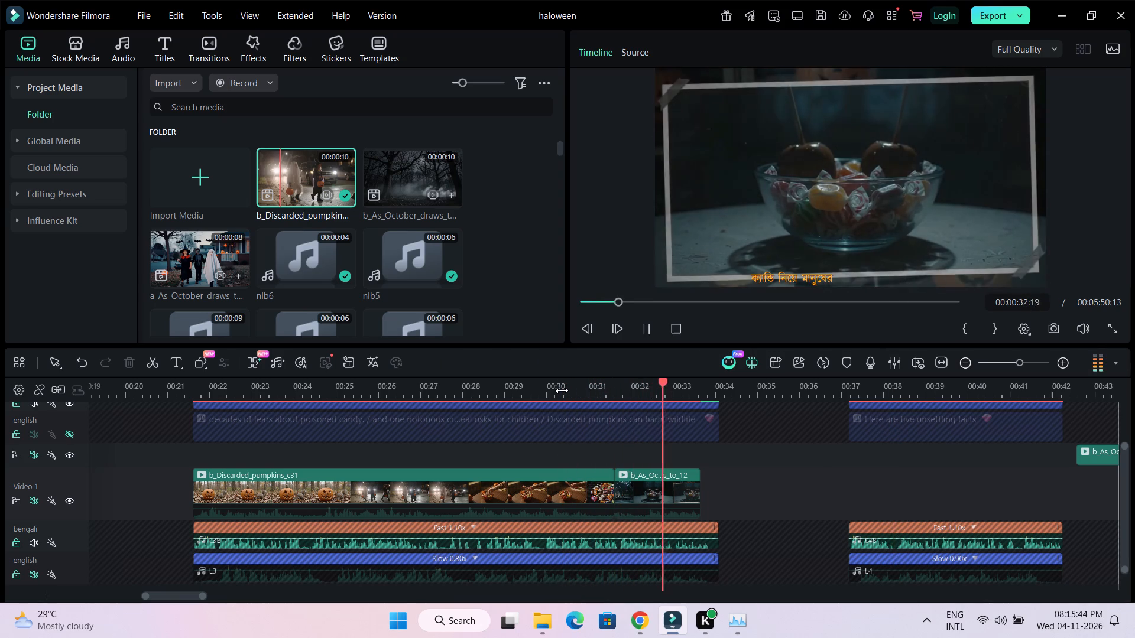
{"action": "key", "text": "space"}
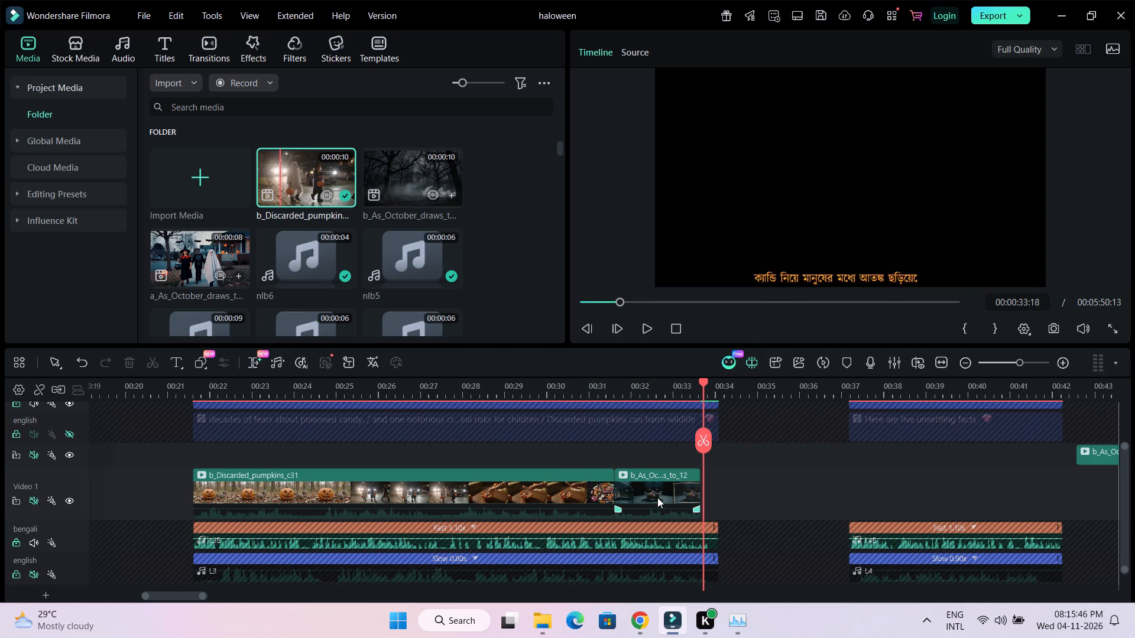
Shift the candy bowl clip to about 00:33 to make room and set b_Discarded_pumpkins_c31's uniform speed to 0.94.
{"action": "left_click_drag", "start_coordinate": [656, 495], "coordinate": [722, 500]}
{"action": "double_click", "coordinate": [556, 500]}
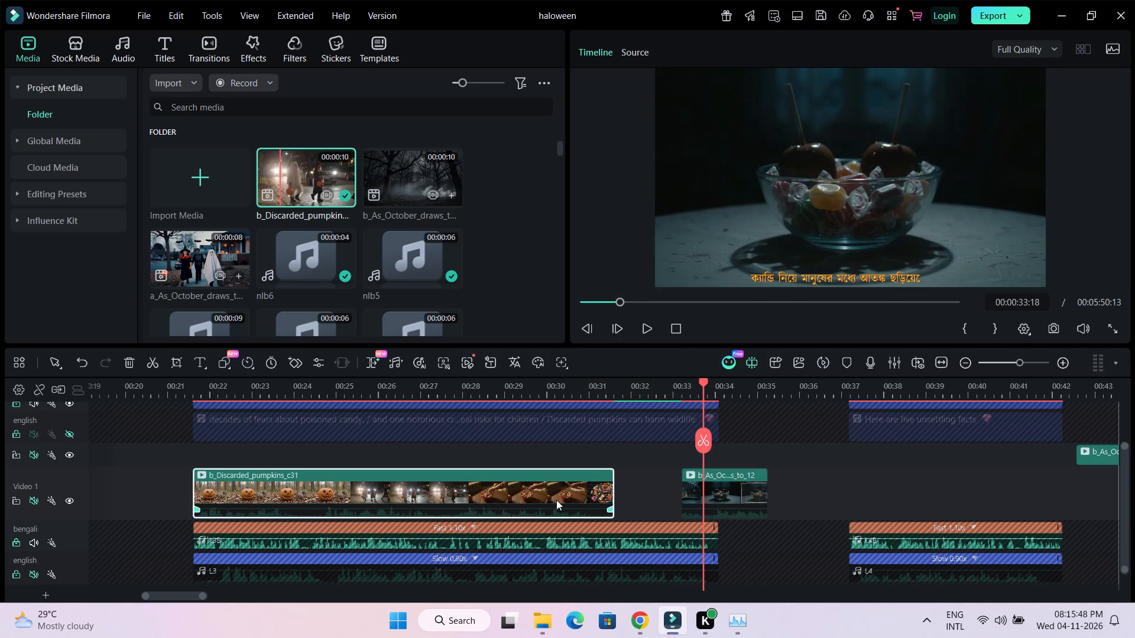
{"action": "left_click", "coordinate": [484, 113]}
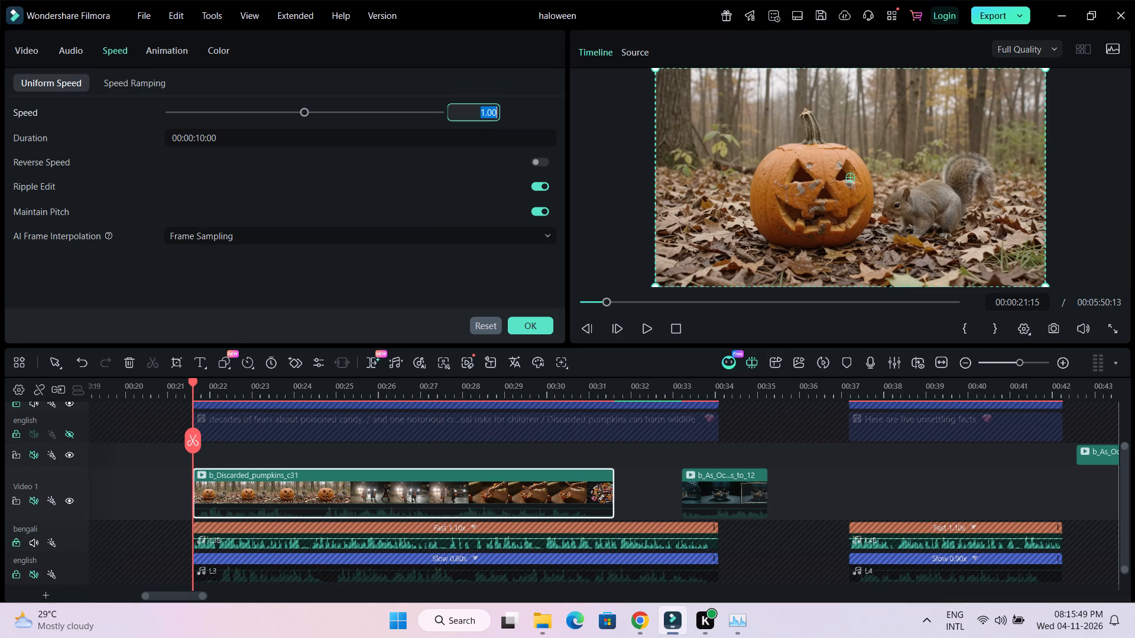
{"action": "scroll", "coordinate": [484, 113], "scroll_direction": "down", "scroll_amount": 3}
{"action": "left_click", "coordinate": [452, 275]}
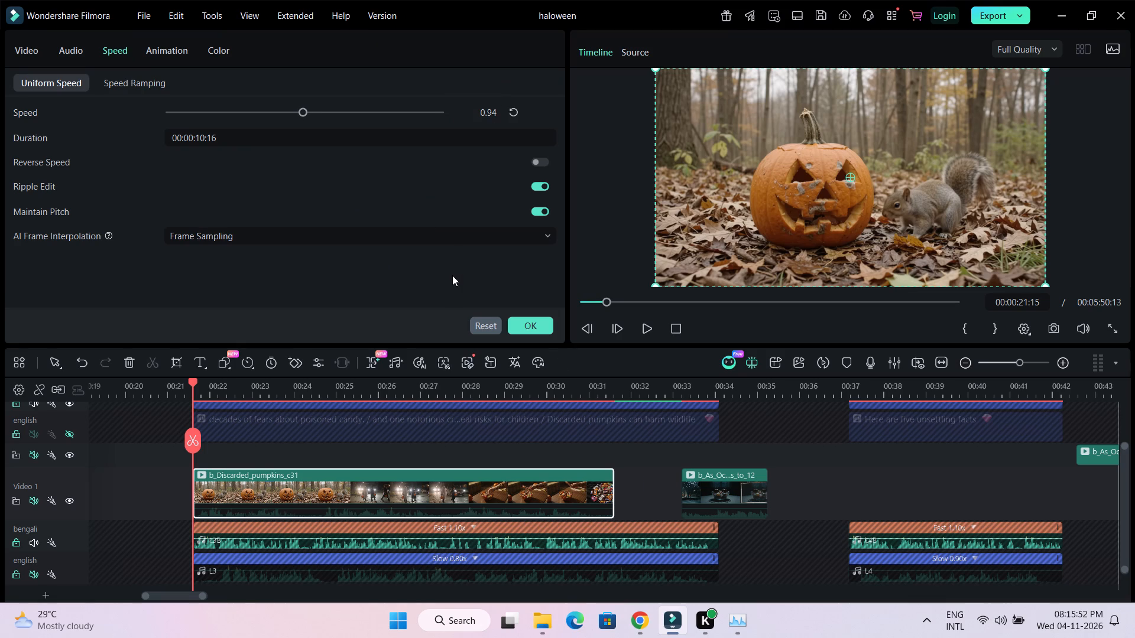
Move the candy bowl clip against the end of b_Discarded_pumpkins_c31 and trim its end to the narration's end, making it 00:00:01:21 long.
{"action": "left_click_drag", "start_coordinate": [714, 490], "coordinate": [679, 495]}
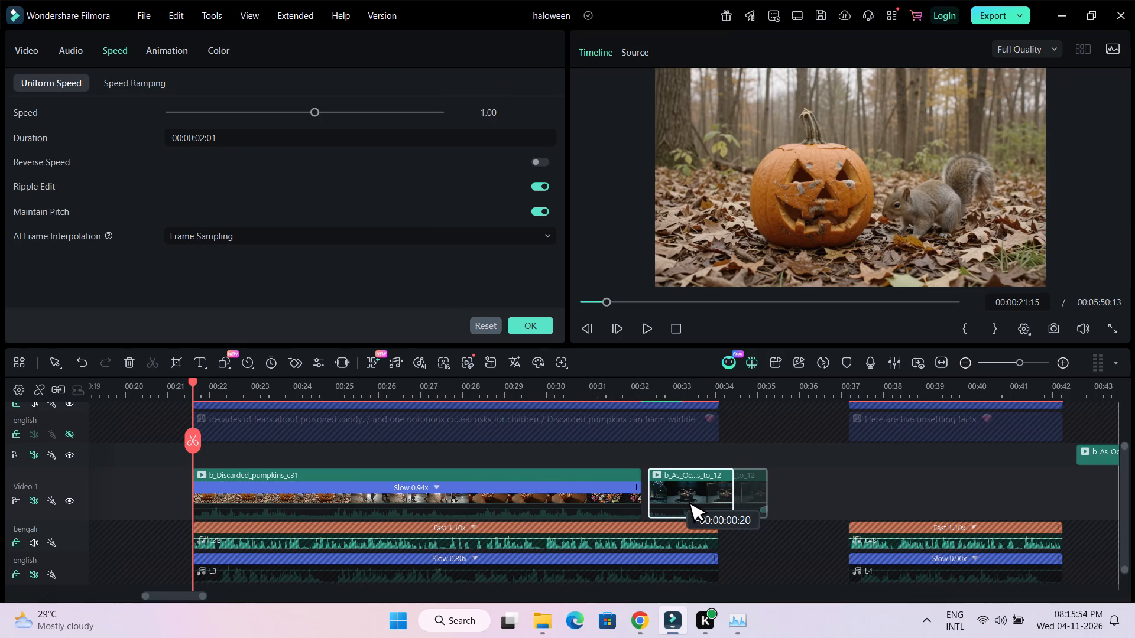
{"action": "left_click_drag", "start_coordinate": [679, 495], "coordinate": [676, 495]}
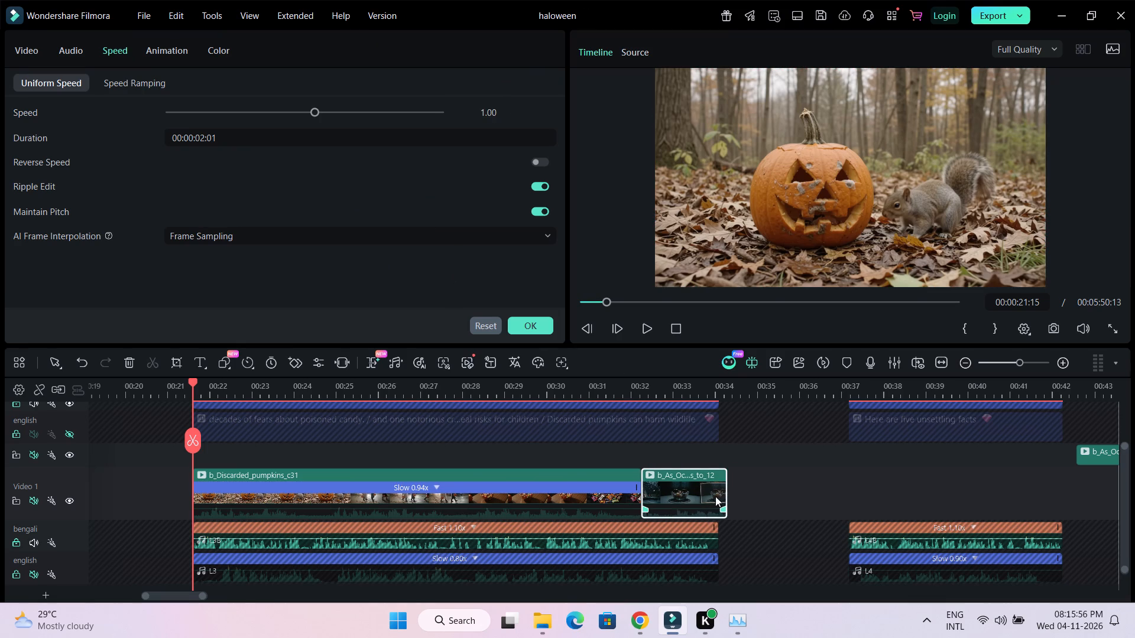
{"action": "left_click_drag", "start_coordinate": [724, 494], "coordinate": [717, 494]}
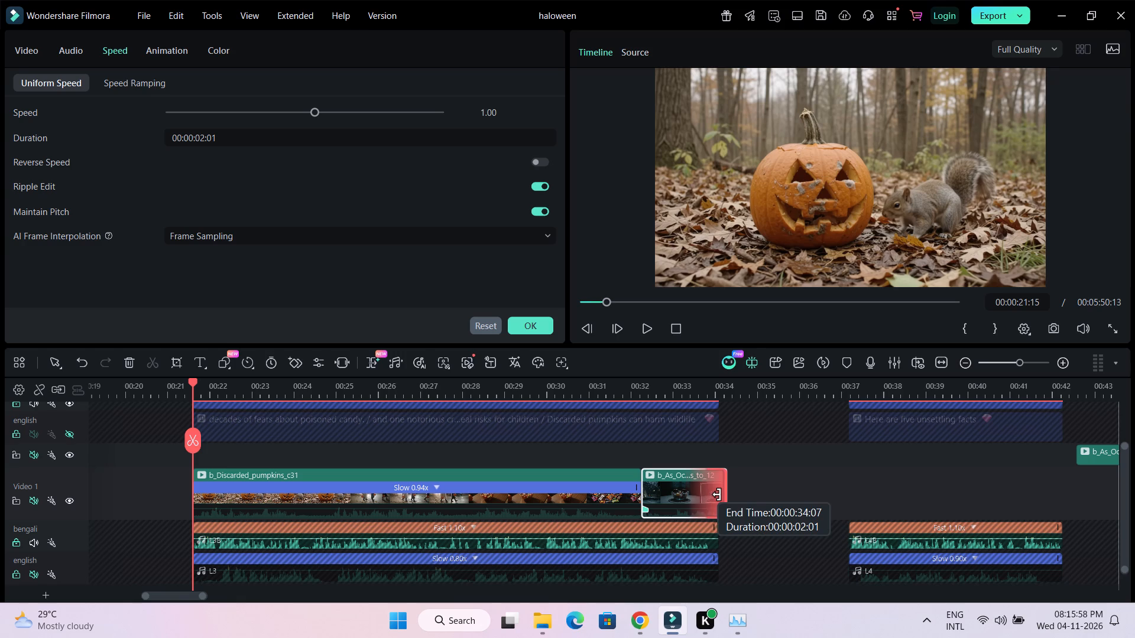
{"action": "left_click_drag", "start_coordinate": [717, 494], "coordinate": [716, 494]}
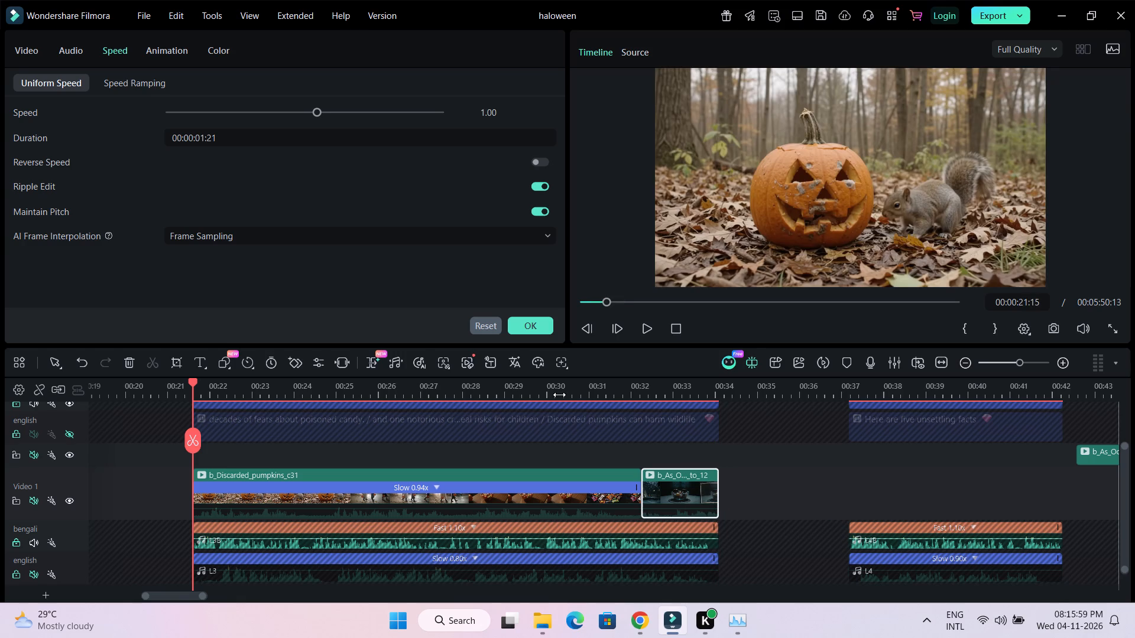
Play the third narration segment from 00:21:15 to check the retimed clips against the narration.
{"action": "key", "text": "space"}
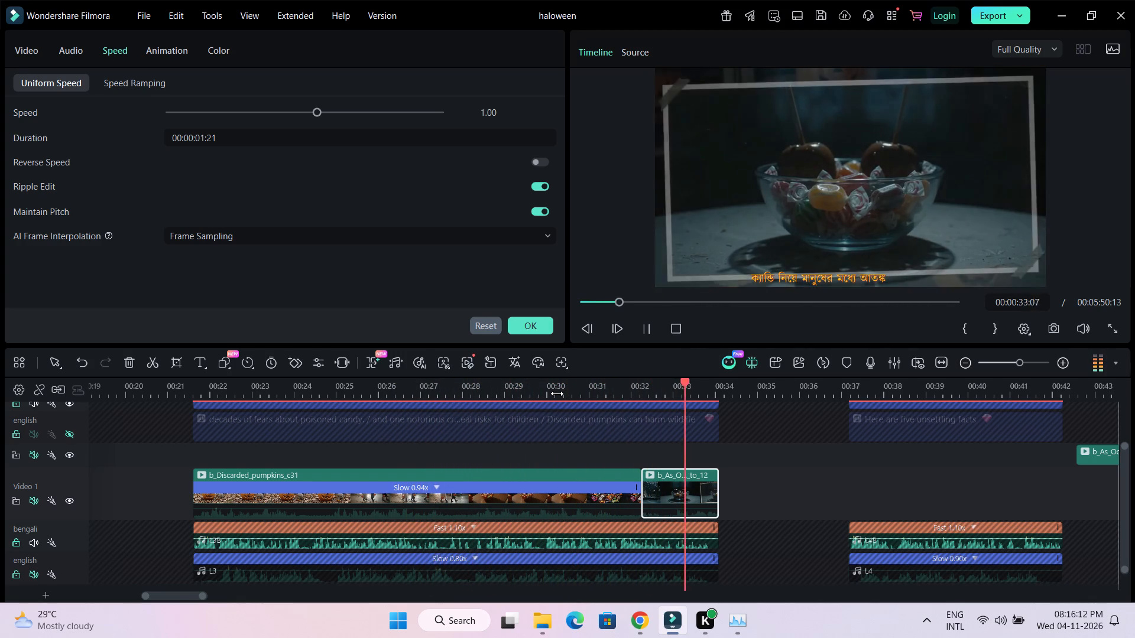
{"action": "key", "text": "space"}
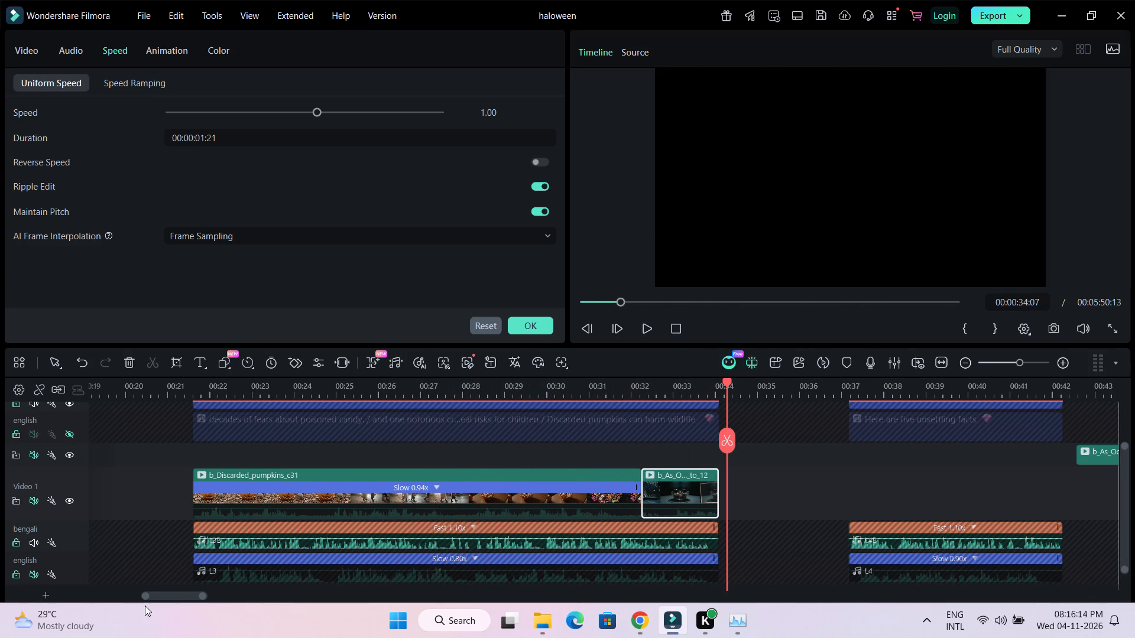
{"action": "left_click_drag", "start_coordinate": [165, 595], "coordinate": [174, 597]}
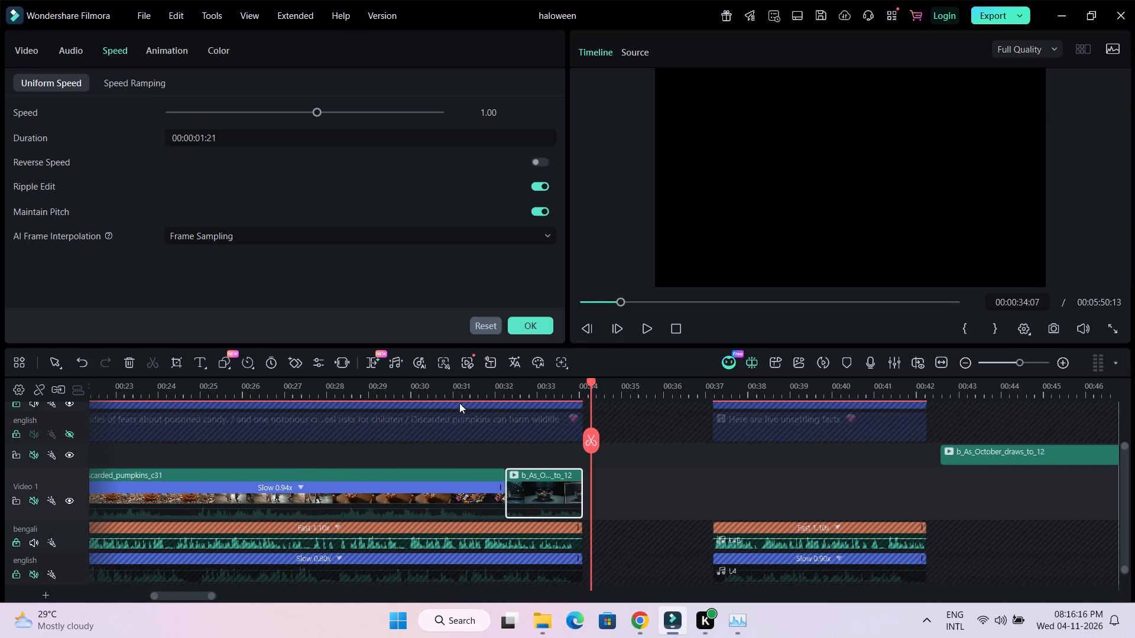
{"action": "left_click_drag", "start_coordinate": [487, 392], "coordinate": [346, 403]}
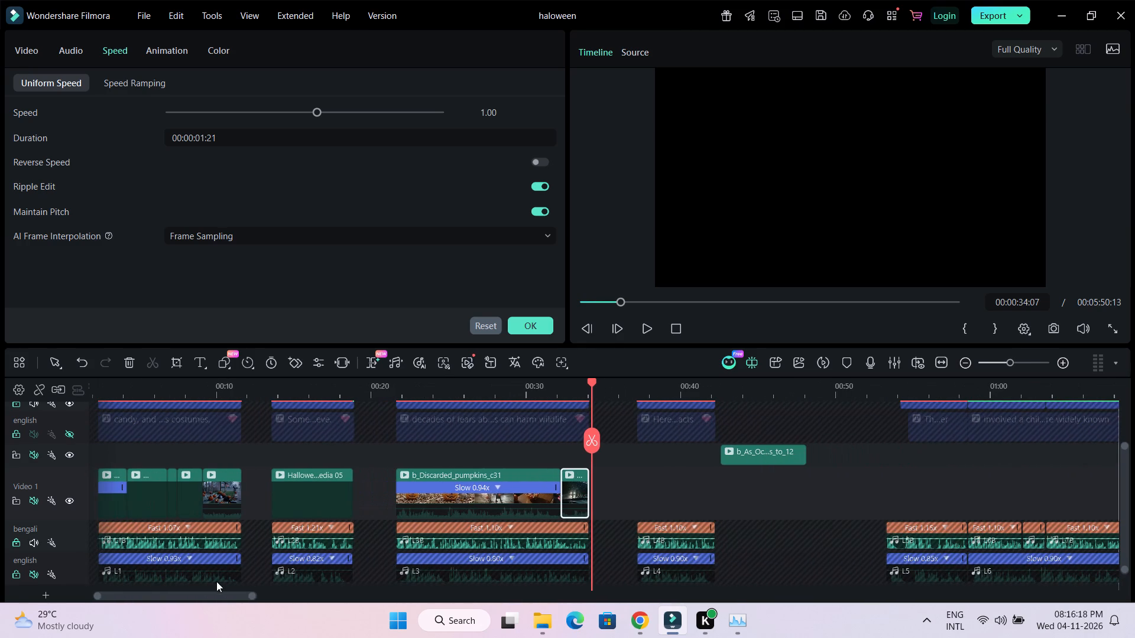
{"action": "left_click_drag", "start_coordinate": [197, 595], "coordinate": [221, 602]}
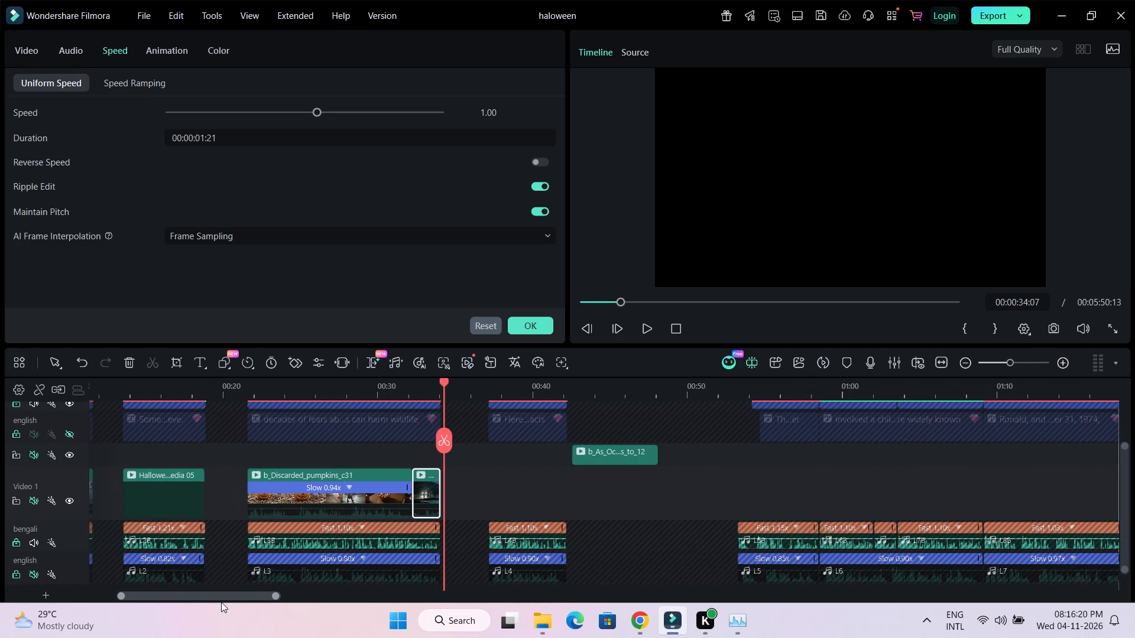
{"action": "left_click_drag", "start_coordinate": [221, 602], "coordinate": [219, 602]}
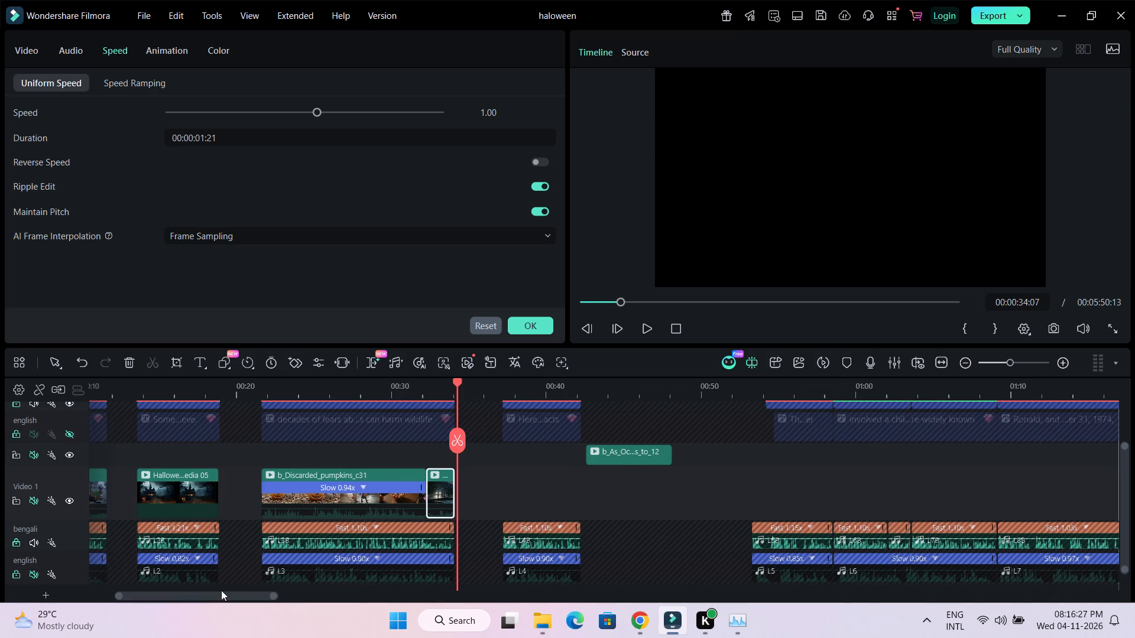
Move the b_As_Oc…s_to_12 clip down to Video 1, aligned with the start of the fourth narration segment at 00:37:04.
{"action": "left_click", "coordinate": [530, 330]}
{"action": "left_click_drag", "start_coordinate": [622, 452], "coordinate": [541, 494]}
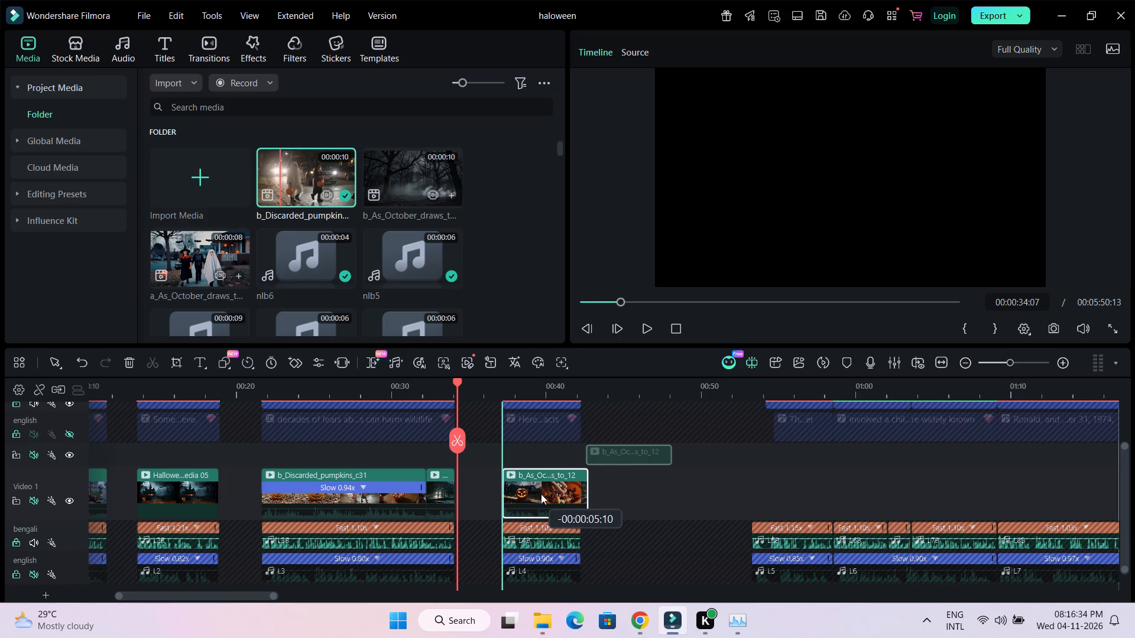
Play the fourth narration segment from about 00:36 to check the moved clip and the Bengali title against it.
{"action": "left_click", "coordinate": [488, 391]}
{"action": "key", "text": "space"}
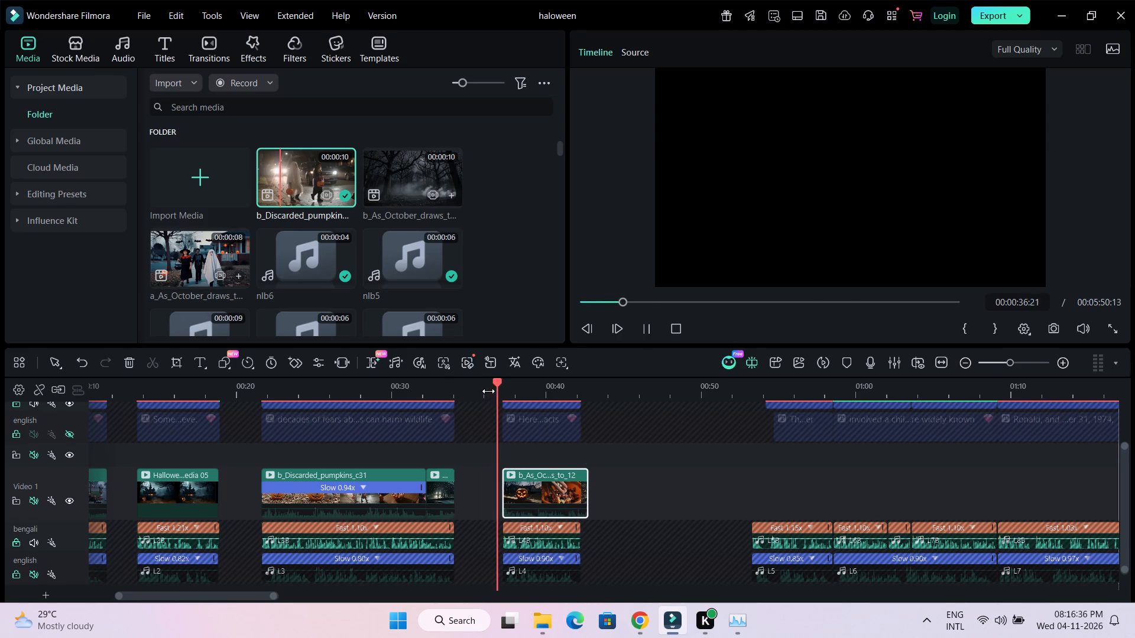
{"action": "key", "text": "space"}
{"action": "left_click_drag", "start_coordinate": [515, 382], "coordinate": [484, 388]}
{"action": "key", "text": "space"}
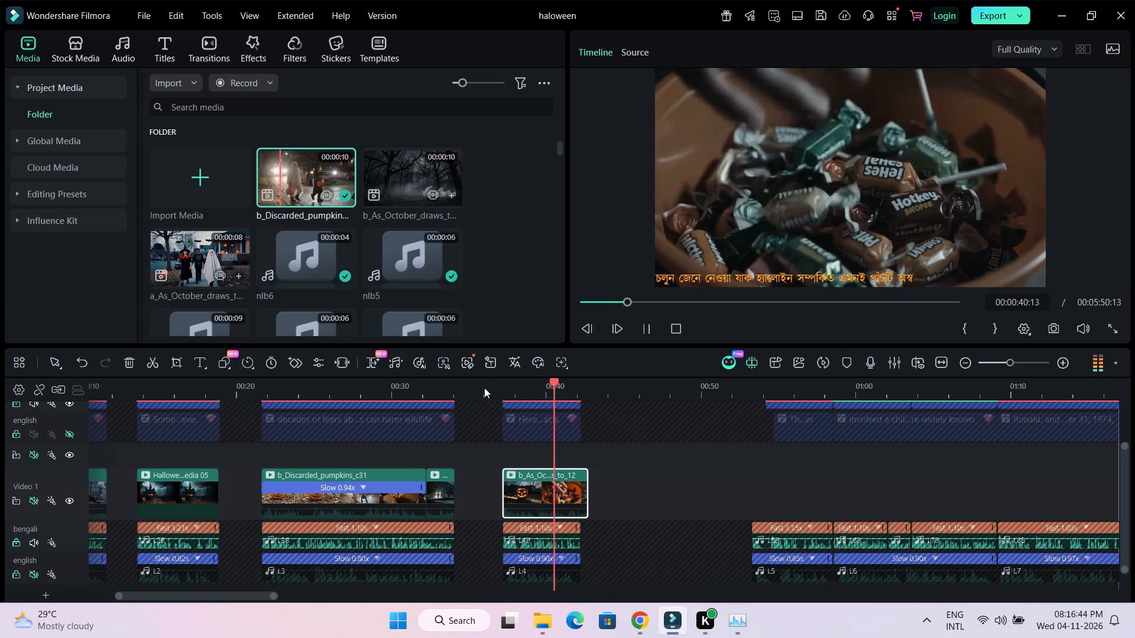
{"action": "key", "text": "space"}
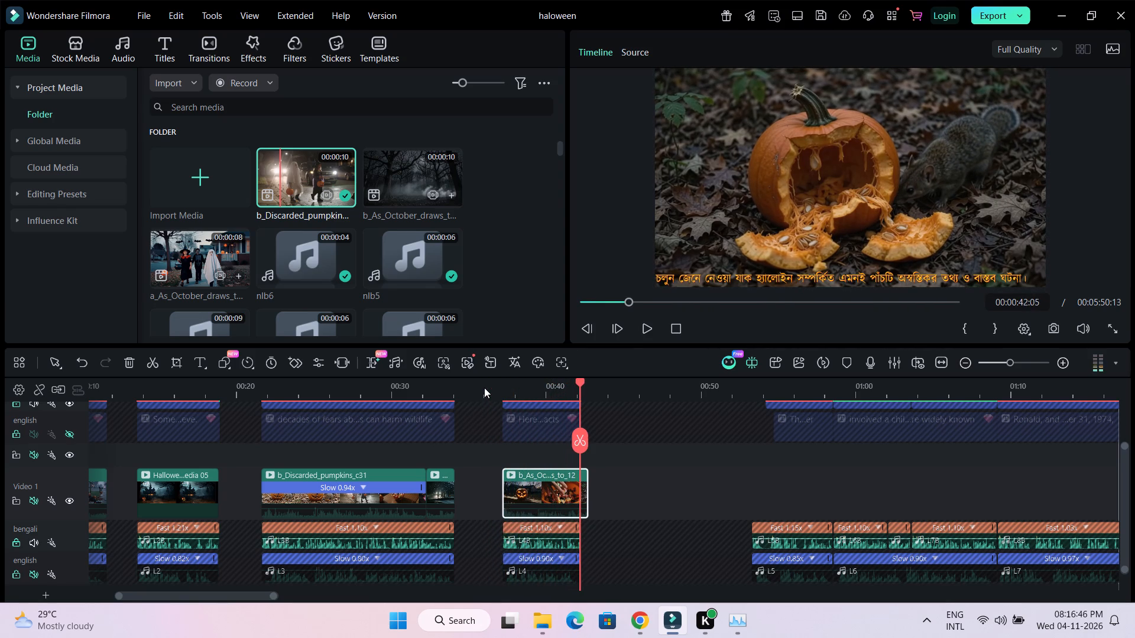
Unlock the bengali title track and, in Advanced Text Edit, break the fourth segment's title into two lines before "এমনই".
{"action": "scroll", "coordinate": [539, 483], "scroll_direction": "up", "scroll_amount": 2}
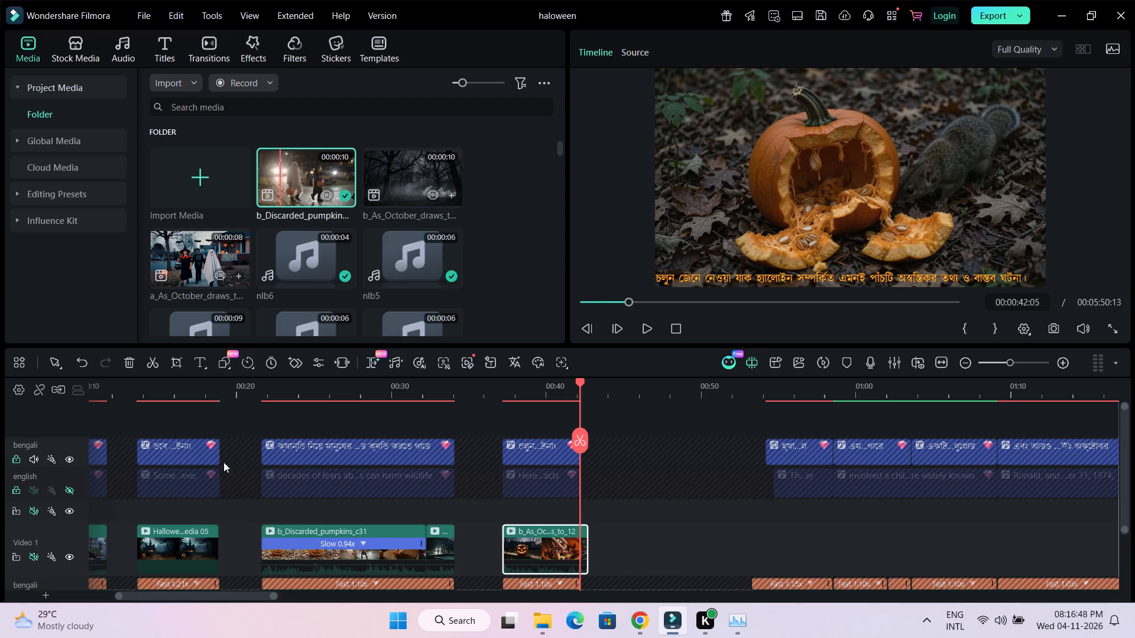
{"action": "left_click", "coordinate": [14, 460]}
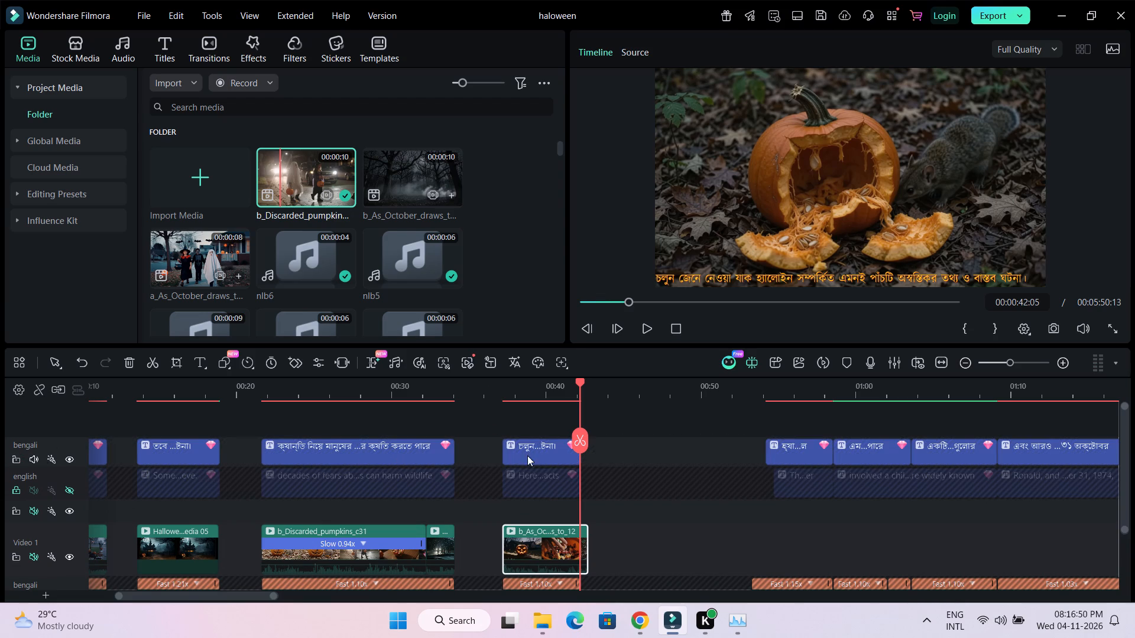
{"action": "double_click", "coordinate": [538, 453]}
{"action": "left_click", "coordinate": [475, 325]}
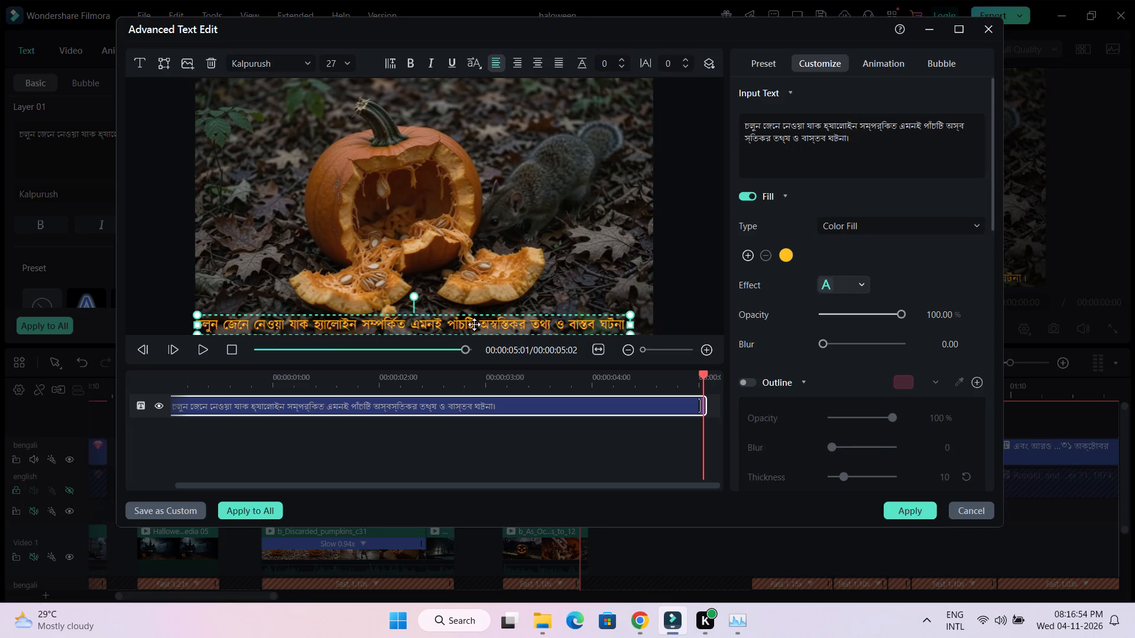
{"action": "left_click", "coordinate": [861, 126]}
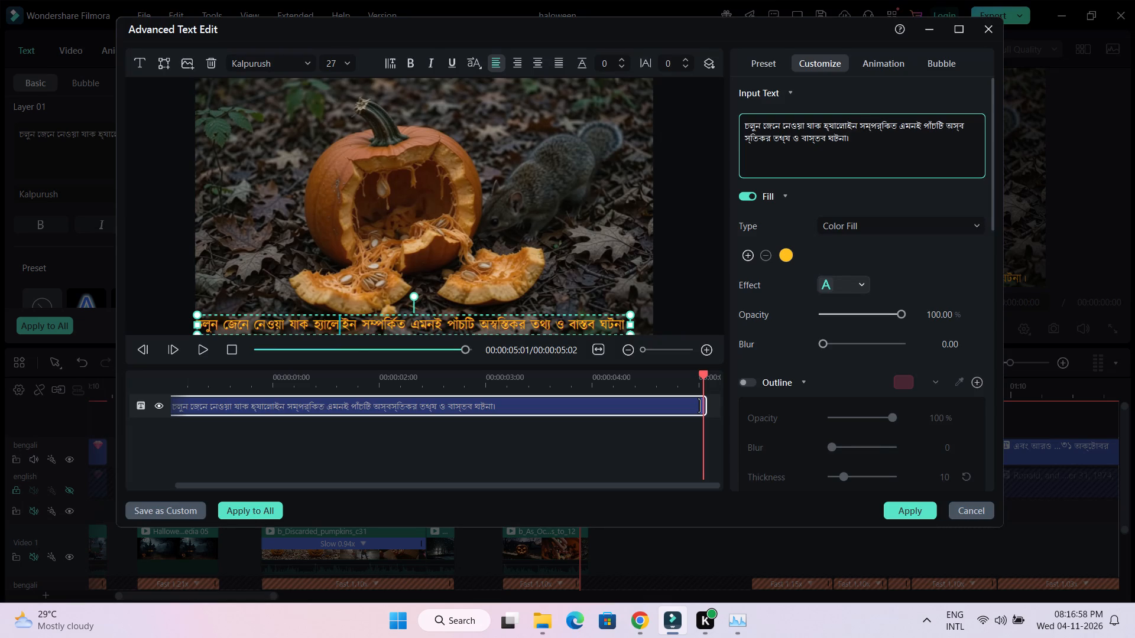
{"action": "key", "text": "BackSpace"}
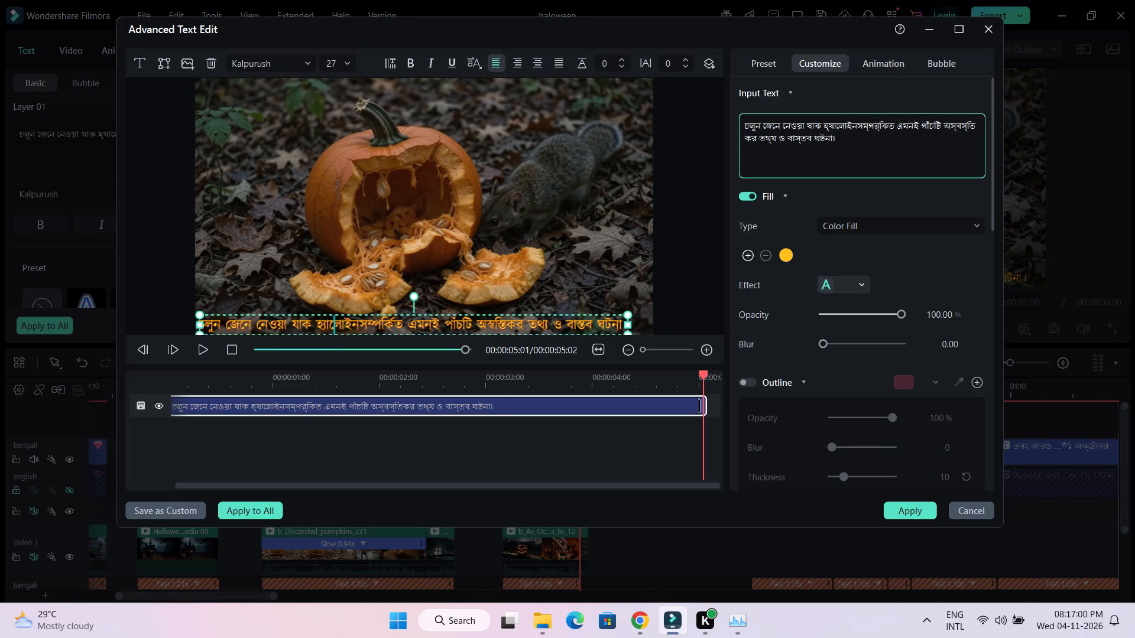
{"action": "key", "text": "Return"}
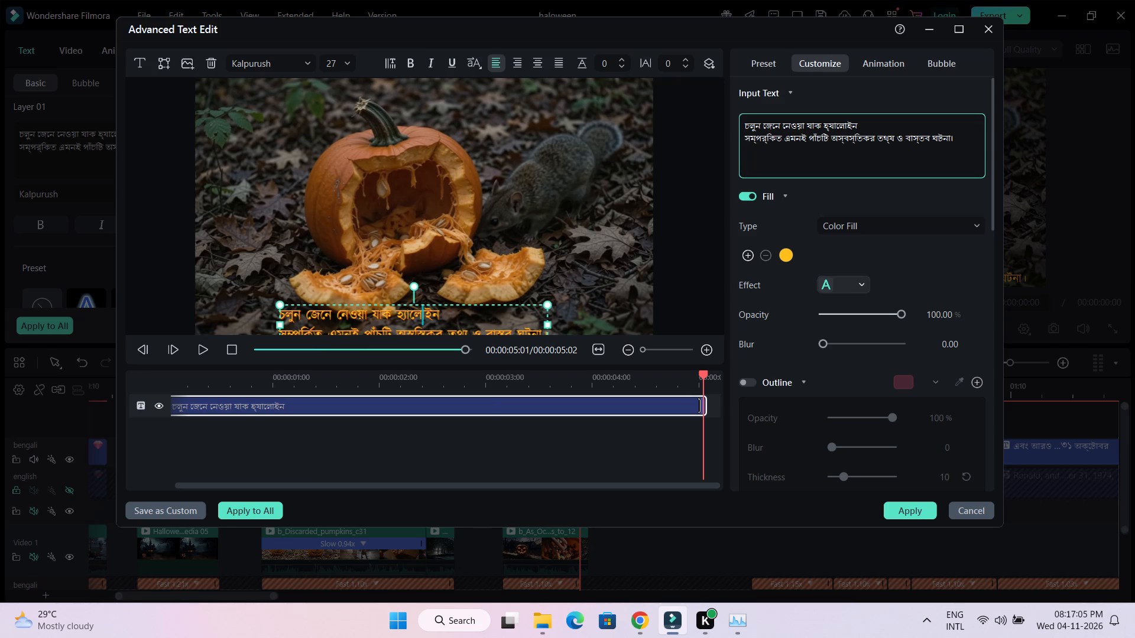
{"action": "key", "text": "BackSpace"}
{"action": "key", "text": "space"}
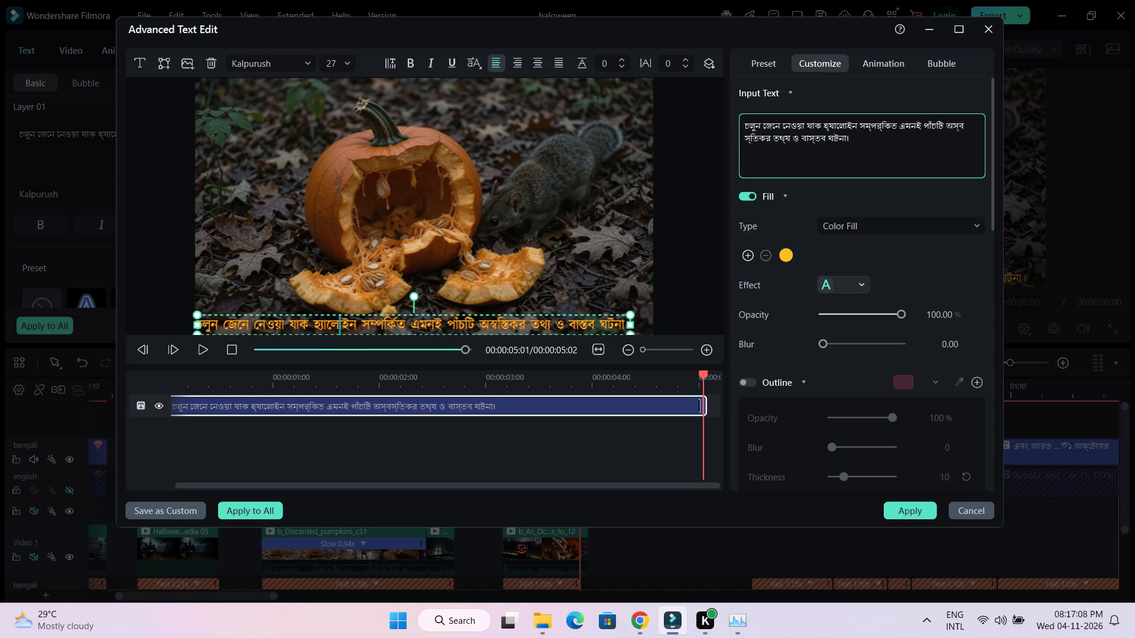
{"action": "left_click", "coordinate": [899, 126]}
{"action": "key", "text": "BackSpace"}
{"action": "key", "text": "Return"}
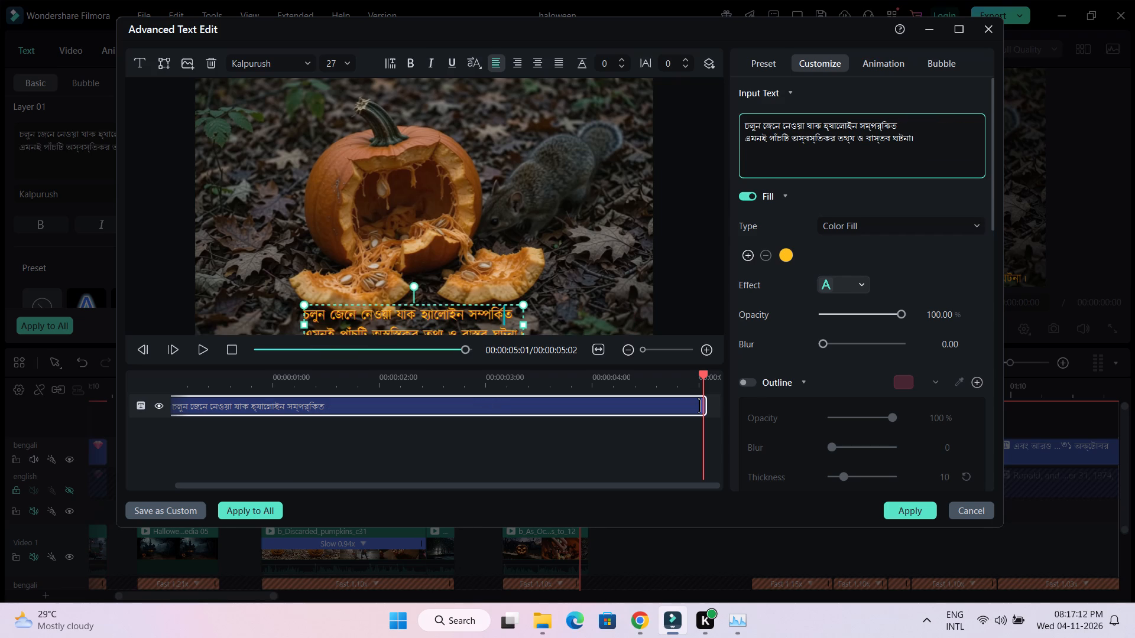
Move the two-line title up to the middle of the frame and enlarge it to font size 47.
{"action": "left_click", "coordinate": [509, 263]}
{"action": "left_click_drag", "start_coordinate": [480, 322], "coordinate": [484, 225]}
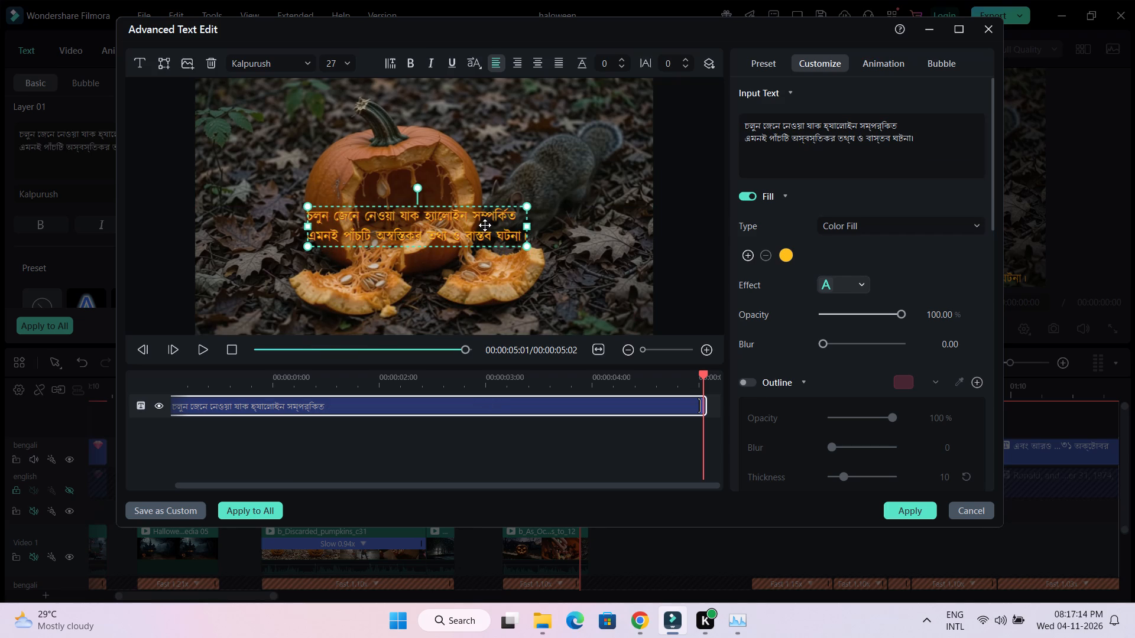
{"action": "left_click_drag", "start_coordinate": [527, 246], "coordinate": [531, 251]}
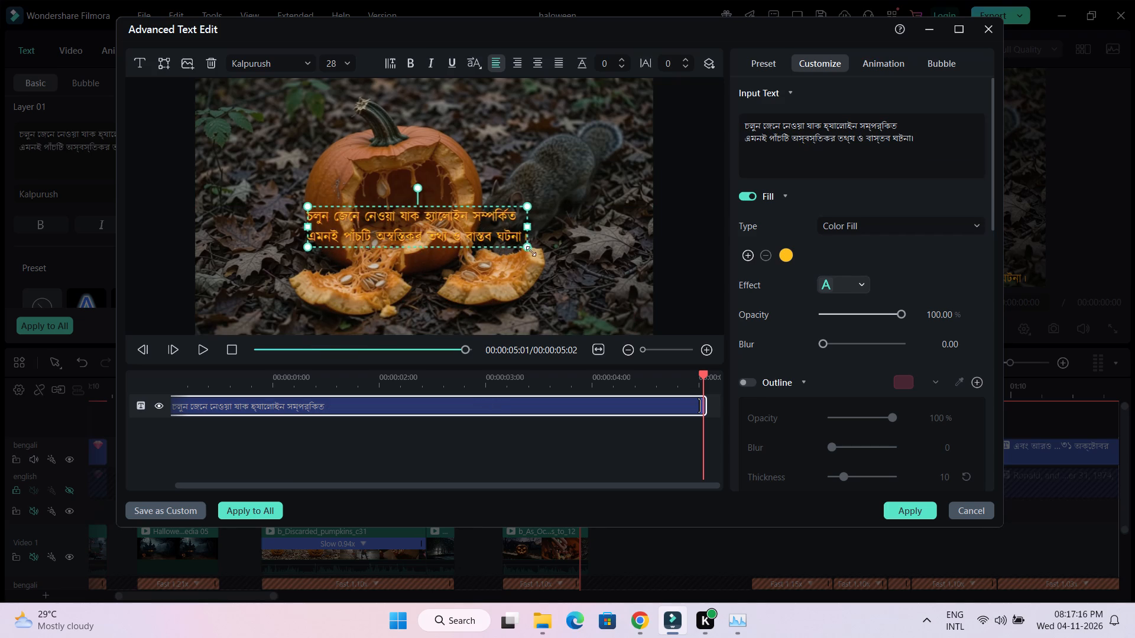
{"action": "left_click_drag", "start_coordinate": [531, 251], "coordinate": [547, 274]}
{"action": "left_click_drag", "start_coordinate": [537, 258], "coordinate": [462, 253]}
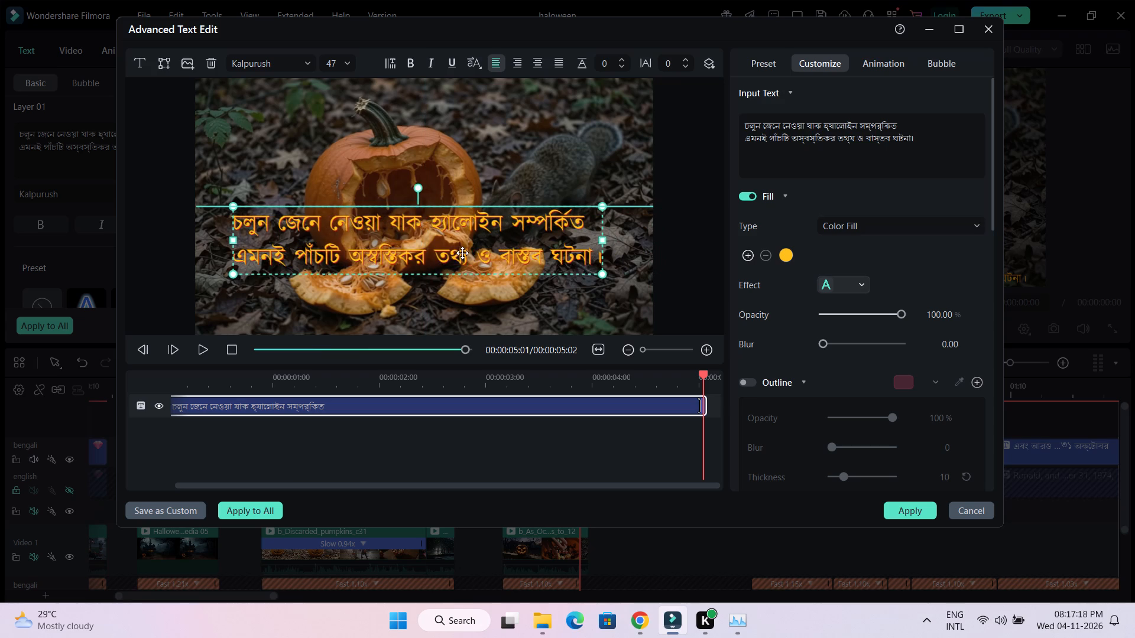
{"action": "left_click_drag", "start_coordinate": [462, 253], "coordinate": [464, 237]}
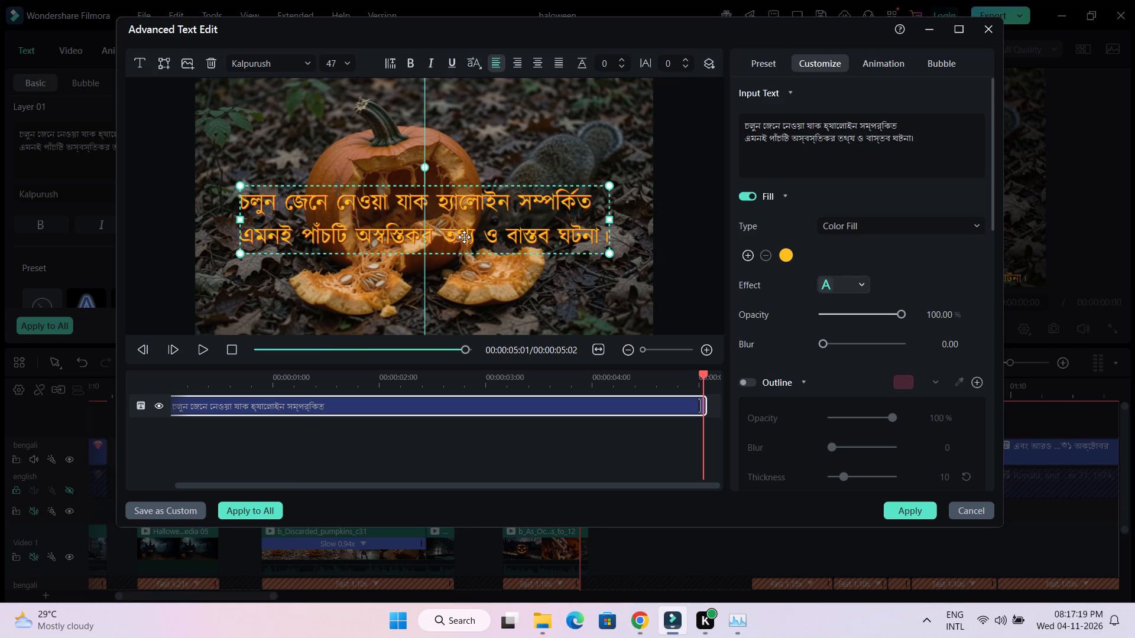
{"action": "left_click_drag", "start_coordinate": [464, 237], "coordinate": [463, 242]}
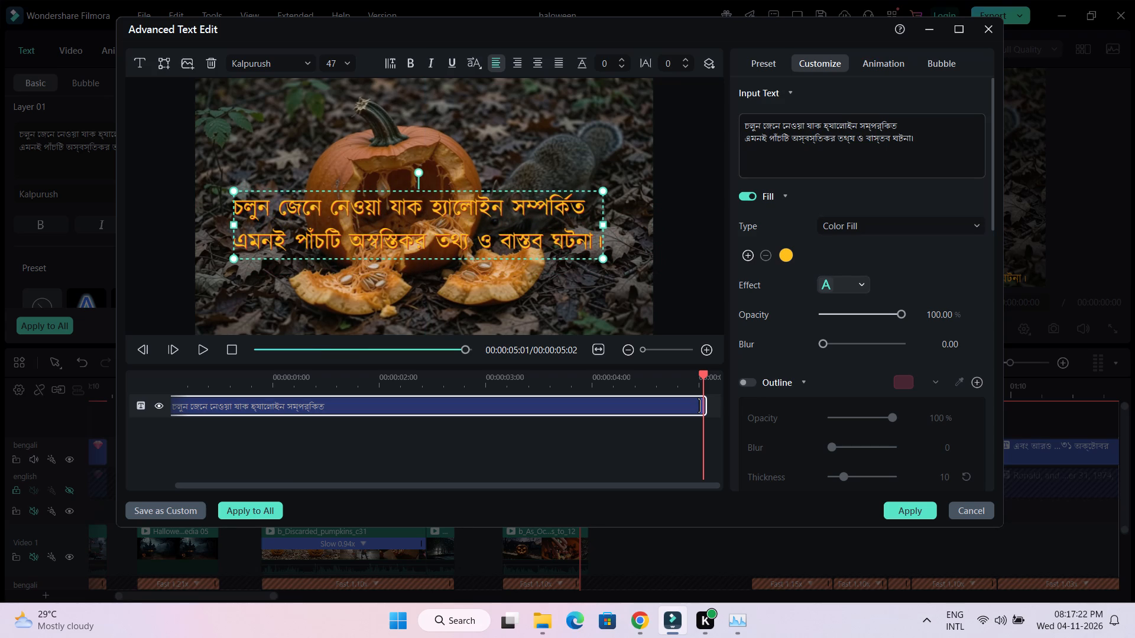
Rearrange the title into three lines, with breaks before "হ্যালোইন" and "অস্বস্তিকর" and "এমনই" rejoined to the second line.
{"action": "left_click", "coordinate": [823, 126]}
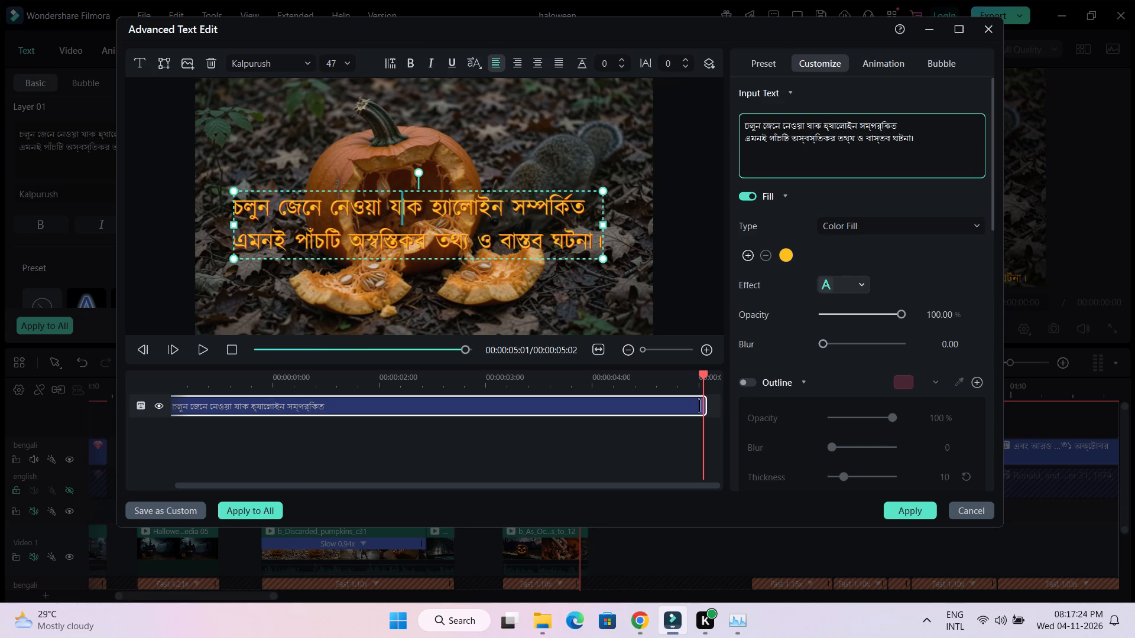
{"action": "key", "text": "Return"}
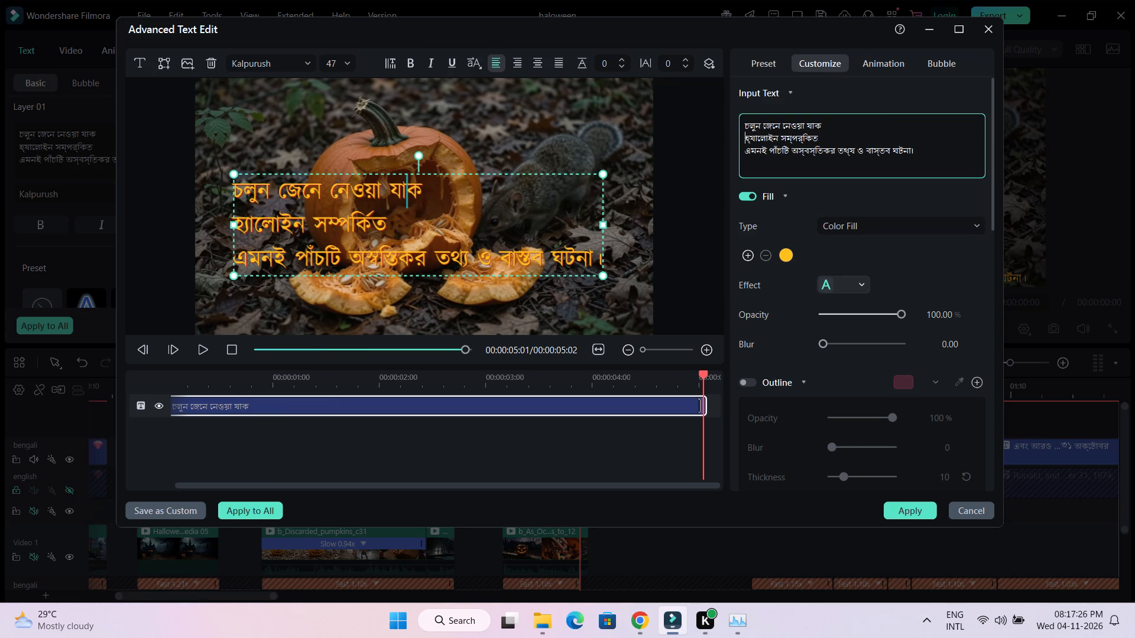
{"action": "left_click", "coordinate": [745, 151]}
{"action": "key", "text": "BackSpace"}
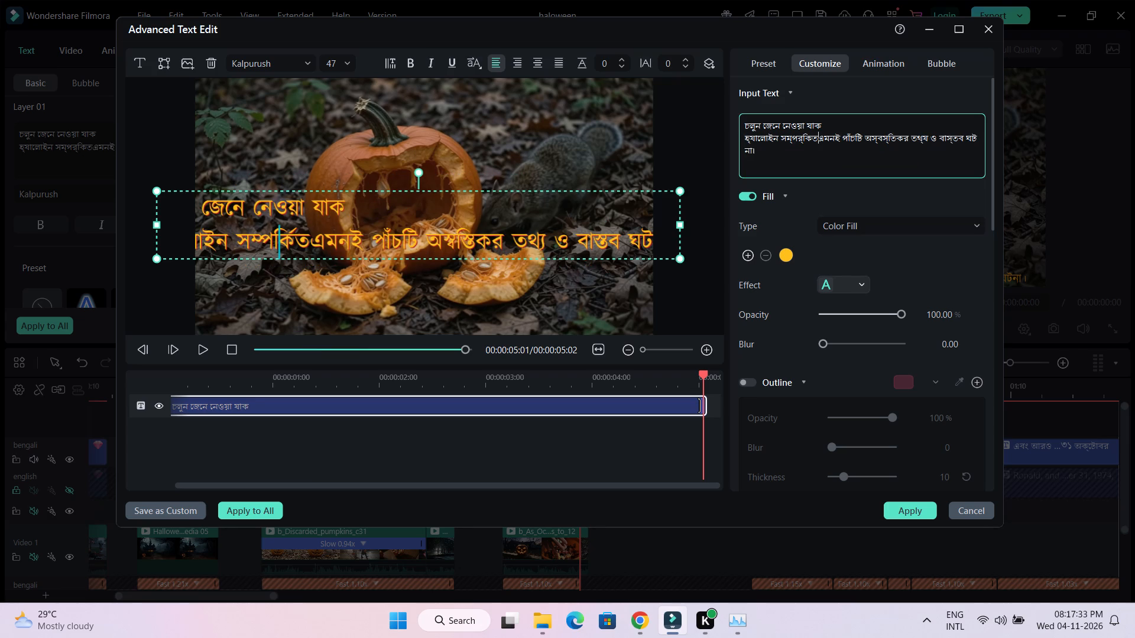
{"action": "key", "text": "space"}
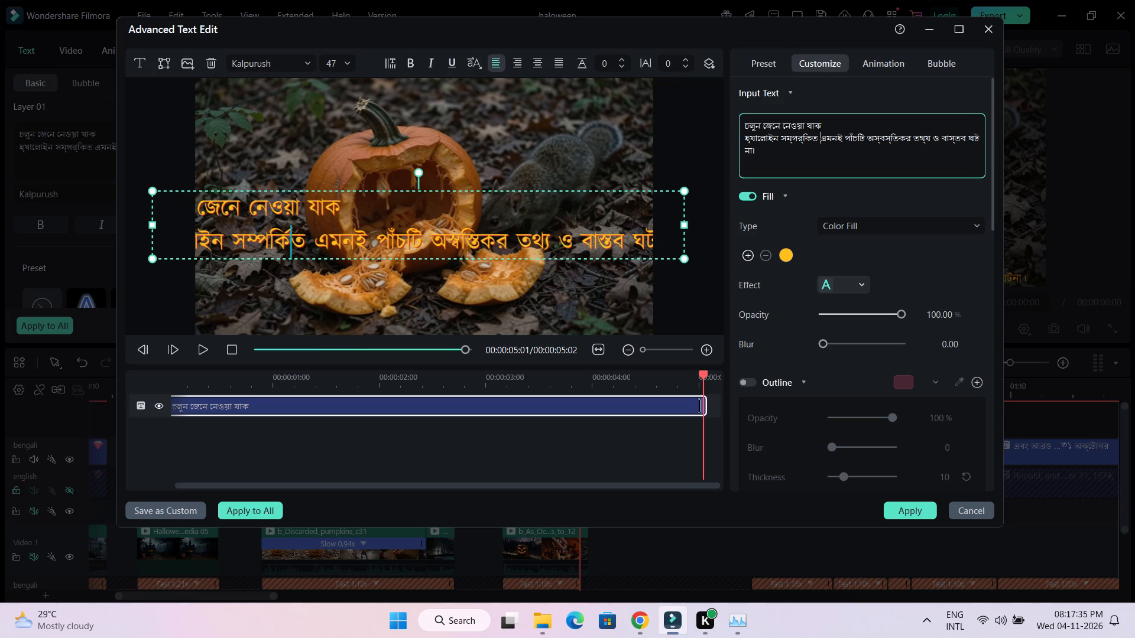
{"action": "left_click", "coordinate": [865, 140]}
{"action": "key", "text": "Return"}
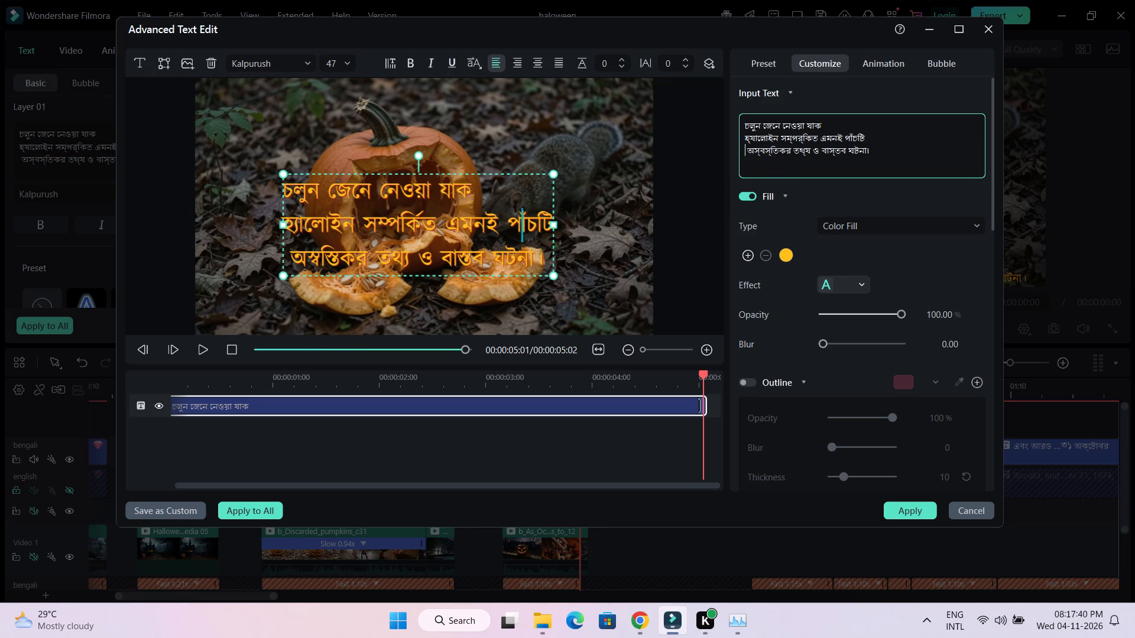
Enlarge the three-line title to font size 59, centre it slightly below the frame's middle, apply it and relock the bengali title track.
{"action": "left_click_drag", "start_coordinate": [553, 275], "coordinate": [579, 293]}
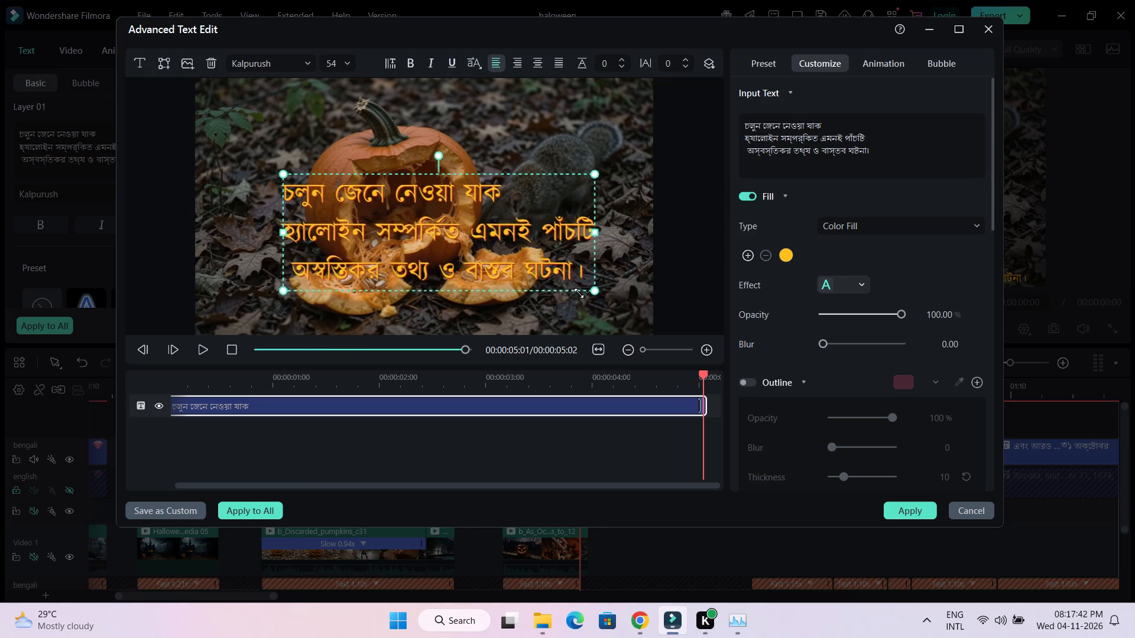
{"action": "left_click_drag", "start_coordinate": [579, 293], "coordinate": [586, 300]}
{"action": "left_click_drag", "start_coordinate": [532, 281], "coordinate": [493, 264]}
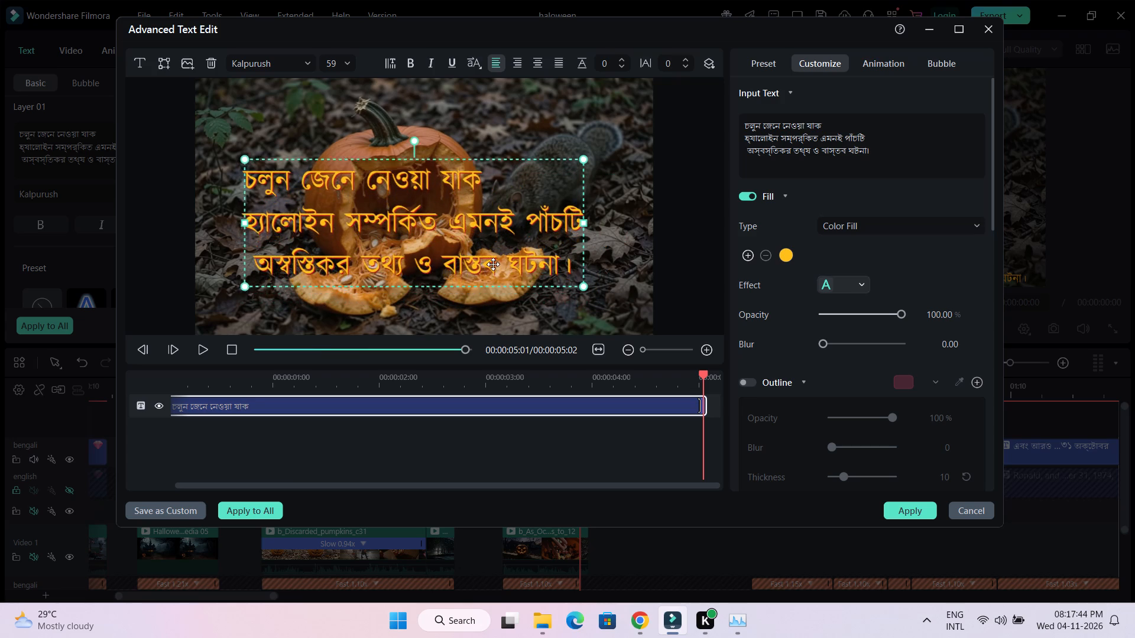
{"action": "left_click_drag", "start_coordinate": [493, 264], "coordinate": [482, 252]}
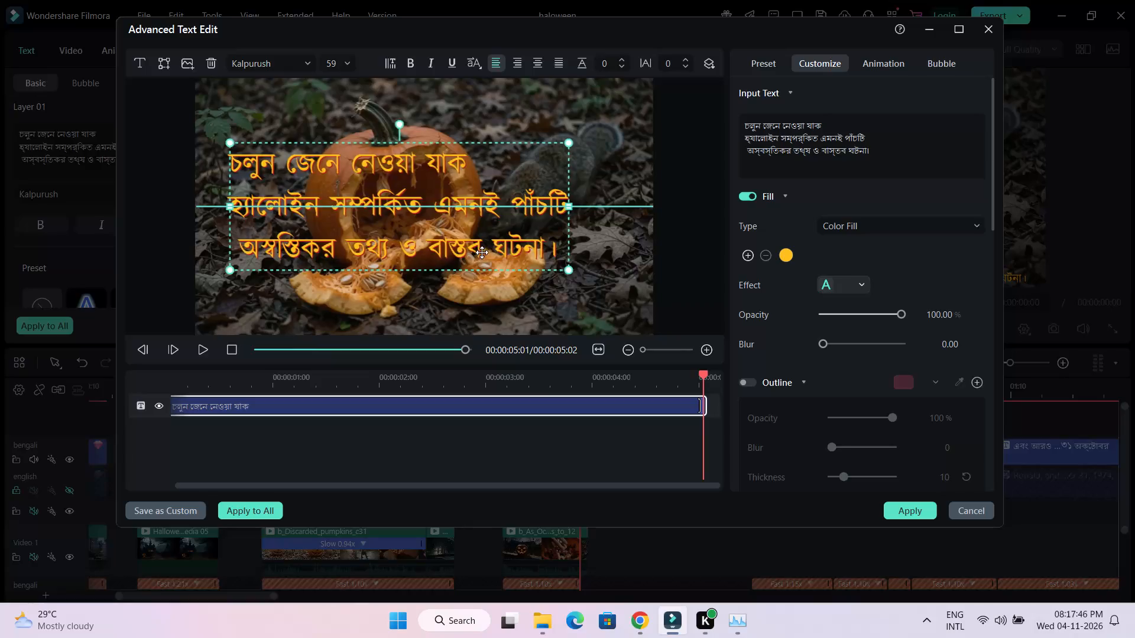
{"action": "left_click_drag", "start_coordinate": [482, 252], "coordinate": [501, 252]}
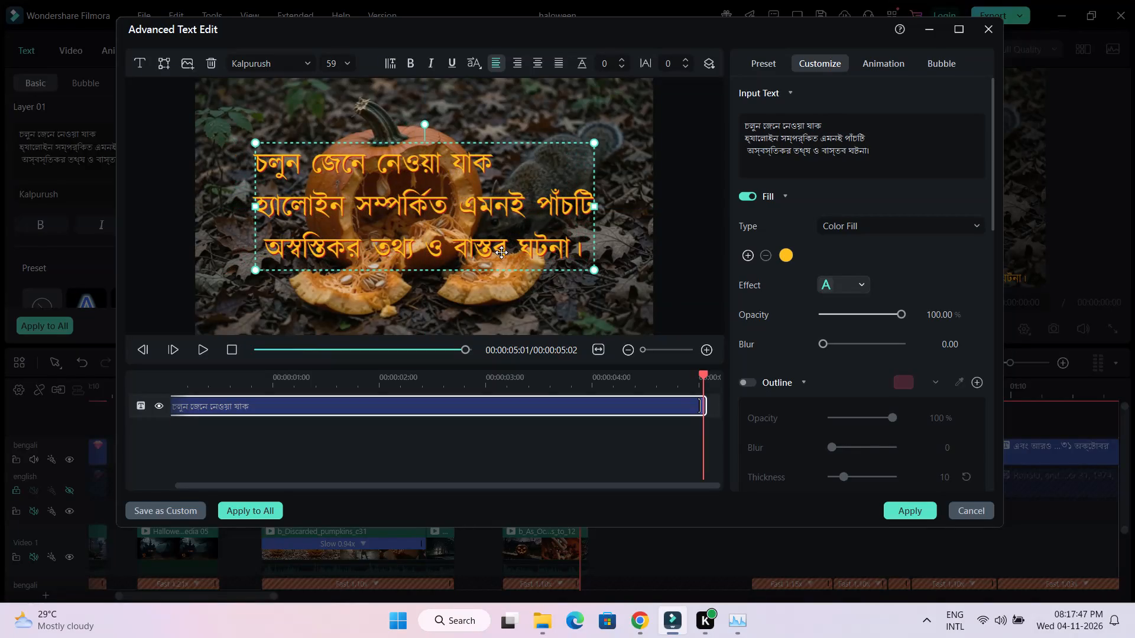
{"action": "left_click_drag", "start_coordinate": [501, 252], "coordinate": [502, 283]}
{"action": "left_click", "coordinate": [902, 510]}
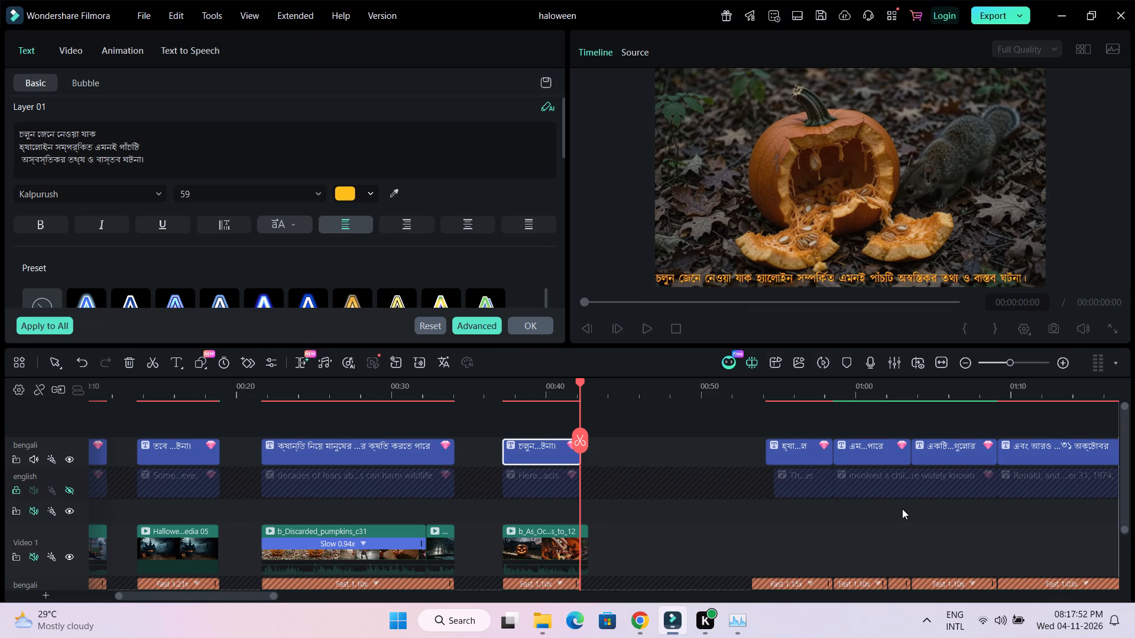
{"action": "left_click", "coordinate": [15, 458]}
Play the fourth narration segment from 00:37:04 to check the enlarged Bengali title and the clip's end.
{"action": "left_click_drag", "start_coordinate": [578, 382], "coordinate": [549, 385]}
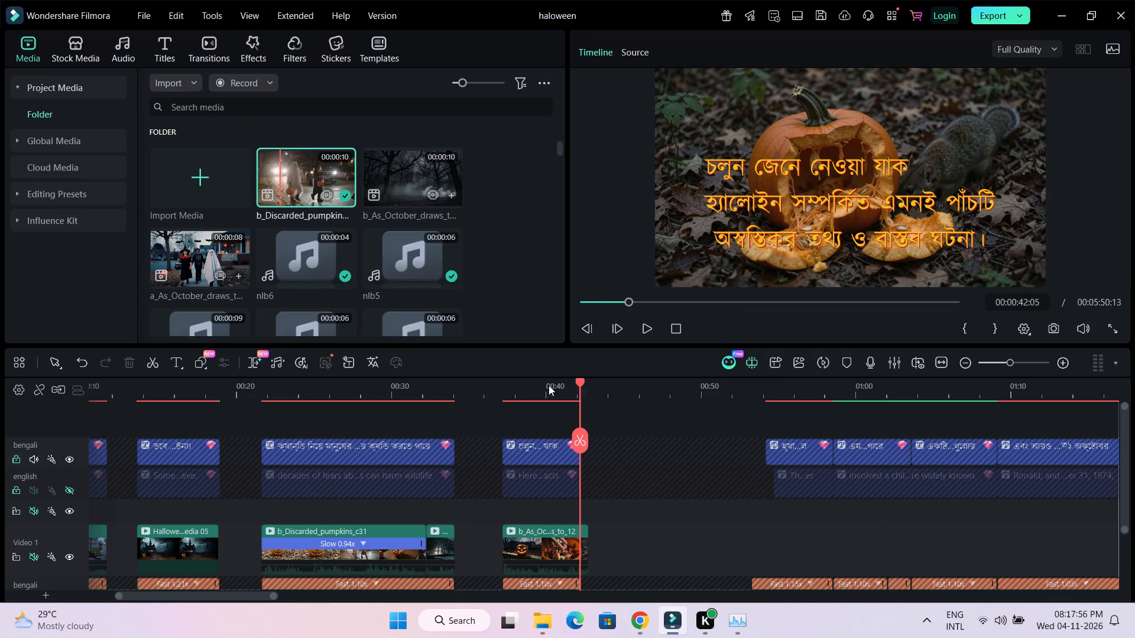
{"action": "left_click_drag", "start_coordinate": [549, 385], "coordinate": [502, 396]}
{"action": "scroll", "coordinate": [799, 503], "scroll_direction": "up", "scroll_amount": 1}
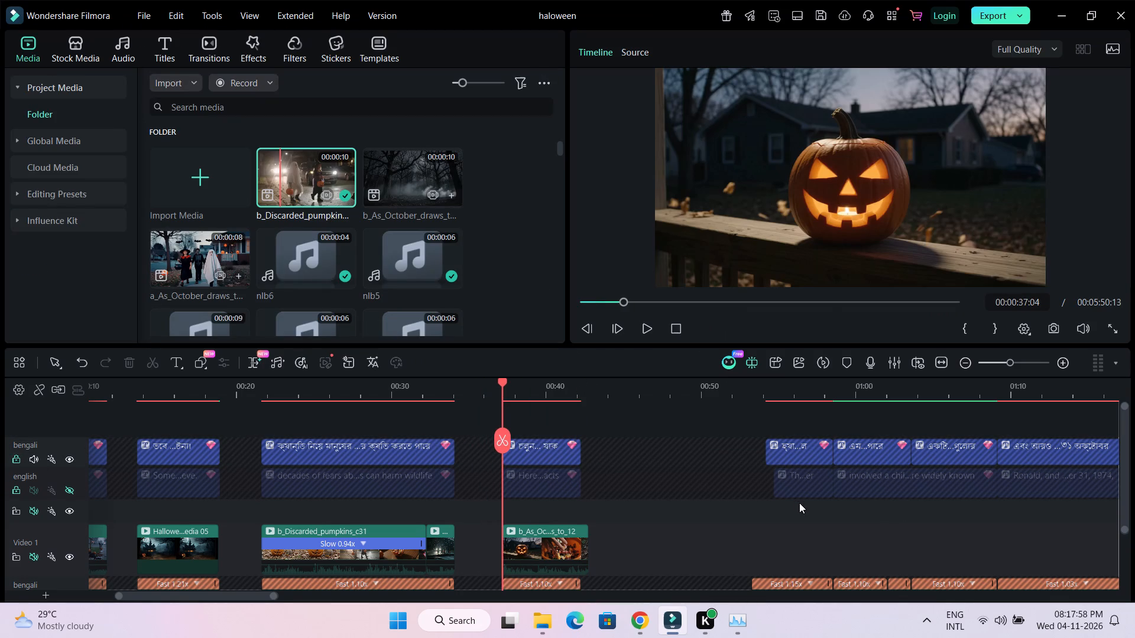
{"action": "scroll", "coordinate": [693, 488], "scroll_direction": "down", "scroll_amount": 1}
{"action": "key", "text": "space"}
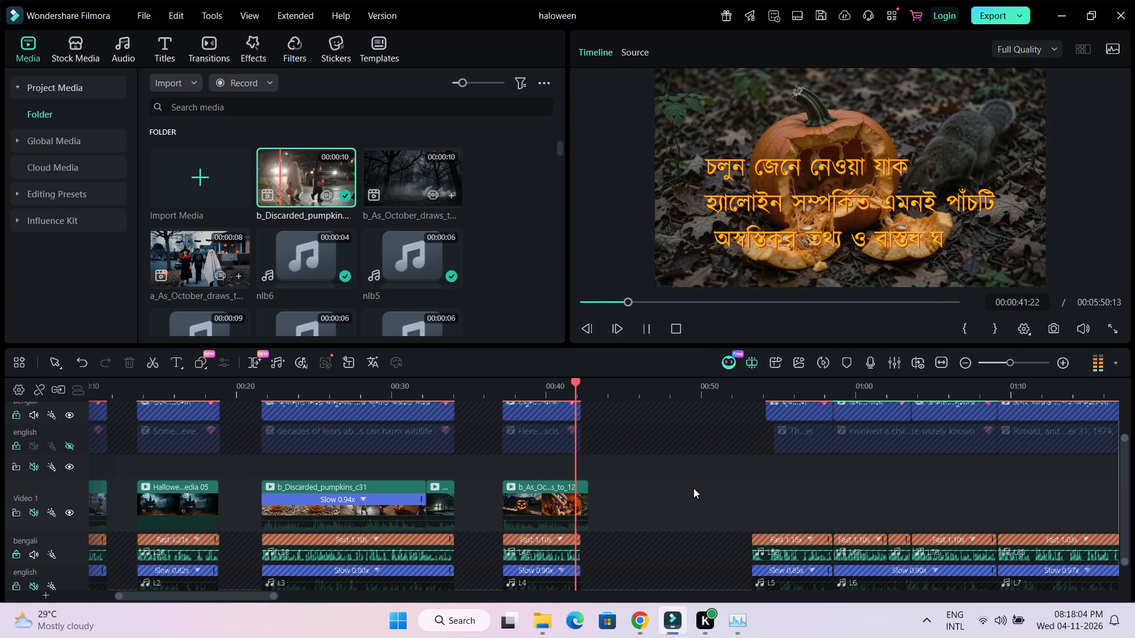
{"action": "key", "text": "space"}
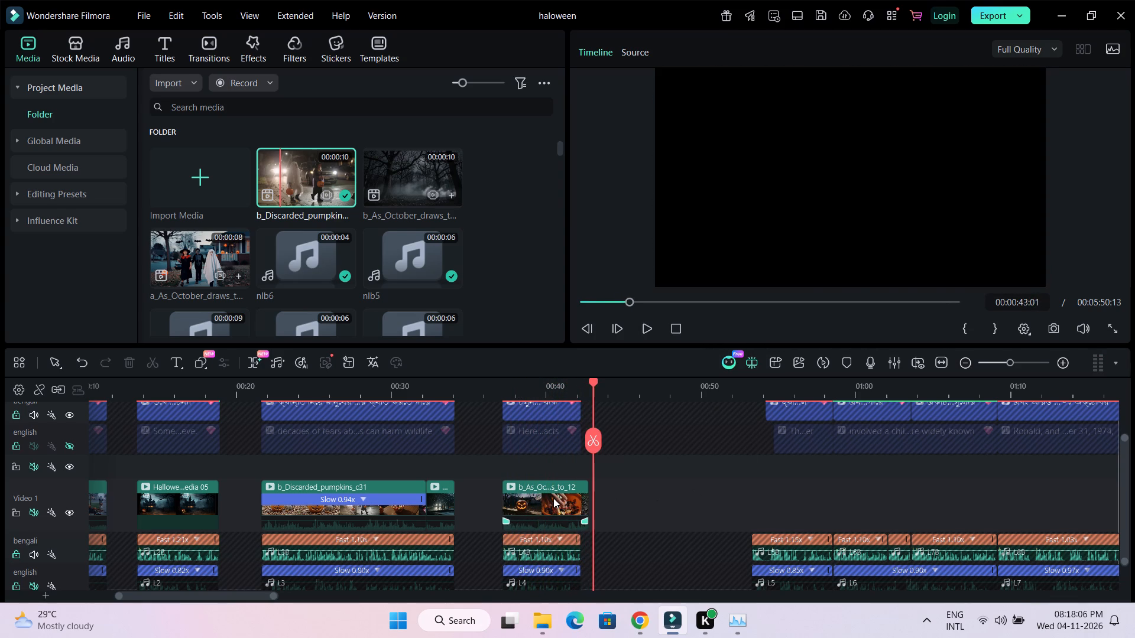
Trim the end of the b_As_Oc…s_to_12 clip on Video 1 to the end of the fourth narration segment.
{"action": "double_click", "coordinate": [553, 498]}
{"action": "left_click", "coordinate": [525, 326]}
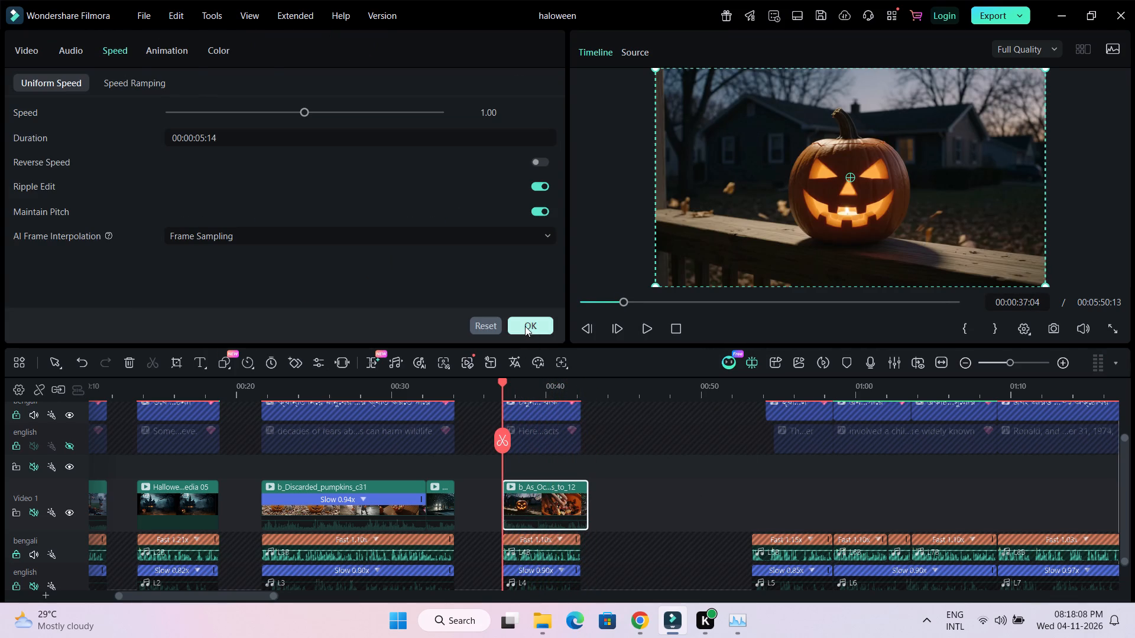
{"action": "left_click_drag", "start_coordinate": [586, 502], "coordinate": [577, 502]}
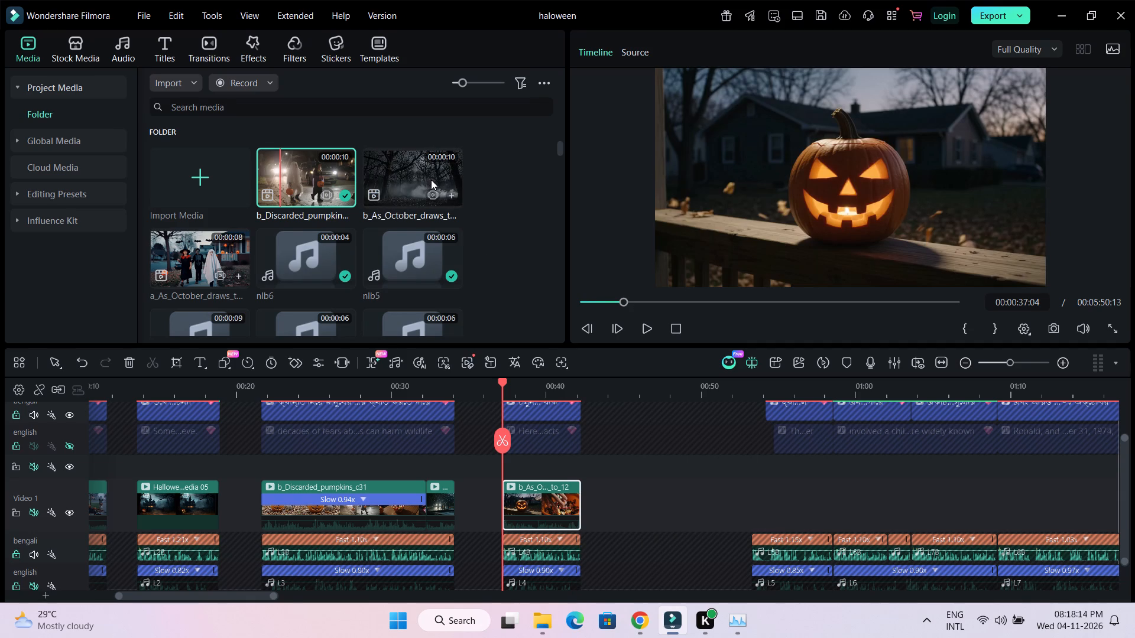
Add the b_As_October_draws_to_22 clip to Video 1, just after the b_As_O…_to_12 clip at the fourth narration segment.
{"action": "left_click_drag", "start_coordinate": [390, 174], "coordinate": [592, 492]}
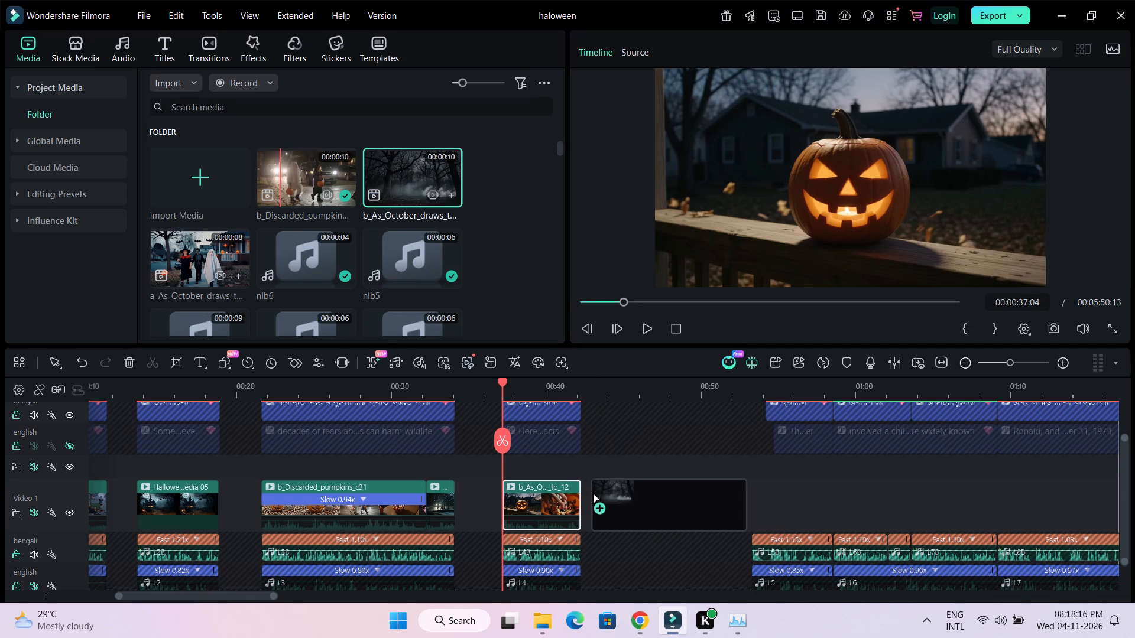
{"action": "left_click_drag", "start_coordinate": [592, 492], "coordinate": [594, 499]}
Play the newly added b_As_October_draws_to_22 clip to review its footage, and look through the media library.
{"action": "left_click", "coordinate": [595, 388]}
{"action": "key", "text": "space"}
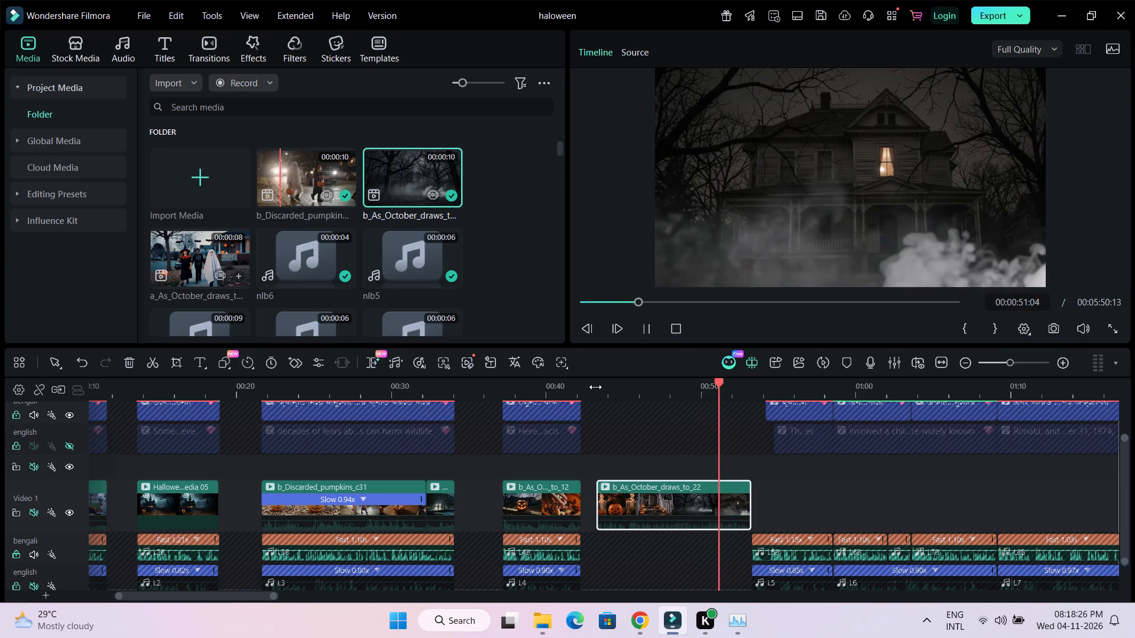
{"action": "key", "text": "space"}
{"action": "key", "text": "space"}
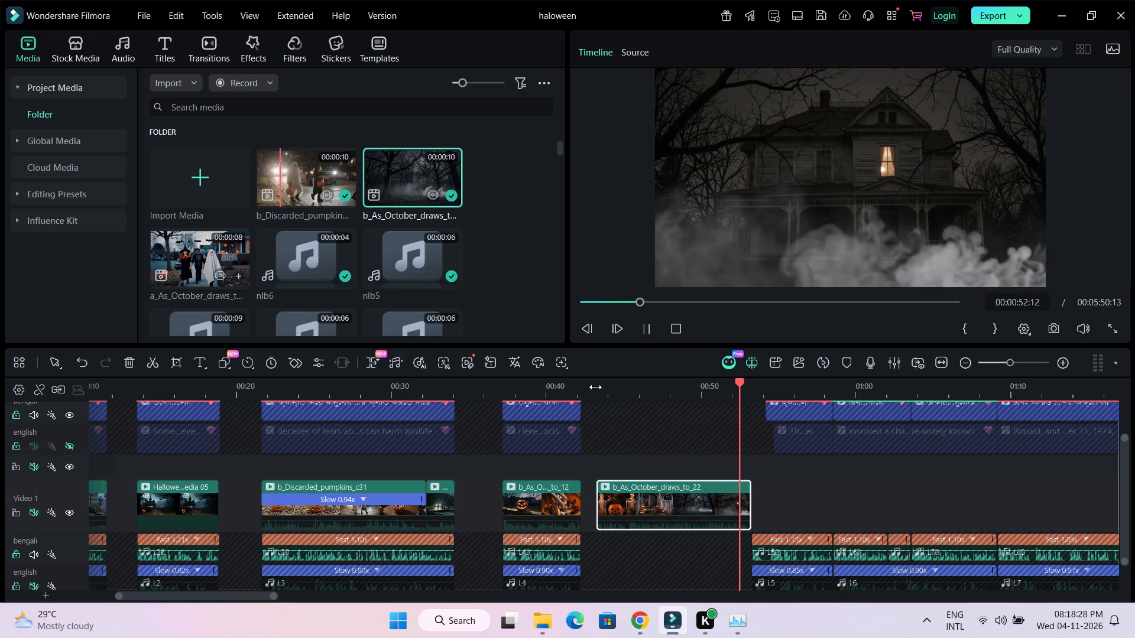
{"action": "key", "text": "space"}
{"action": "scroll", "coordinate": [490, 240], "scroll_direction": "down", "scroll_amount": 3}
{"action": "scroll", "coordinate": [492, 245], "scroll_direction": "up", "scroll_amount": 1}
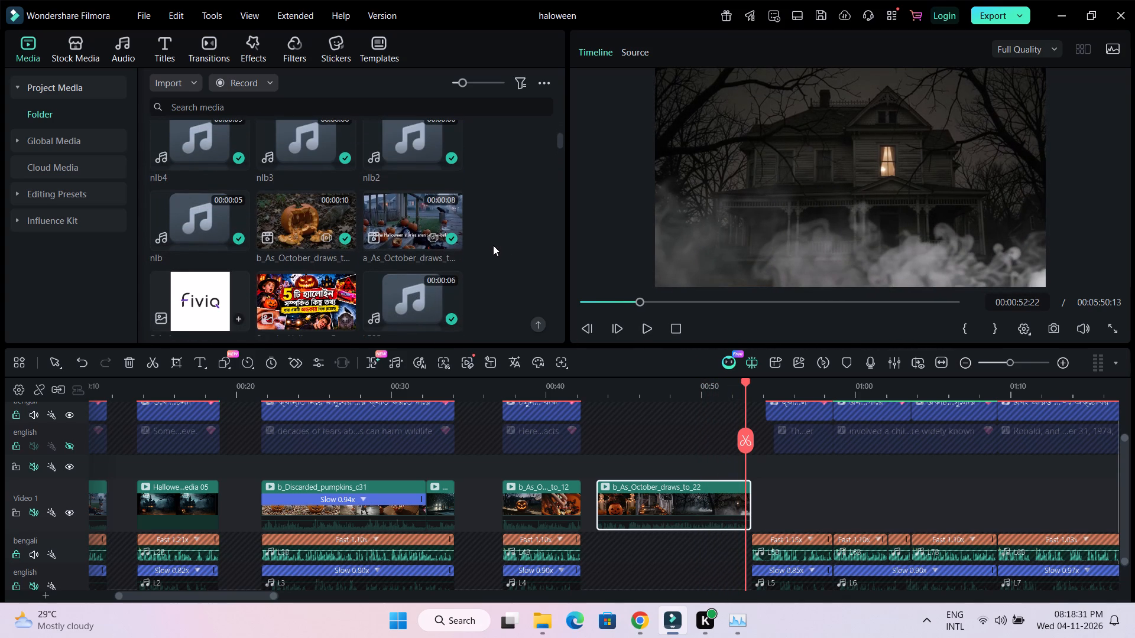
{"action": "scroll", "coordinate": [493, 245], "scroll_direction": "down", "scroll_amount": 1}
{"action": "scroll", "coordinate": [493, 245], "scroll_direction": "up", "scroll_amount": 3}
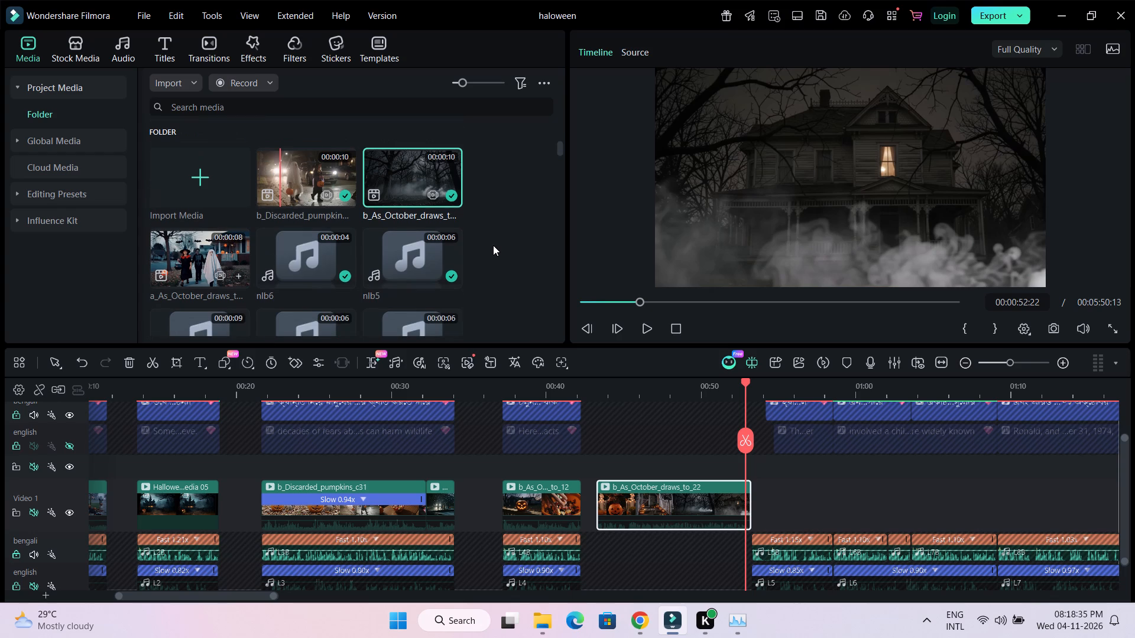
Move the b_As_O…_to_12 clip out past the gap and put b_As_October_draws_to_22 at the start of the fourth narration segment.
{"action": "left_click_drag", "start_coordinate": [554, 503], "coordinate": [809, 495]}
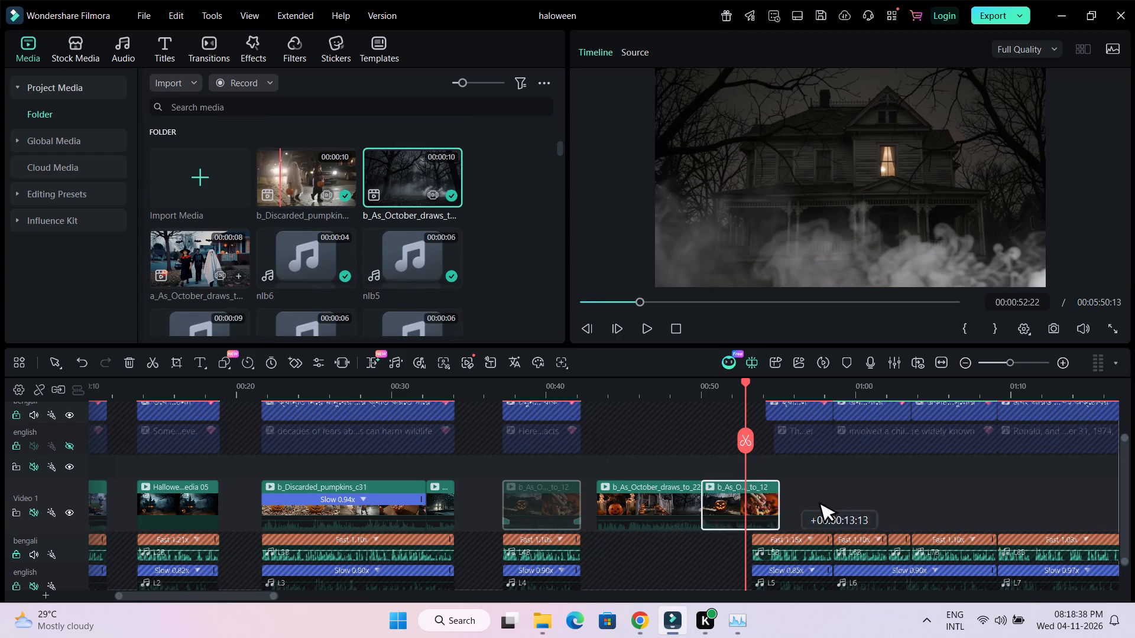
{"action": "left_click_drag", "start_coordinate": [809, 495], "coordinate": [888, 495]}
{"action": "left_click_drag", "start_coordinate": [678, 497], "coordinate": [585, 501]}
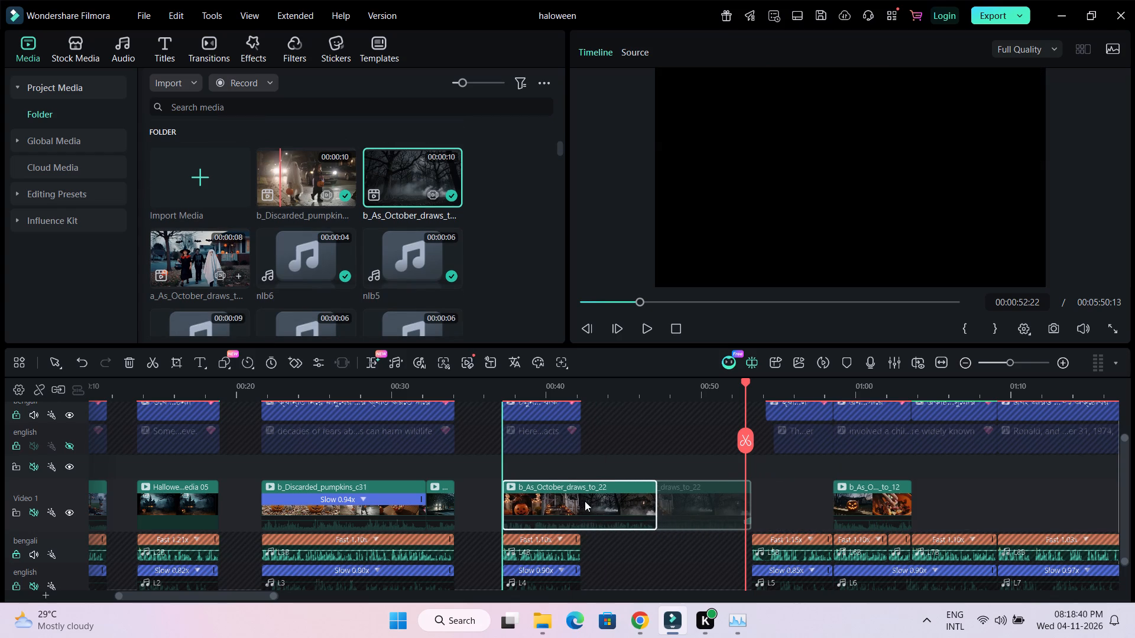
Trim both ends of b_As_October_draws_to_22 and align it with the fourth narration segment, keeping the porch-to-dark-forest footage.
{"action": "left_click", "coordinate": [541, 390]}
{"action": "left_click_drag", "start_coordinate": [506, 507], "coordinate": [527, 507]}
{"action": "left_click_drag", "start_coordinate": [588, 510], "coordinate": [570, 512]}
{"action": "left_click_drag", "start_coordinate": [634, 503], "coordinate": [618, 507]}
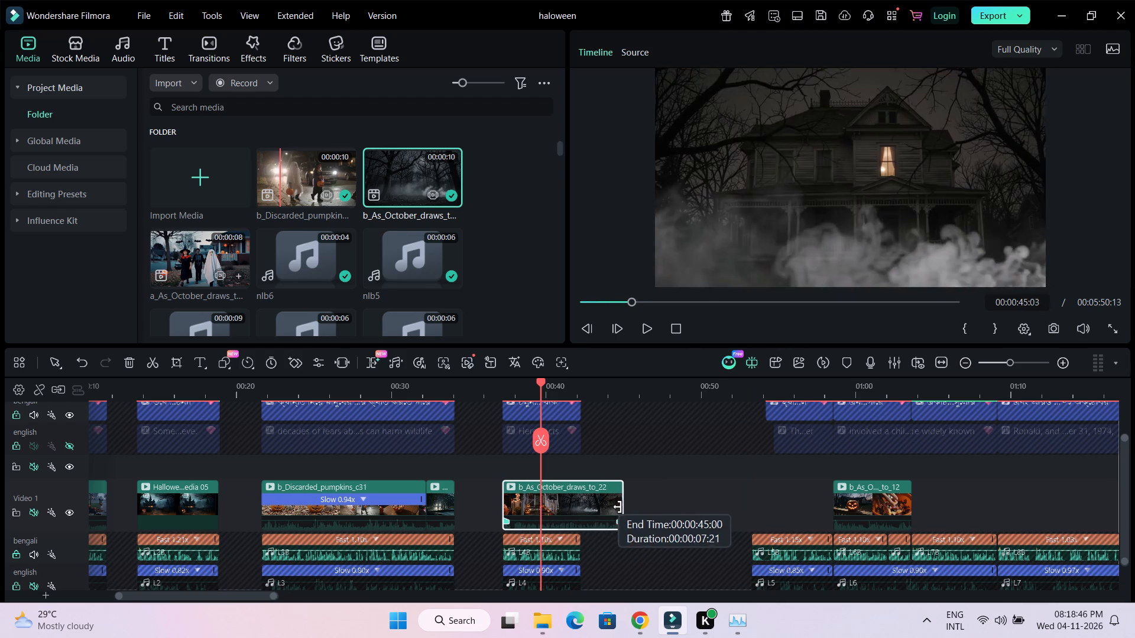
{"action": "left_click_drag", "start_coordinate": [618, 507], "coordinate": [607, 508]}
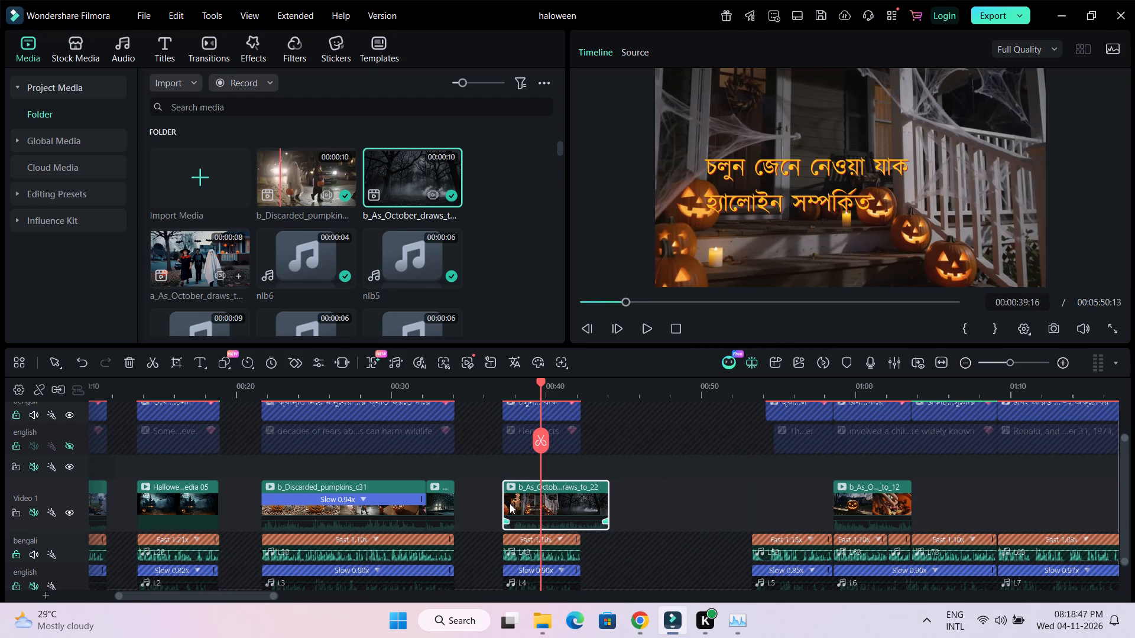
{"action": "left_click_drag", "start_coordinate": [504, 508], "coordinate": [522, 510]}
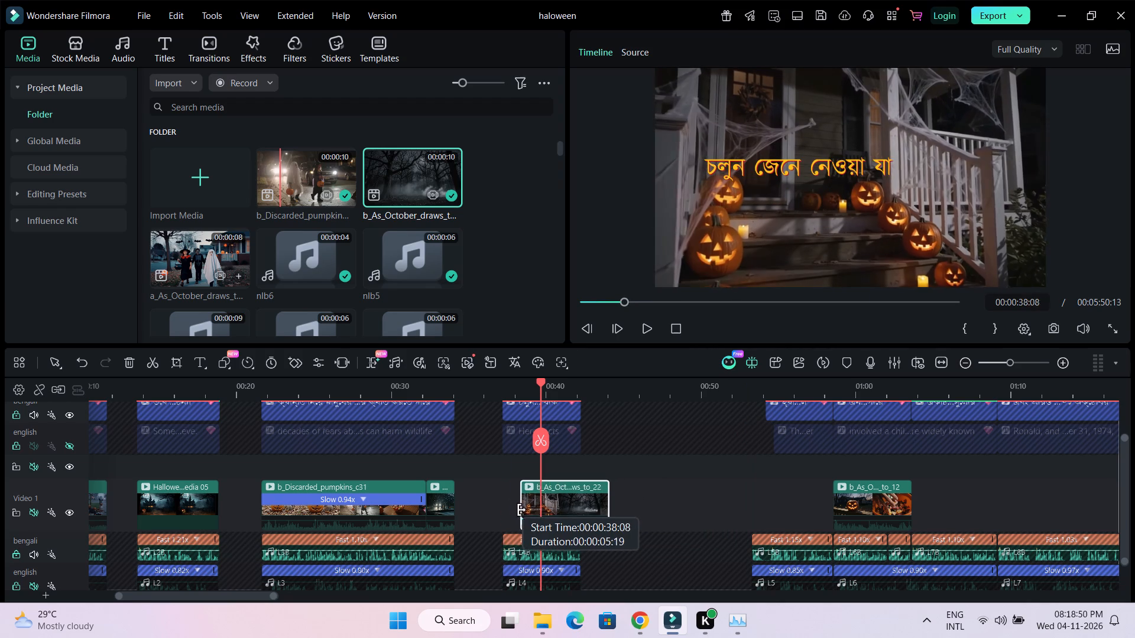
{"action": "left_click_drag", "start_coordinate": [522, 510], "coordinate": [527, 510]}
{"action": "left_click_drag", "start_coordinate": [585, 509], "coordinate": [563, 512]}
{"action": "left_click_drag", "start_coordinate": [583, 506], "coordinate": [573, 508]}
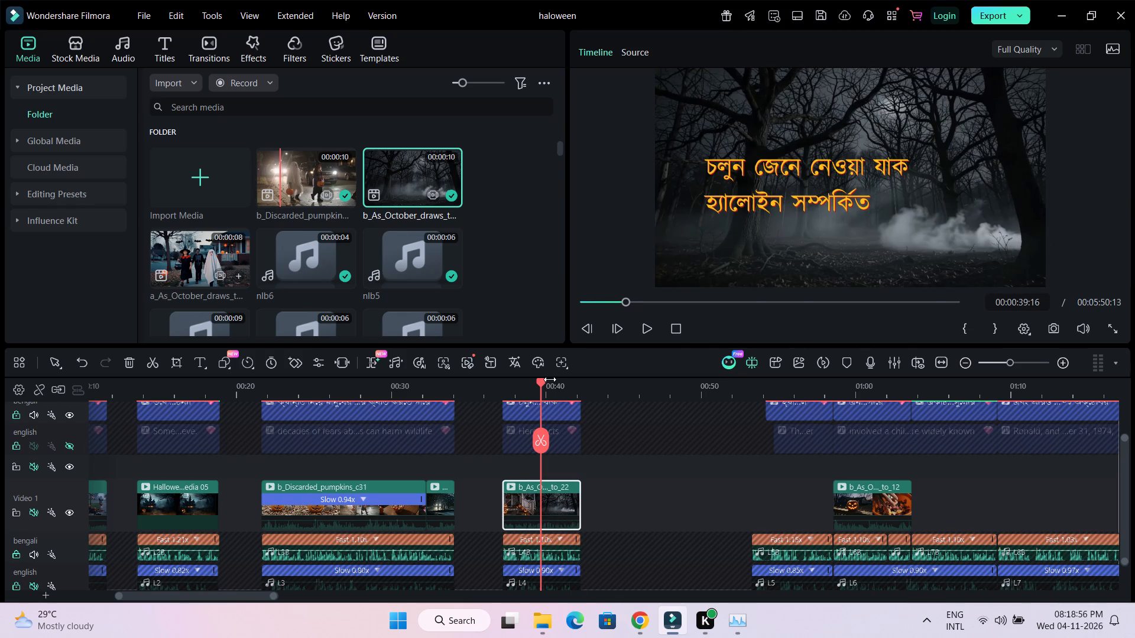
Play the fourth narration segment to check the trimmed clip behind the three-line Bengali title.
{"action": "left_click_drag", "start_coordinate": [544, 385], "coordinate": [494, 396]}
{"action": "key", "text": "space"}
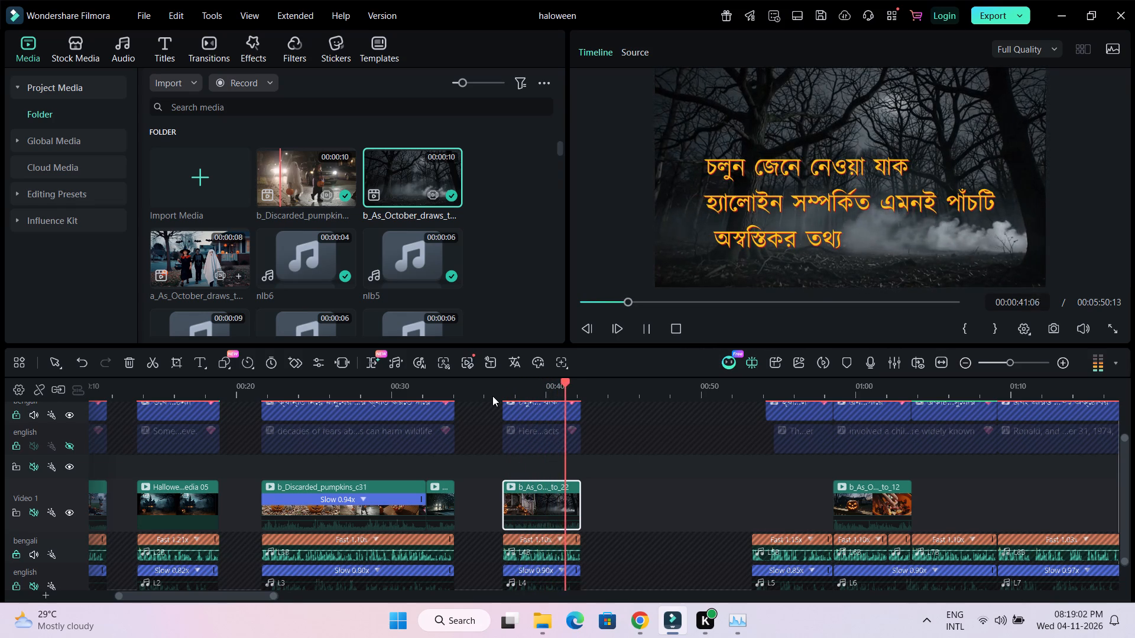
{"action": "key", "text": "space"}
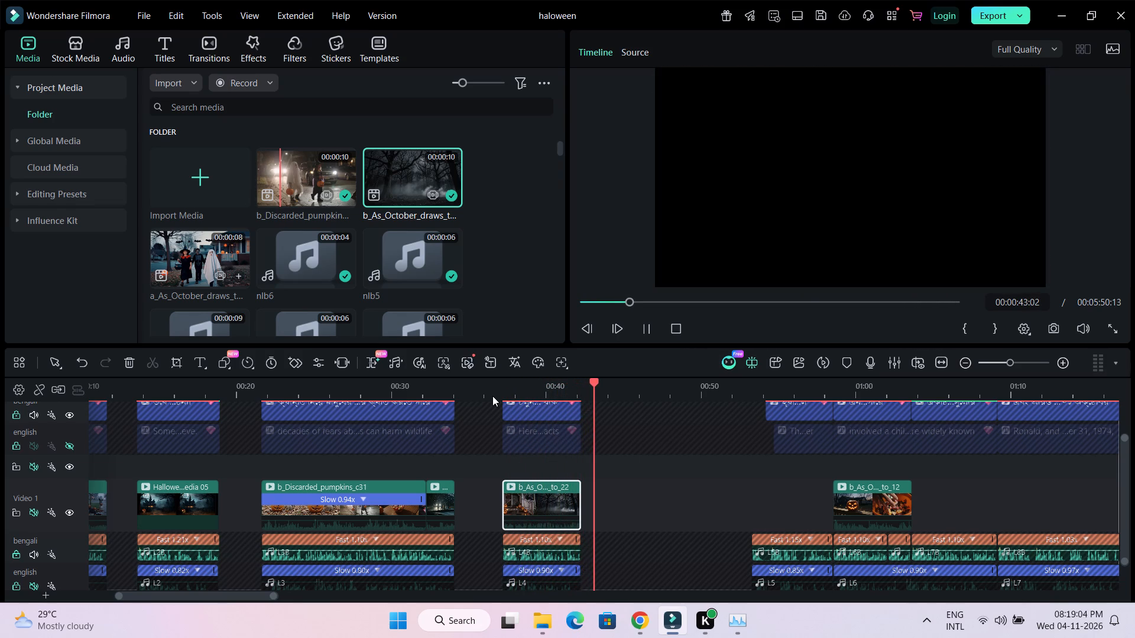
Delete the displaced b_As_O…_to_12 clip from Video 1.
{"action": "left_click_drag", "start_coordinate": [233, 597], "coordinate": [252, 599]}
{"action": "left_click", "coordinate": [748, 509]}
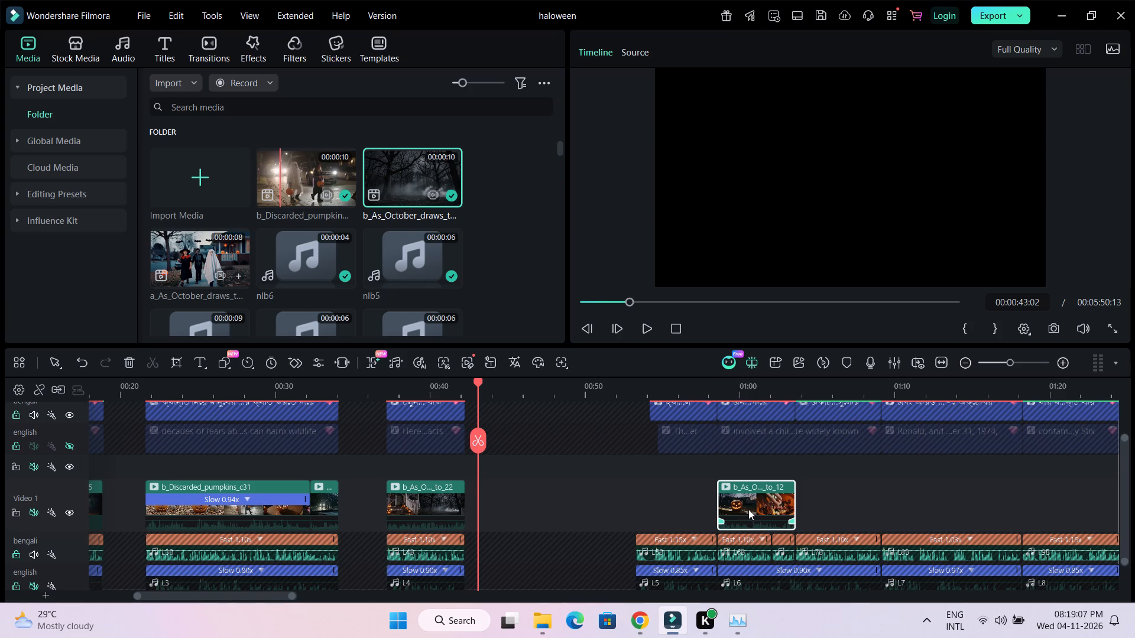
{"action": "key", "text": "Delete"}
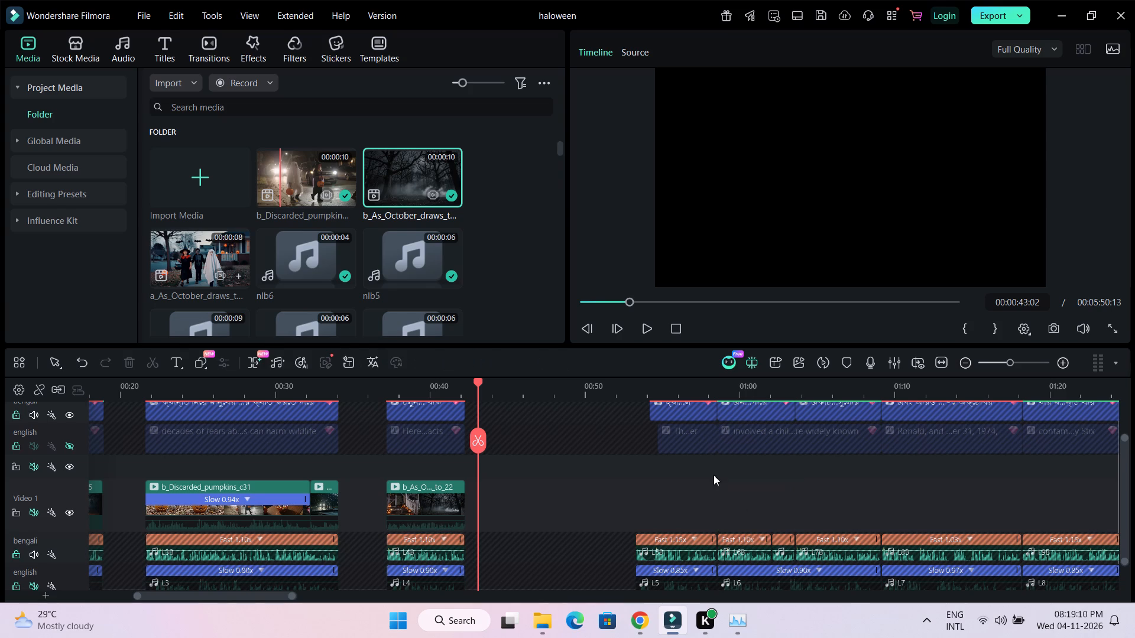
Render a preview of the timeline for smooth playback.
{"action": "left_click_drag", "start_coordinate": [764, 391], "coordinate": [672, 395]}
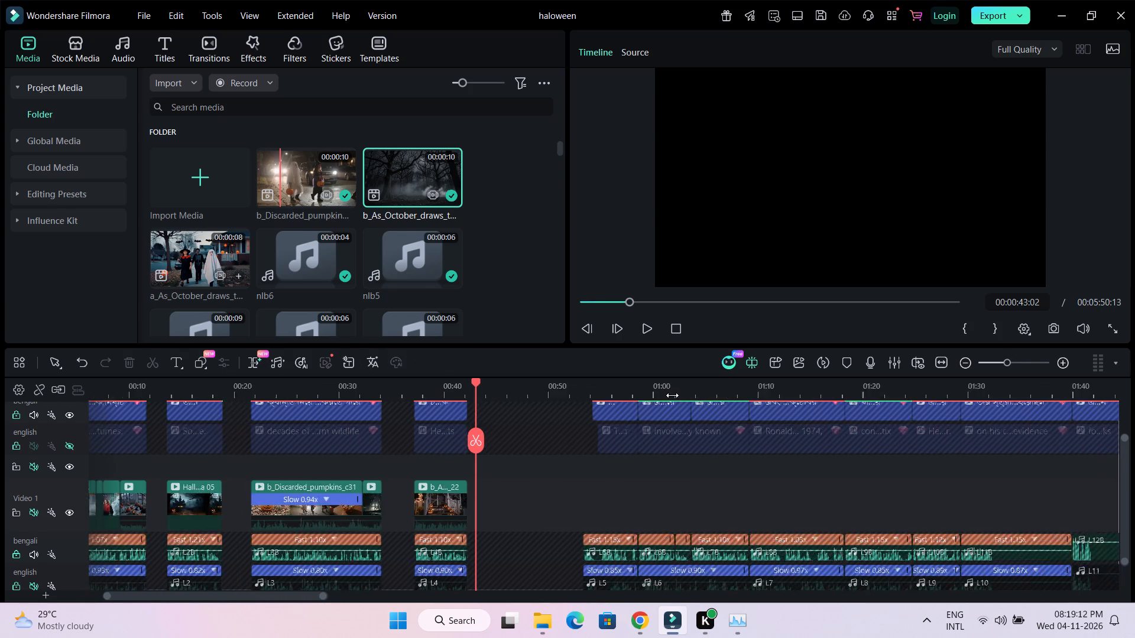
{"action": "left_click_drag", "start_coordinate": [672, 395], "coordinate": [466, 398]}
{"action": "left_click", "coordinate": [819, 360]}
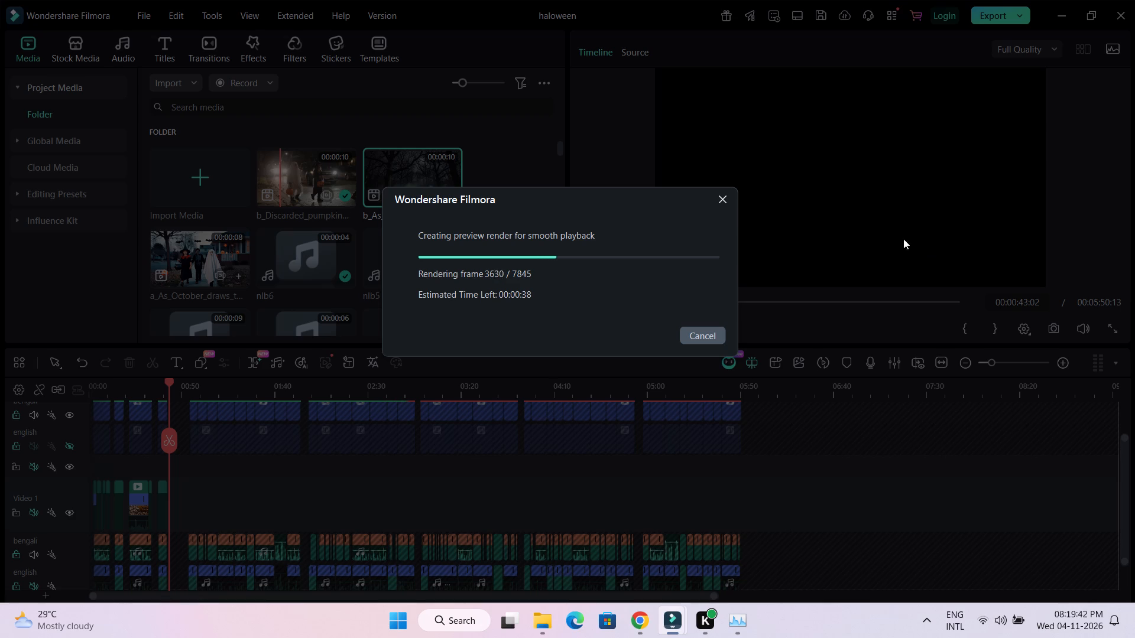
{"action": "left_click_drag", "start_coordinate": [622, 200], "coordinate": [688, 148]}
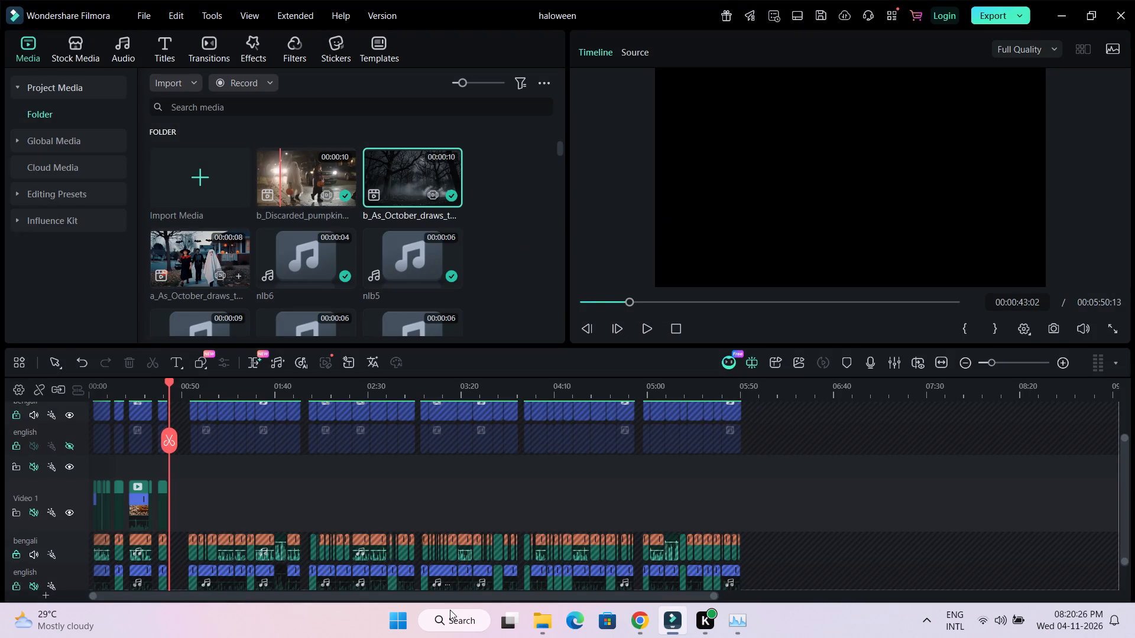
Play the first Bengali narration clip of the Halloween candy murder section, L5B, up to about 00:58:13.
{"action": "left_click_drag", "start_coordinate": [433, 601], "coordinate": [325, 606]}
{"action": "left_click", "coordinate": [231, 393]}
{"action": "left_click_drag", "start_coordinate": [250, 388], "coordinate": [419, 399]}
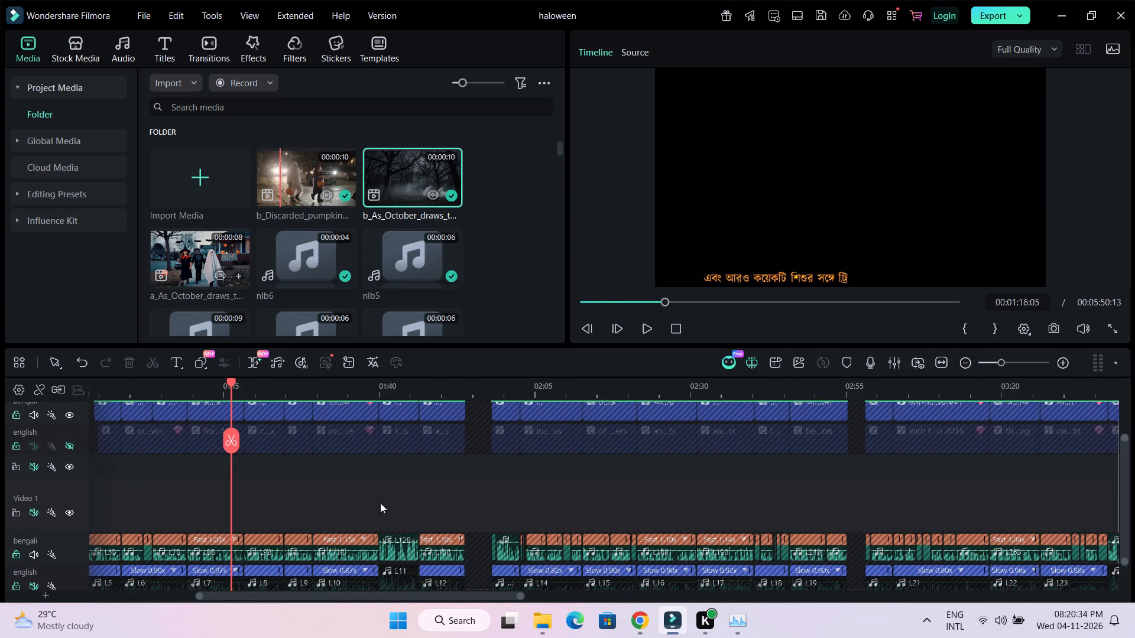
{"action": "left_click_drag", "start_coordinate": [389, 600], "coordinate": [358, 595]}
{"action": "left_click_drag", "start_coordinate": [365, 596], "coordinate": [304, 598]}
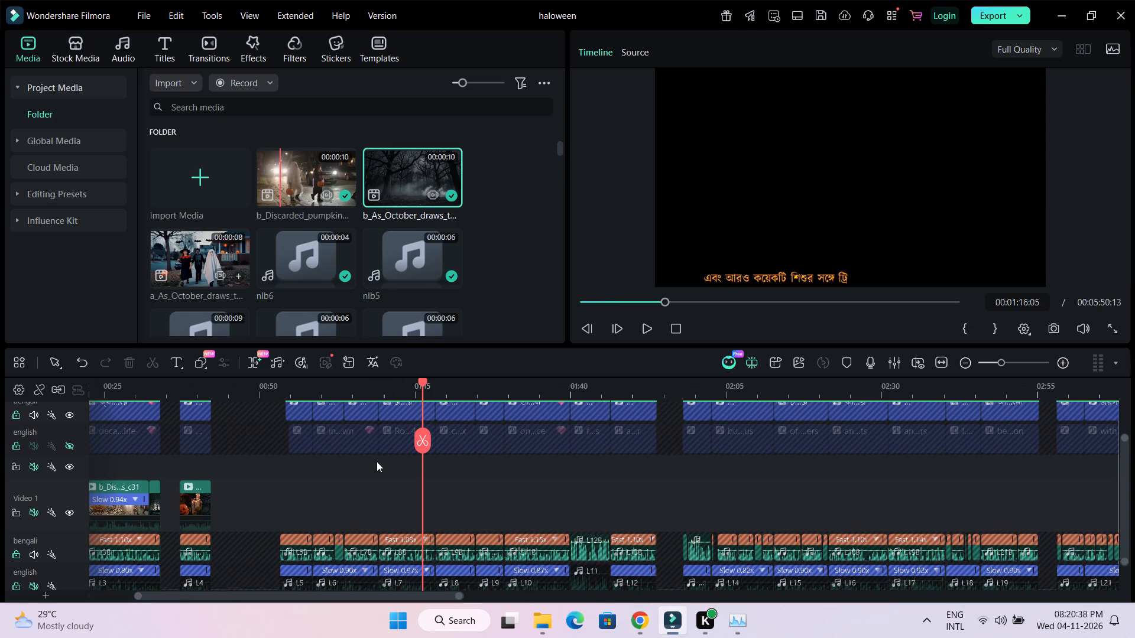
{"action": "left_click_drag", "start_coordinate": [416, 389], "coordinate": [536, 393]}
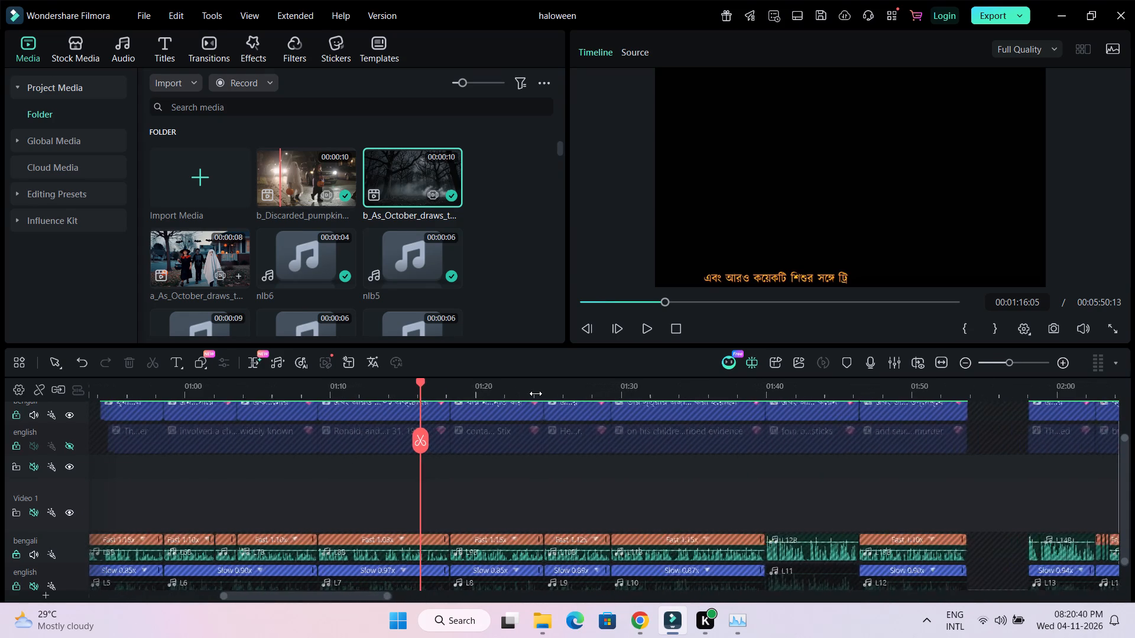
{"action": "left_click_drag", "start_coordinate": [536, 393], "coordinate": [527, 395]}
{"action": "left_click_drag", "start_coordinate": [325, 600], "coordinate": [309, 597]}
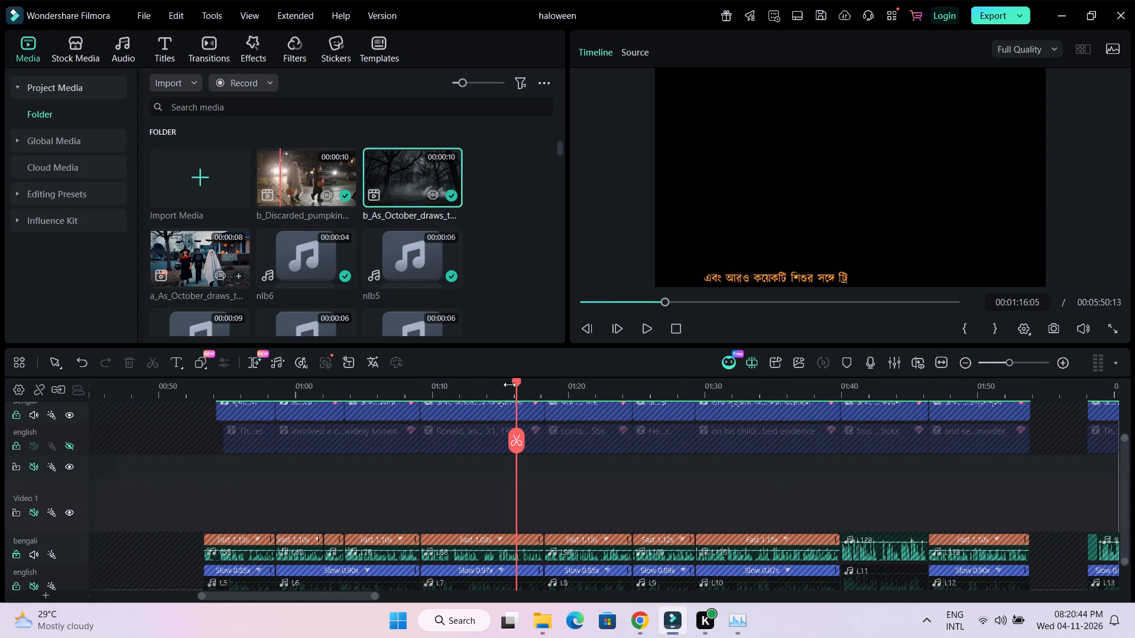
{"action": "left_click_drag", "start_coordinate": [517, 383], "coordinate": [192, 437]}
{"action": "key", "text": "space"}
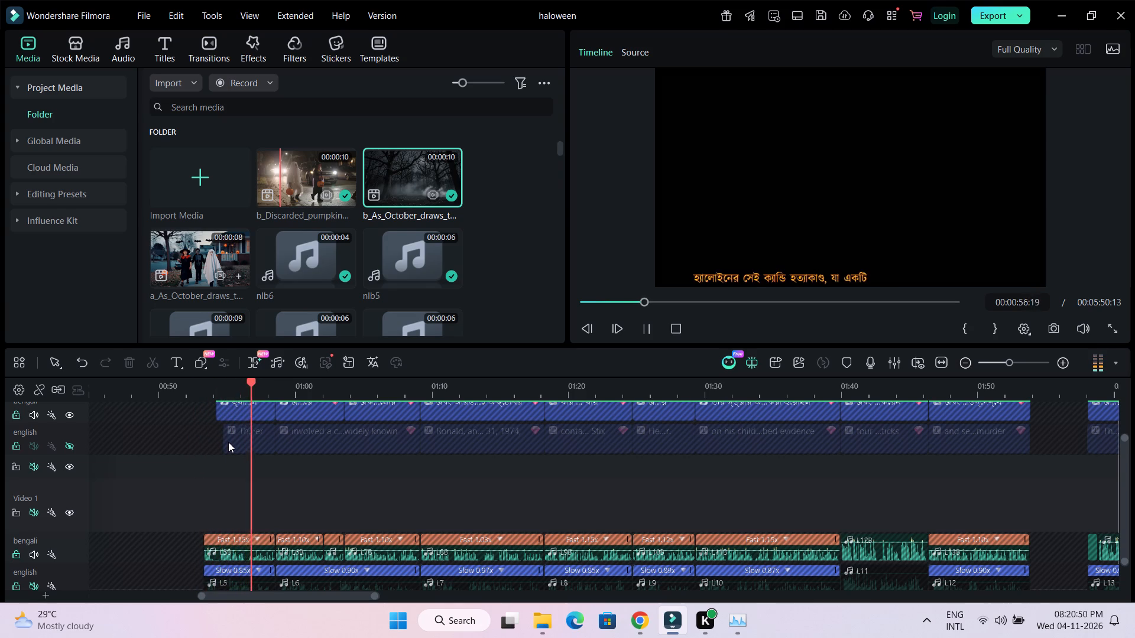
{"action": "key", "text": "space"}
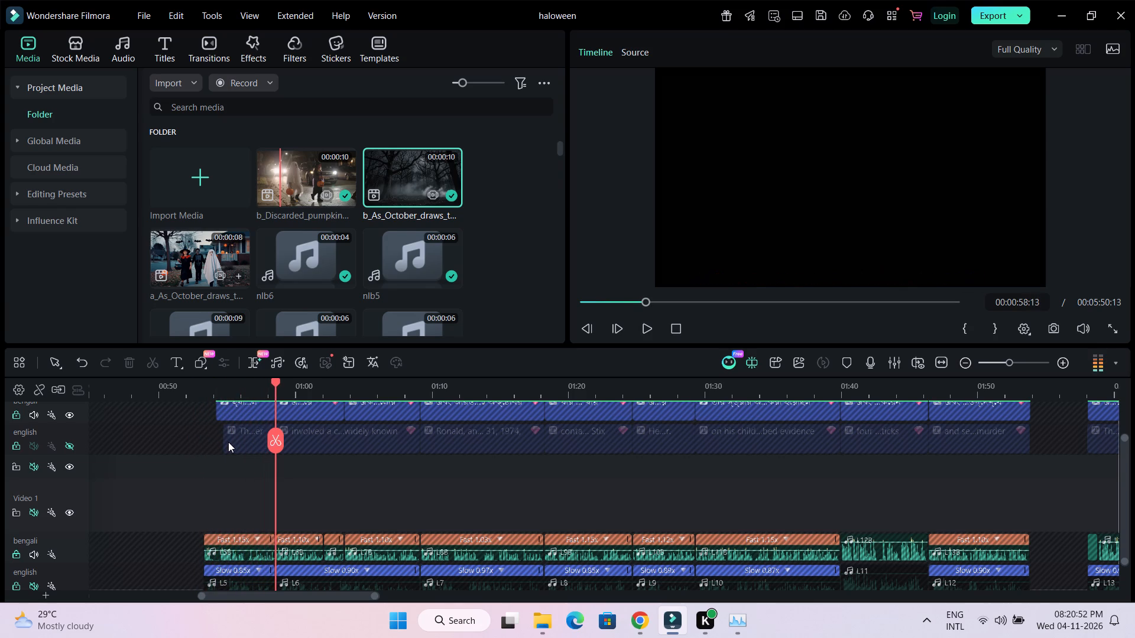
Examine the boundary between the L5B and L6B narration clips closely and leave the playhead there at 00:58:13.
{"action": "left_click_drag", "start_coordinate": [340, 393], "coordinate": [459, 393]}
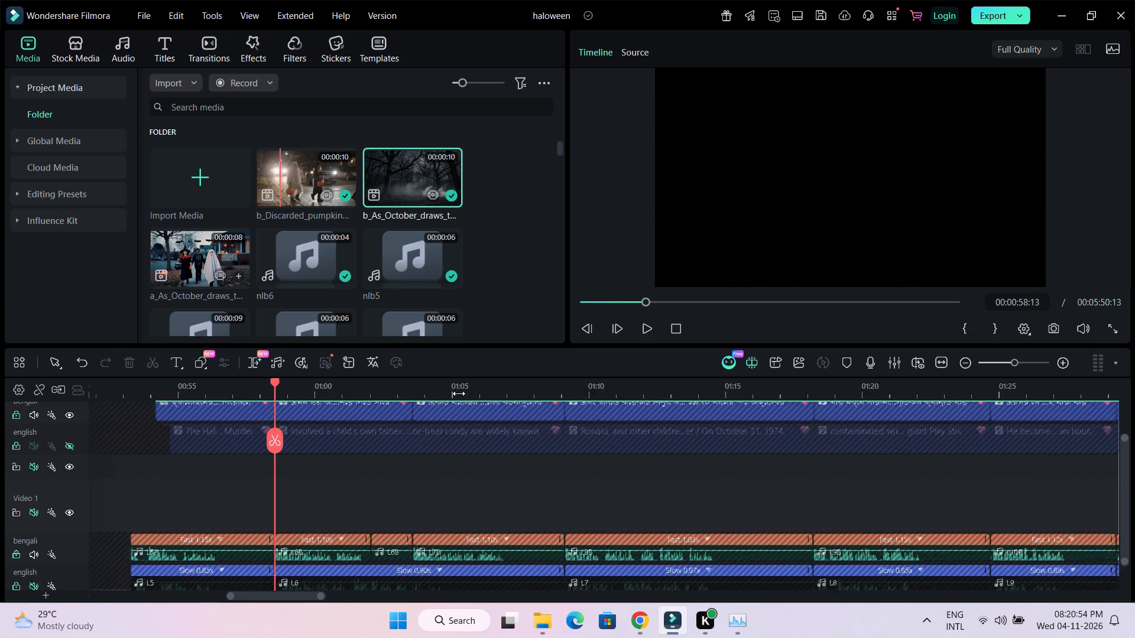
{"action": "left_click_drag", "start_coordinate": [459, 393], "coordinate": [488, 393]}
{"action": "left_click_drag", "start_coordinate": [274, 381], "coordinate": [242, 386]}
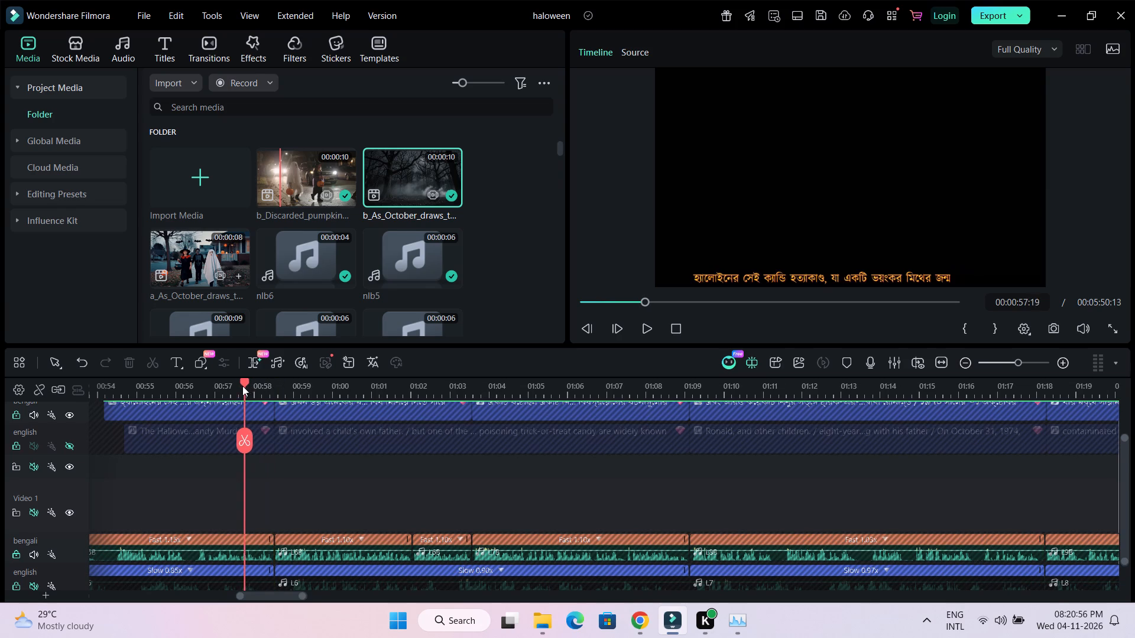
{"action": "left_click_drag", "start_coordinate": [242, 386], "coordinate": [275, 389]}
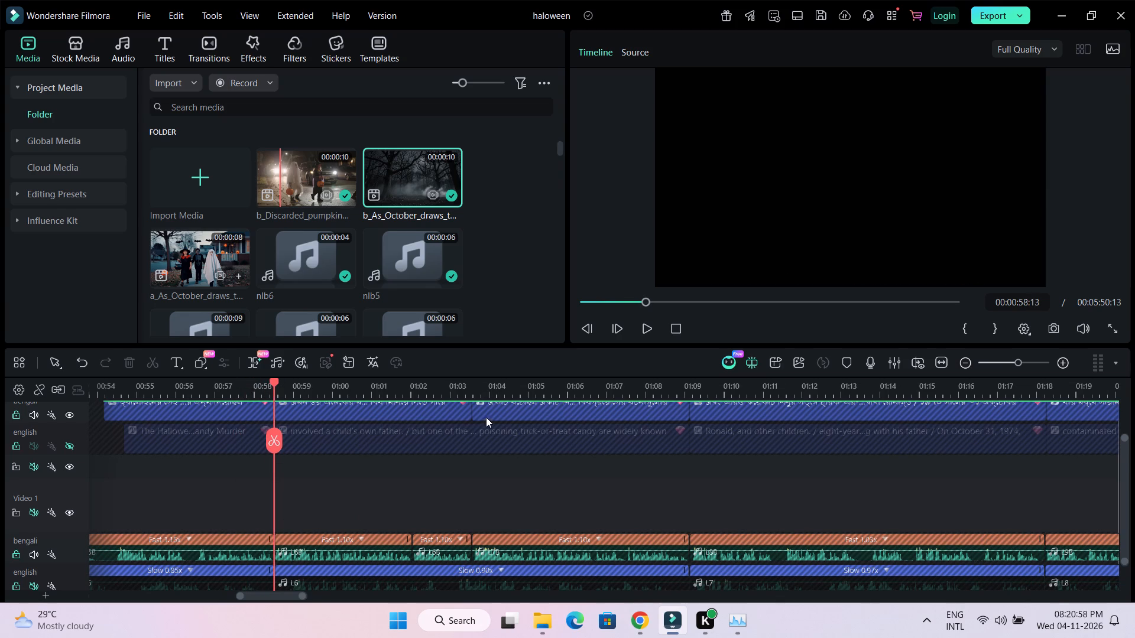
{"action": "left_click_drag", "start_coordinate": [525, 393], "coordinate": [475, 393]}
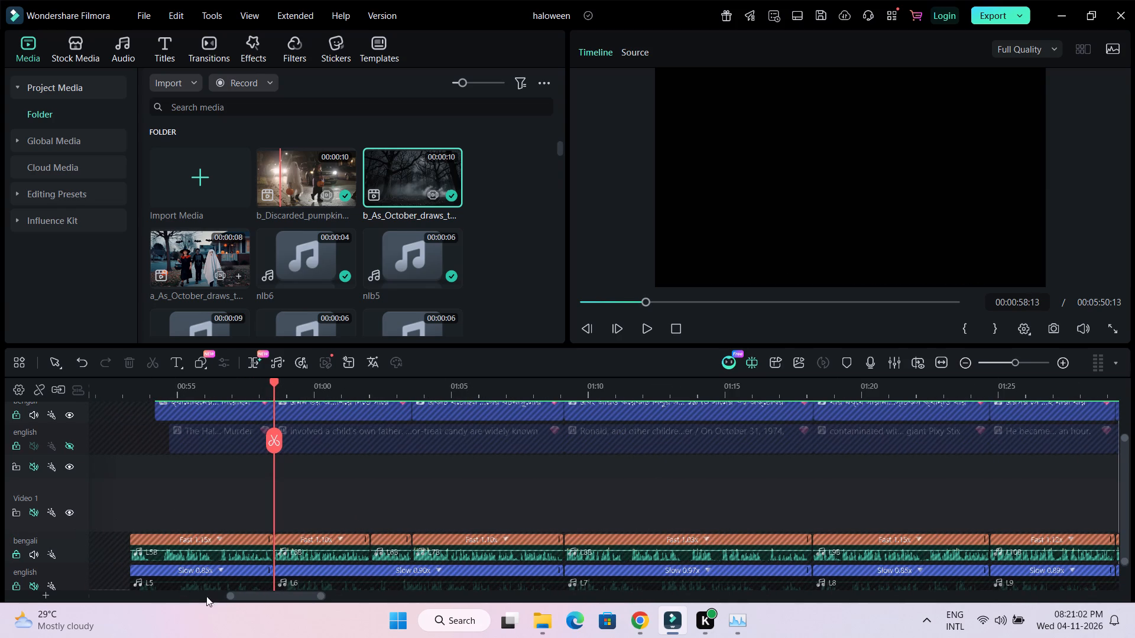
{"action": "left_click_drag", "start_coordinate": [263, 595], "coordinate": [215, 590]}
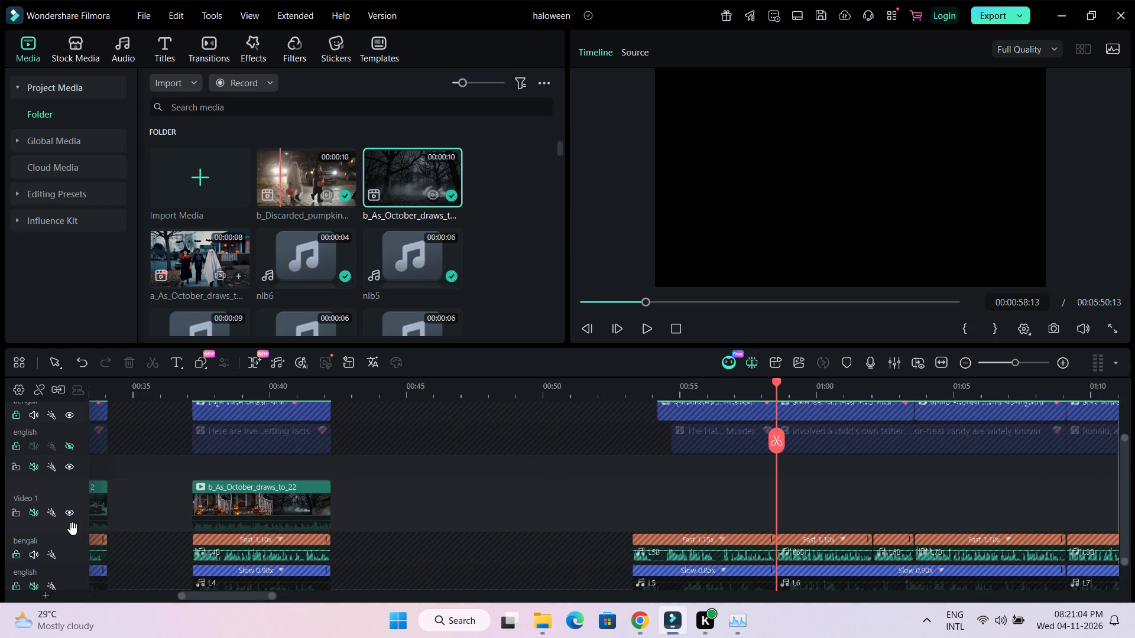
Reduce the height of the Video 1 track so that the tracks below it fit in the timeline.
{"action": "left_click_drag", "start_coordinate": [73, 530], "coordinate": [73, 529]}
{"action": "left_click_drag", "start_coordinate": [73, 529], "coordinate": [82, 514]}
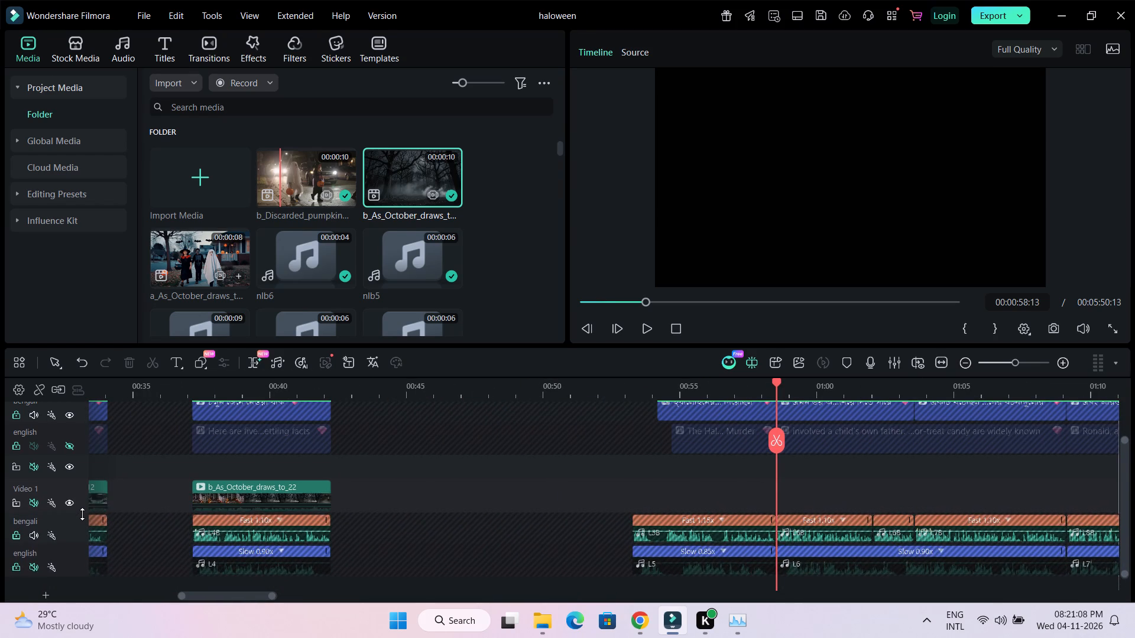
{"action": "left_click_drag", "start_coordinate": [82, 514], "coordinate": [81, 520]}
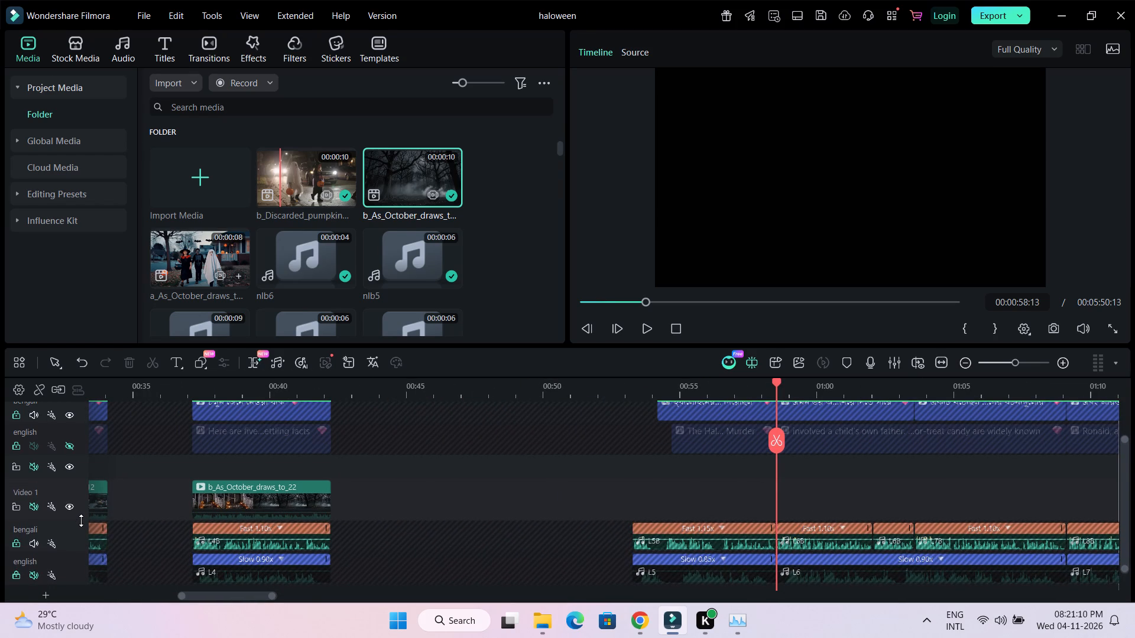
{"action": "left_click_drag", "start_coordinate": [81, 520], "coordinate": [82, 513]}
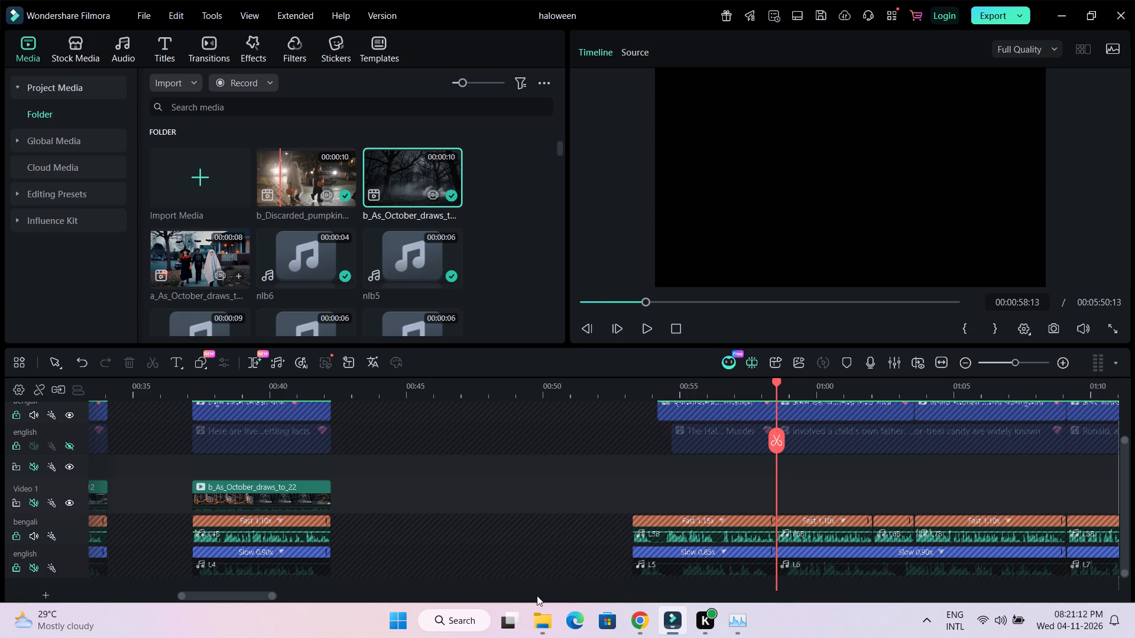
Place the project media video "5The Most INFAMOUS Halloween Death of all time" on the Video 1 track, starting at about 00:54:17 over the L5B narration.
{"action": "left_click_drag", "start_coordinate": [248, 595], "coordinate": [298, 602]}
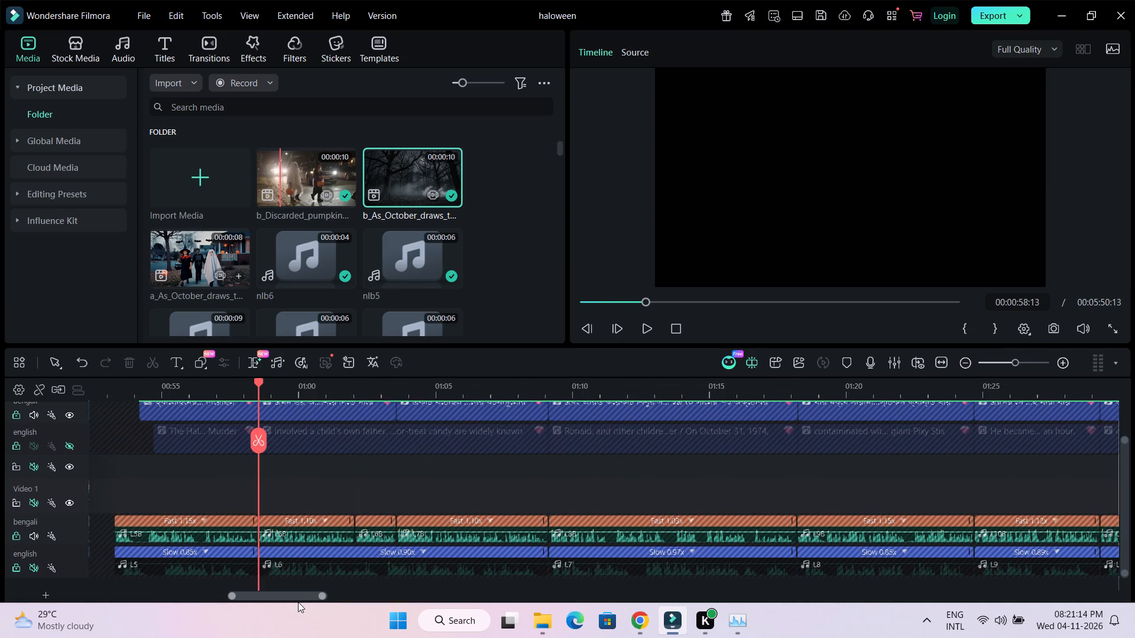
{"action": "left_click_drag", "start_coordinate": [298, 602], "coordinate": [299, 602]}
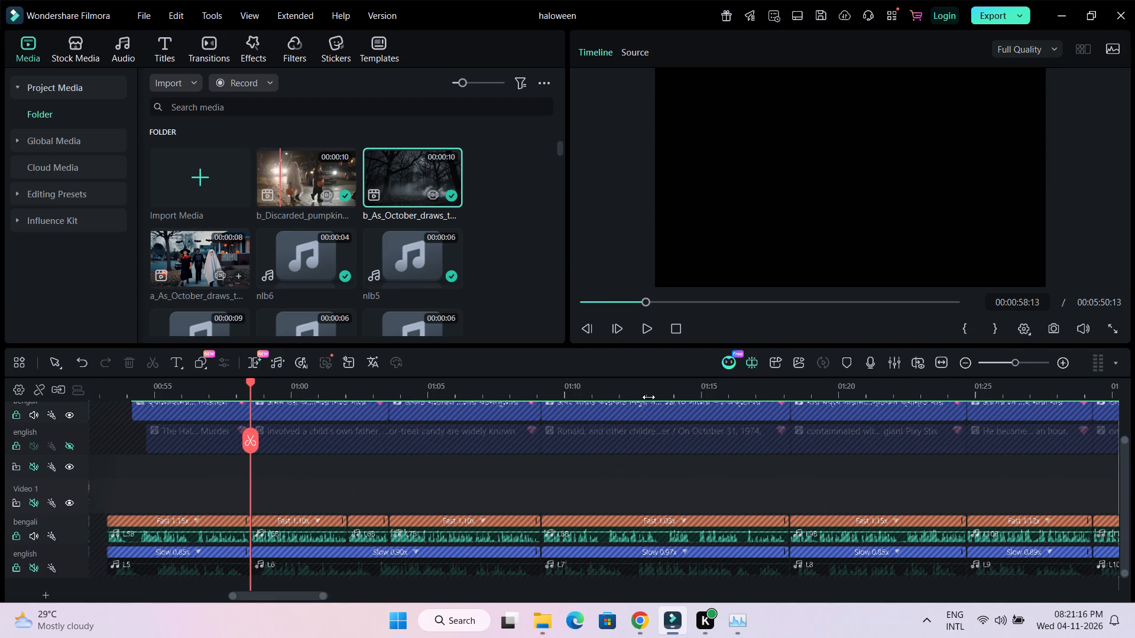
{"action": "left_click_drag", "start_coordinate": [648, 397], "coordinate": [569, 396]}
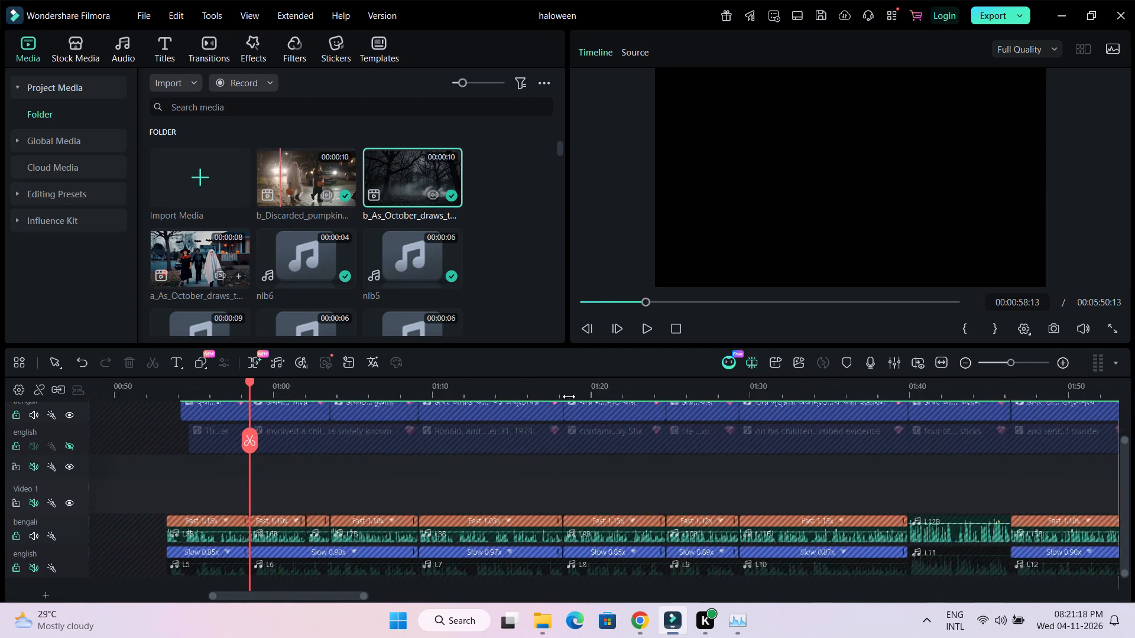
{"action": "left_click_drag", "start_coordinate": [569, 396], "coordinate": [552, 396]}
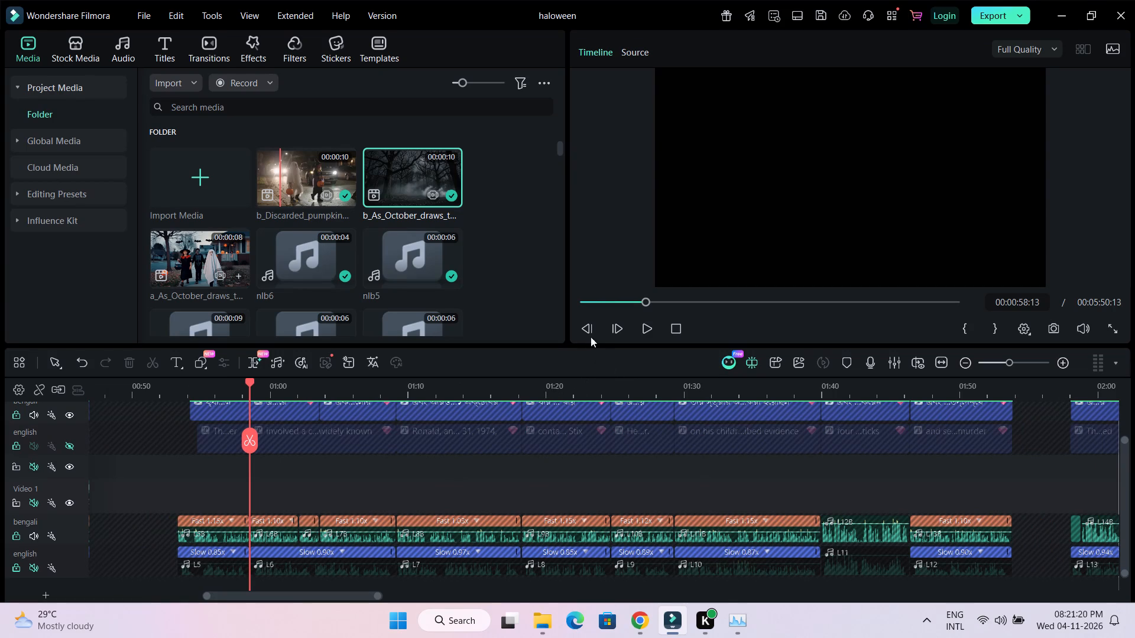
{"action": "scroll", "coordinate": [523, 230], "scroll_direction": "down", "scroll_amount": 11}
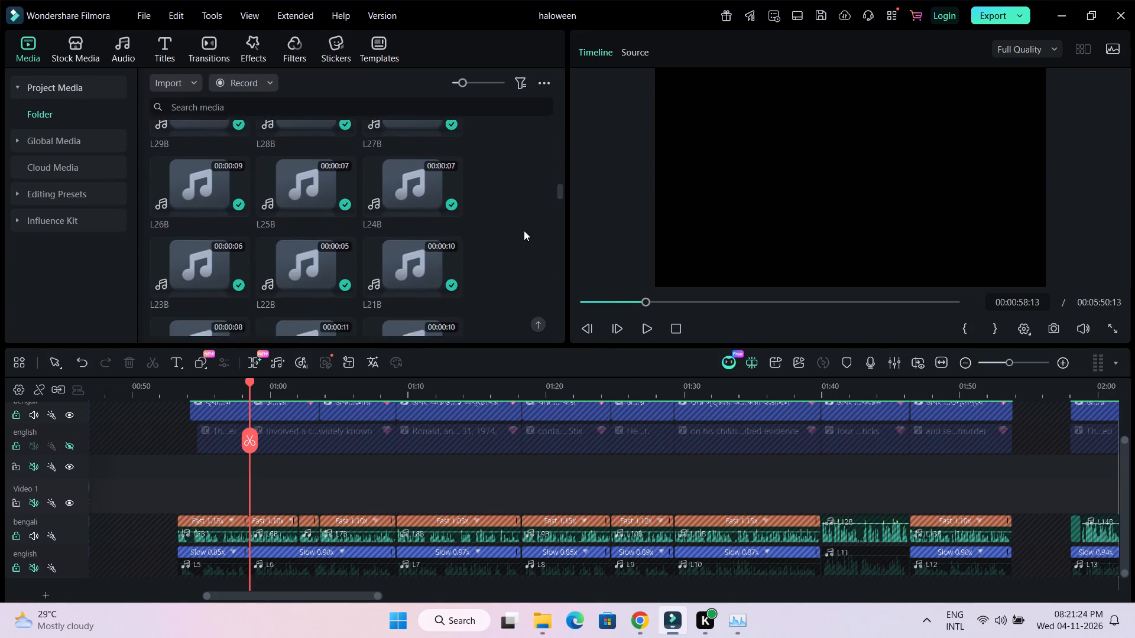
{"action": "scroll", "coordinate": [524, 230], "scroll_direction": "down", "scroll_amount": 8}
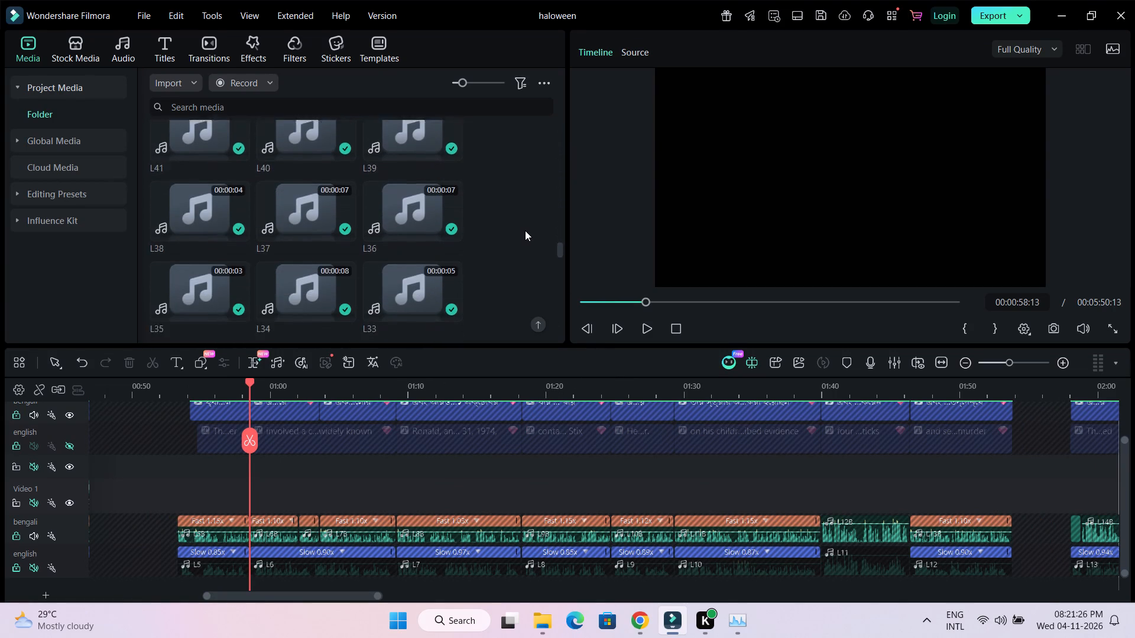
{"action": "scroll", "coordinate": [525, 230], "scroll_direction": "down", "scroll_amount": 8}
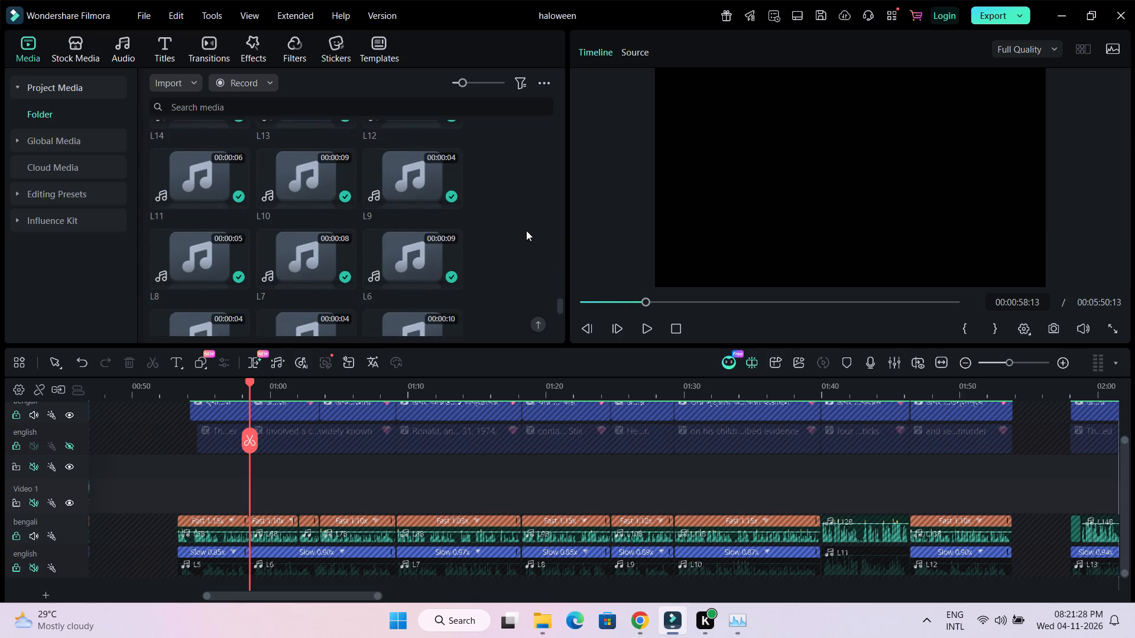
{"action": "scroll", "coordinate": [526, 230], "scroll_direction": "down", "scroll_amount": 4}
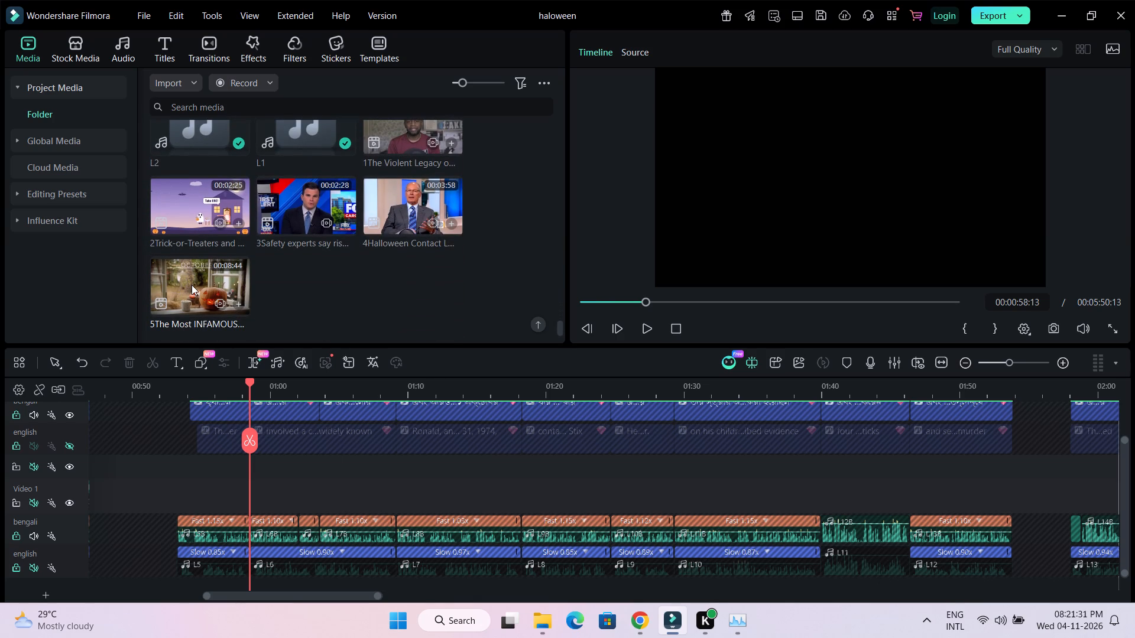
{"action": "left_click_drag", "start_coordinate": [192, 285], "coordinate": [196, 501]}
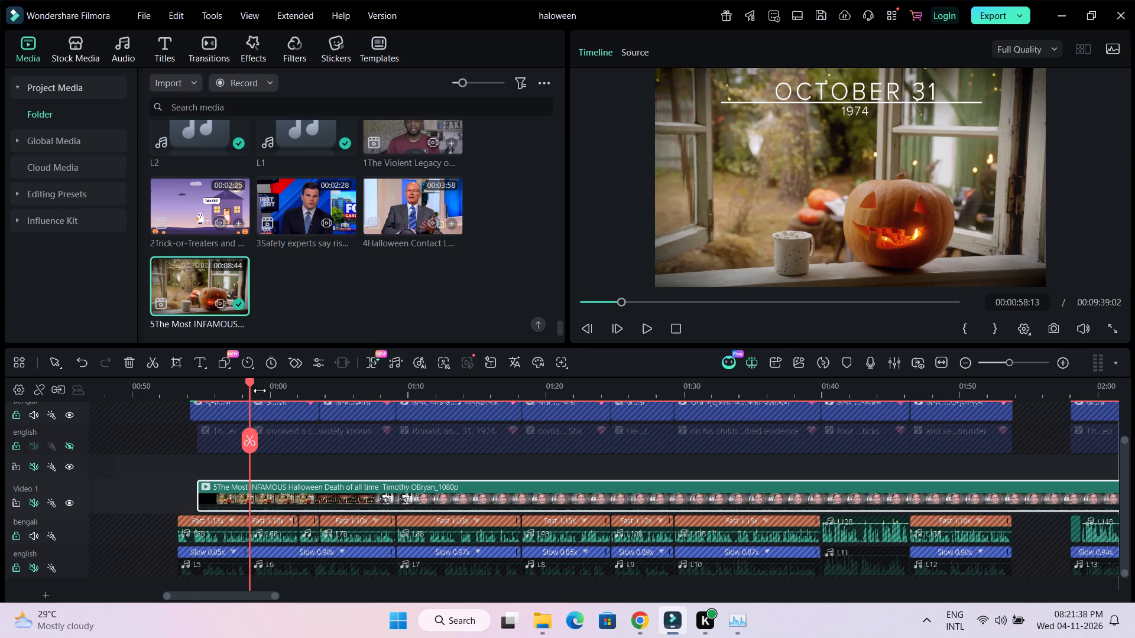
Scrub over the opening of the INFAMOUS Halloween Death clip and play it with the Bengali narration from its start.
{"action": "left_click_drag", "start_coordinate": [250, 382], "coordinate": [210, 390]}
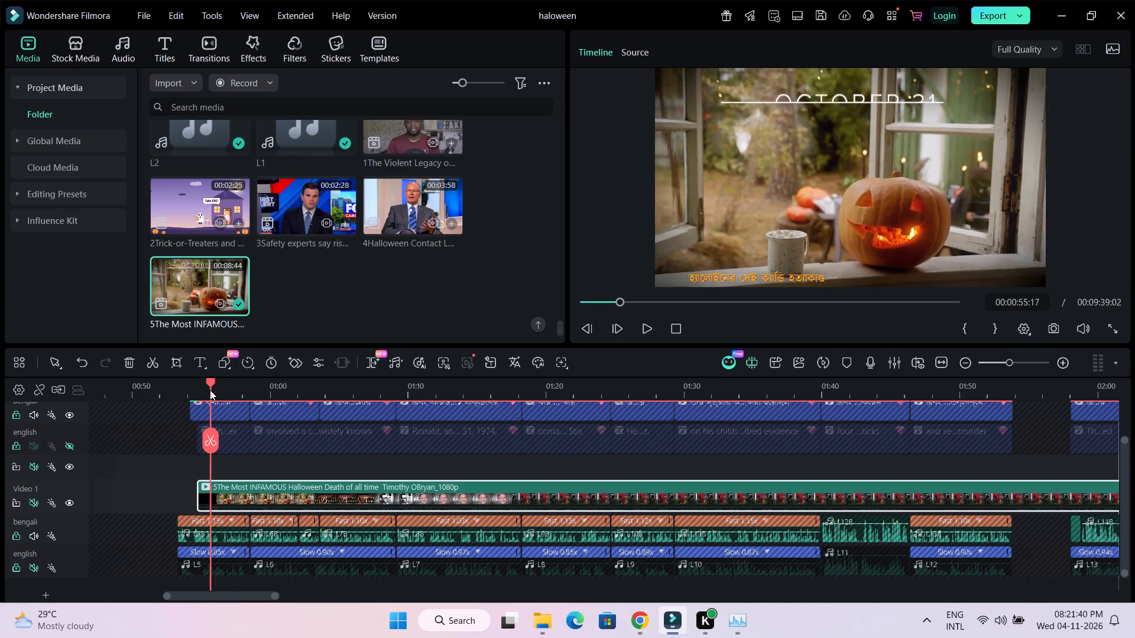
{"action": "left_click_drag", "start_coordinate": [210, 390], "coordinate": [216, 395]}
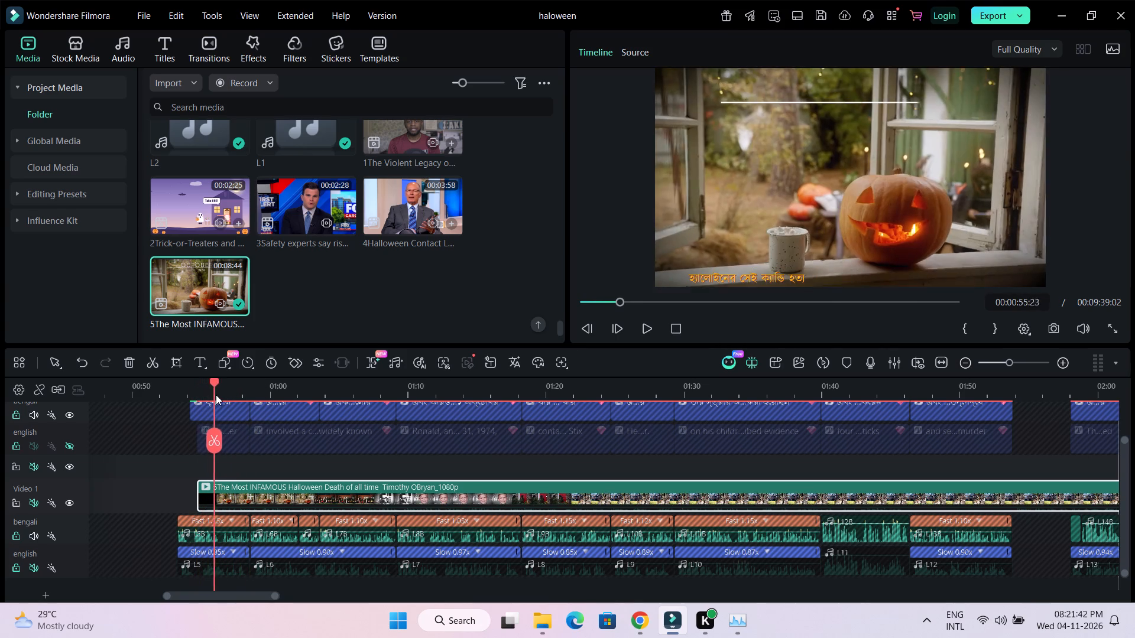
{"action": "left_click_drag", "start_coordinate": [216, 395], "coordinate": [268, 400]}
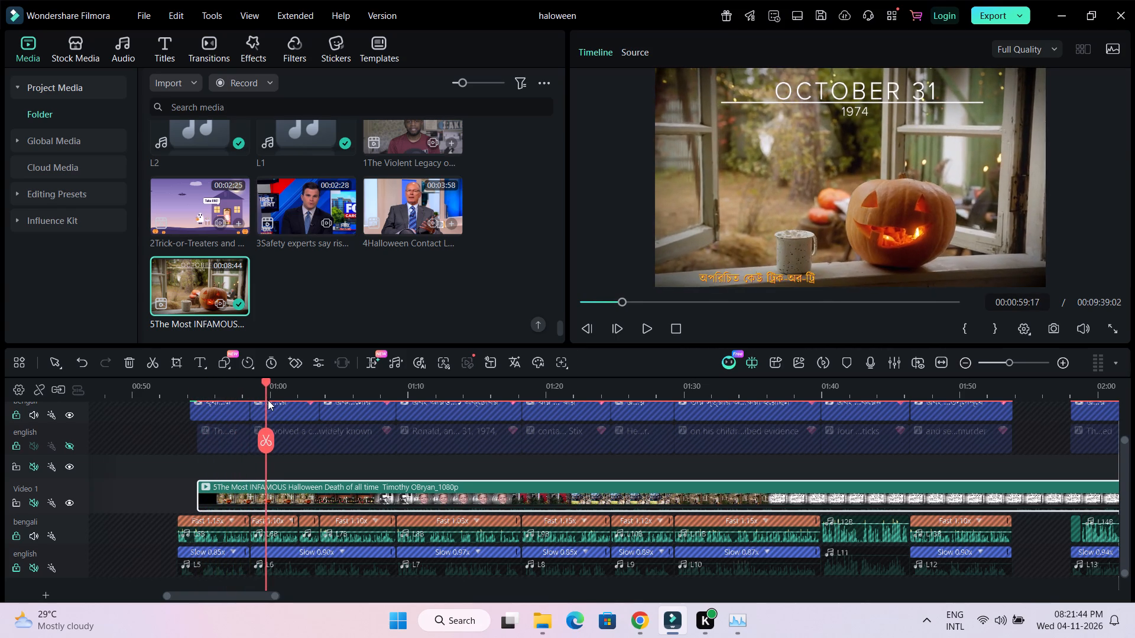
{"action": "left_click_drag", "start_coordinate": [268, 400], "coordinate": [194, 403]}
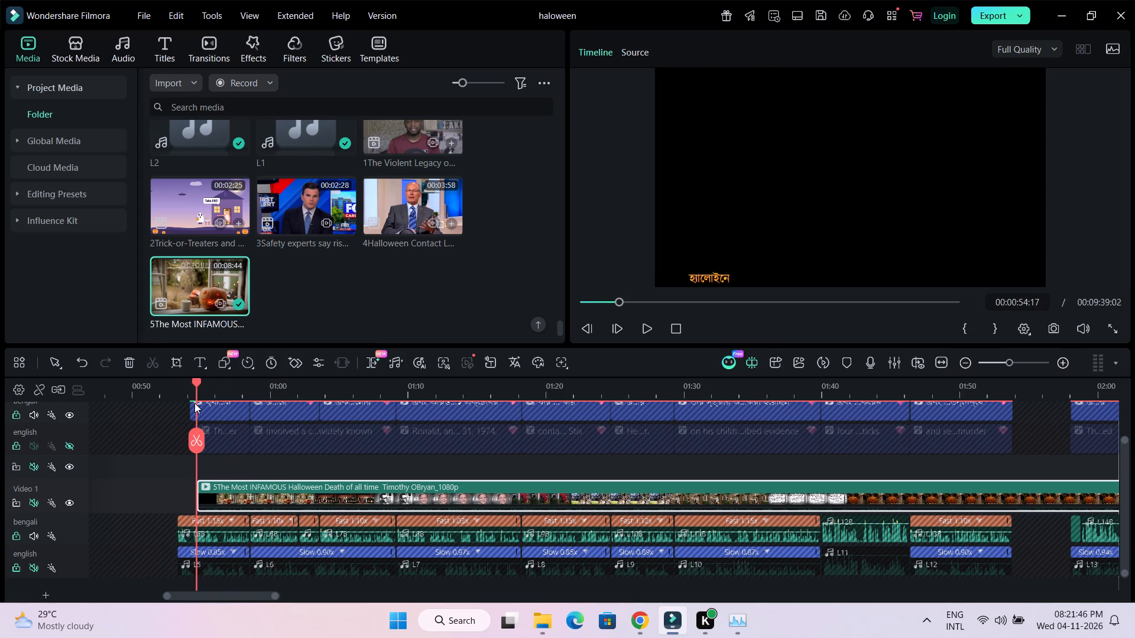
{"action": "left_click_drag", "start_coordinate": [194, 403], "coordinate": [189, 405]}
{"action": "key", "text": "space"}
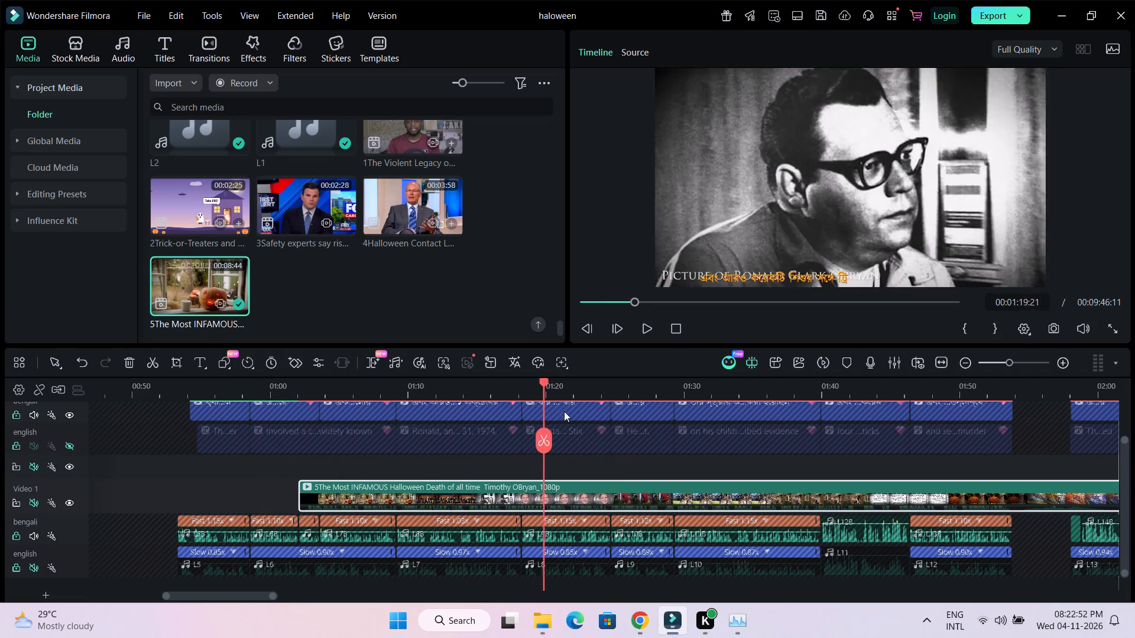
{"action": "left_click_drag", "start_coordinate": [564, 411], "coordinate": [918, 417]}
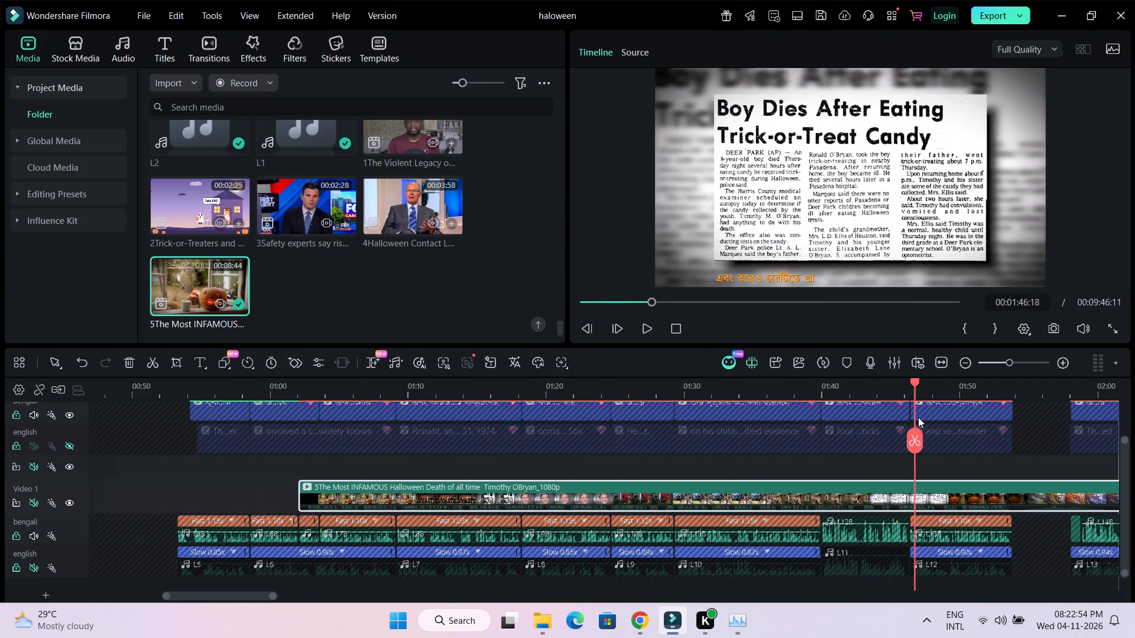
{"action": "left_click_drag", "start_coordinate": [918, 417], "coordinate": [1055, 435]}
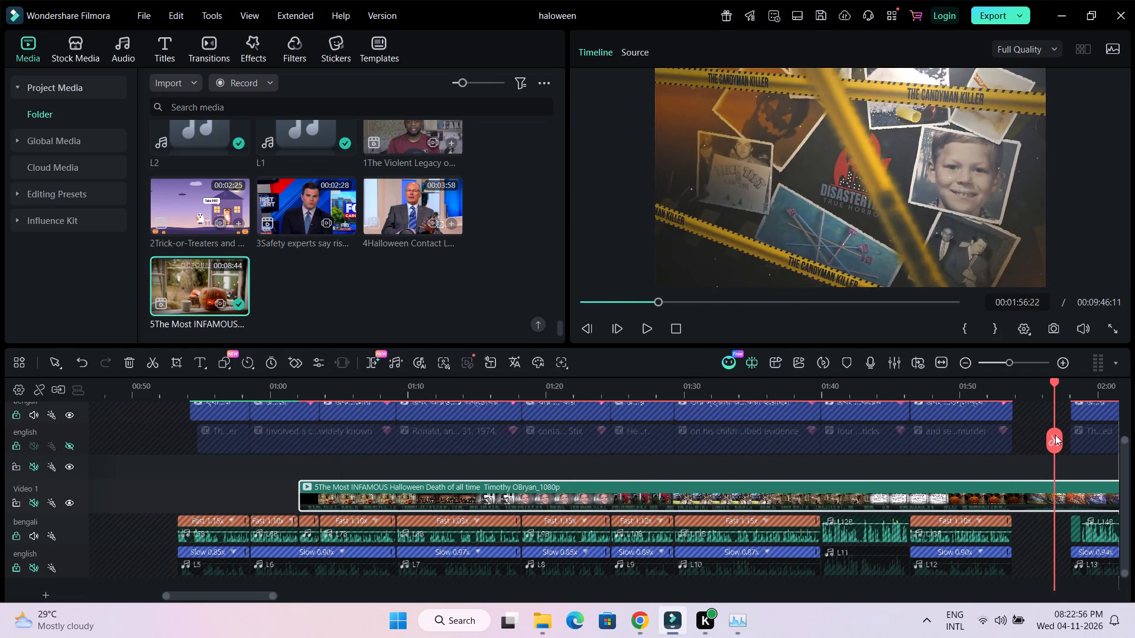
{"action": "left_click_drag", "start_coordinate": [1055, 435], "coordinate": [1042, 436]}
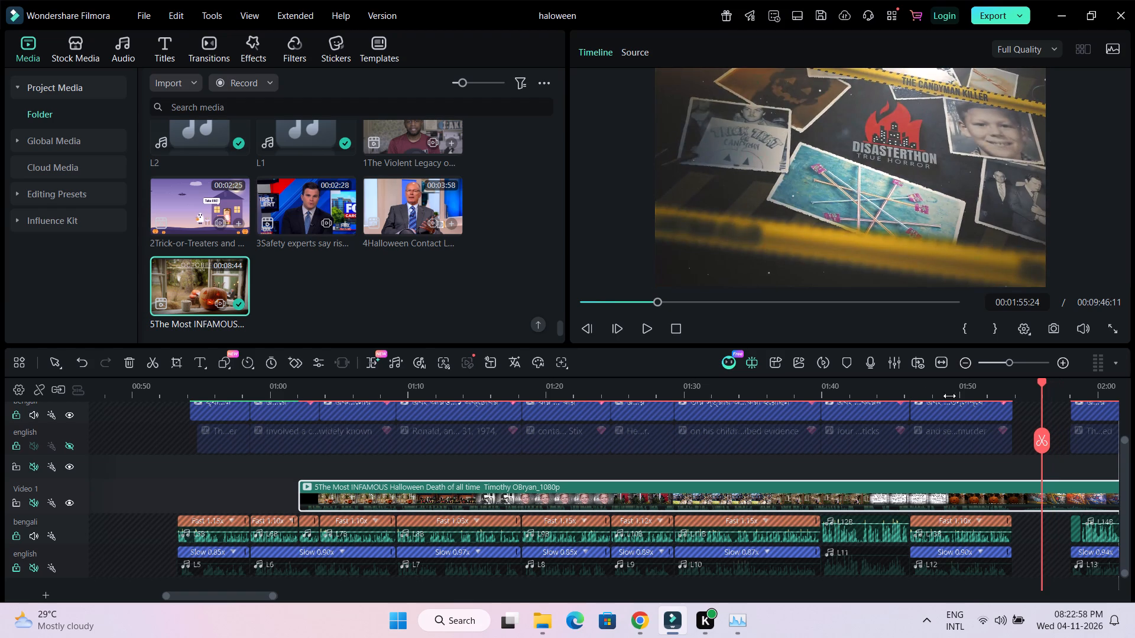
Move the INFAMOUS Halloween Death clip on Video 1 about 17 seconds earlier, so that it begins ahead of the L5 narration.
{"action": "left_click_drag", "start_coordinate": [790, 494], "coordinate": [727, 495]}
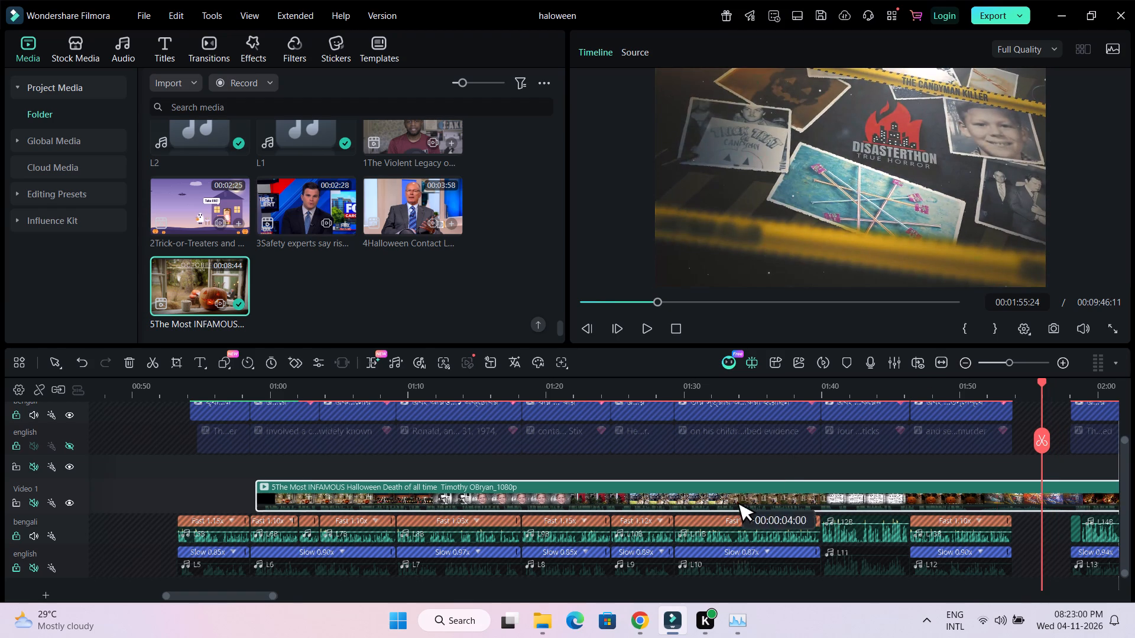
{"action": "left_click_drag", "start_coordinate": [727, 495], "coordinate": [600, 495]}
{"action": "left_click", "coordinate": [206, 380]}
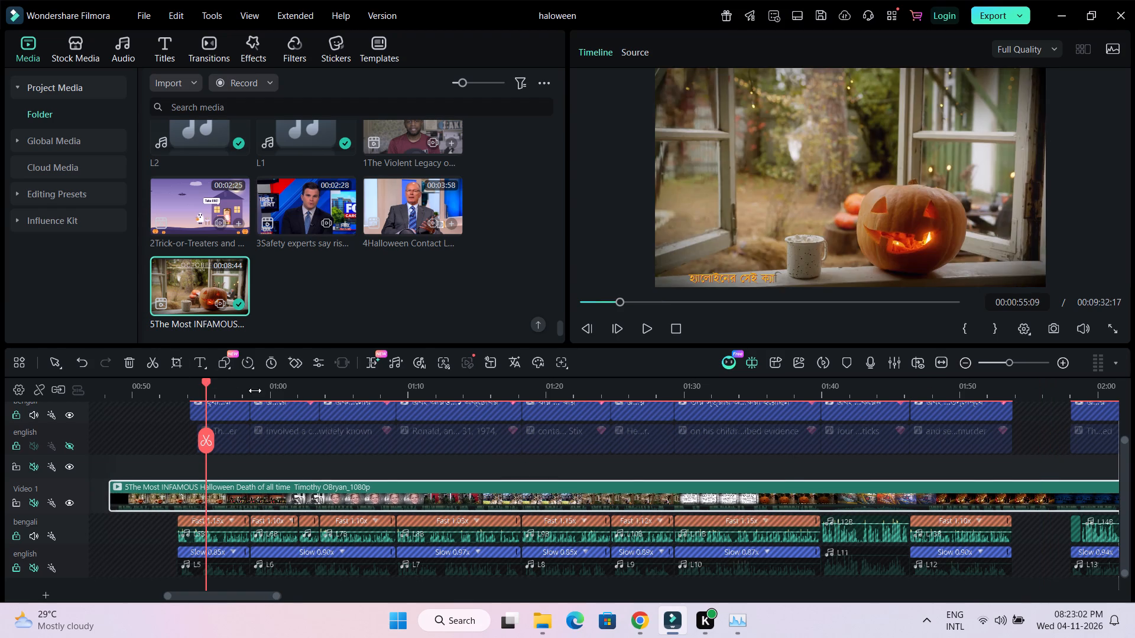
{"action": "left_click_drag", "start_coordinate": [473, 497], "coordinate": [404, 491]}
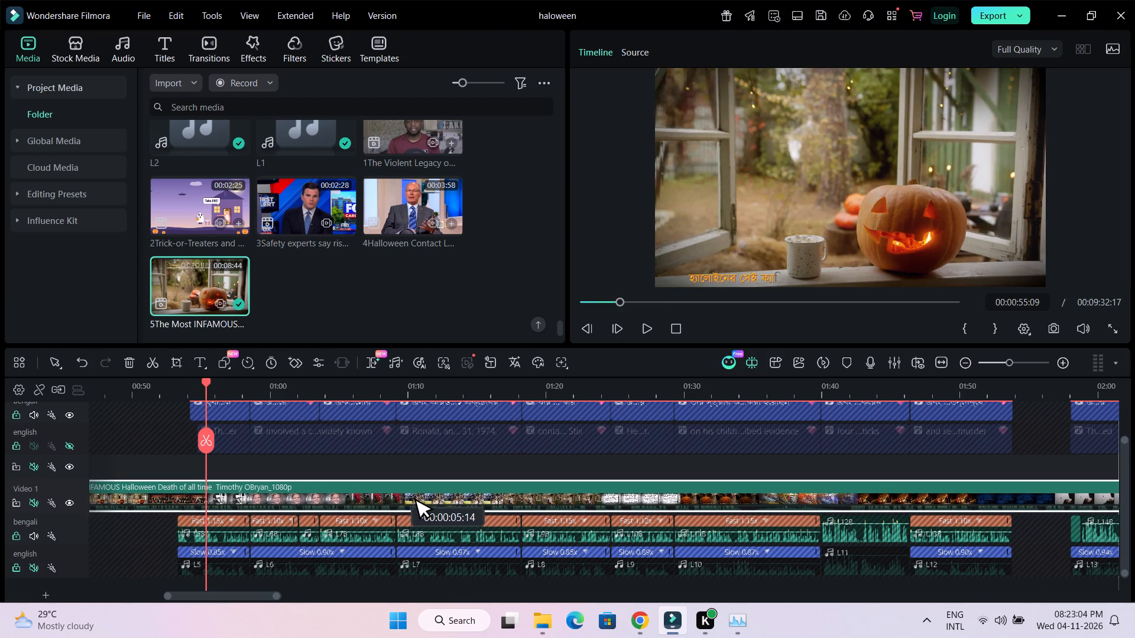
{"action": "left_click_drag", "start_coordinate": [404, 491], "coordinate": [423, 491]}
Locate the "Boy Dies After Eating Trick-or-Treat Candy" newspaper shot and split the INFAMOUS Halloween Death clip near its start at 00:01:25:05.
{"action": "left_click_drag", "start_coordinate": [206, 383], "coordinate": [263, 389]}
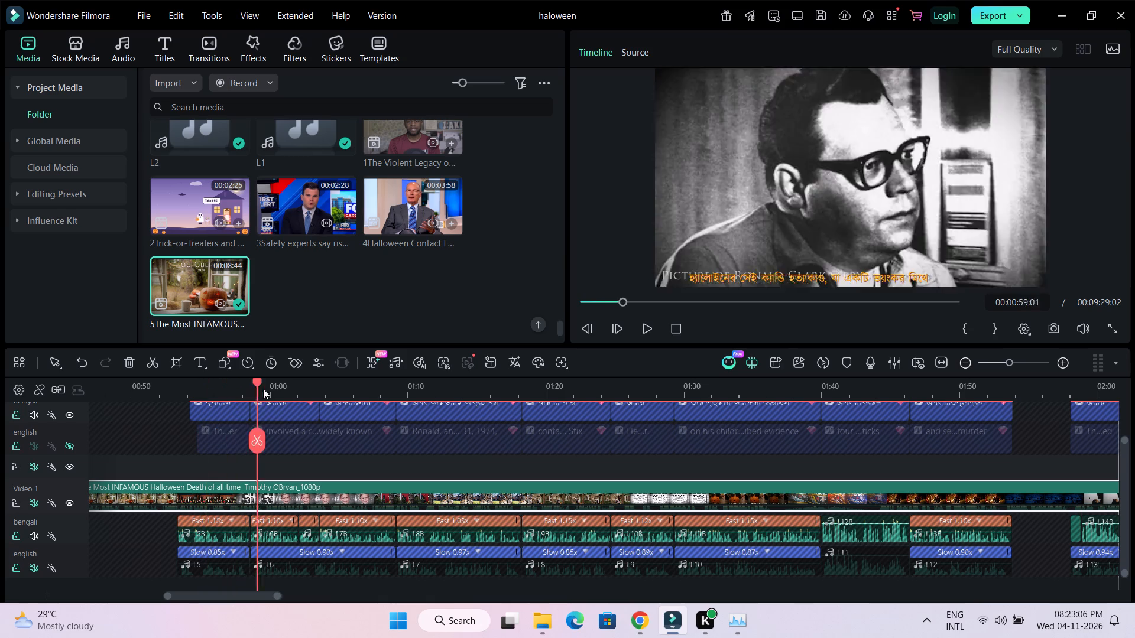
{"action": "left_click_drag", "start_coordinate": [263, 389], "coordinate": [709, 424]}
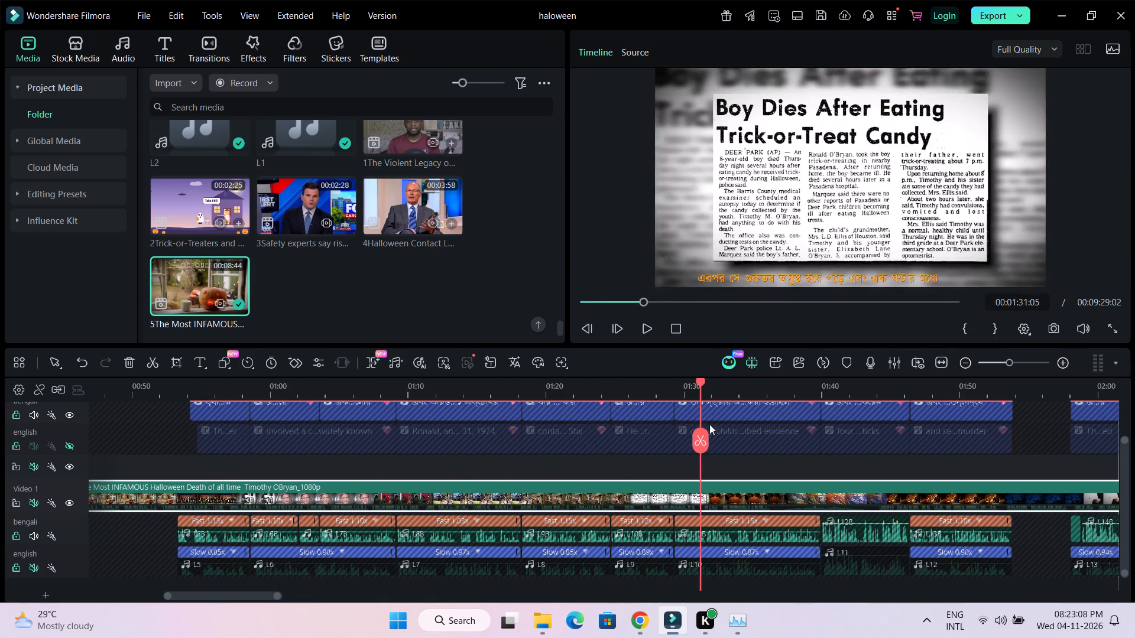
{"action": "left_click_drag", "start_coordinate": [709, 424], "coordinate": [976, 434]}
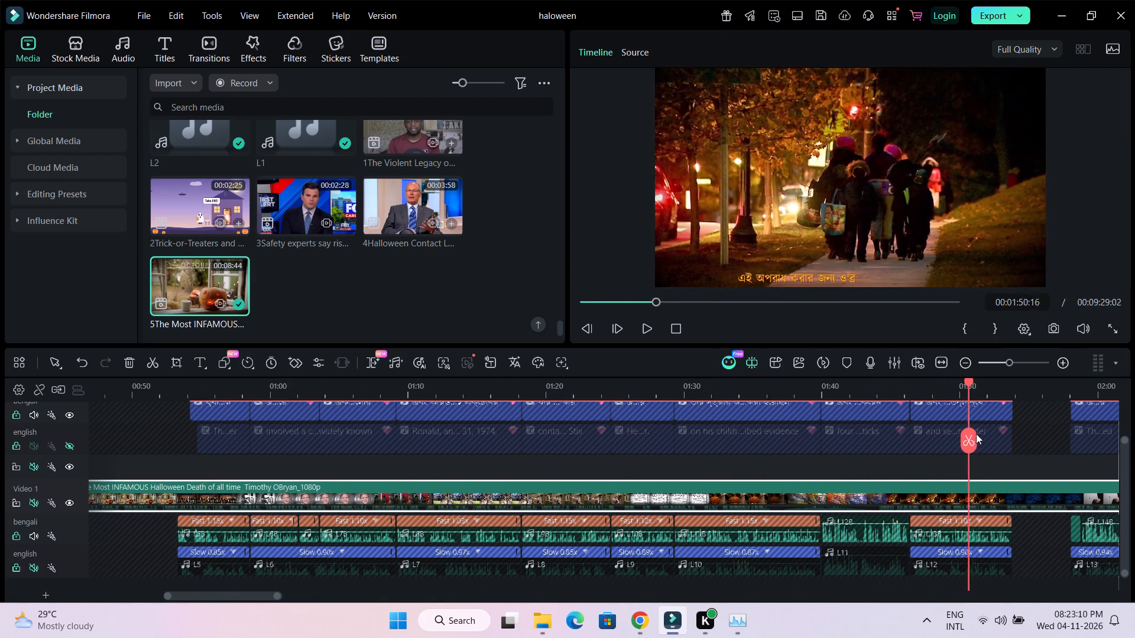
{"action": "left_click_drag", "start_coordinate": [976, 434], "coordinate": [1114, 441]}
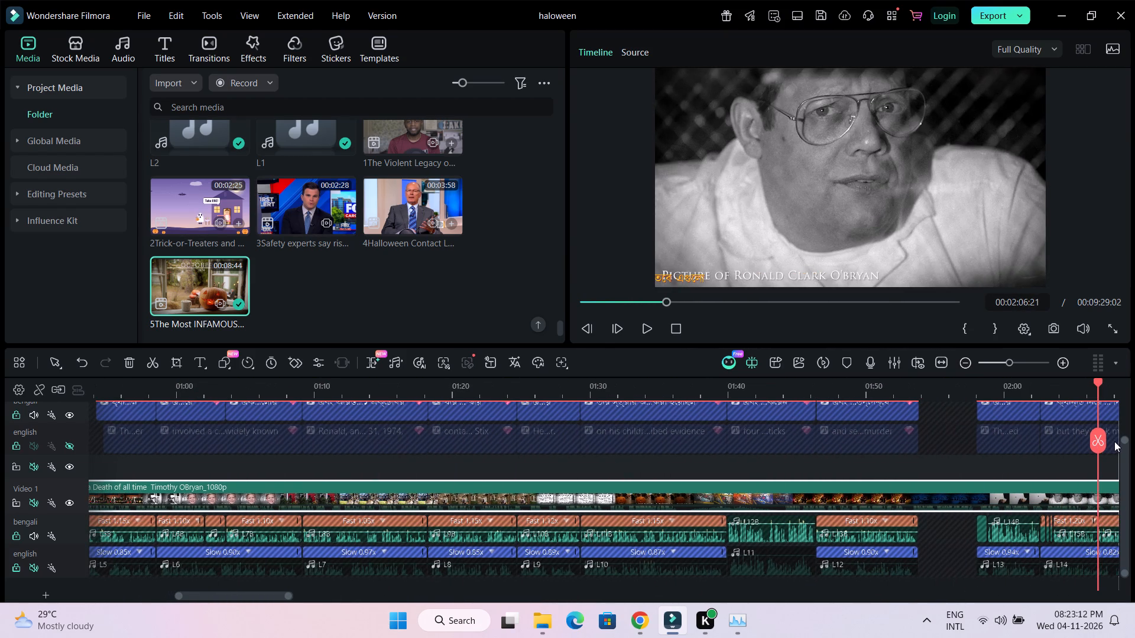
{"action": "left_click_drag", "start_coordinate": [1114, 441], "coordinate": [654, 460]}
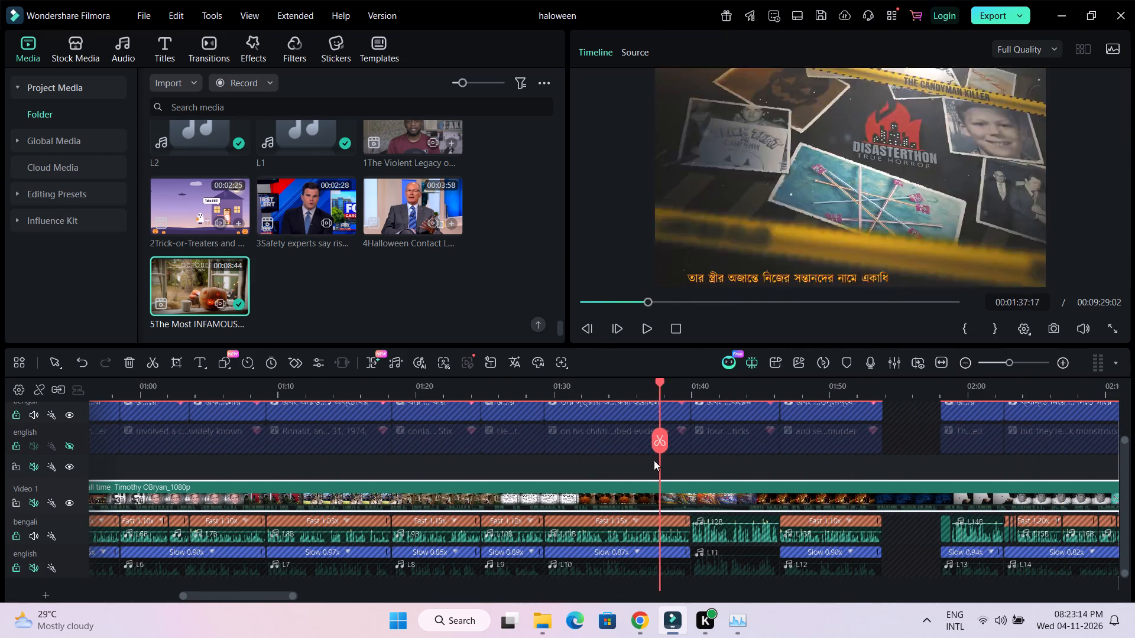
{"action": "left_click_drag", "start_coordinate": [654, 460], "coordinate": [522, 460]}
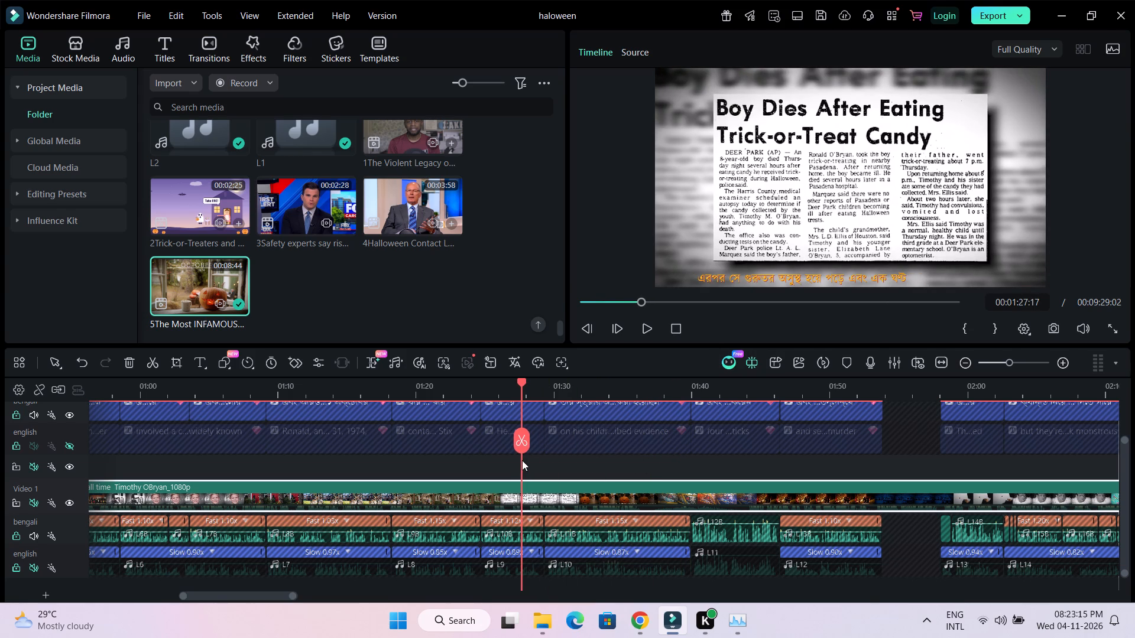
{"action": "left_click_drag", "start_coordinate": [522, 460], "coordinate": [511, 464]}
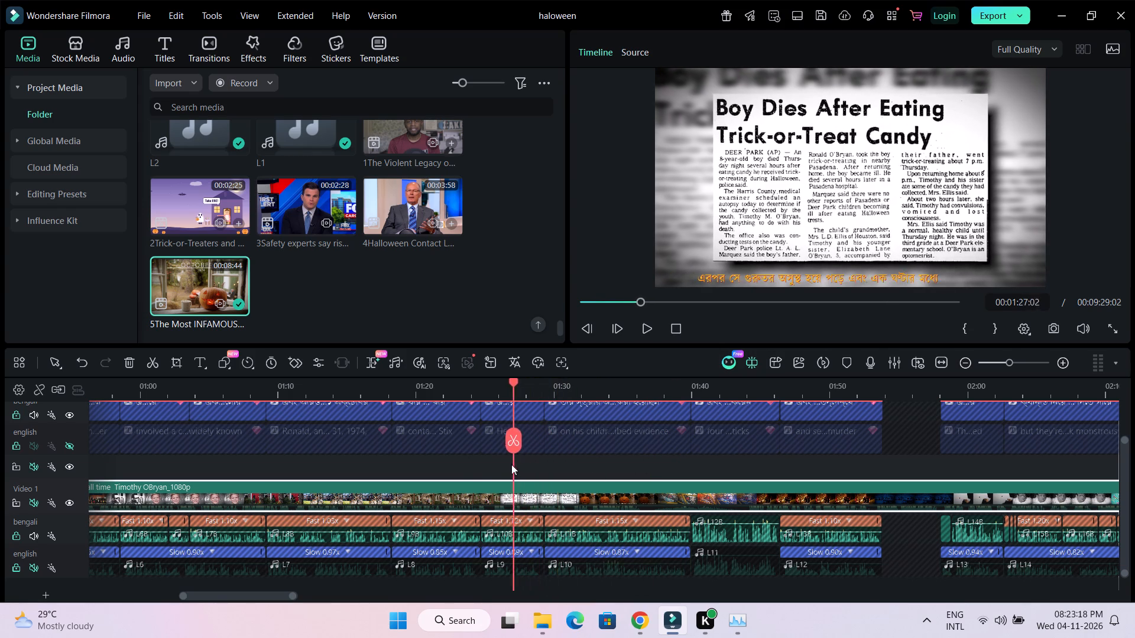
{"action": "left_click_drag", "start_coordinate": [511, 464], "coordinate": [488, 461]}
{"action": "left_click", "coordinate": [502, 493]}
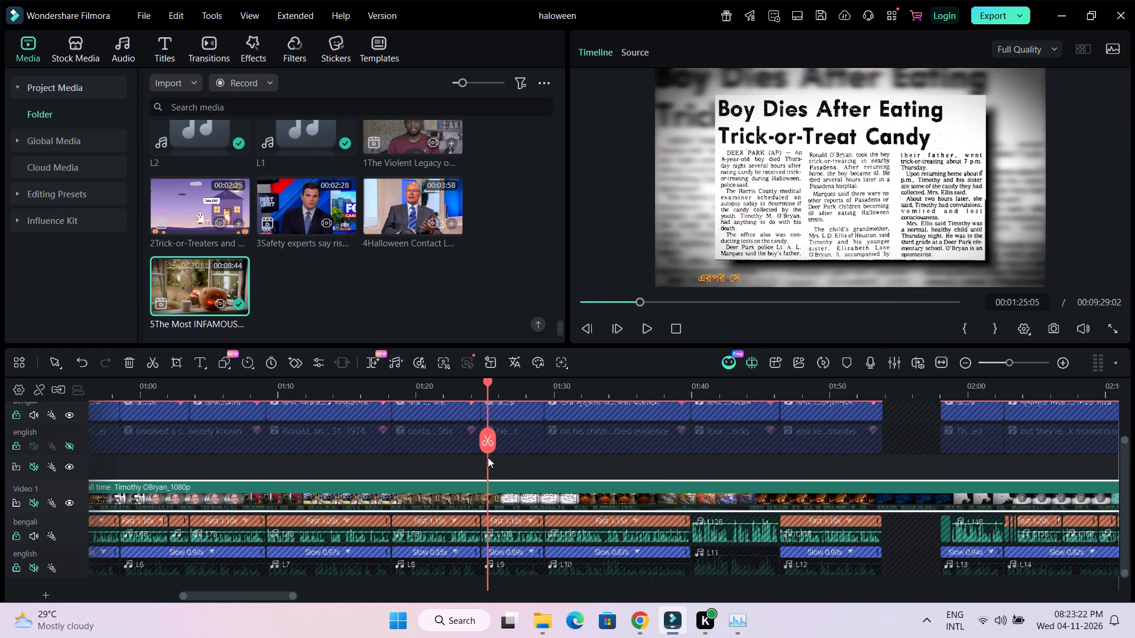
{"action": "left_click", "coordinate": [488, 442]}
Play the newspaper shot with the narration and split the INFAMOUS Halloween Death clip again near the shot's end at 00:01:30:13.
{"action": "key", "text": "space"}
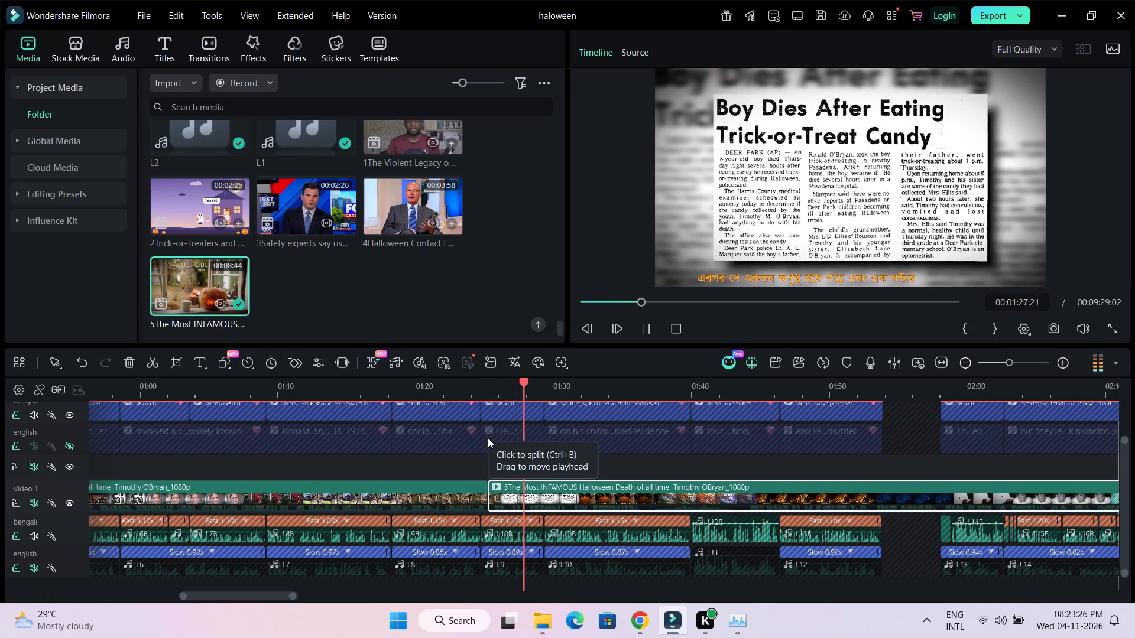
{"action": "key", "text": "space"}
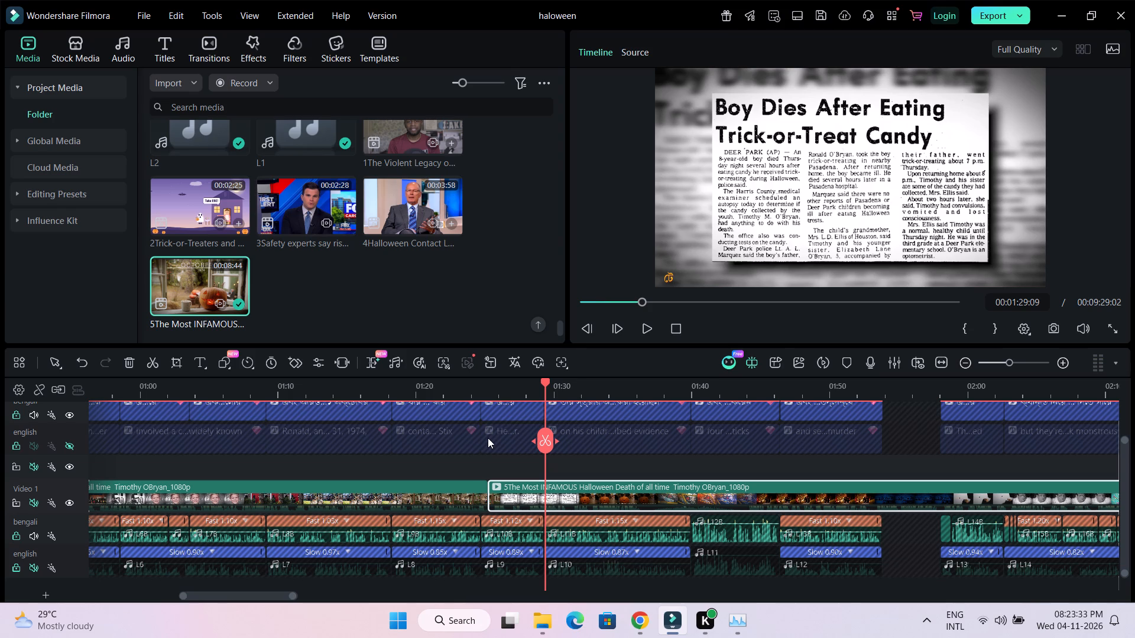
{"action": "key", "text": "space"}
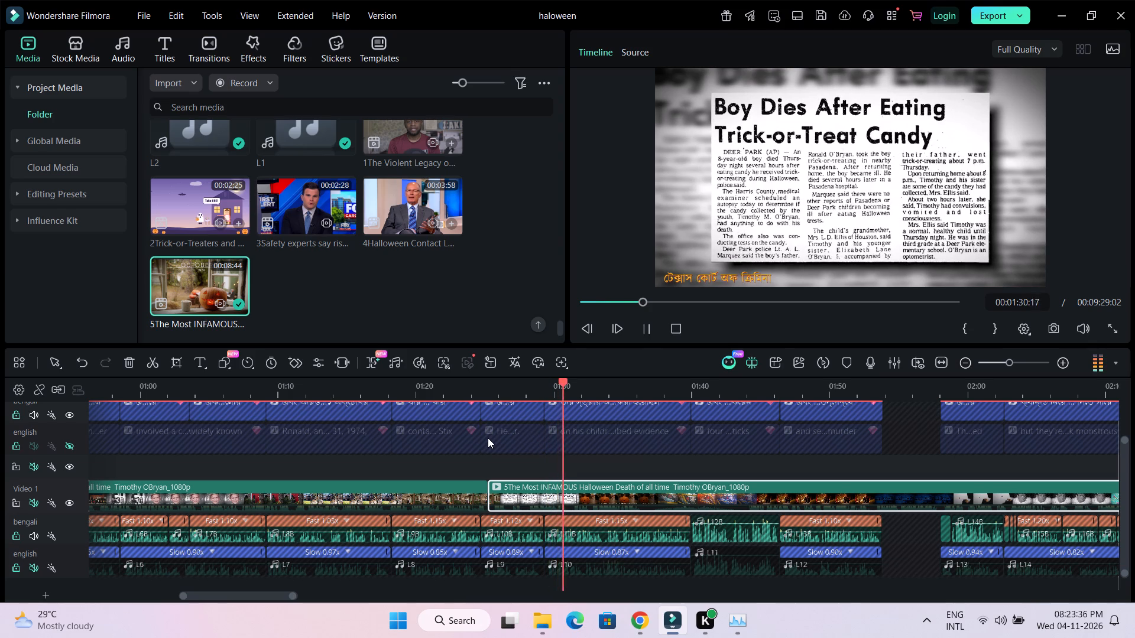
{"action": "key", "text": "space"}
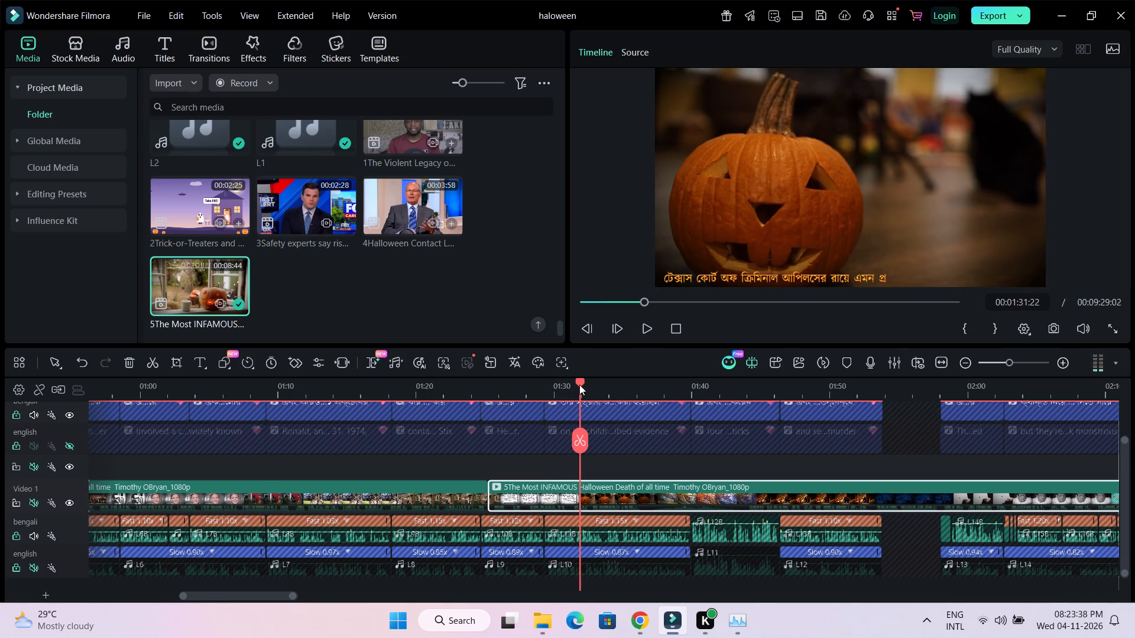
{"action": "left_click_drag", "start_coordinate": [581, 382], "coordinate": [561, 386]}
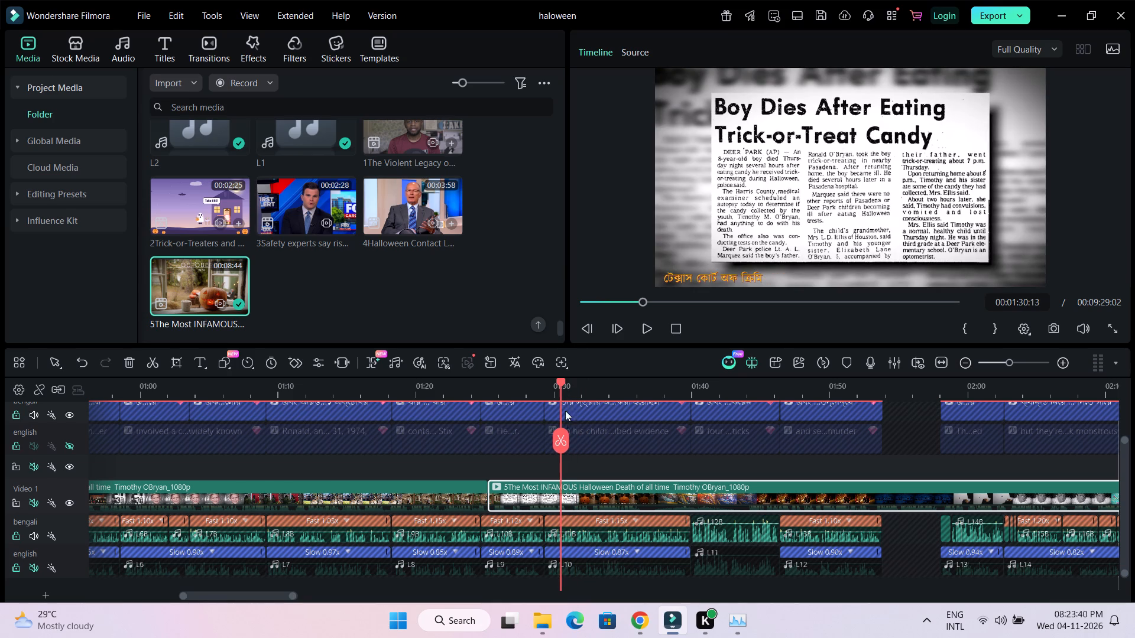
{"action": "left_click", "coordinate": [565, 441]}
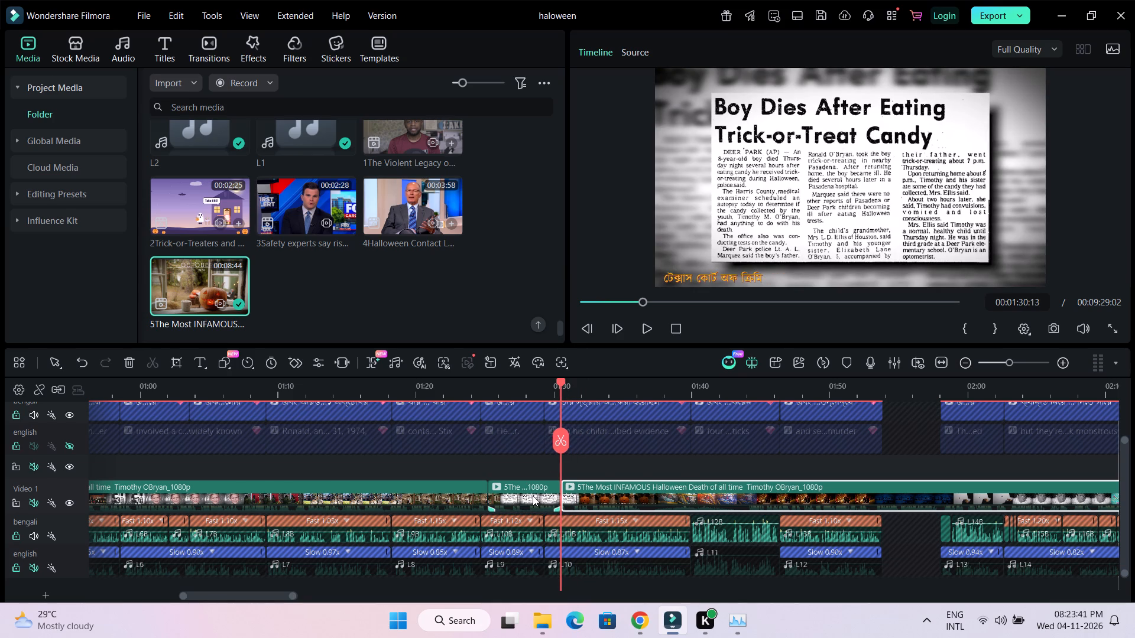
Move the part of the INFAMOUS Halloween Death clip before the newspaper shot onto the track above Video 1, starting at 00:00.
{"action": "left_click_drag", "start_coordinate": [437, 511], "coordinate": [423, 507]}
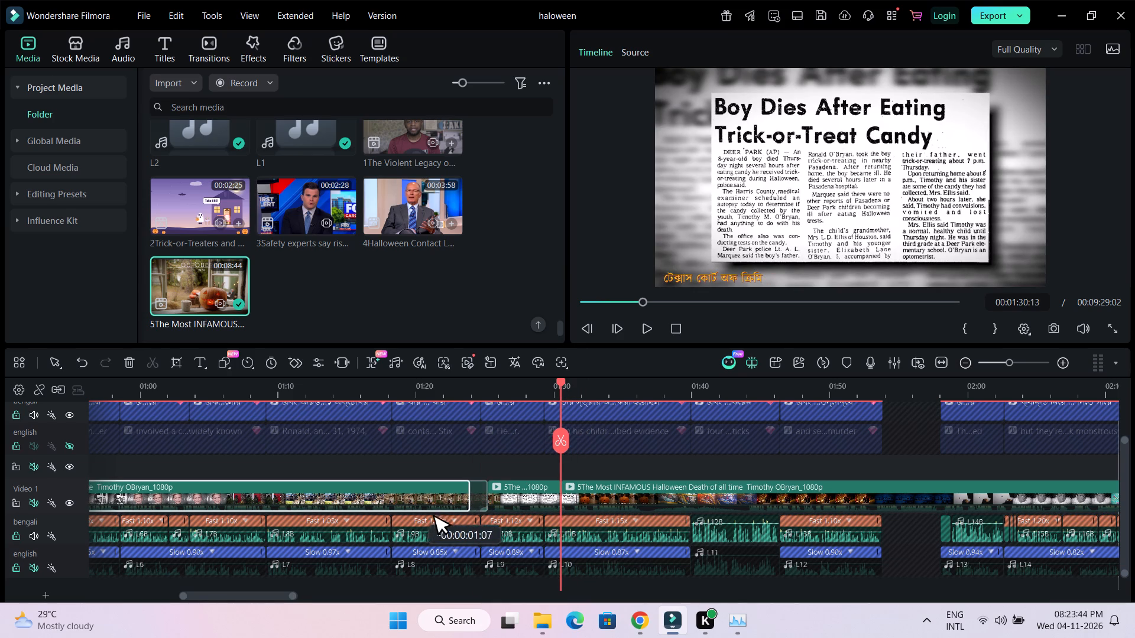
{"action": "left_click_drag", "start_coordinate": [423, 507], "coordinate": [712, 463]}
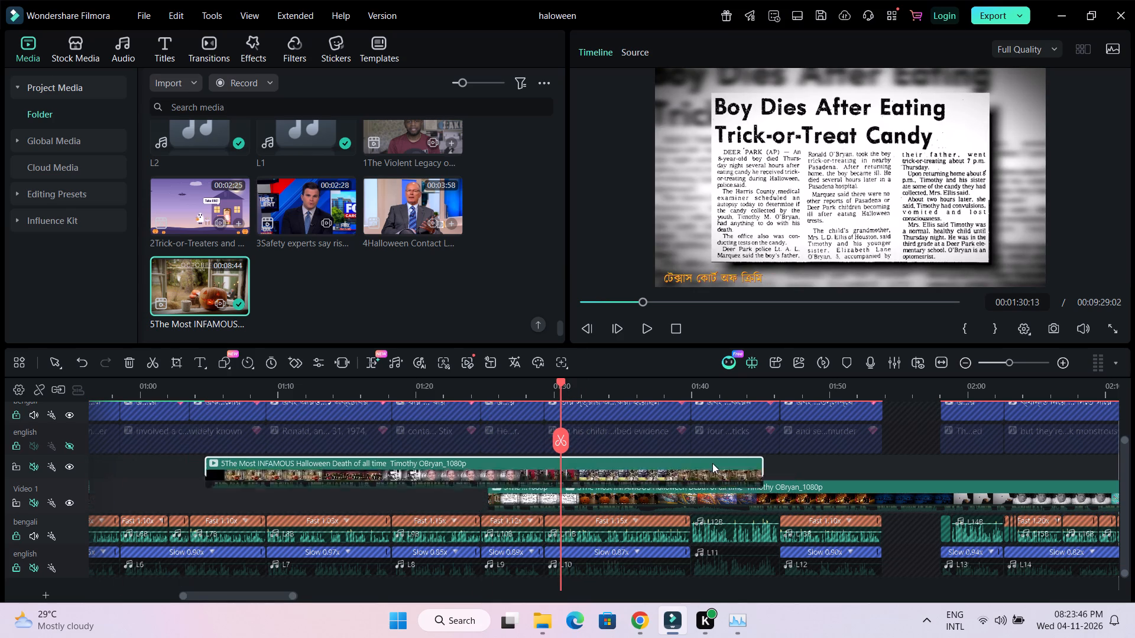
{"action": "left_click_drag", "start_coordinate": [279, 594], "coordinate": [225, 598]}
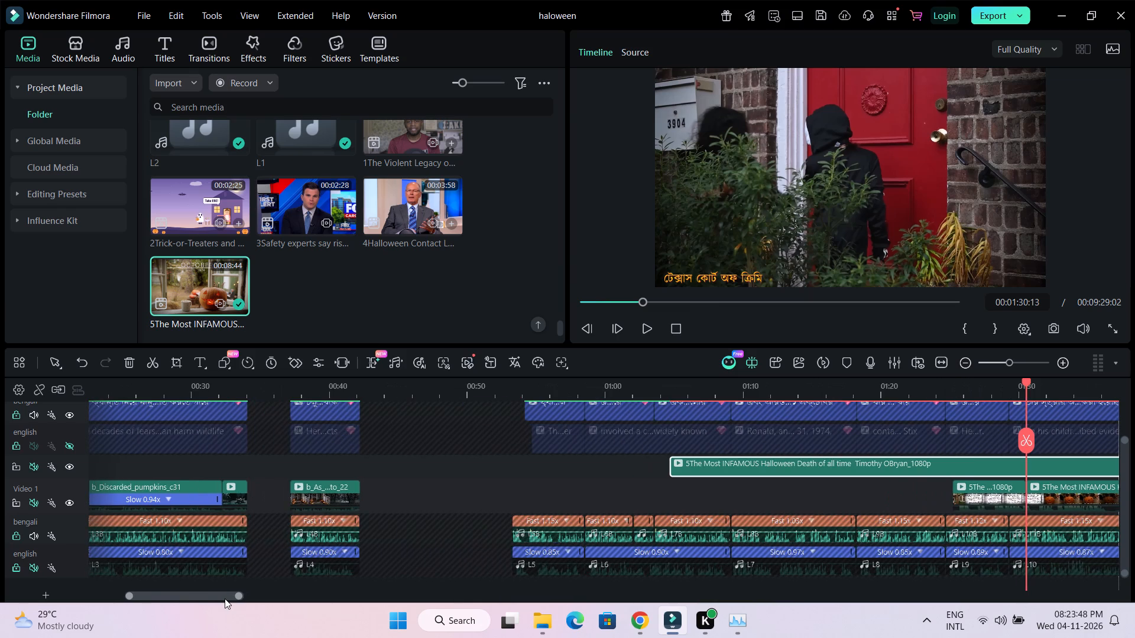
{"action": "left_click_drag", "start_coordinate": [225, 598], "coordinate": [247, 601]}
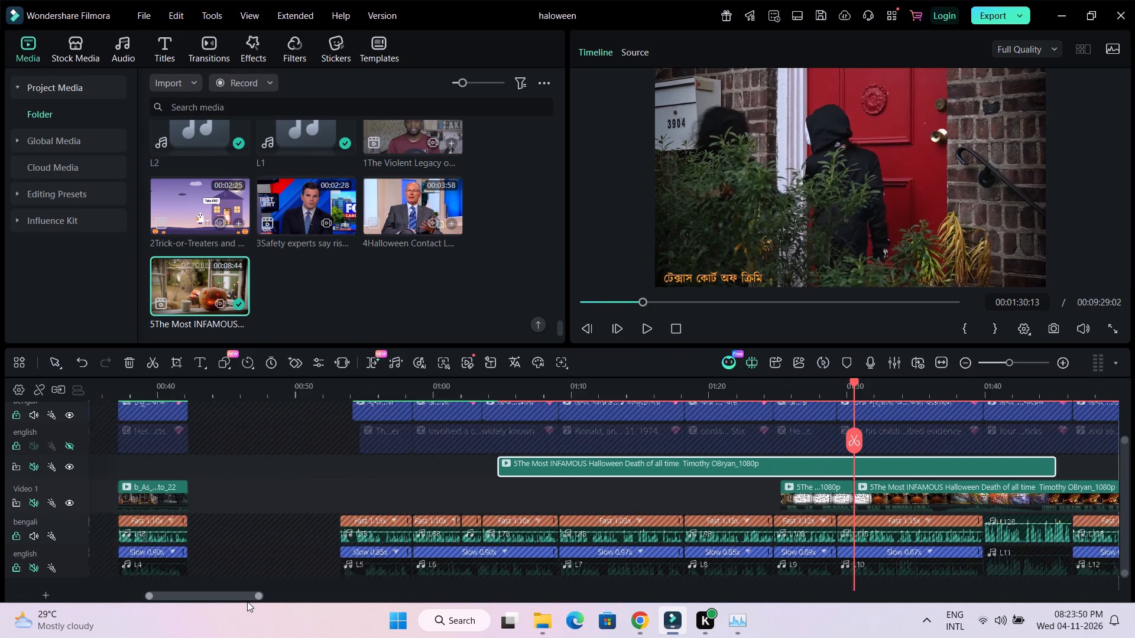
{"action": "left_click_drag", "start_coordinate": [247, 601], "coordinate": [265, 602]}
{"action": "left_click_drag", "start_coordinate": [367, 468], "coordinate": [378, 468]}
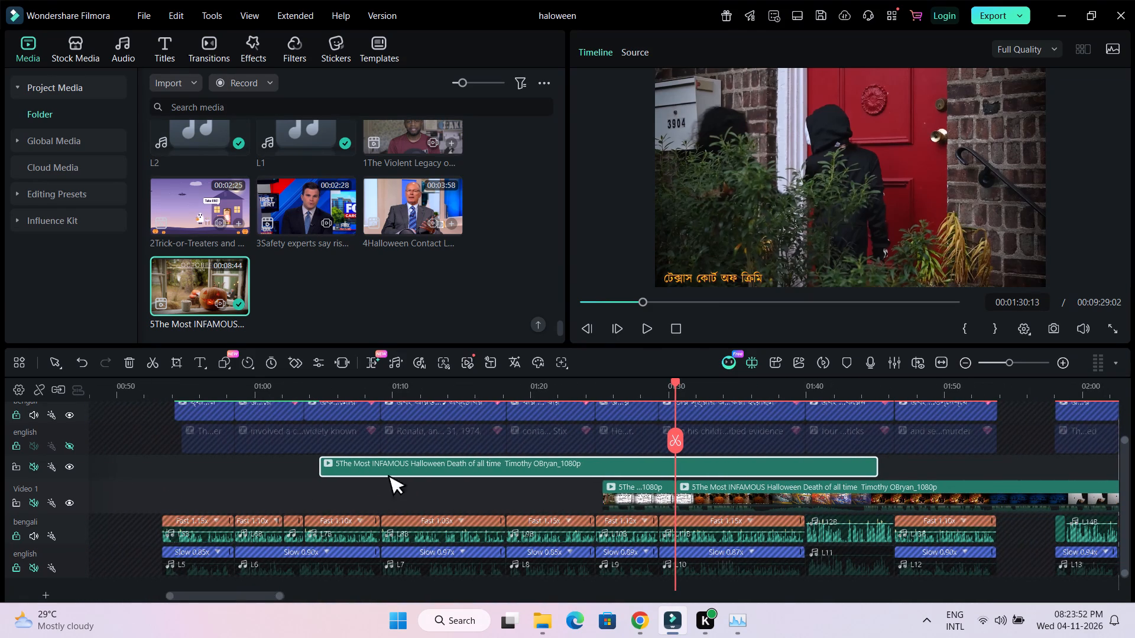
{"action": "left_click_drag", "start_coordinate": [378, 468], "coordinate": [145, 470]}
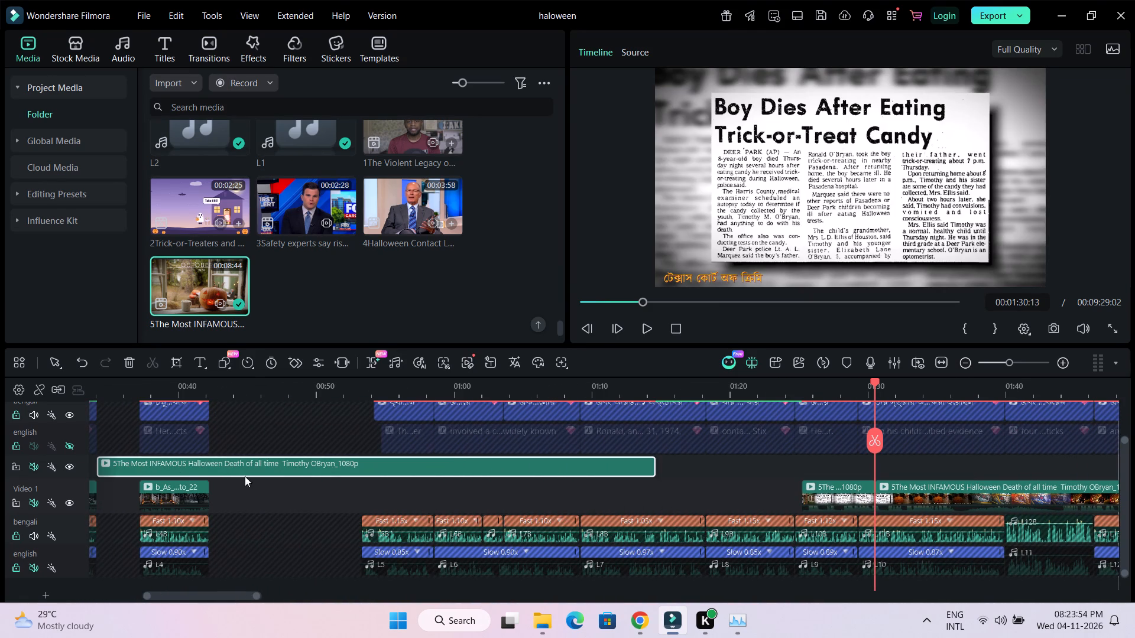
{"action": "left_click_drag", "start_coordinate": [430, 392], "coordinate": [271, 407]}
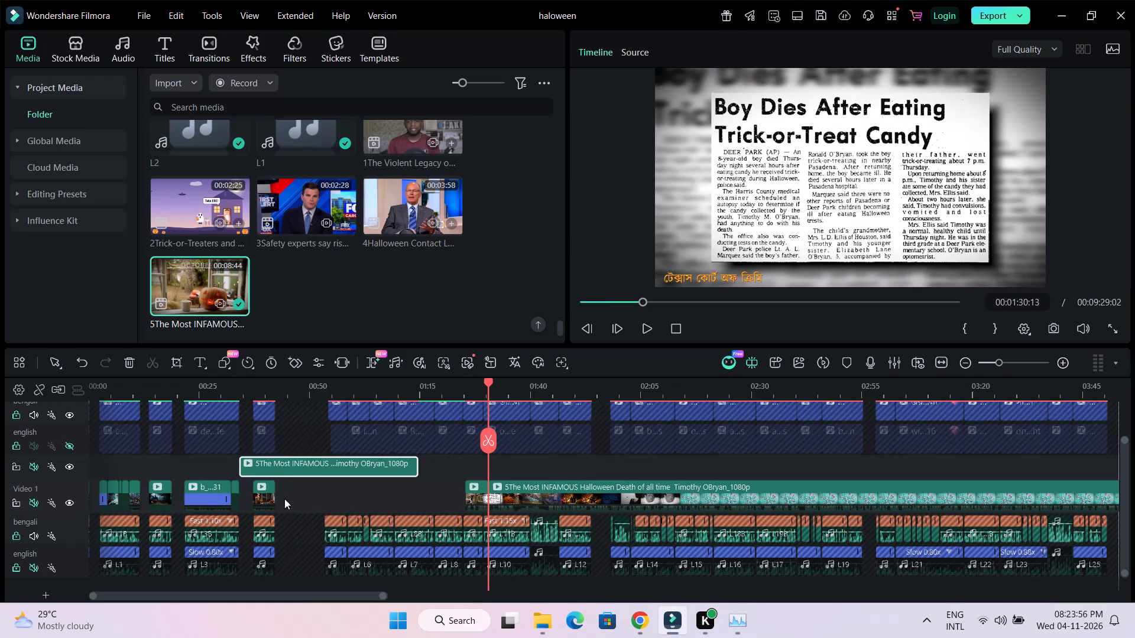
{"action": "left_click_drag", "start_coordinate": [352, 466], "coordinate": [168, 460]}
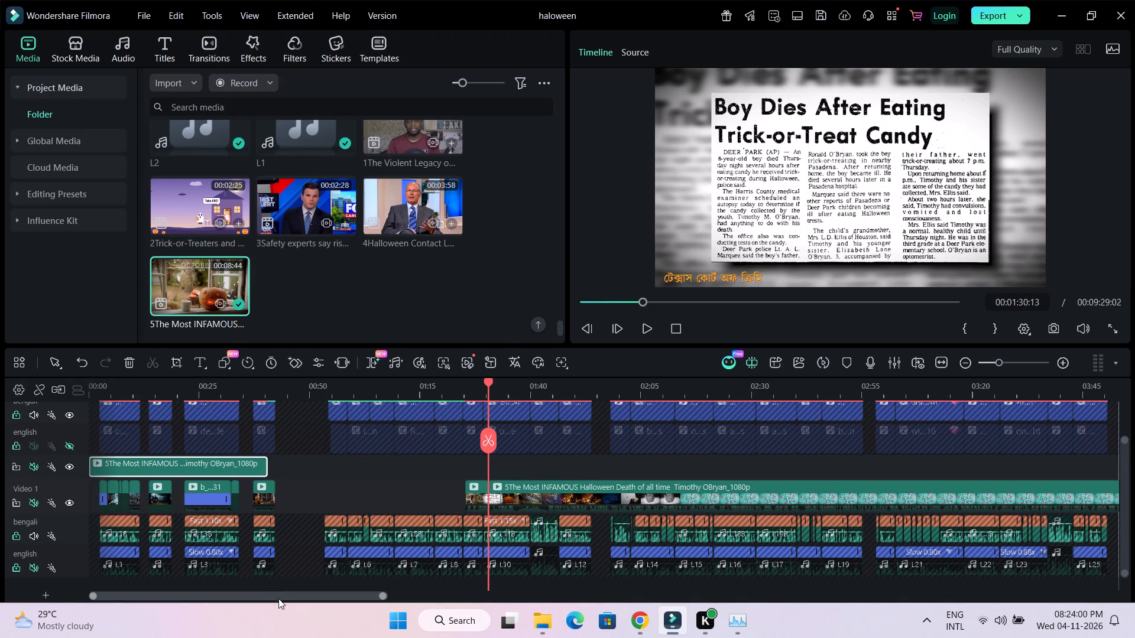
{"action": "left_click_drag", "start_coordinate": [280, 598], "coordinate": [235, 593]}
Play the newspaper shot with the narration and move it about half a second earlier on Video 1, so that it starts with L9.
{"action": "left_click_drag", "start_coordinate": [419, 387], "coordinate": [609, 415]}
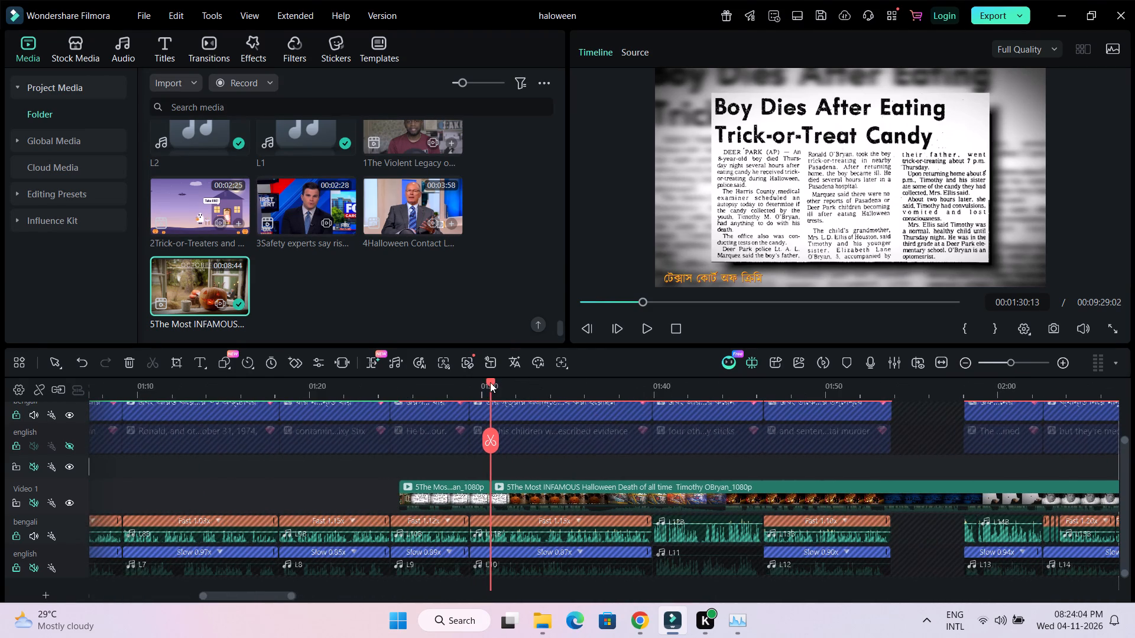
{"action": "left_click_drag", "start_coordinate": [490, 382], "coordinate": [388, 401]}
{"action": "key", "text": "space"}
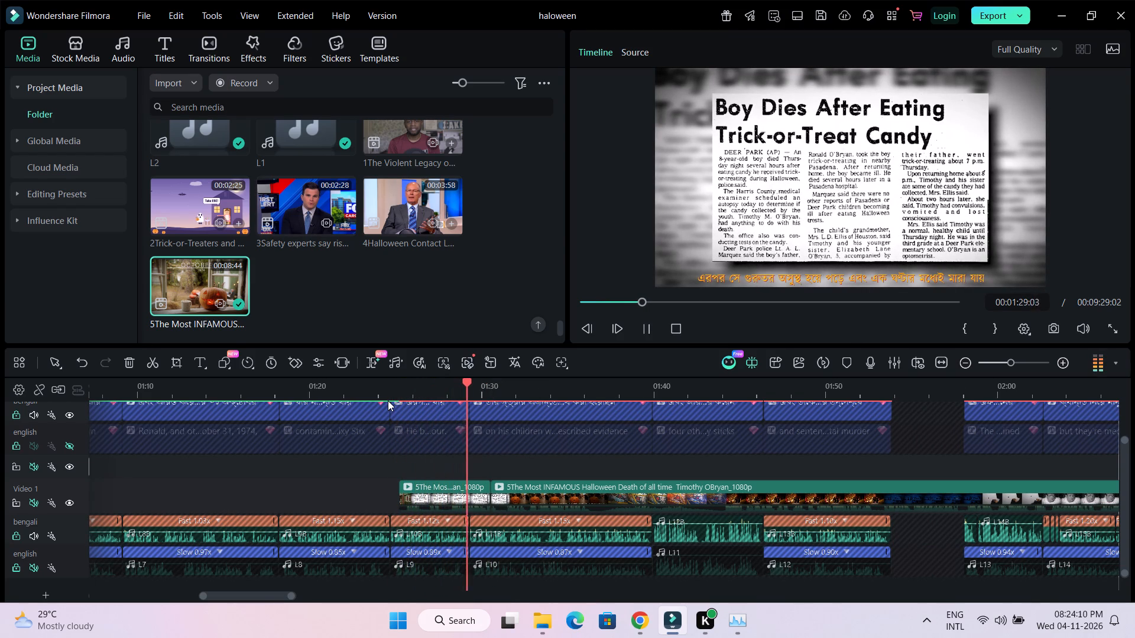
{"action": "key", "text": "space"}
{"action": "left_click", "coordinate": [520, 493]}
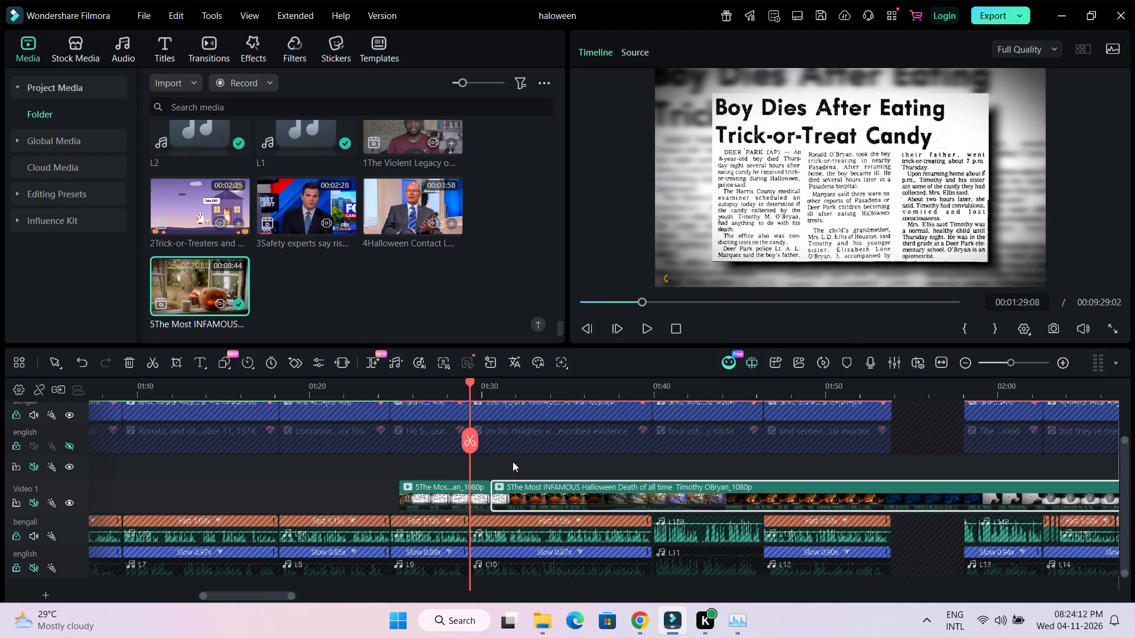
{"action": "left_click", "coordinate": [513, 460]}
{"action": "left_click_drag", "start_coordinate": [432, 497], "coordinate": [421, 499]}
{"action": "left_click_drag", "start_coordinate": [440, 396], "coordinate": [613, 402]}
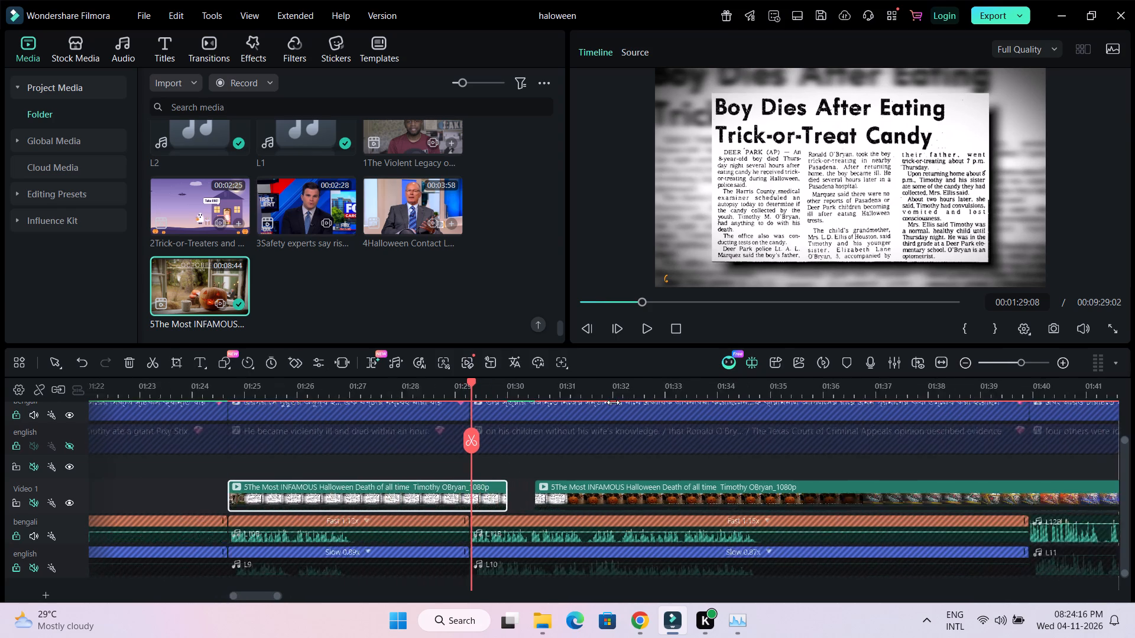
{"action": "left_click_drag", "start_coordinate": [613, 402], "coordinate": [642, 406]}
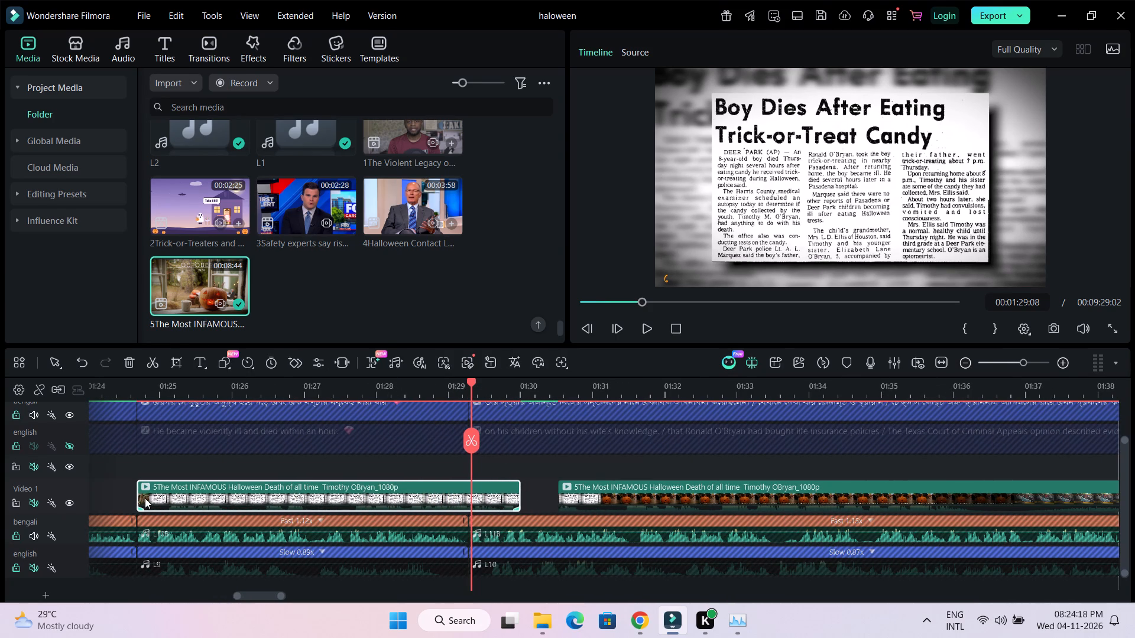
Trim both ends of the newspaper shot, realign its start with L9 so it ends with that narration, and play the result.
{"action": "left_click_drag", "start_coordinate": [141, 498], "coordinate": [150, 497]}
{"action": "left_click_drag", "start_coordinate": [235, 496], "coordinate": [221, 496]}
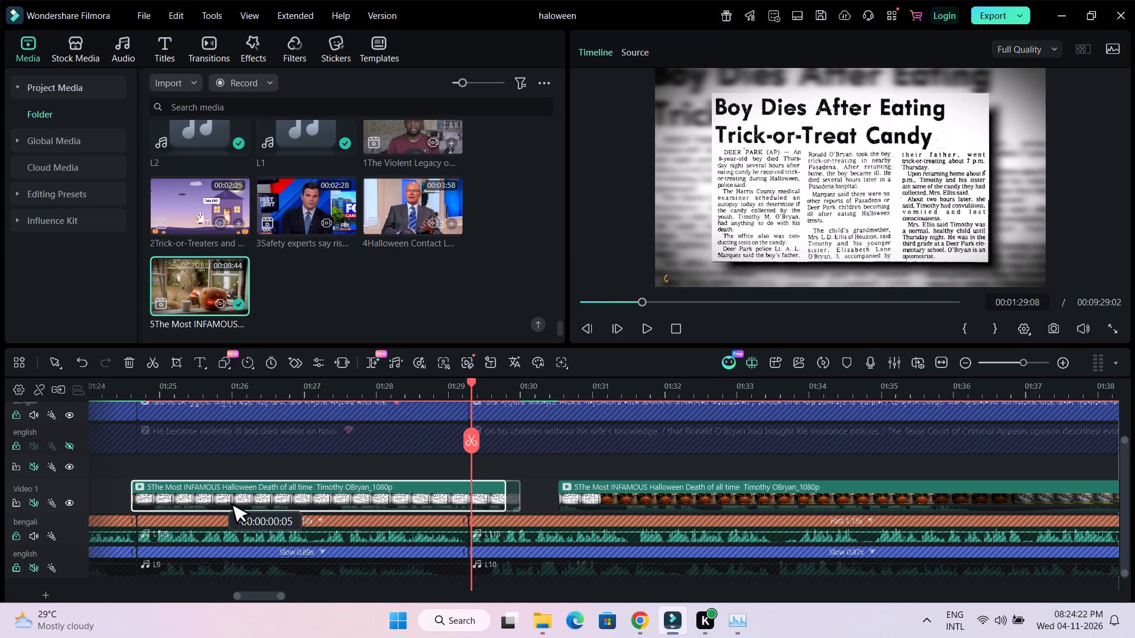
{"action": "left_click_drag", "start_coordinate": [221, 496], "coordinate": [223, 496]}
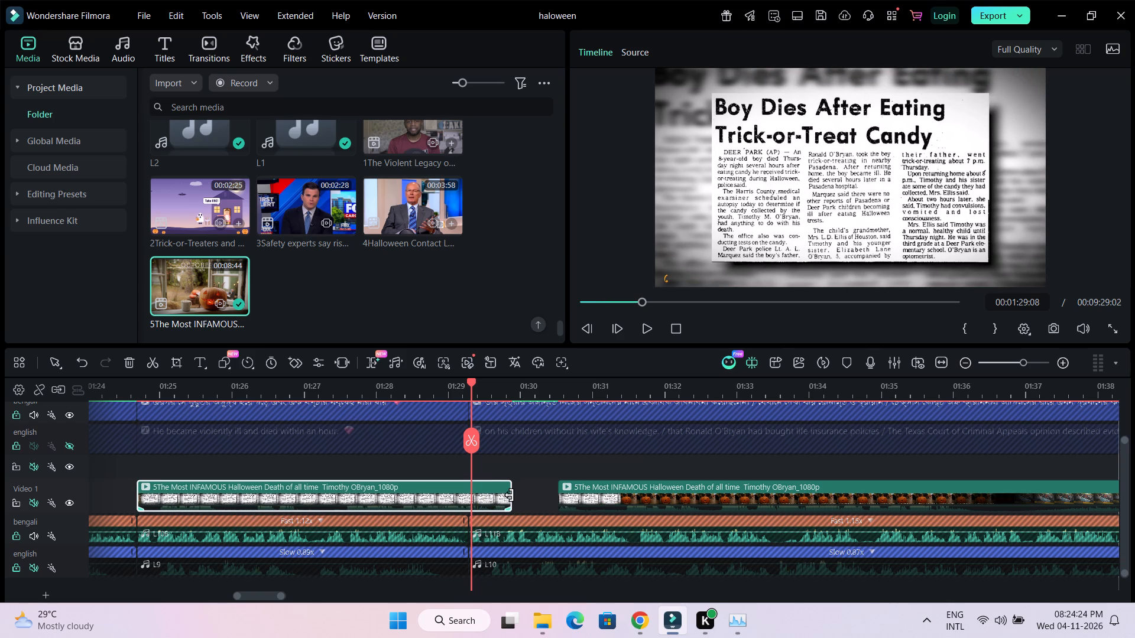
{"action": "left_click_drag", "start_coordinate": [510, 495], "coordinate": [473, 497]}
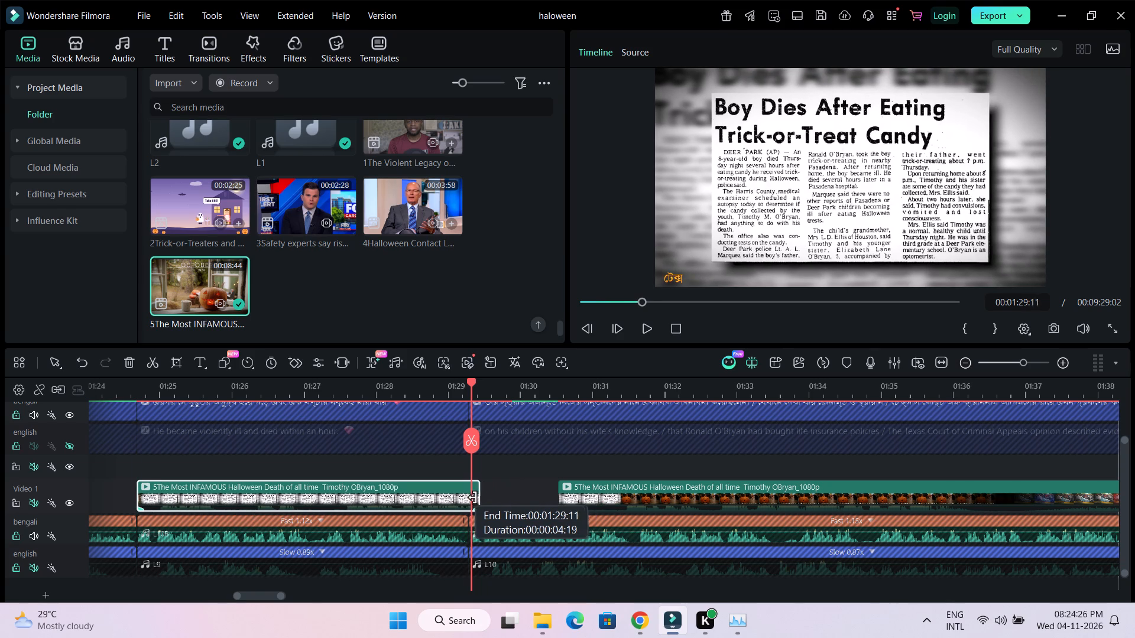
{"action": "left_click_drag", "start_coordinate": [473, 497], "coordinate": [468, 498]}
{"action": "left_click_drag", "start_coordinate": [472, 382], "coordinate": [124, 411]}
{"action": "key", "text": "space"}
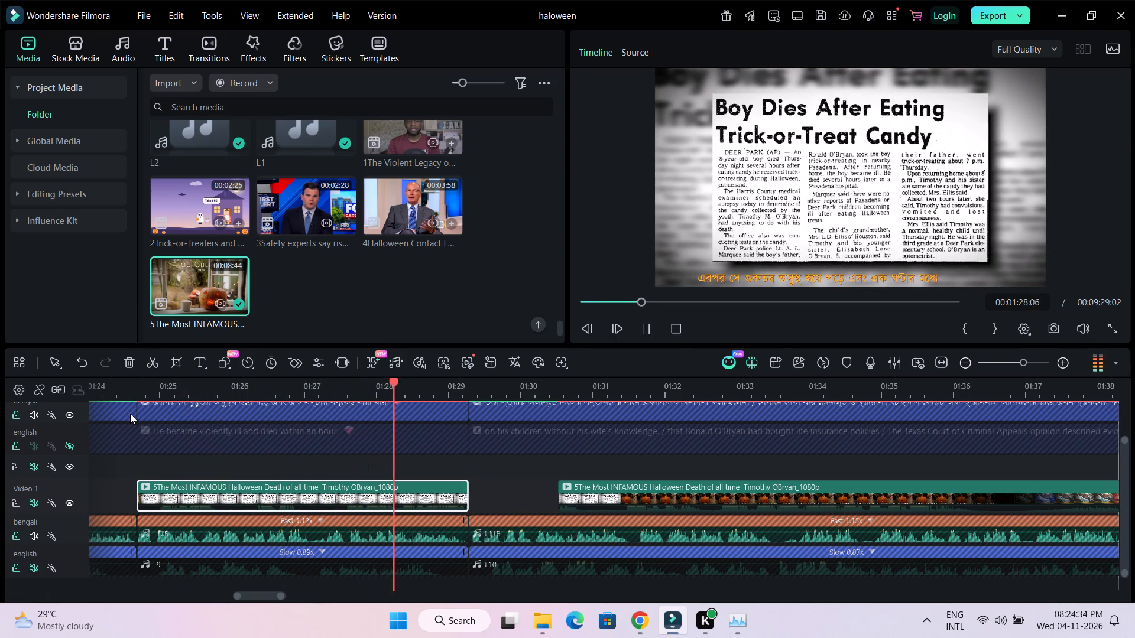
{"action": "key", "text": "space"}
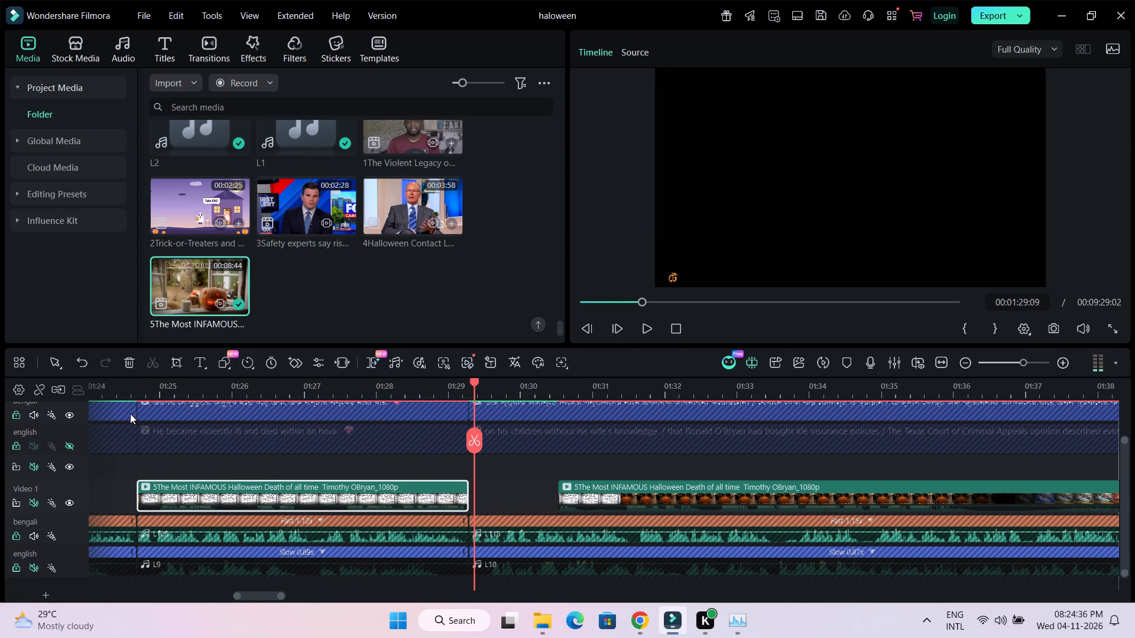
{"action": "key", "text": "space"}
{"action": "key", "text": "space"}
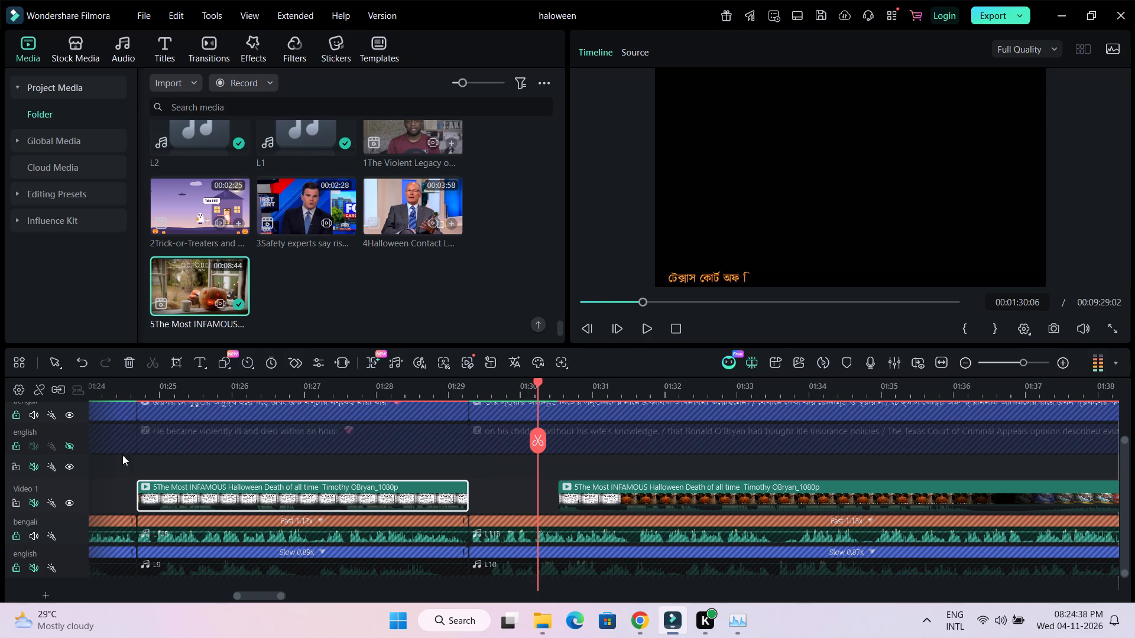
Examine the remaining INFAMOUS Halloween Death clip on Video 1 through to its end for footage that suits the next narration.
{"action": "left_click_drag", "start_coordinate": [252, 595], "coordinate": [261, 597]}
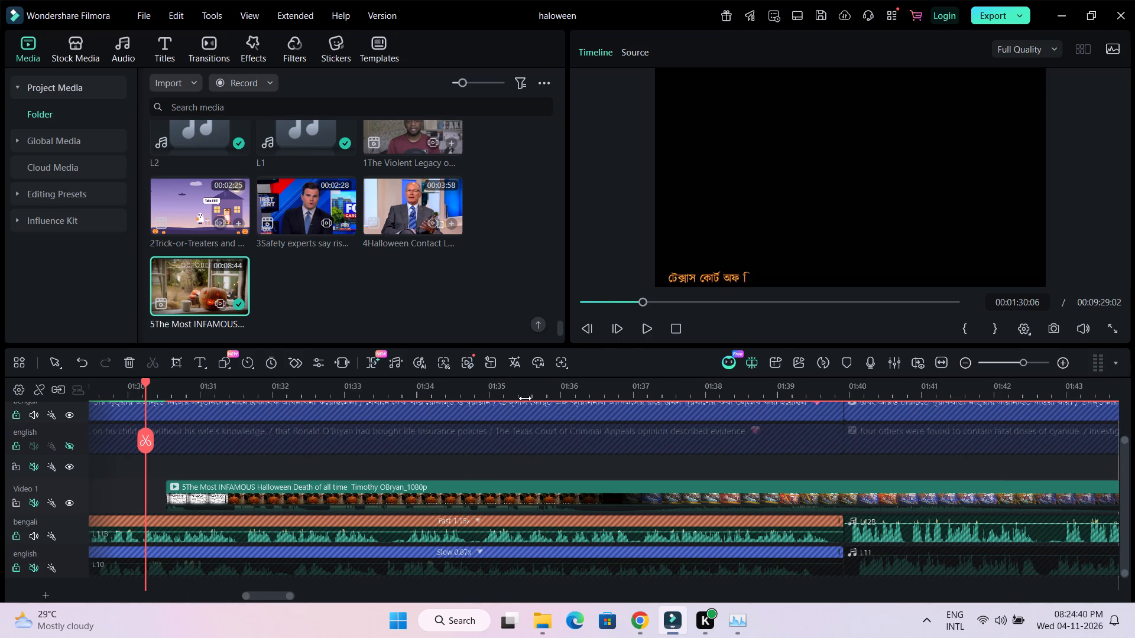
{"action": "left_click_drag", "start_coordinate": [534, 393], "coordinate": [335, 402]}
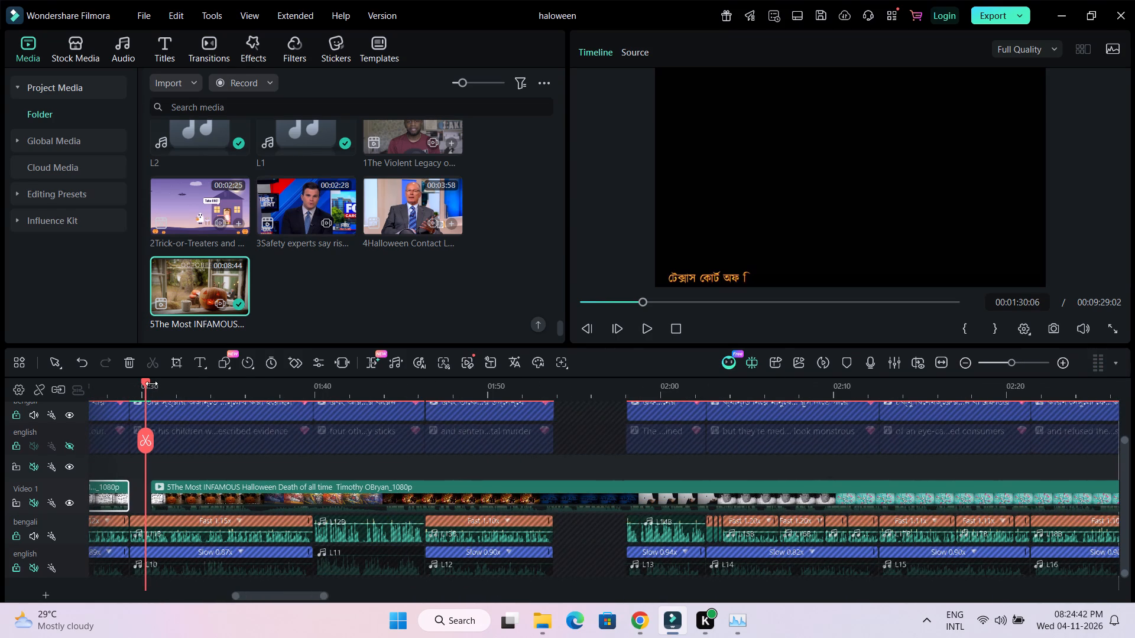
{"action": "left_click_drag", "start_coordinate": [147, 383], "coordinate": [702, 440]}
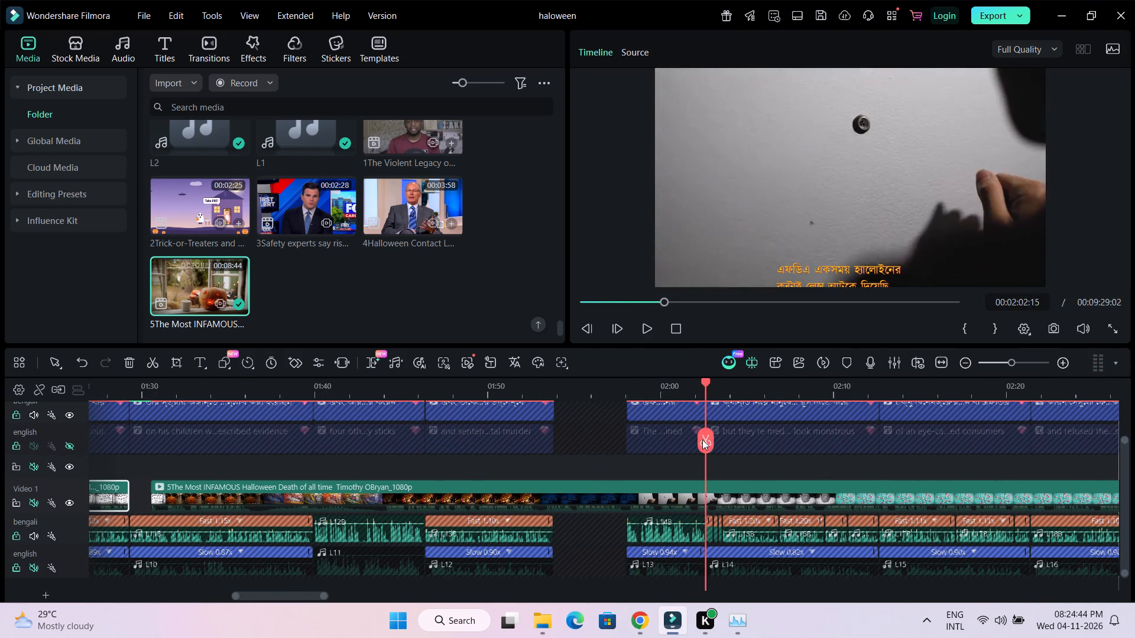
{"action": "left_click_drag", "start_coordinate": [702, 440], "coordinate": [916, 456]}
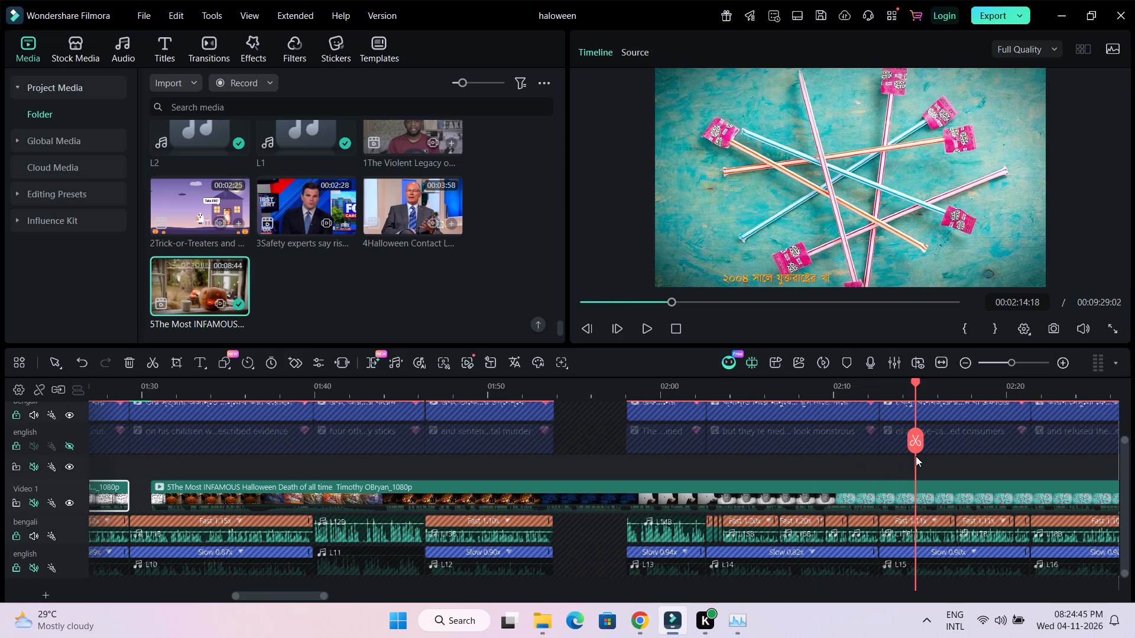
{"action": "left_click_drag", "start_coordinate": [916, 456], "coordinate": [858, 455]}
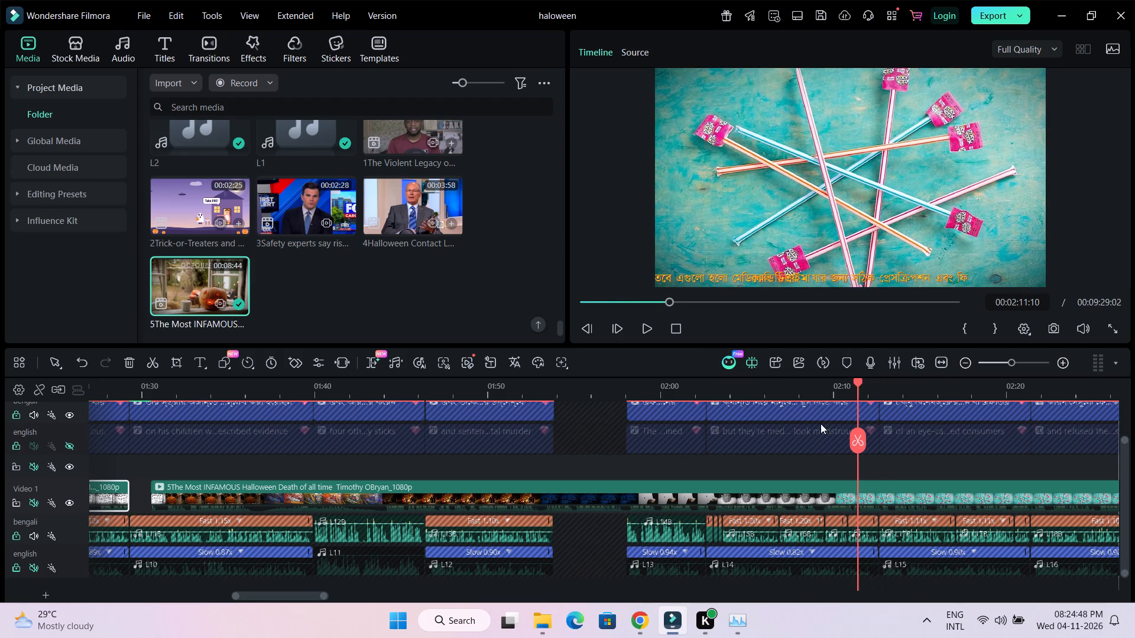
{"action": "left_click_drag", "start_coordinate": [758, 389], "coordinate": [634, 396]}
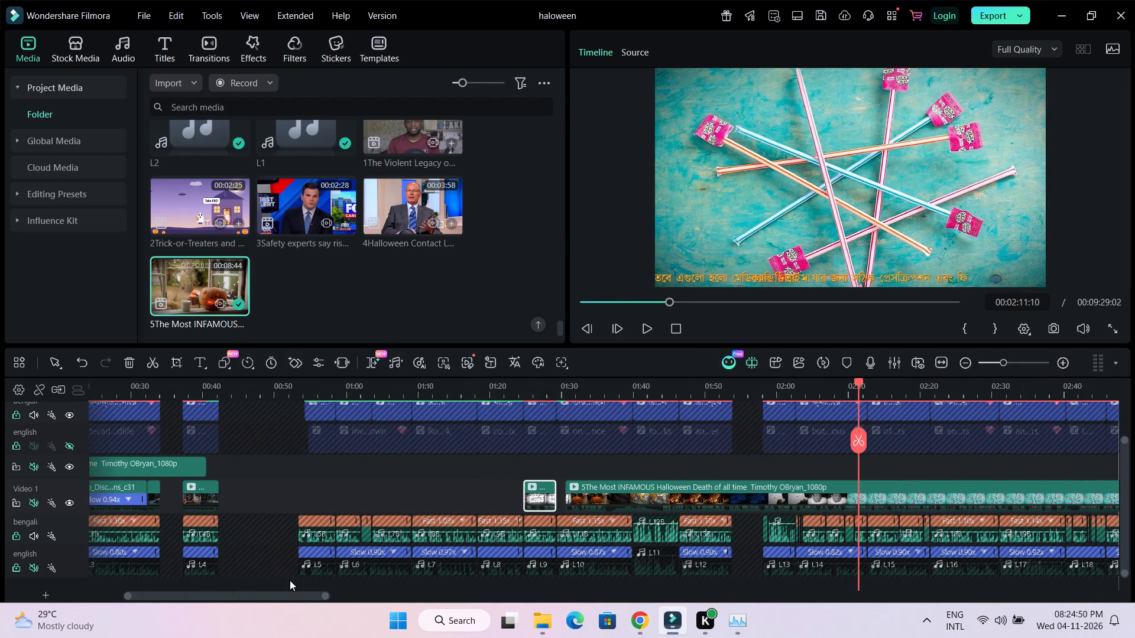
{"action": "left_click_drag", "start_coordinate": [278, 593], "coordinate": [406, 594]}
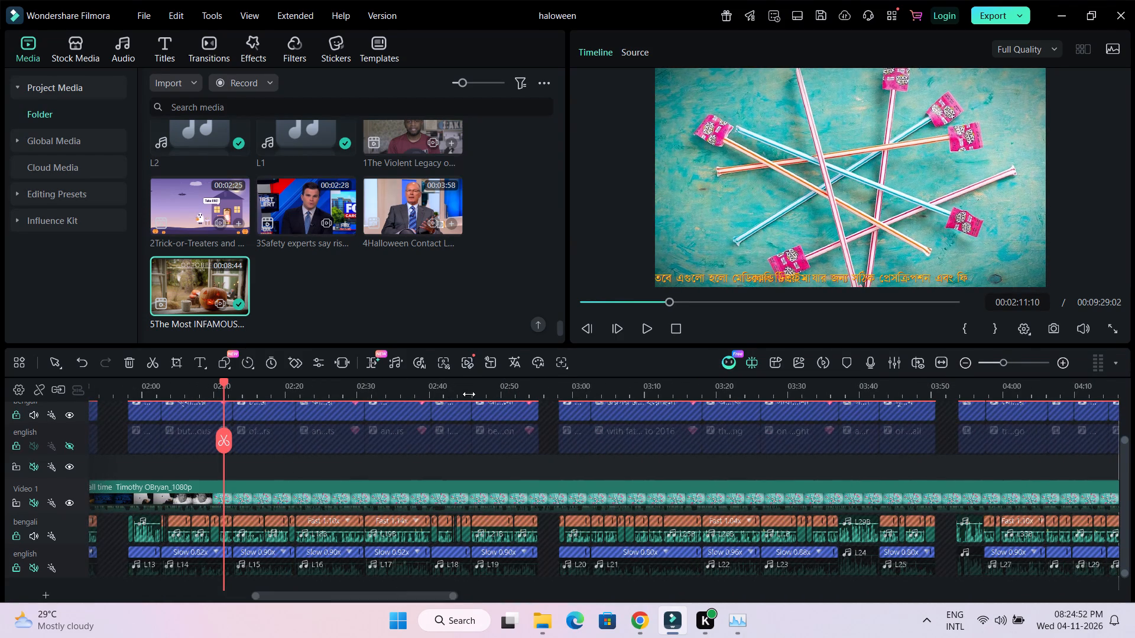
{"action": "left_click_drag", "start_coordinate": [472, 394], "coordinate": [270, 400]}
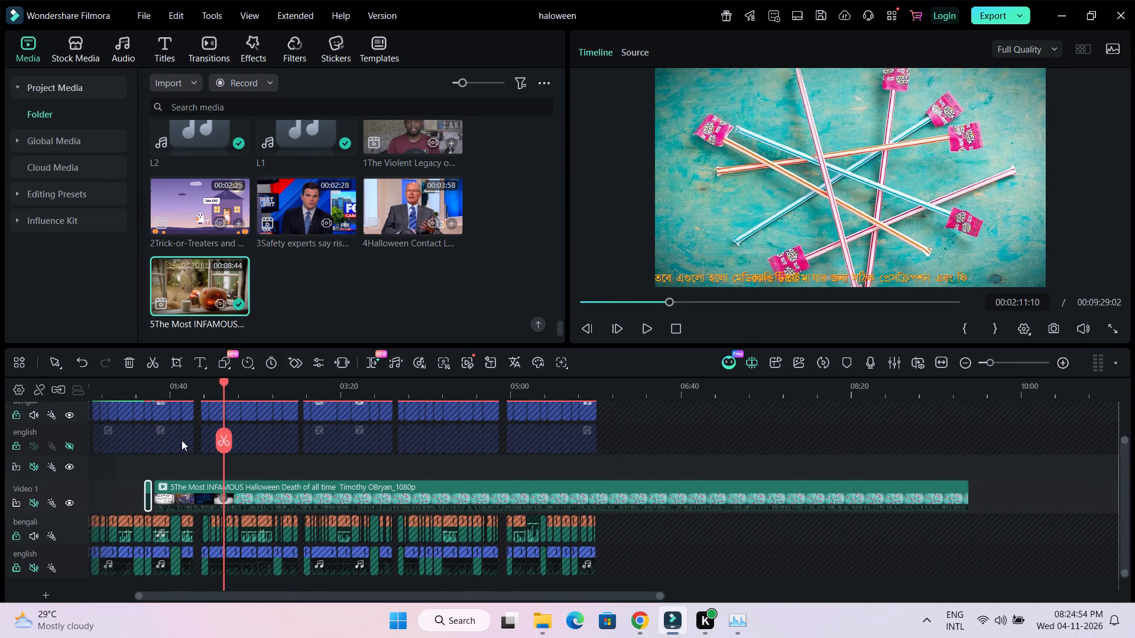
{"action": "left_click_drag", "start_coordinate": [222, 382], "coordinate": [354, 398]}
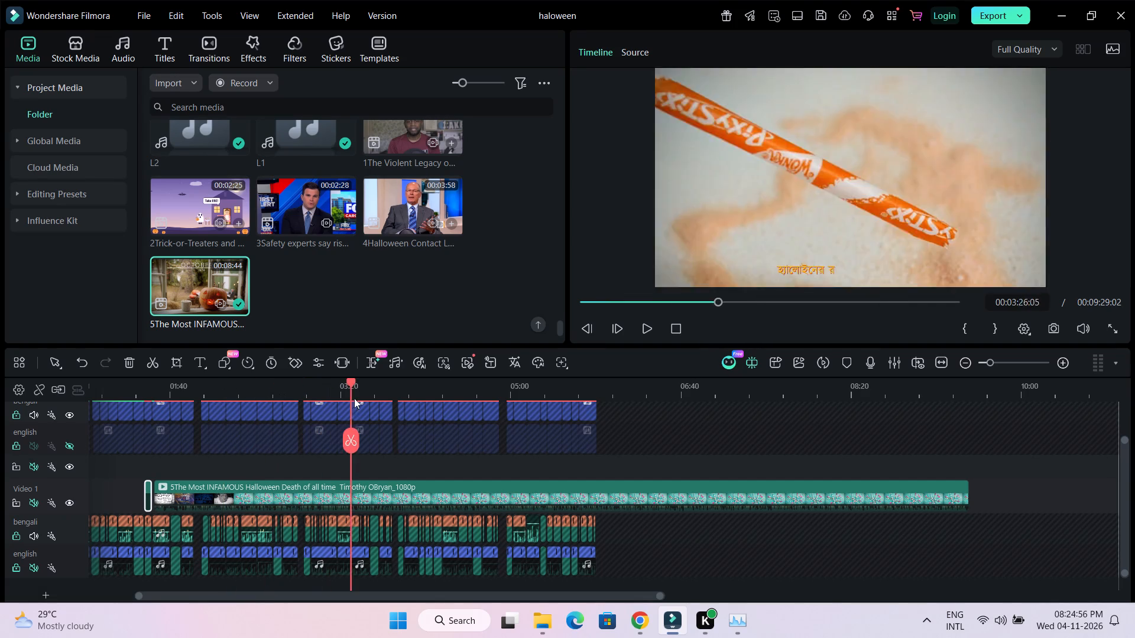
{"action": "left_click_drag", "start_coordinate": [354, 398], "coordinate": [374, 418]}
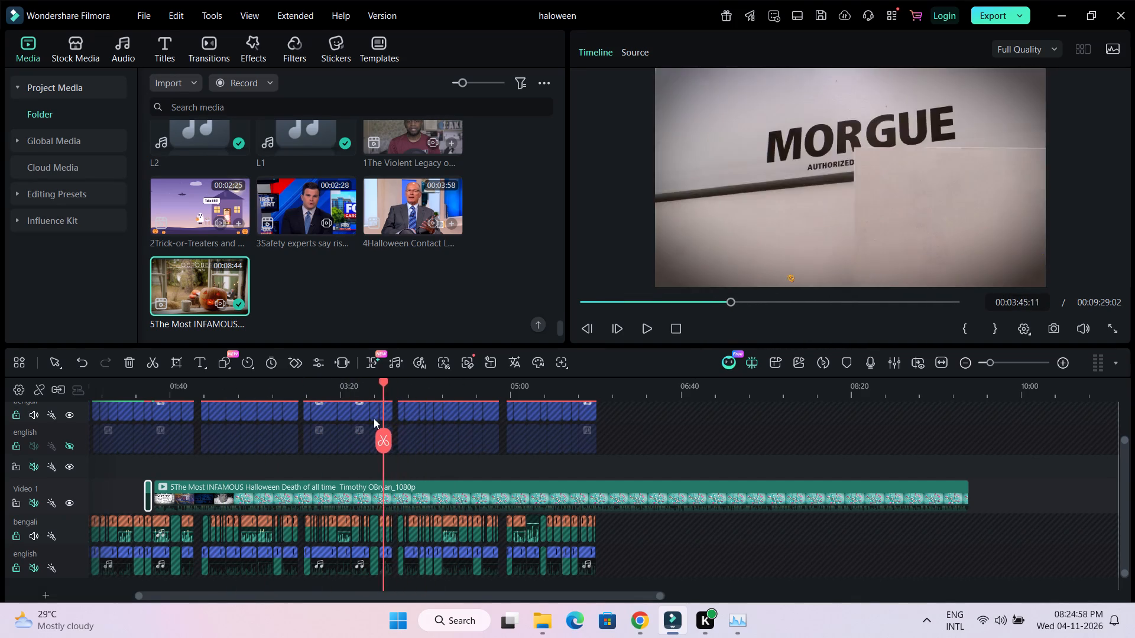
{"action": "left_click_drag", "start_coordinate": [374, 418], "coordinate": [484, 429]}
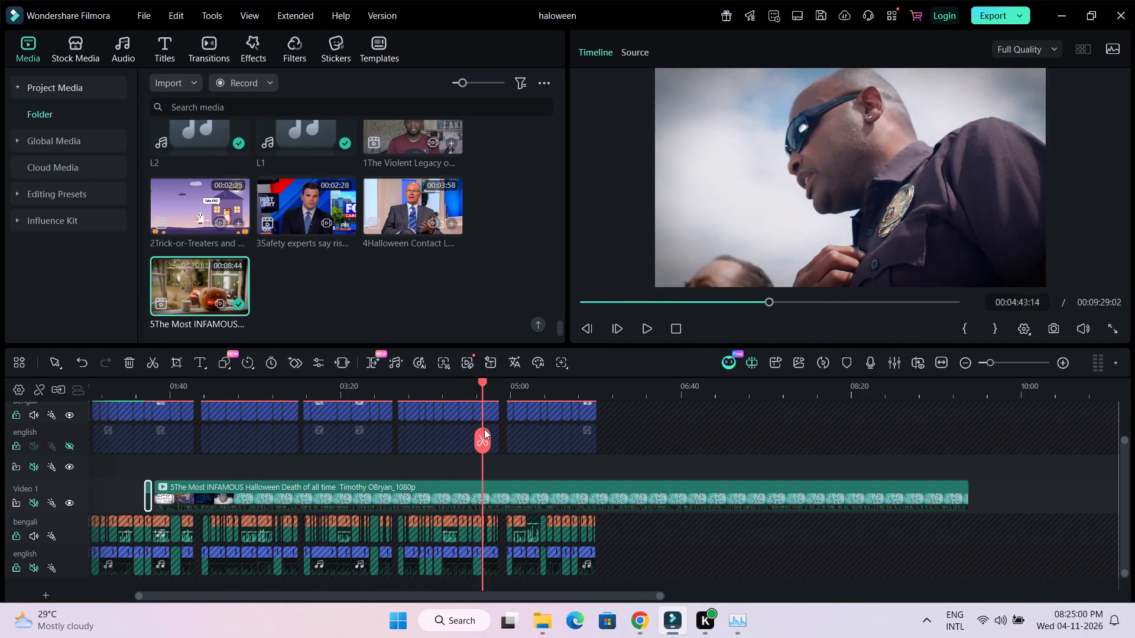
{"action": "left_click_drag", "start_coordinate": [484, 429], "coordinate": [550, 438]}
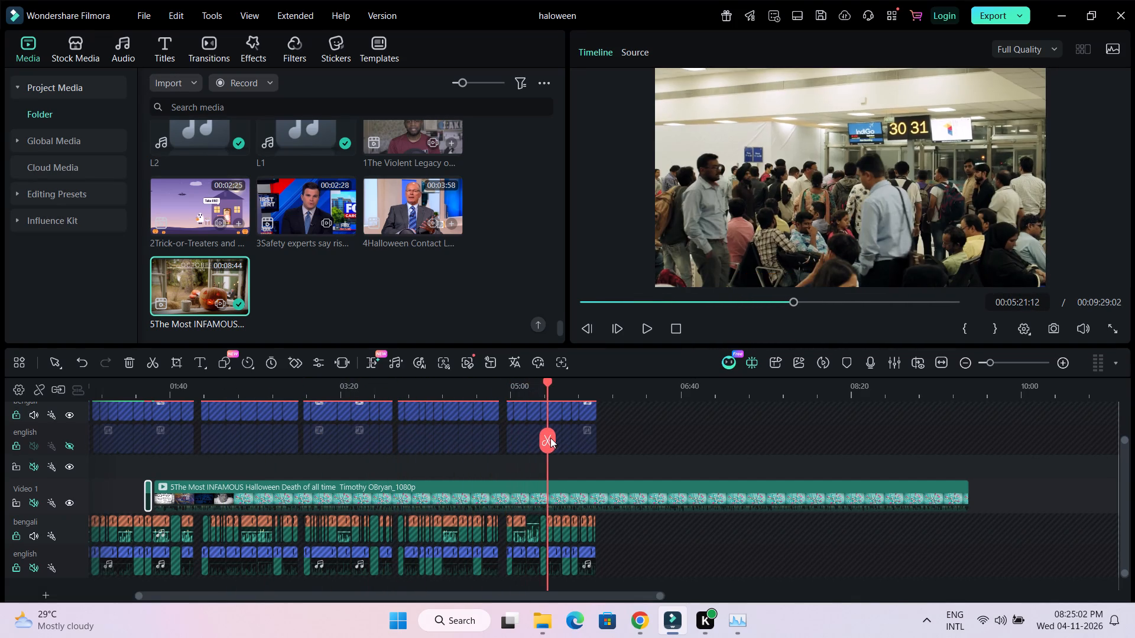
{"action": "left_click_drag", "start_coordinate": [550, 438], "coordinate": [625, 437]}
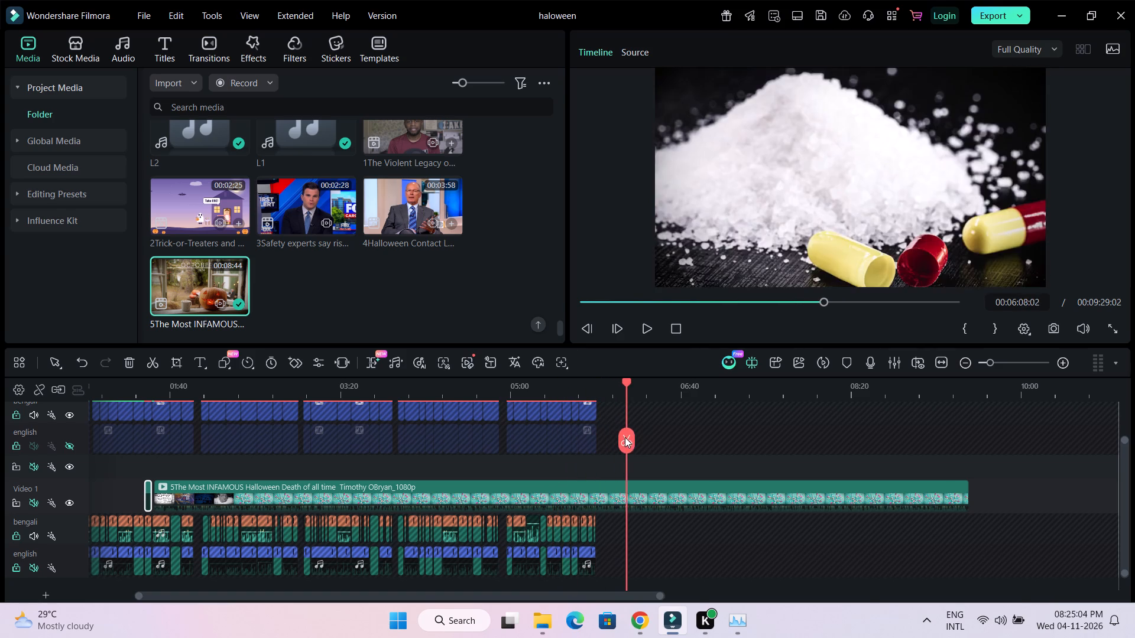
{"action": "left_click_drag", "start_coordinate": [625, 437], "coordinate": [799, 454]}
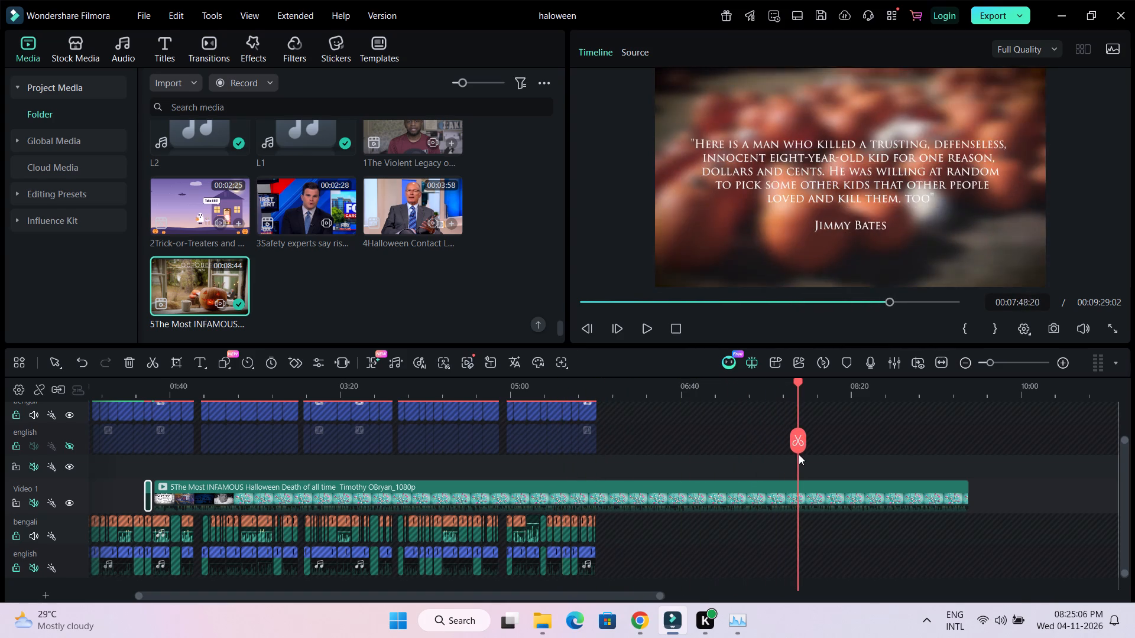
{"action": "left_click_drag", "start_coordinate": [799, 454], "coordinate": [847, 460]}
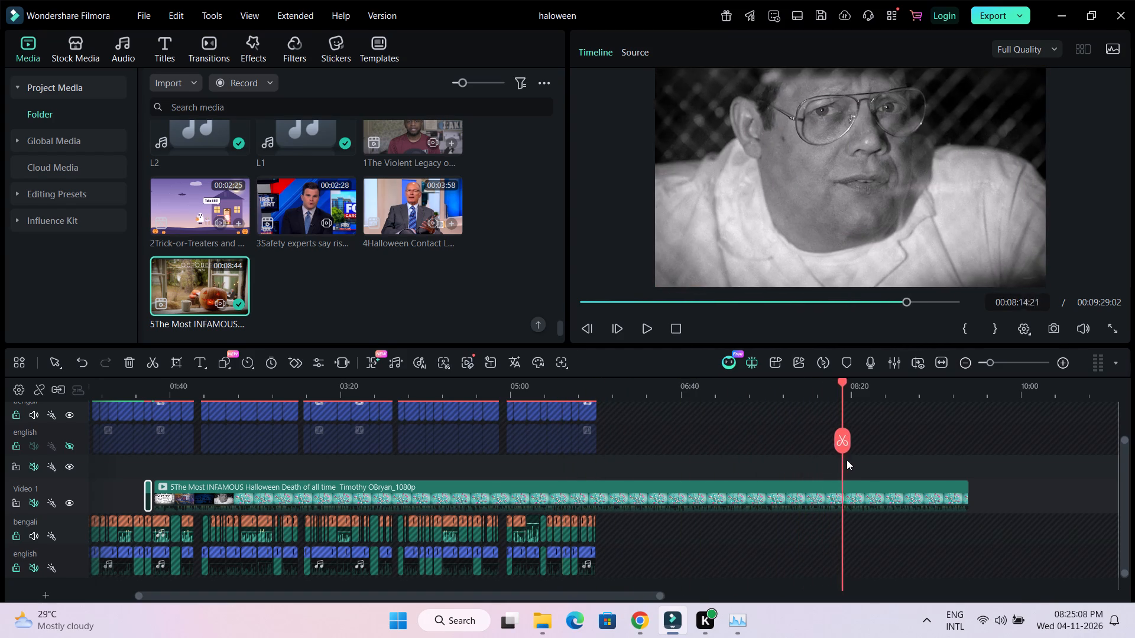
{"action": "left_click_drag", "start_coordinate": [847, 460], "coordinate": [904, 464]}
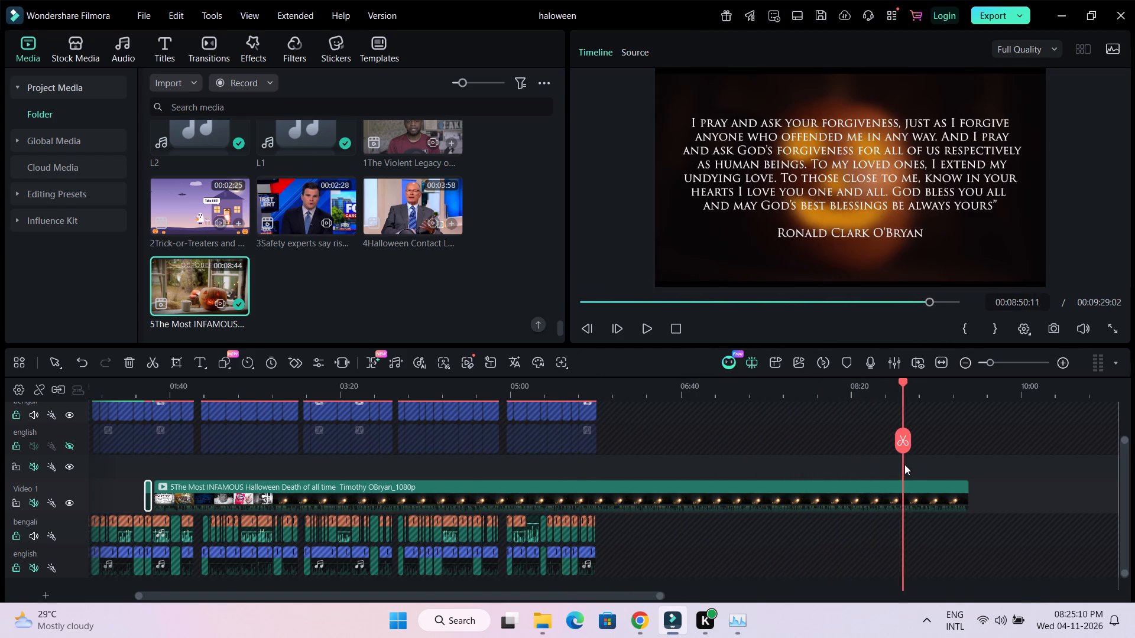
{"action": "left_click_drag", "start_coordinate": [904, 464], "coordinate": [939, 466]}
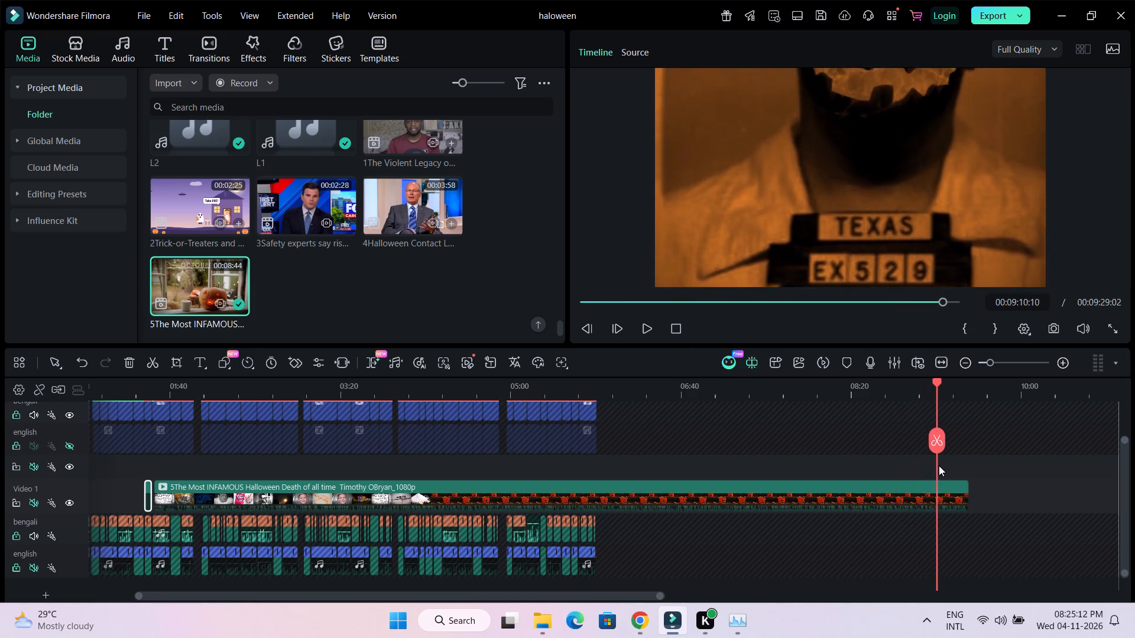
Find the shot of the TEXAS EX529 placard near the end of the INFAMOUS Halloween Death clip and split it at 00:09:00:21.
{"action": "left_click_drag", "start_coordinate": [939, 466], "coordinate": [915, 468]}
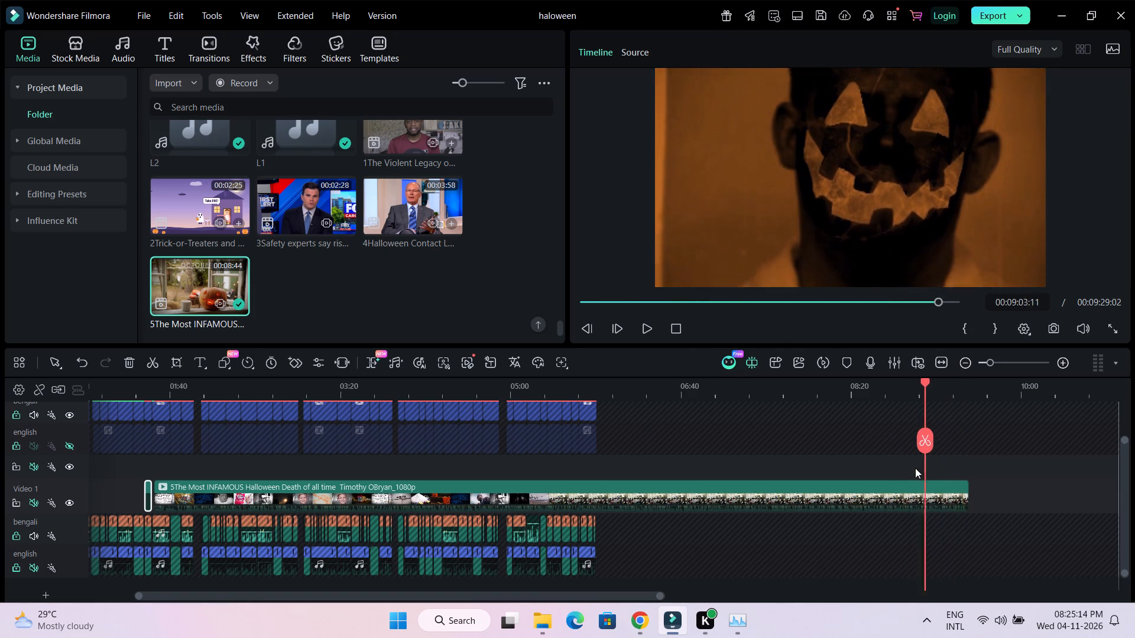
{"action": "left_click_drag", "start_coordinate": [915, 468], "coordinate": [916, 469]}
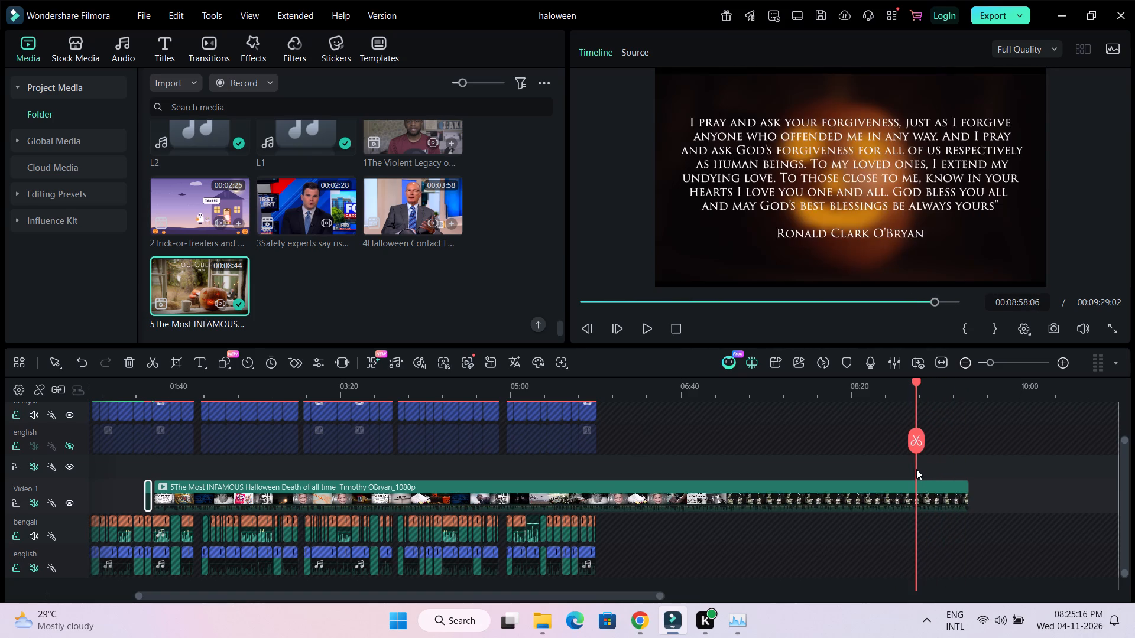
{"action": "left_click_drag", "start_coordinate": [916, 469], "coordinate": [922, 468]}
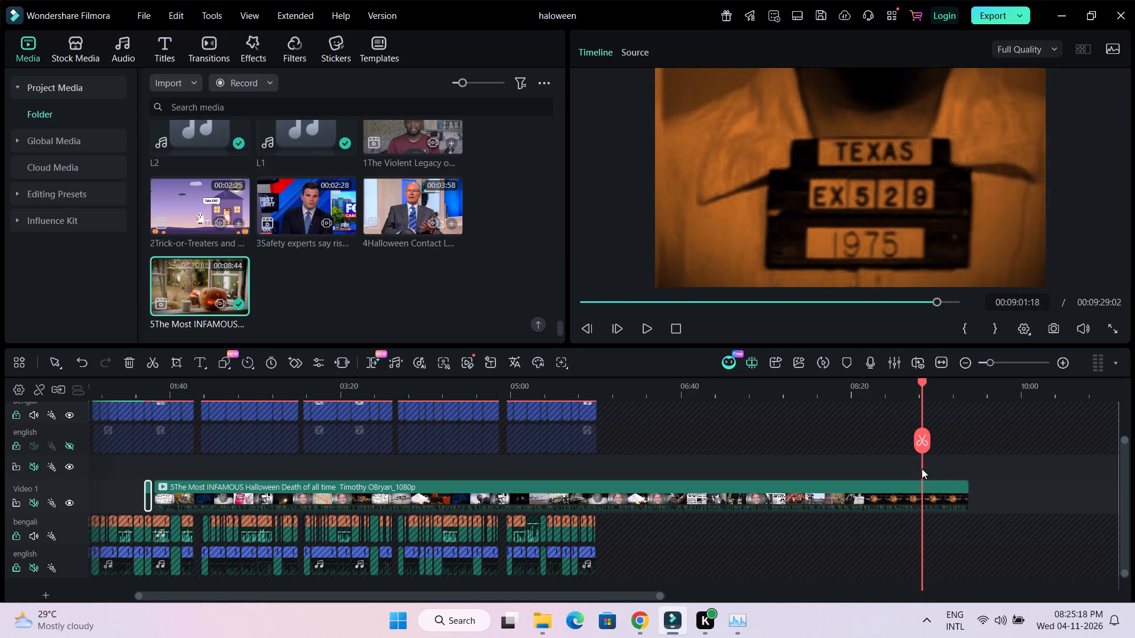
{"action": "left_click_drag", "start_coordinate": [922, 468], "coordinate": [947, 469]}
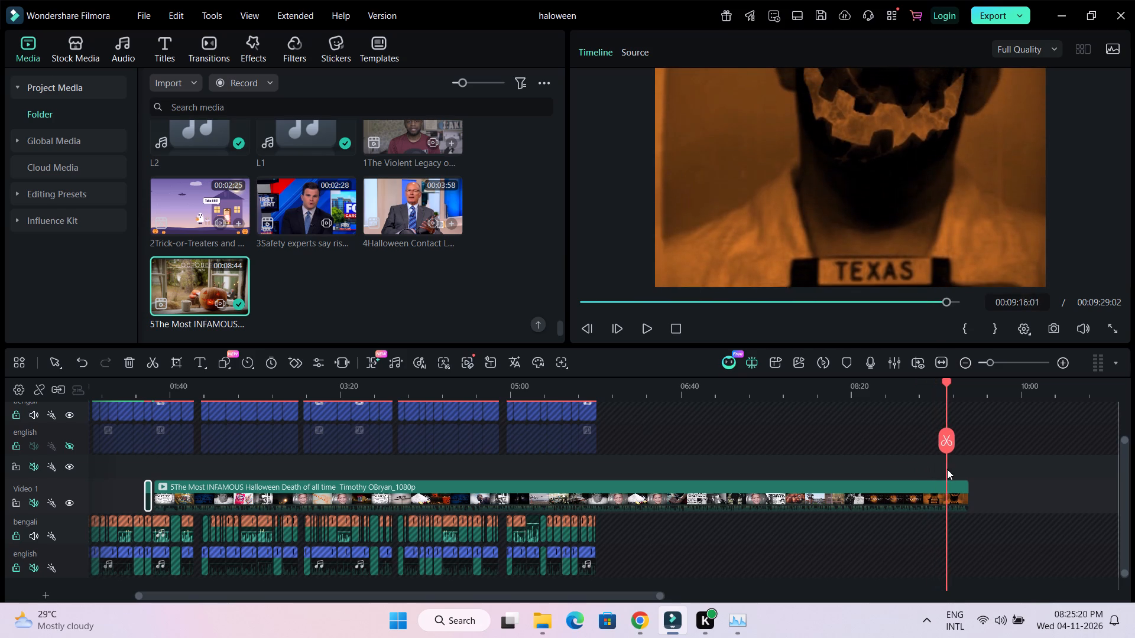
{"action": "left_click_drag", "start_coordinate": [947, 469], "coordinate": [917, 470]}
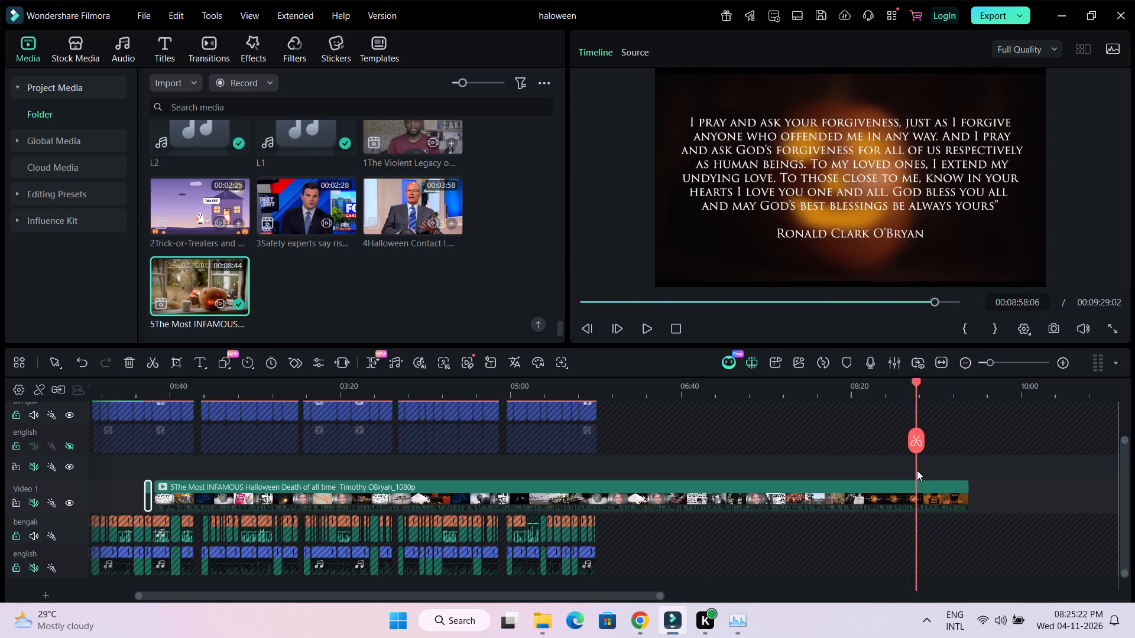
{"action": "left_click_drag", "start_coordinate": [917, 470], "coordinate": [921, 470]}
{"action": "left_click", "coordinate": [935, 497]}
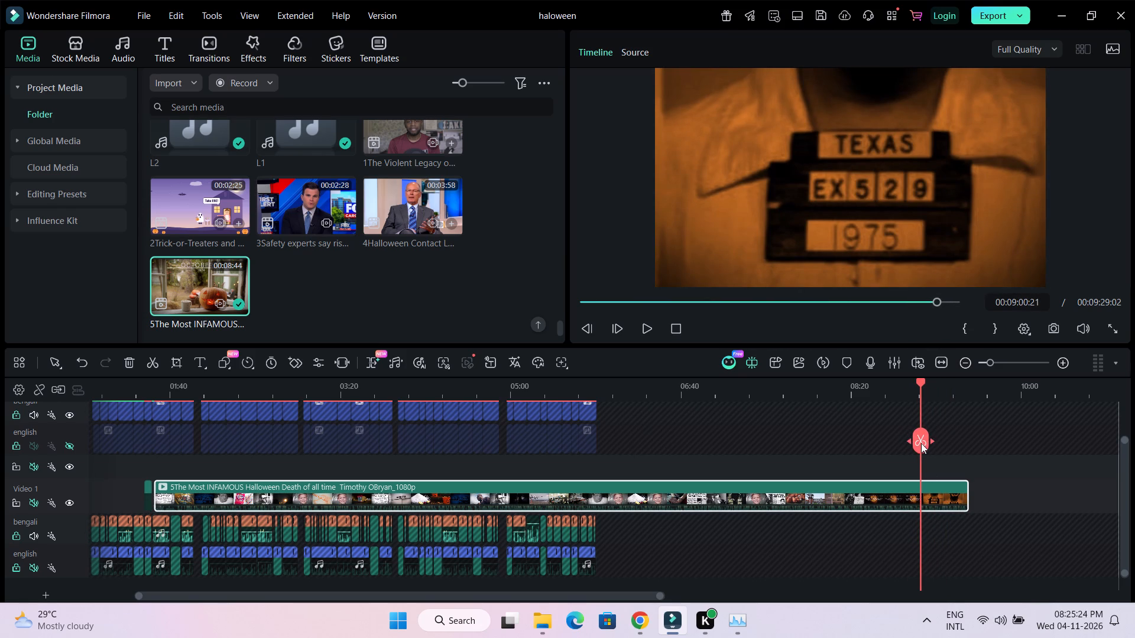
{"action": "left_click", "coordinate": [921, 442]}
Move the long part of the INFAMOUS Halloween Death clip before the placard shot onto the track above Video 1, starting at about 03:26.
{"action": "left_click_drag", "start_coordinate": [852, 494], "coordinate": [855, 474]}
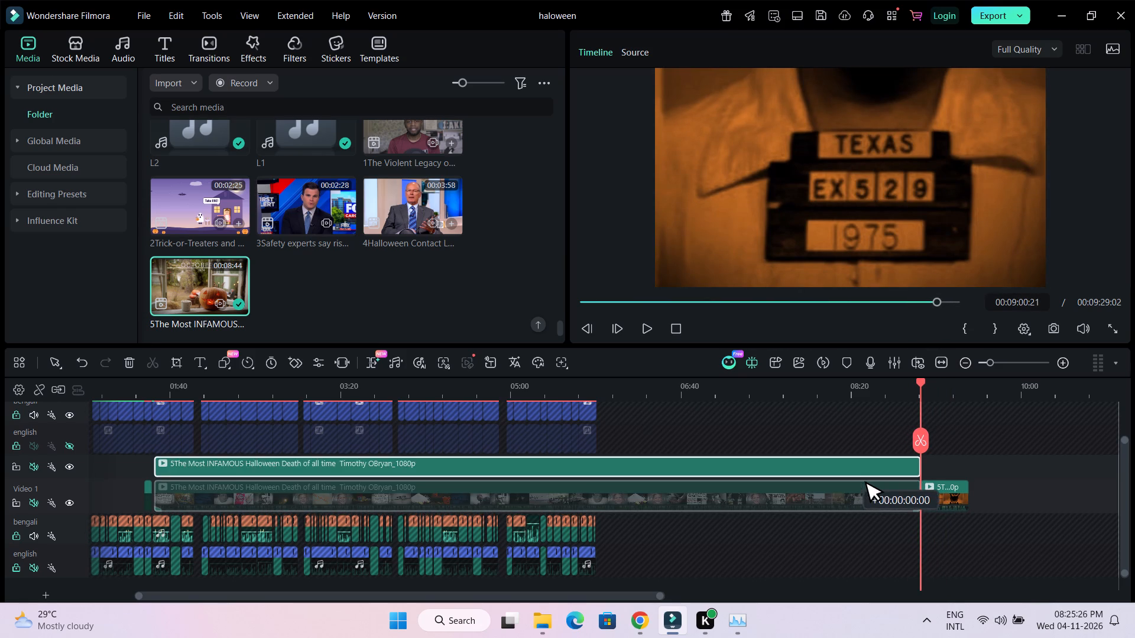
{"action": "left_click_drag", "start_coordinate": [855, 474], "coordinate": [897, 463]}
Move the placard shot back along Video 1 to start at about 01:39, just before narration L11.
{"action": "left_click_drag", "start_coordinate": [801, 498], "coordinate": [298, 497]}
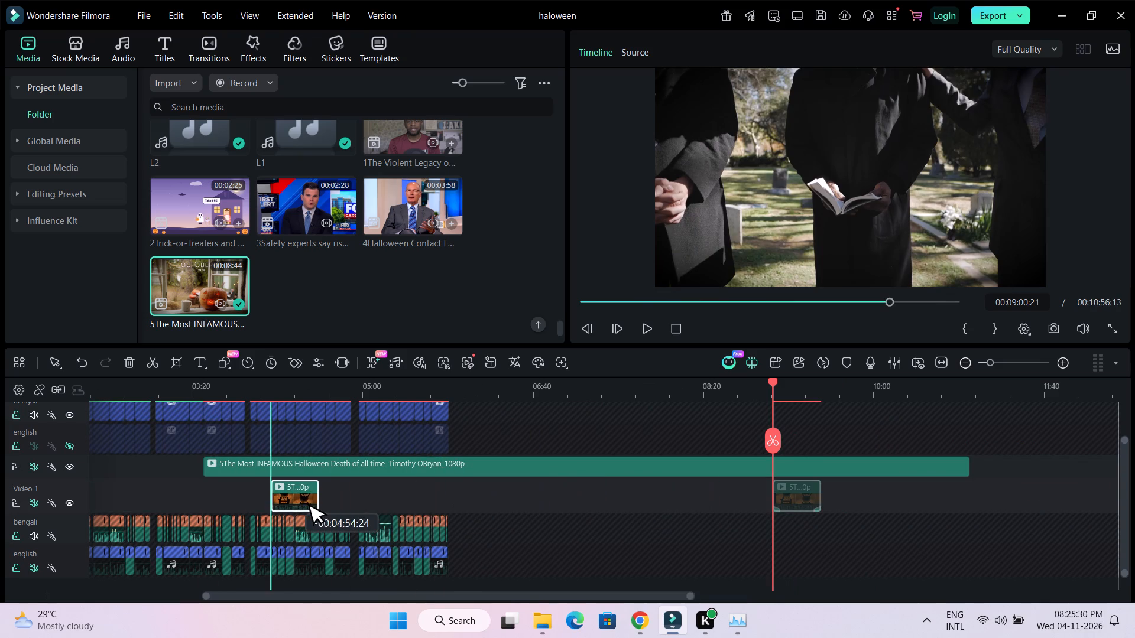
{"action": "left_click_drag", "start_coordinate": [449, 600], "coordinate": [178, 575]}
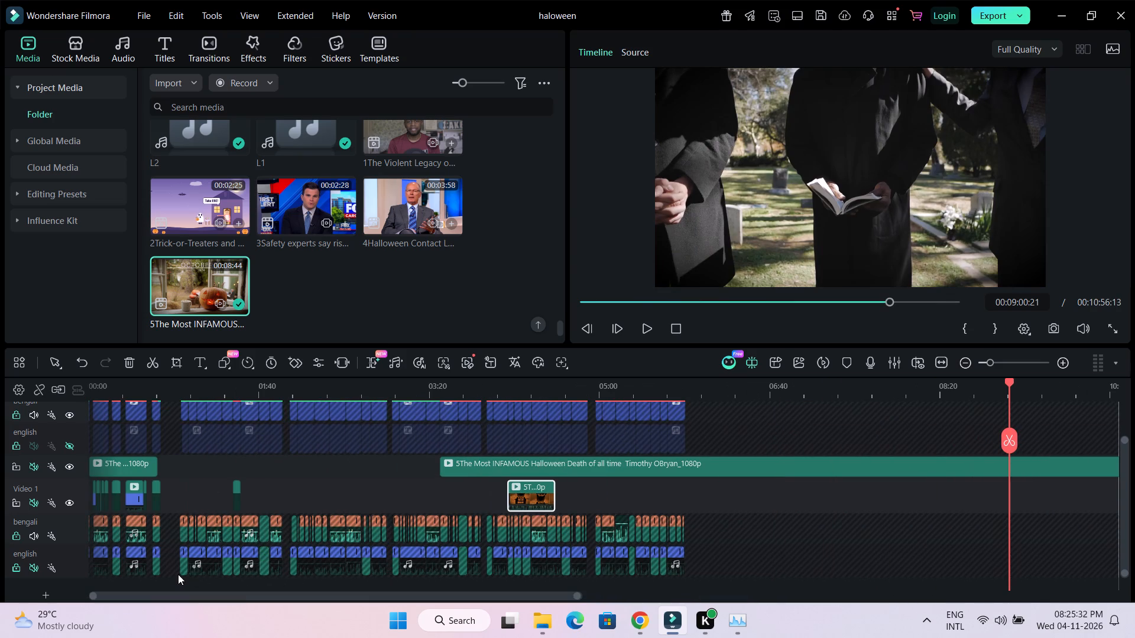
{"action": "left_click_drag", "start_coordinate": [532, 498], "coordinate": [270, 504]}
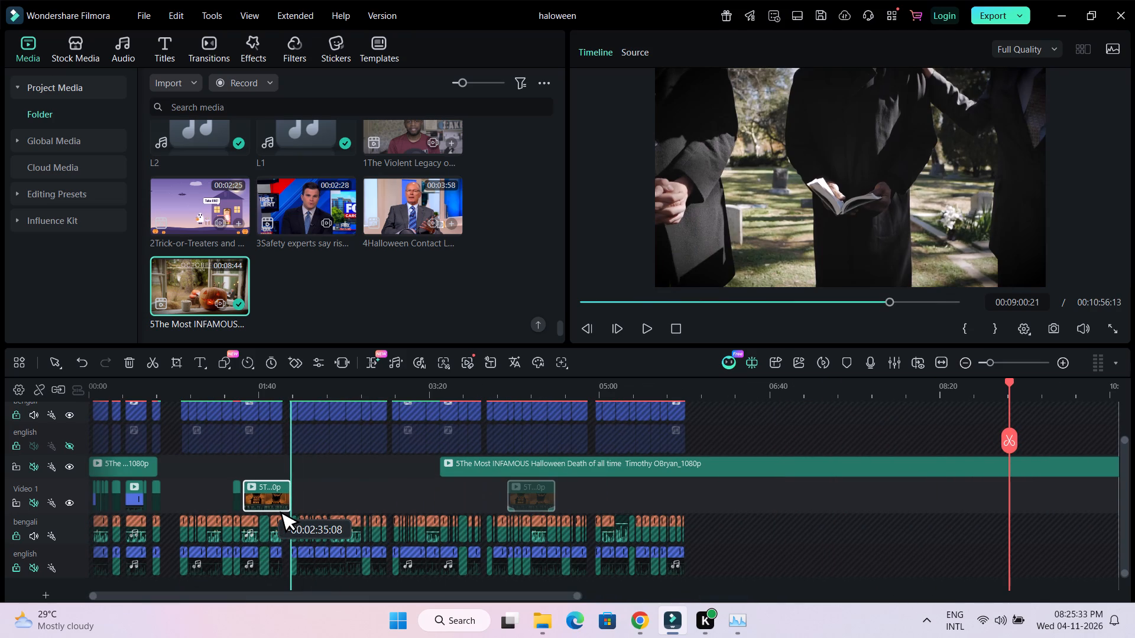
{"action": "left_click_drag", "start_coordinate": [270, 504], "coordinate": [281, 505]}
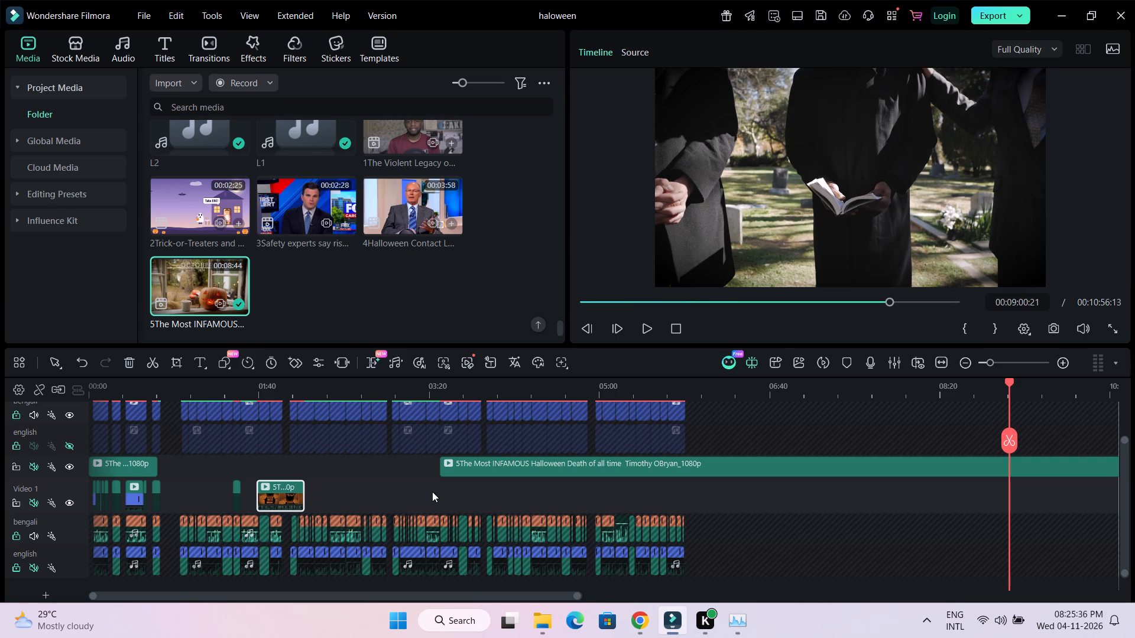
{"action": "left_click", "coordinate": [268, 398]}
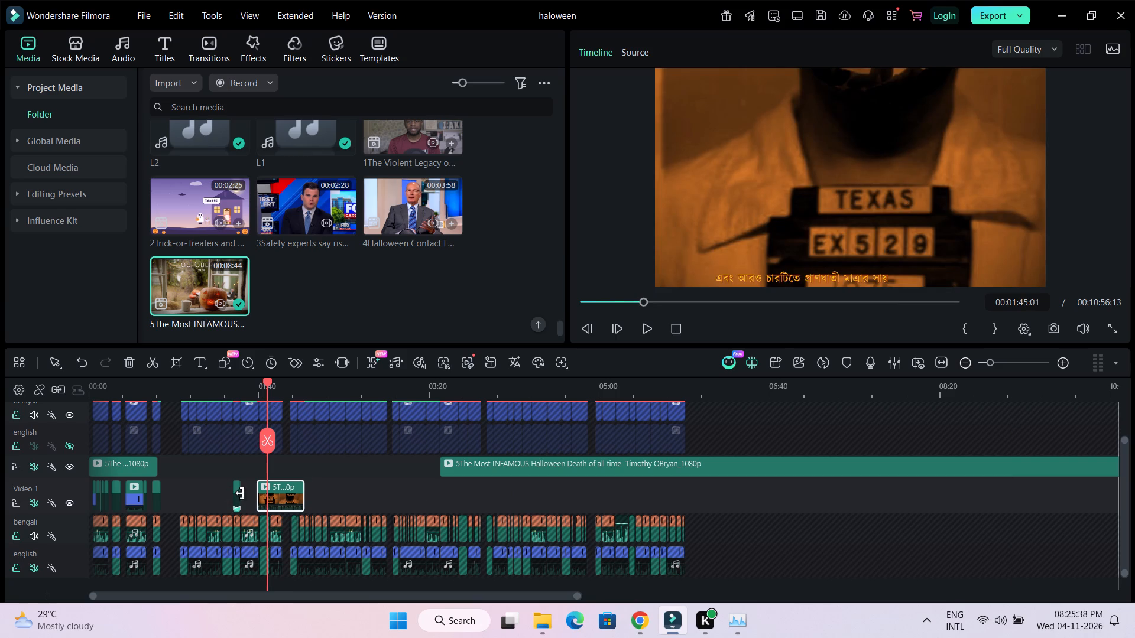
{"action": "left_click_drag", "start_coordinate": [253, 396], "coordinate": [398, 407]}
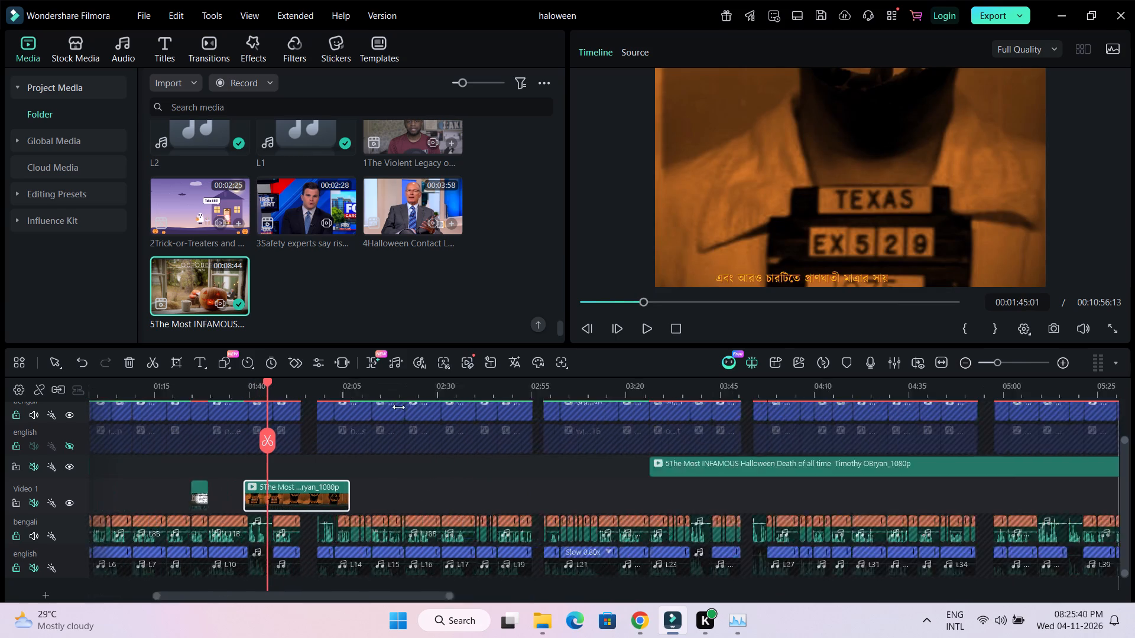
{"action": "left_click_drag", "start_coordinate": [398, 407], "coordinate": [541, 424]}
{"action": "left_click_drag", "start_coordinate": [309, 595], "coordinate": [309, 596]}
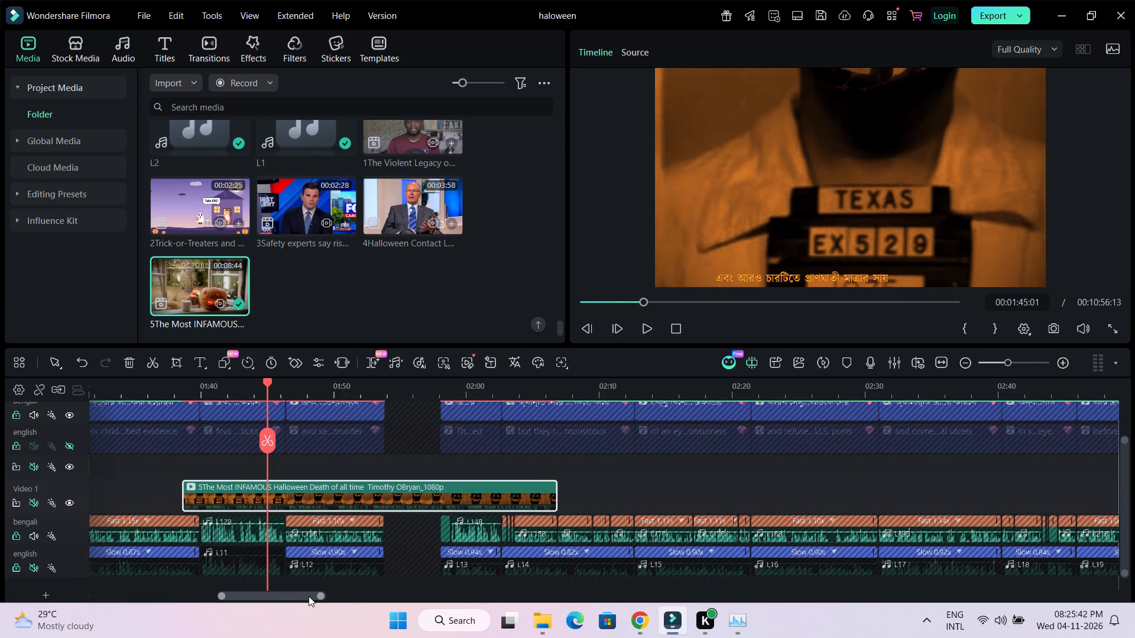
{"action": "left_click_drag", "start_coordinate": [309, 596], "coordinate": [273, 595]}
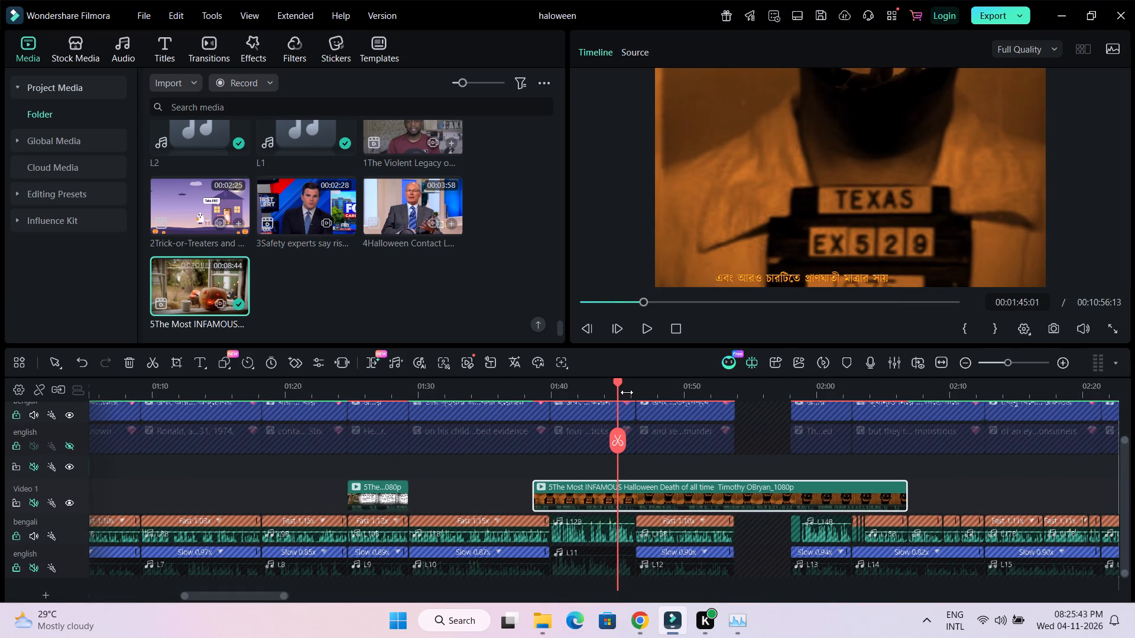
{"action": "key", "text": "space"}
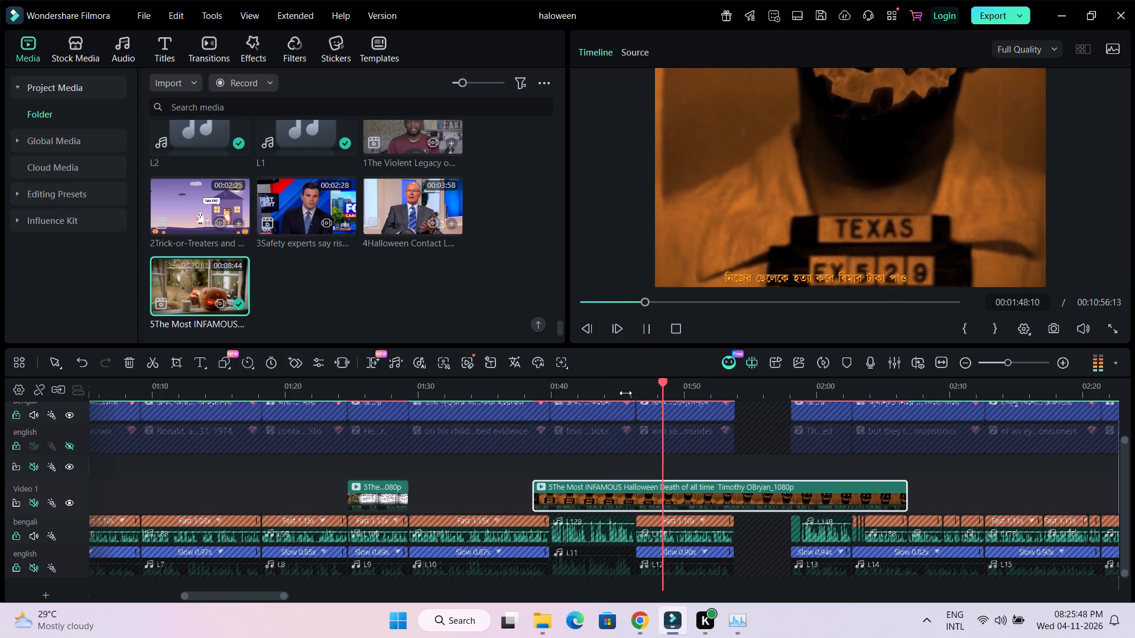
{"action": "key", "text": "space"}
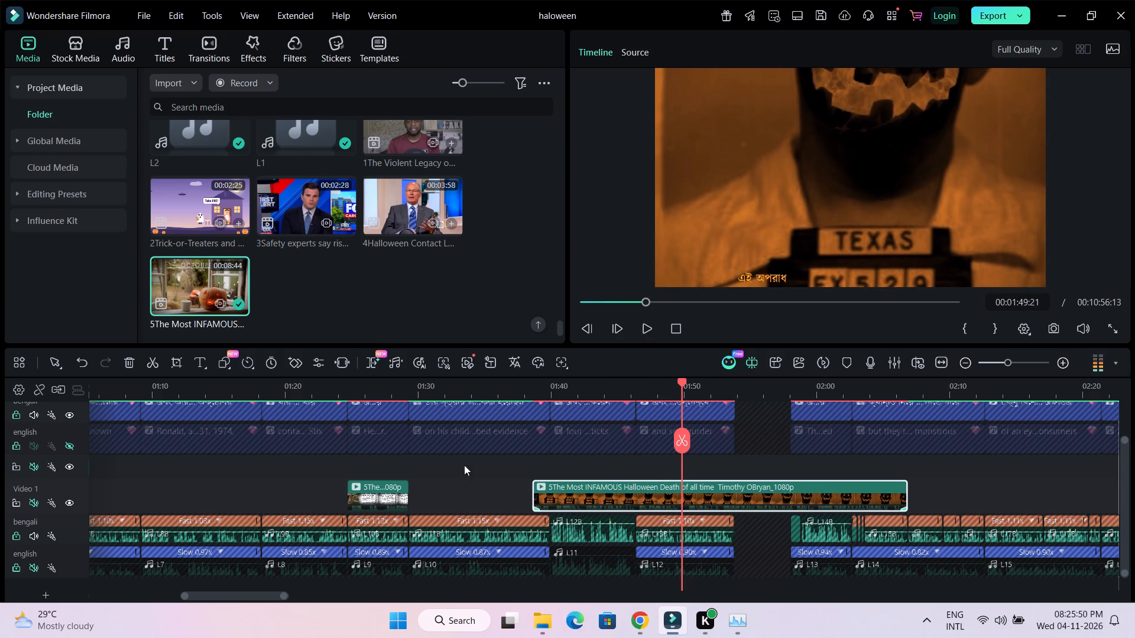
{"action": "left_click", "coordinate": [400, 392]}
{"action": "key", "text": "space"}
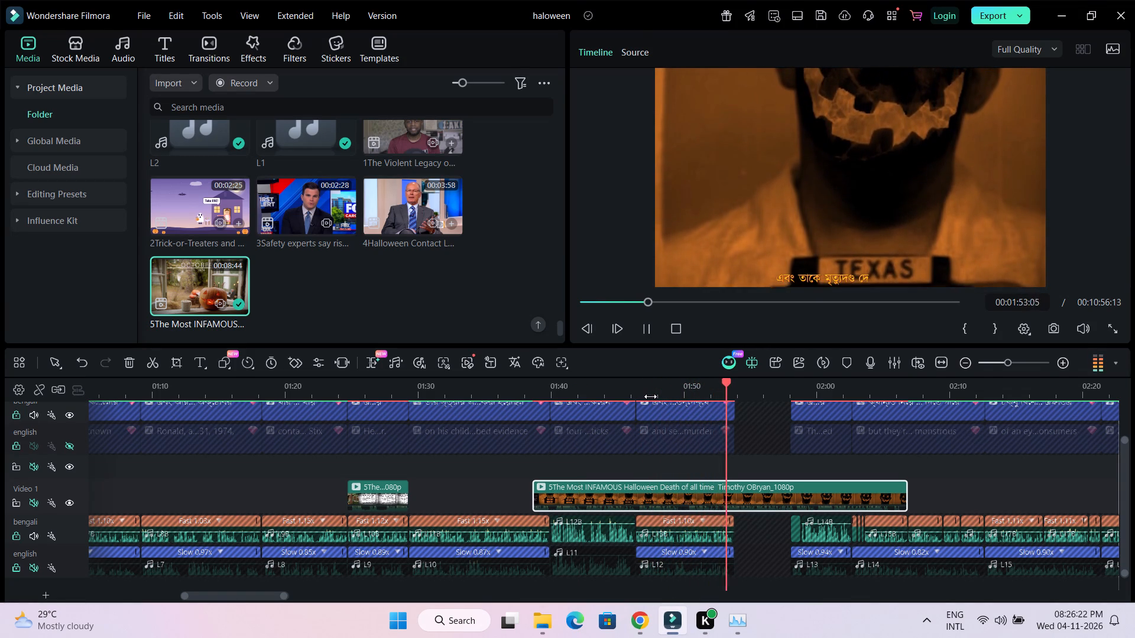
{"action": "key", "text": "space"}
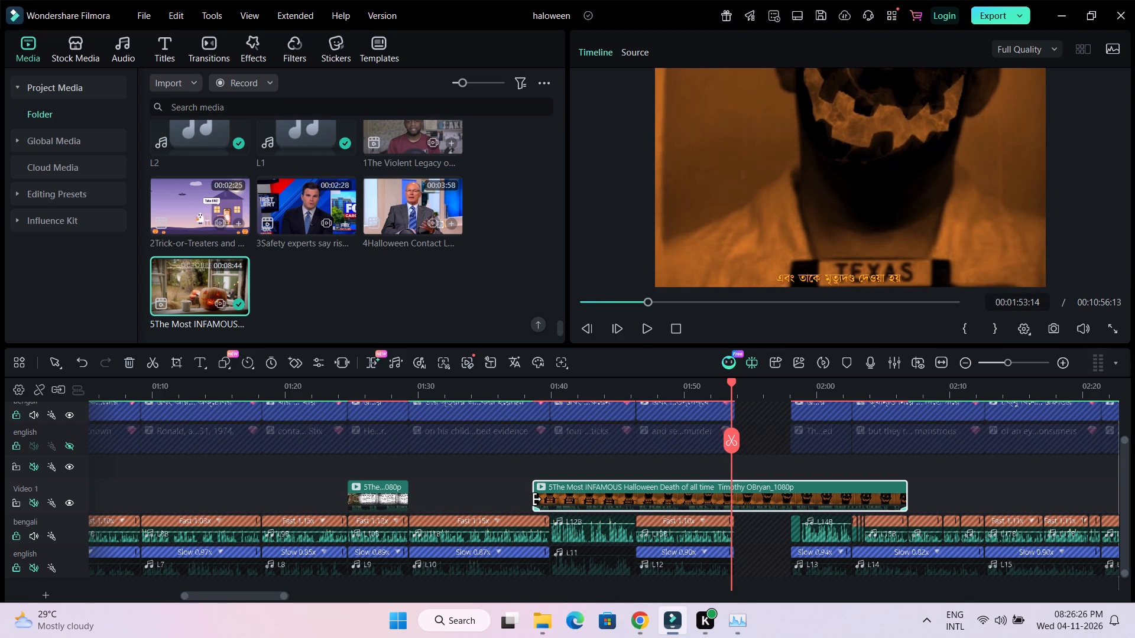
{"action": "left_click_drag", "start_coordinate": [537, 499], "coordinate": [616, 506]}
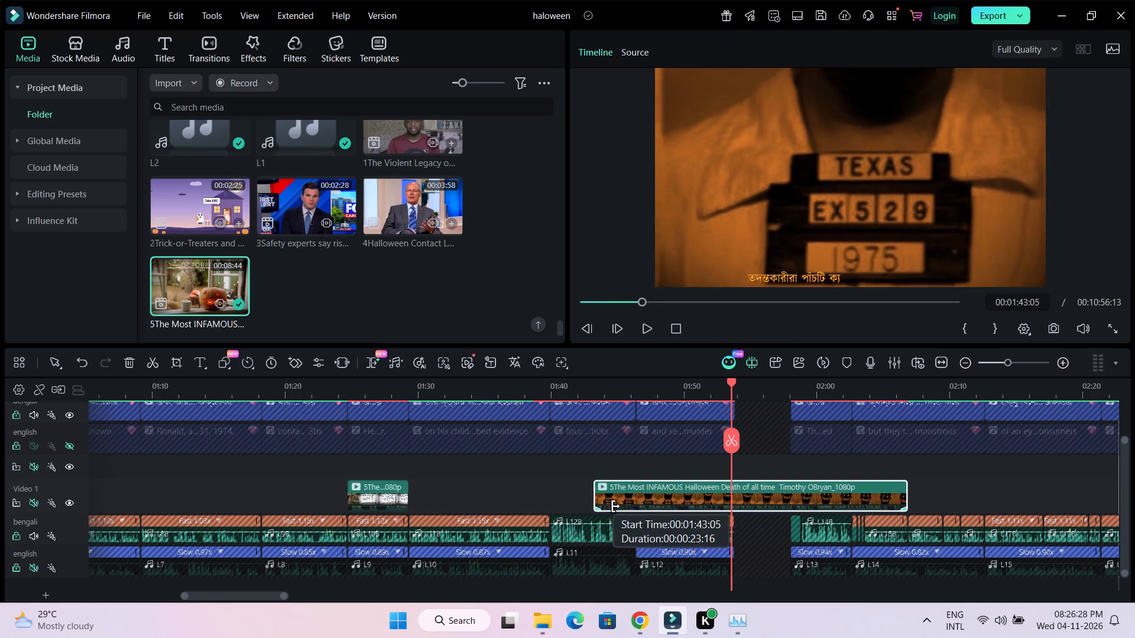
{"action": "left_click_drag", "start_coordinate": [616, 506], "coordinate": [641, 507]}
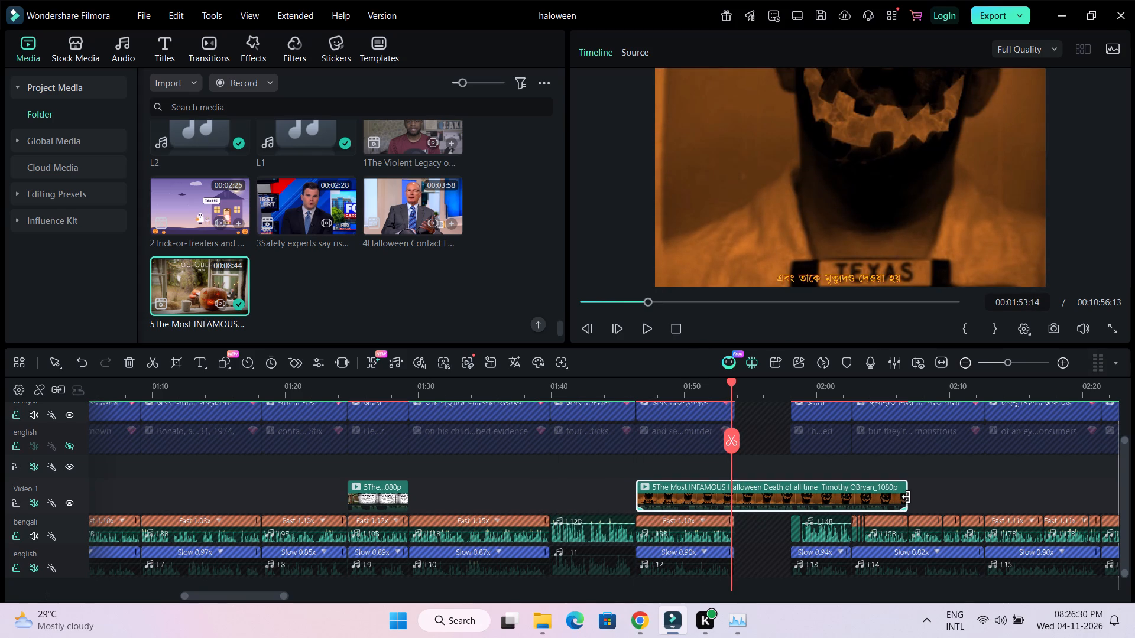
{"action": "left_click_drag", "start_coordinate": [906, 497], "coordinate": [736, 511]}
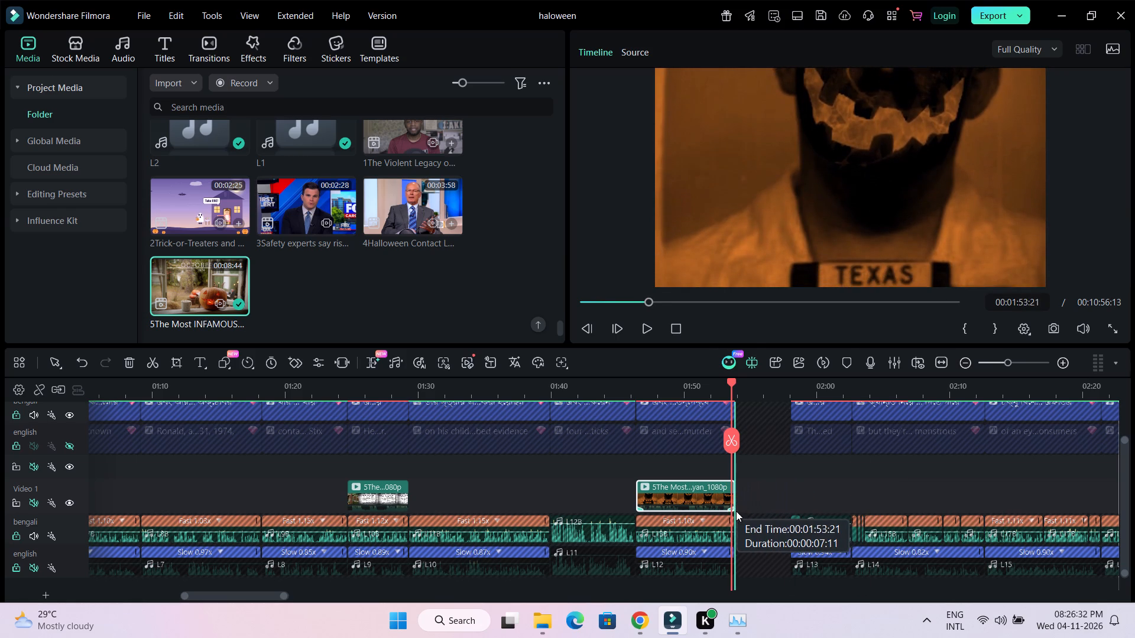
Review the trimmed placard shot and play the uncovered narration L10 before it to decide what footage it needs.
{"action": "left_click_drag", "start_coordinate": [731, 385], "coordinate": [642, 401]}
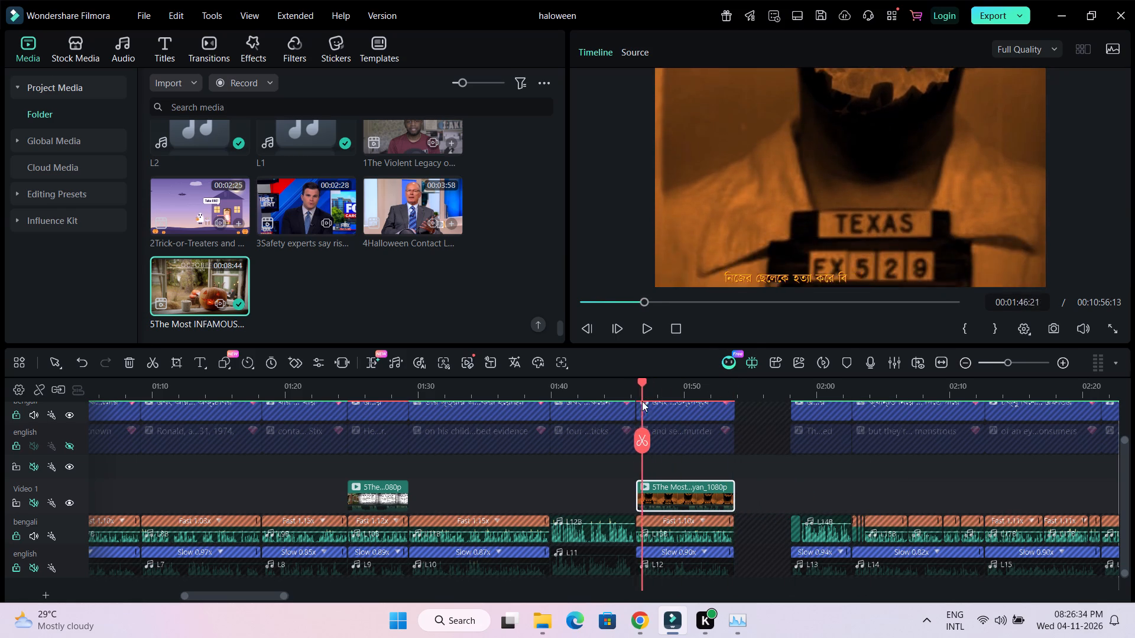
{"action": "left_click_drag", "start_coordinate": [642, 401], "coordinate": [709, 428]}
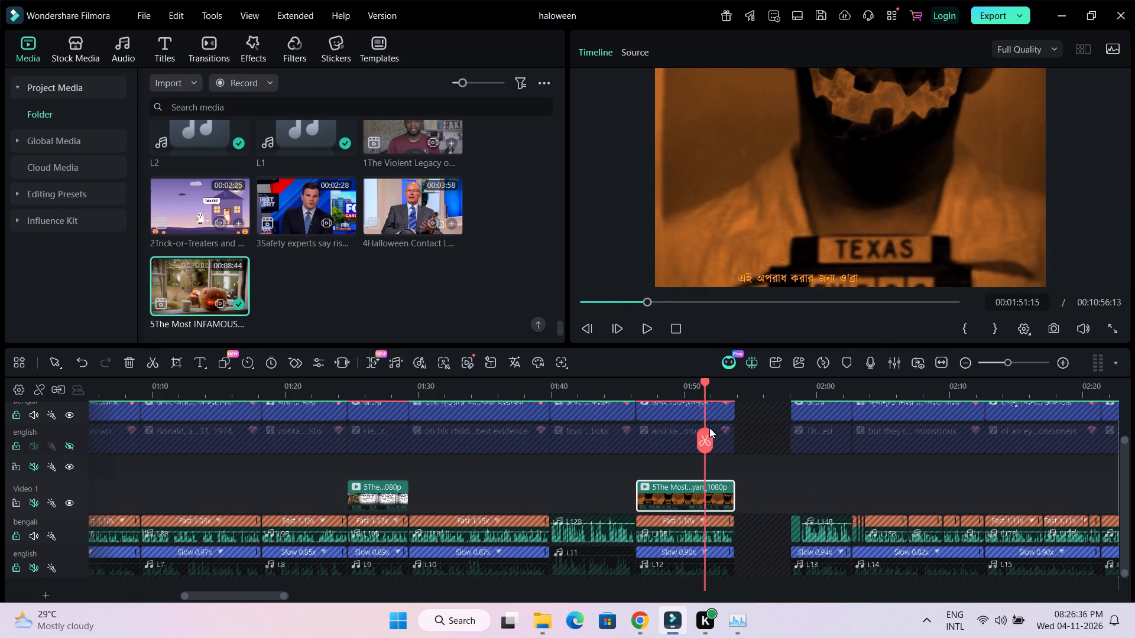
{"action": "left_click_drag", "start_coordinate": [709, 428], "coordinate": [532, 435]}
{"action": "key", "text": "space"}
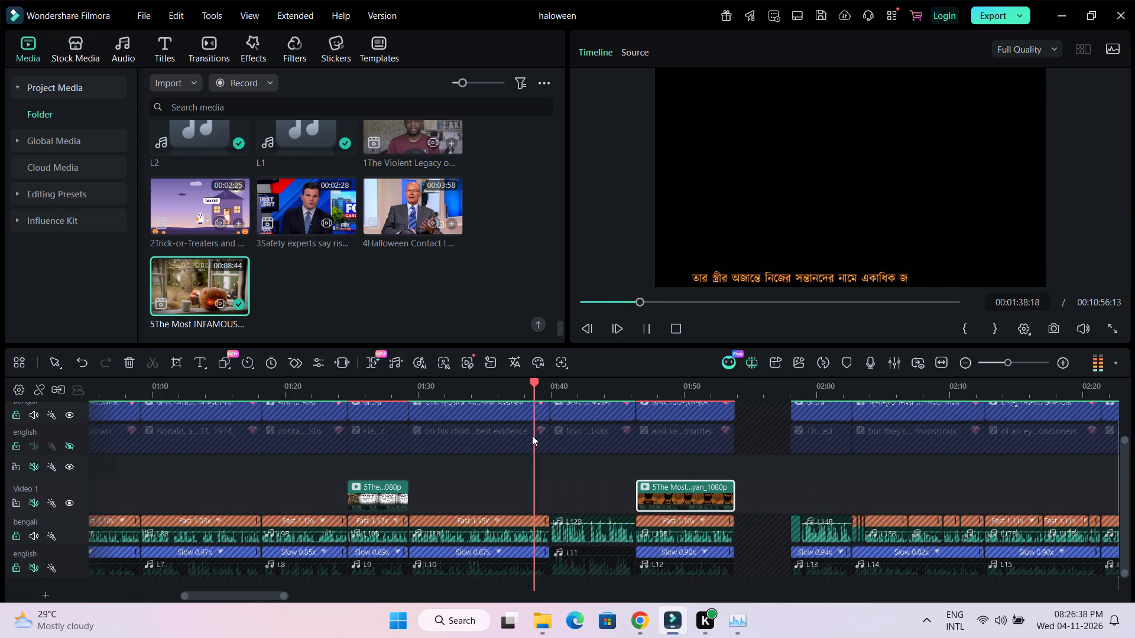
{"action": "key", "text": "space"}
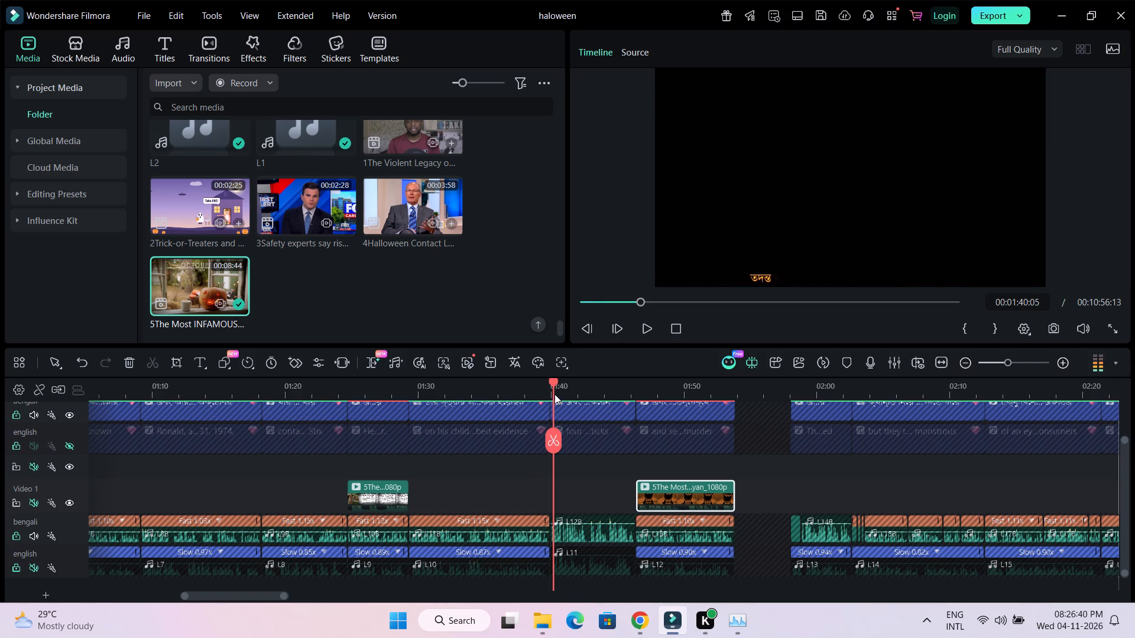
{"action": "left_click_drag", "start_coordinate": [553, 383], "coordinate": [411, 404]}
{"action": "key", "text": "space"}
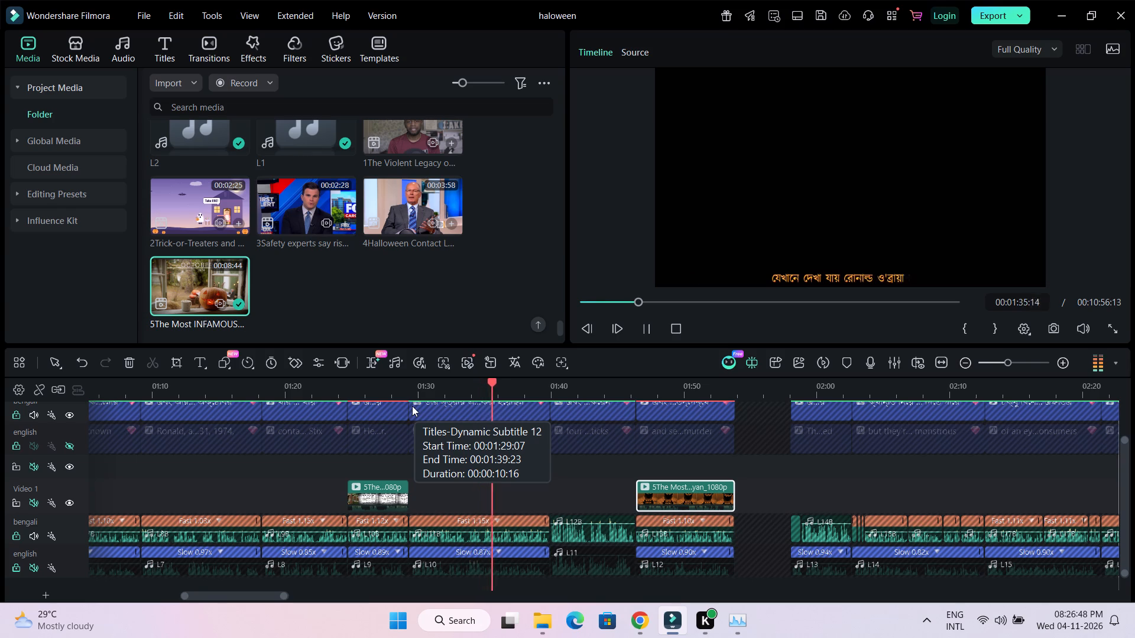
{"action": "key", "text": "space"}
Search the stock media library for couple.
{"action": "scroll", "coordinate": [132, 250], "scroll_direction": "up", "scroll_amount": 2}
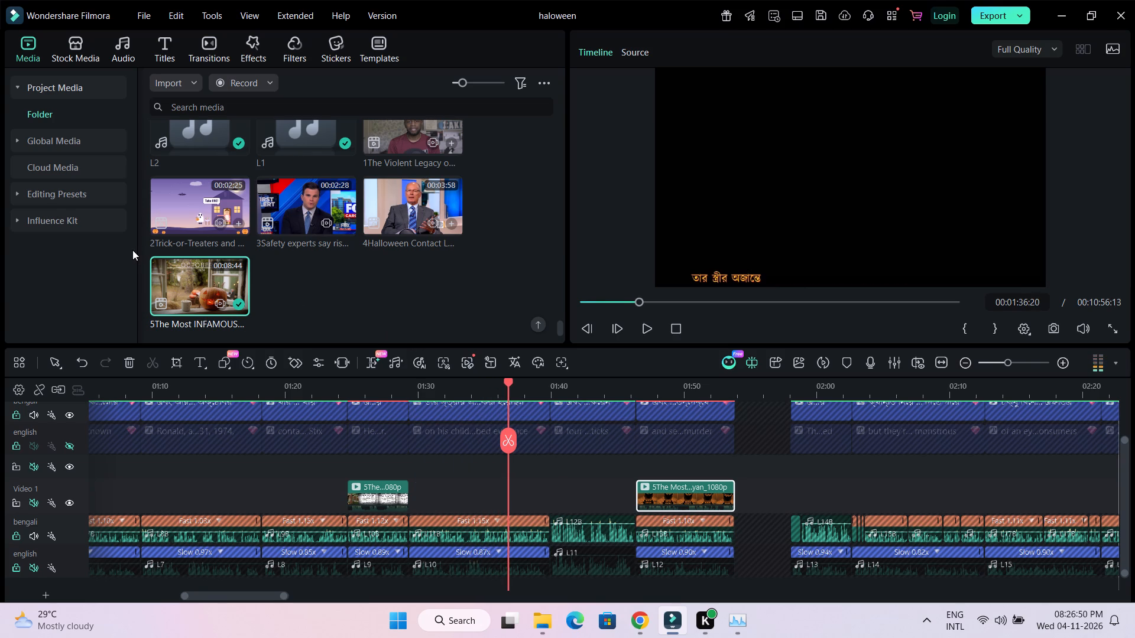
{"action": "left_click", "coordinate": [15, 92]}
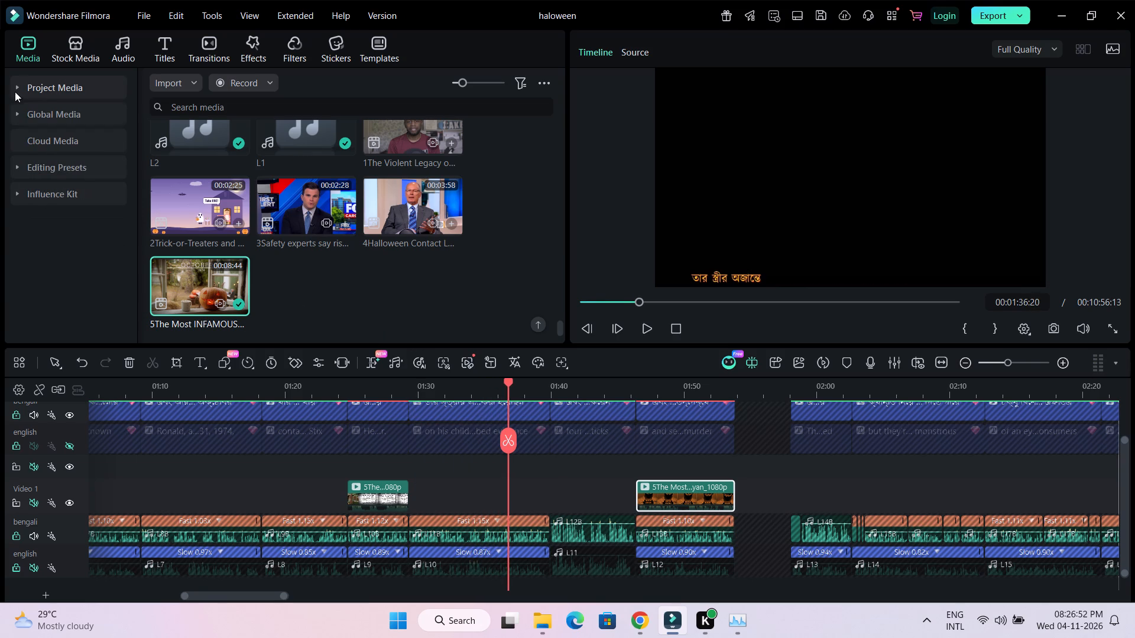
{"action": "left_click", "coordinate": [82, 44]}
{"action": "left_click", "coordinate": [281, 82]}
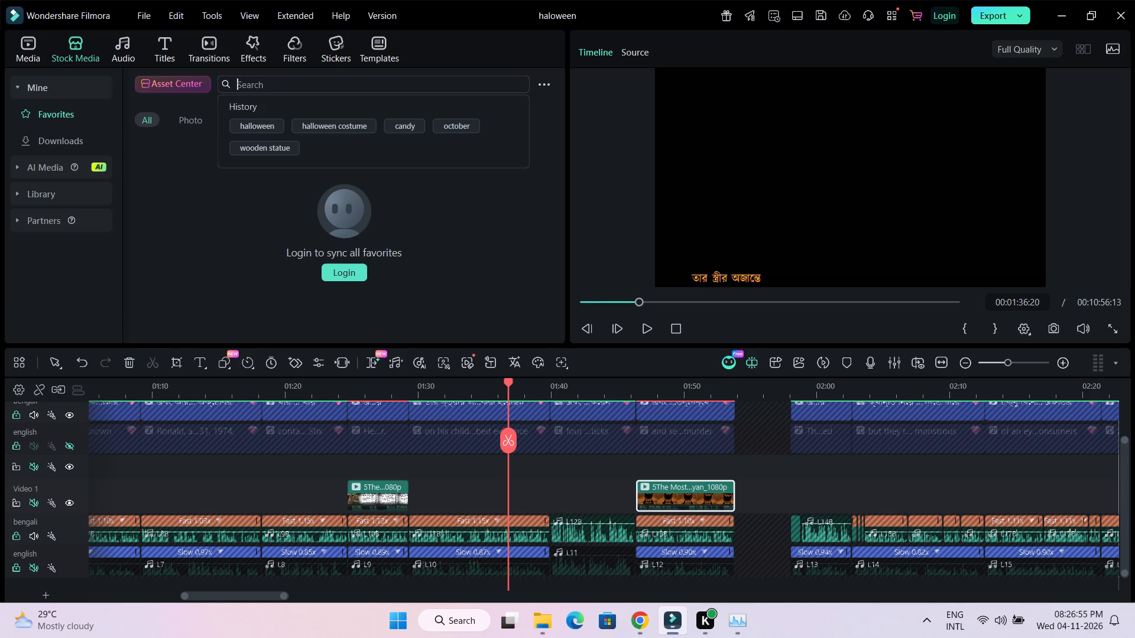
{"action": "type", "text": "couple"}
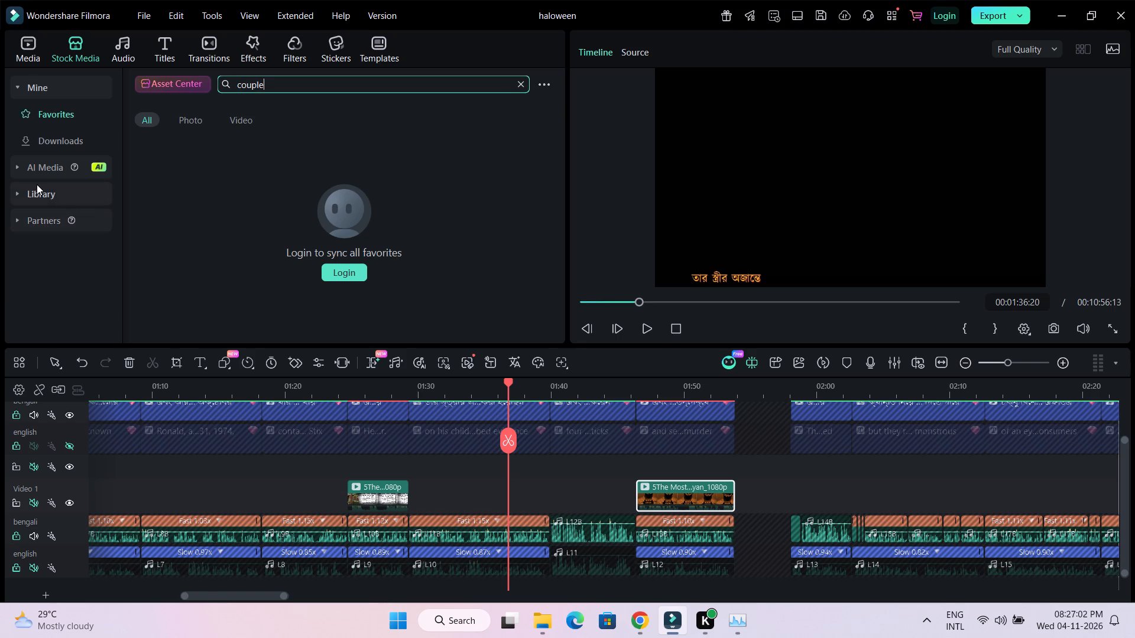
{"action": "left_click", "coordinate": [37, 184]}
{"action": "left_click", "coordinate": [21, 136]}
{"action": "left_click", "coordinate": [273, 86]}
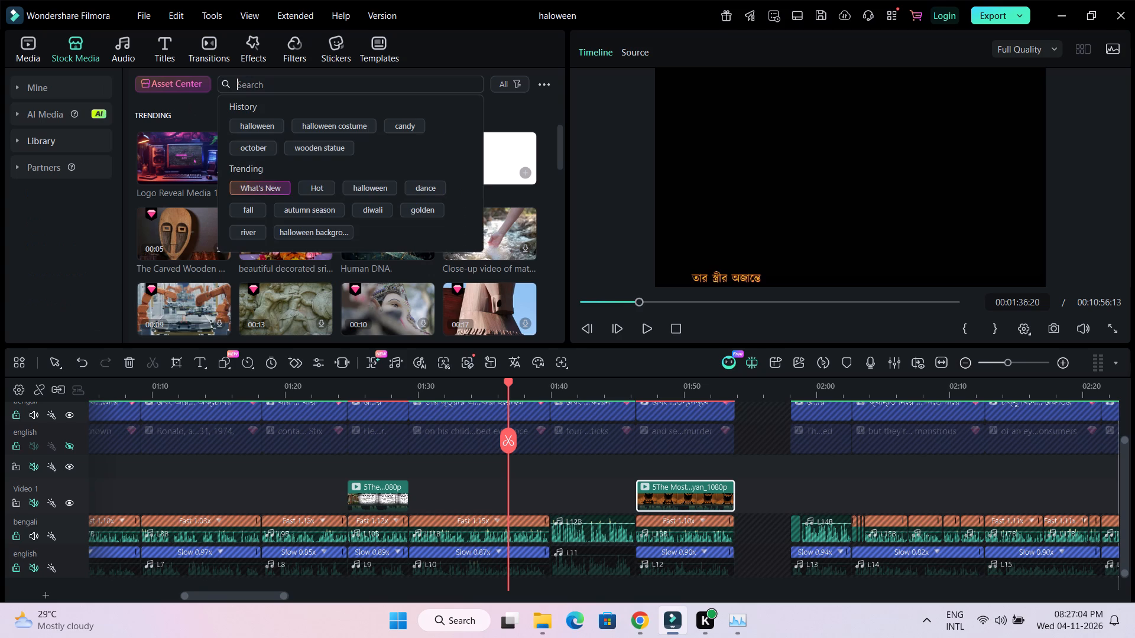
{"action": "type", "text": "couple"}
{"action": "key", "text": "Return"}
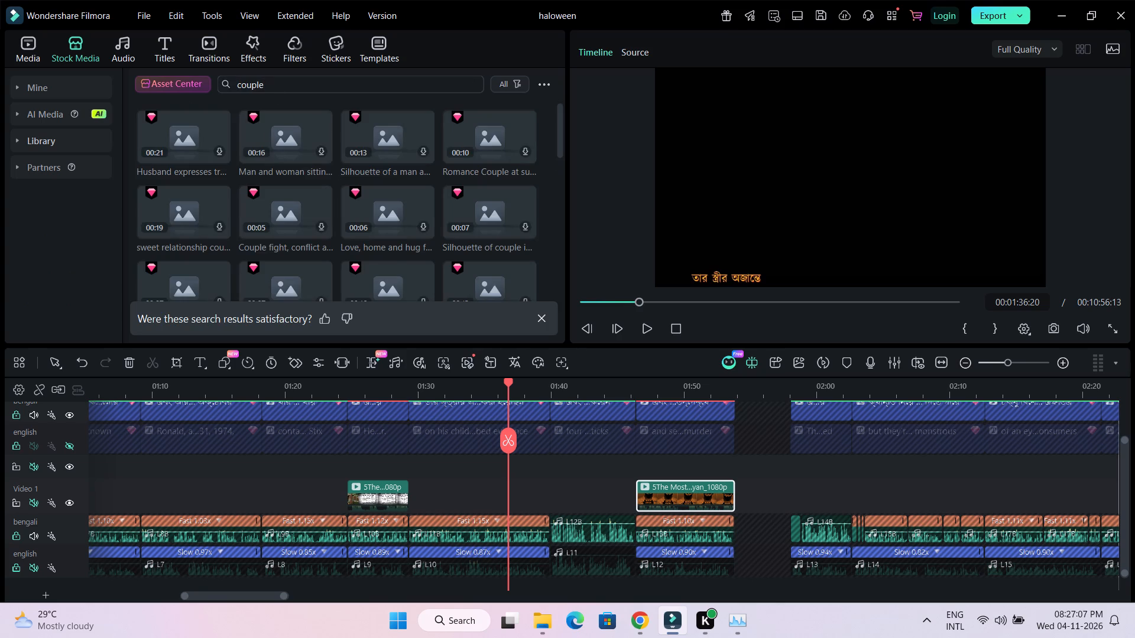
Look through the couple search results for a shot that suits narration L10, and pick out the Couple Arguing clip.
{"action": "scroll", "coordinate": [369, 210], "scroll_direction": "down", "scroll_amount": 2}
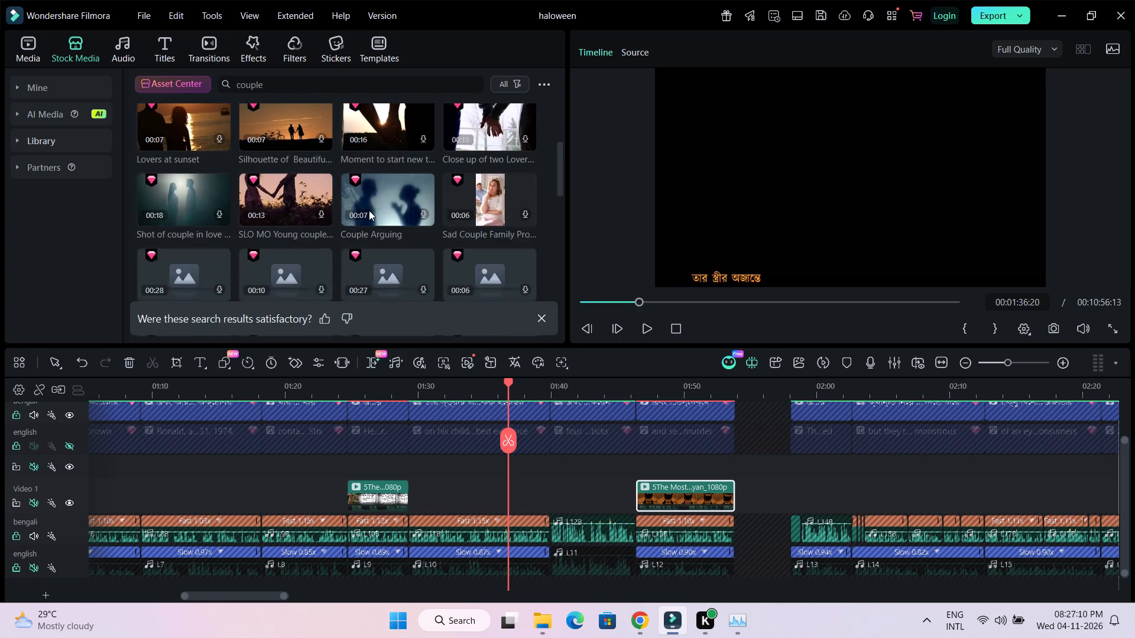
{"action": "scroll", "coordinate": [369, 210], "scroll_direction": "up", "scroll_amount": 2}
{"action": "scroll", "coordinate": [370, 211], "scroll_direction": "down", "scroll_amount": 1}
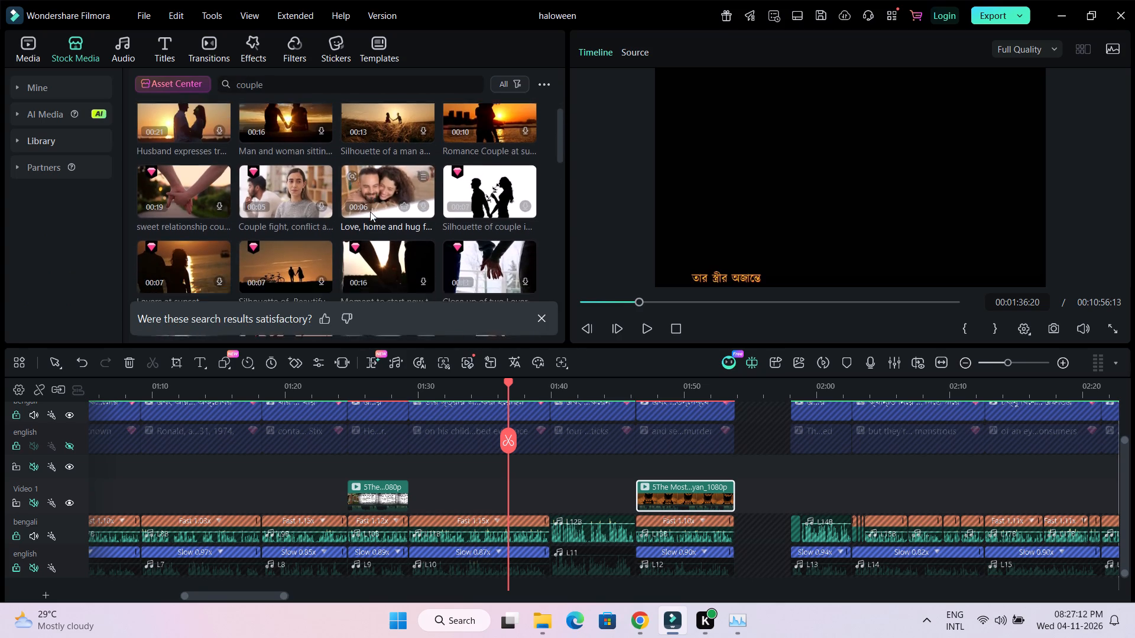
{"action": "scroll", "coordinate": [370, 211], "scroll_direction": "down", "scroll_amount": 1}
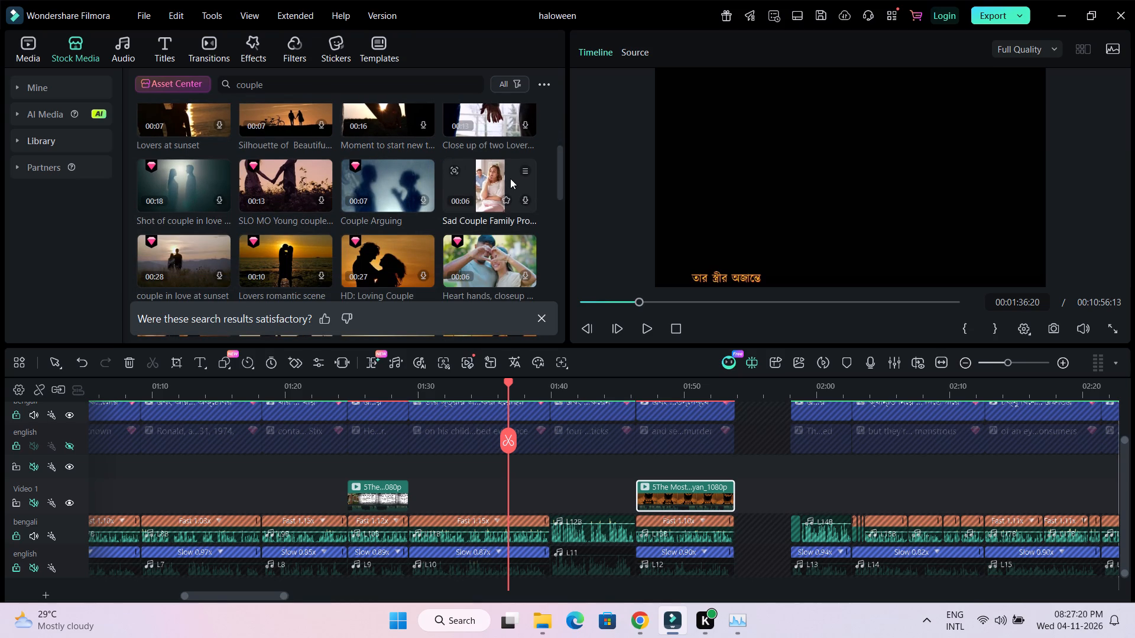
{"action": "scroll", "coordinate": [511, 178], "scroll_direction": "down", "scroll_amount": 2}
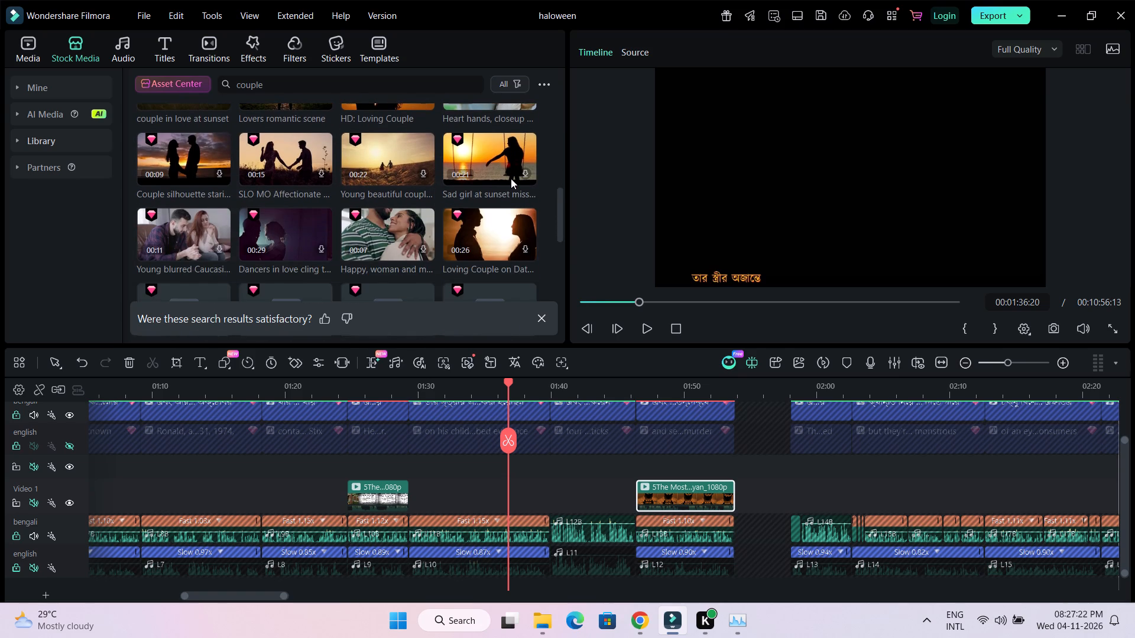
{"action": "scroll", "coordinate": [511, 178], "scroll_direction": "down", "scroll_amount": 1}
{"action": "scroll", "coordinate": [511, 178], "scroll_direction": "up", "scroll_amount": 2}
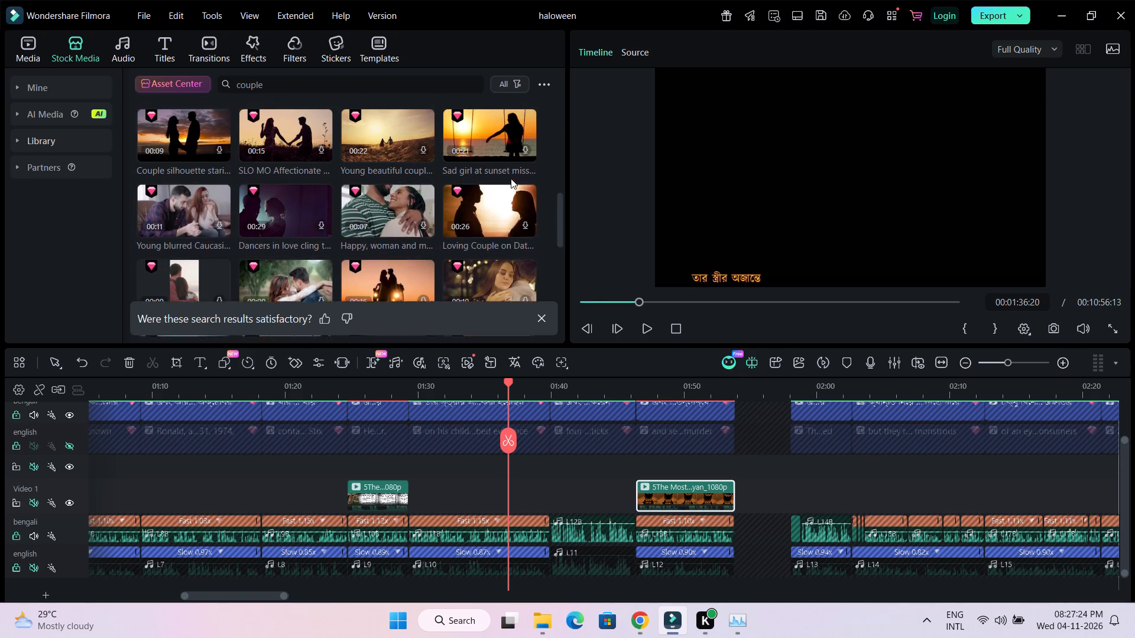
{"action": "scroll", "coordinate": [494, 178], "scroll_direction": "up", "scroll_amount": 1}
{"action": "left_click", "coordinate": [398, 185]}
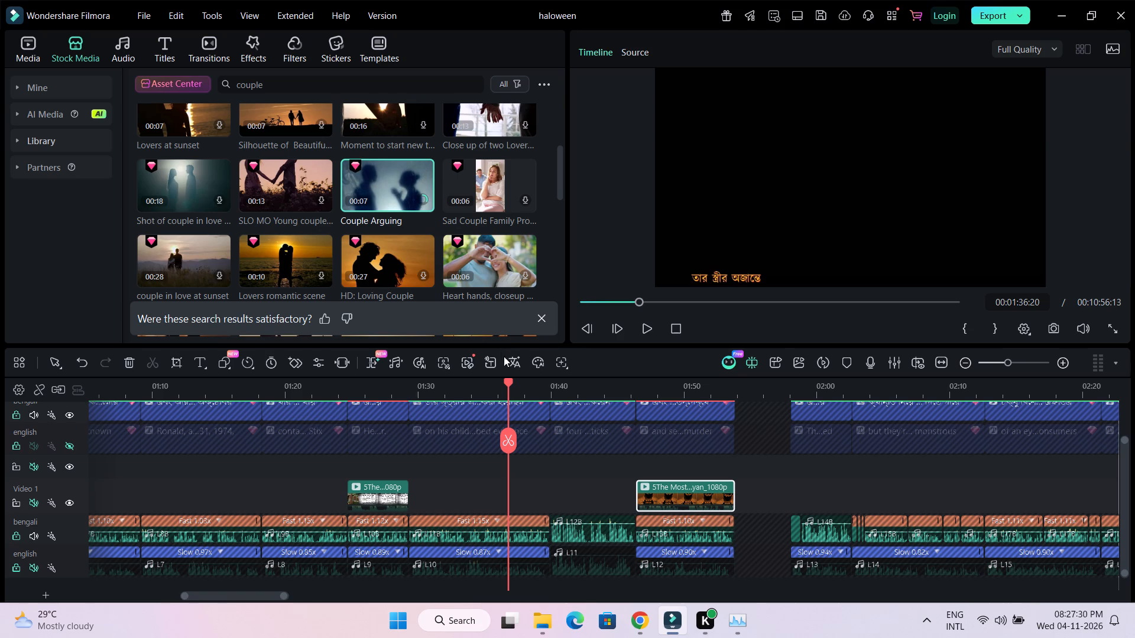
Replay the start of narration L10 and look further through the couple results for footage to match it.
{"action": "left_click_drag", "start_coordinate": [507, 383], "coordinate": [435, 383]}
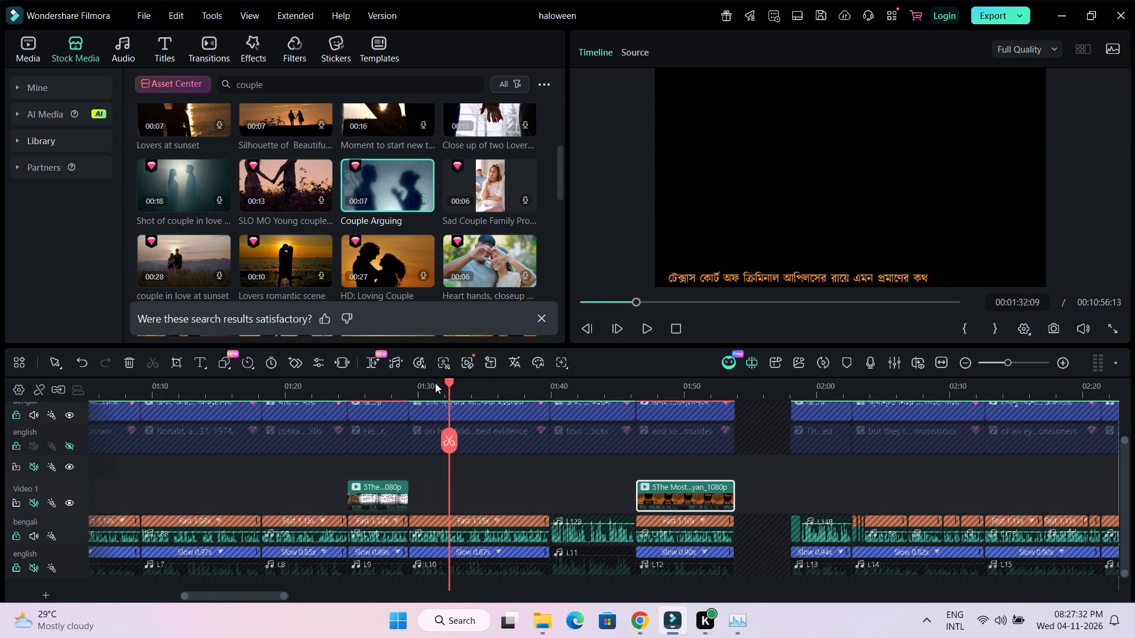
{"action": "left_click_drag", "start_coordinate": [435, 383], "coordinate": [408, 383]}
{"action": "key", "text": "space"}
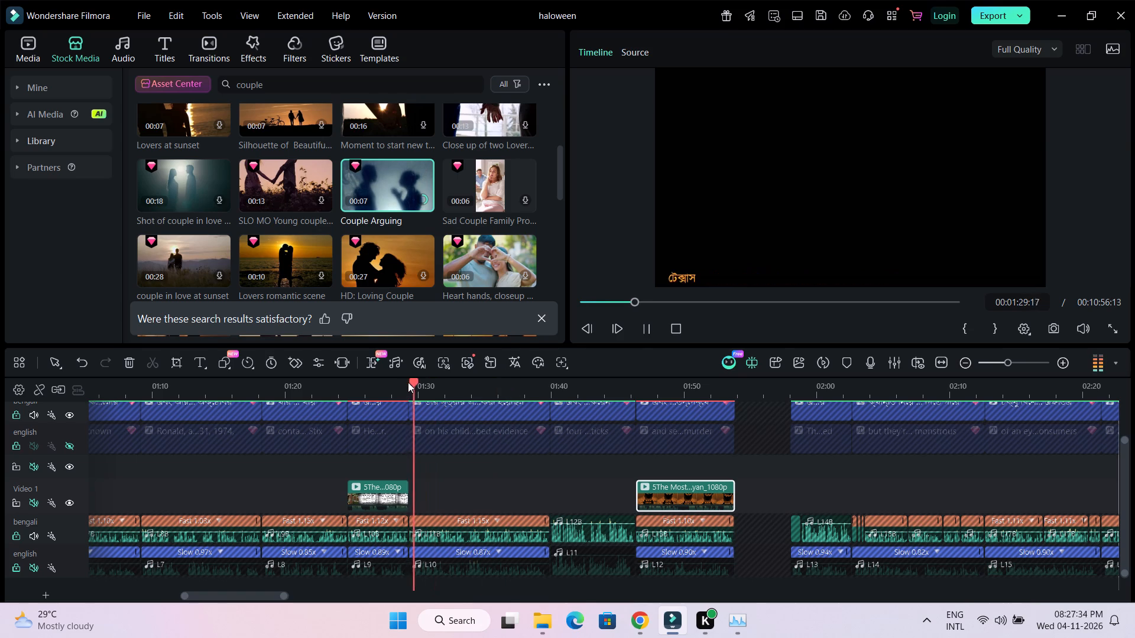
{"action": "key", "text": "space"}
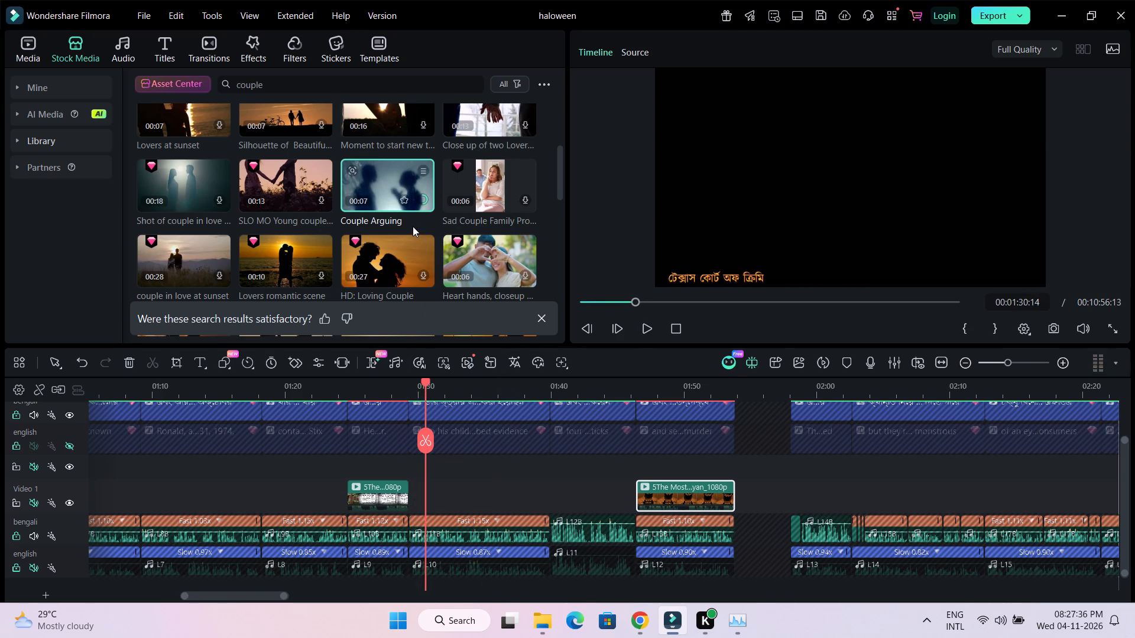
{"action": "scroll", "coordinate": [407, 229], "scroll_direction": "down", "scroll_amount": 4}
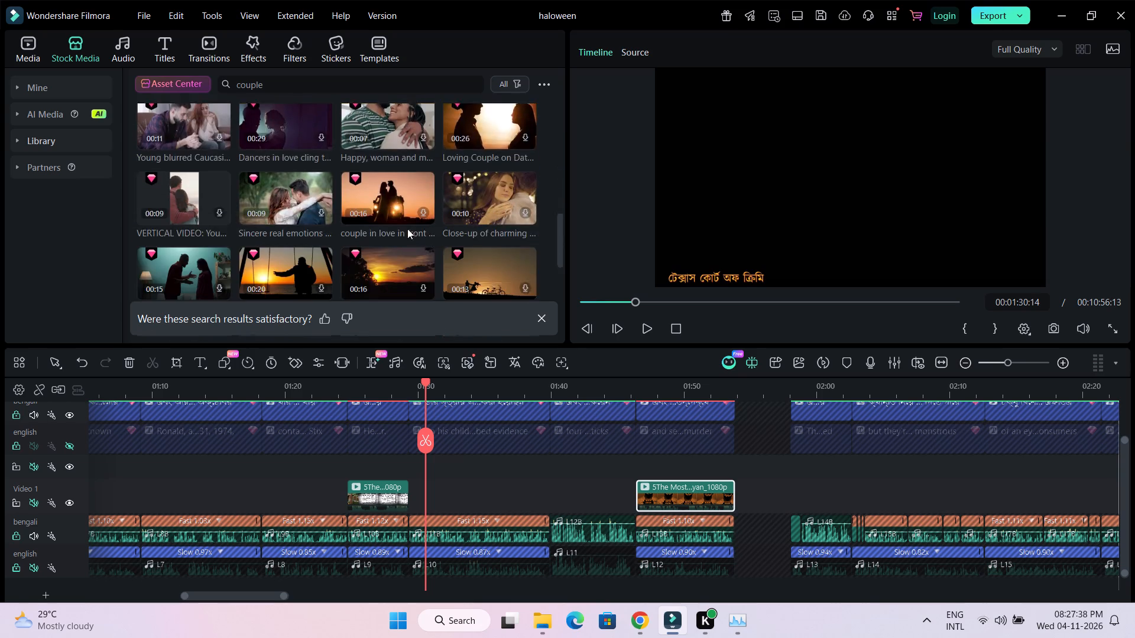
{"action": "scroll", "coordinate": [407, 229], "scroll_direction": "down", "scroll_amount": 2}
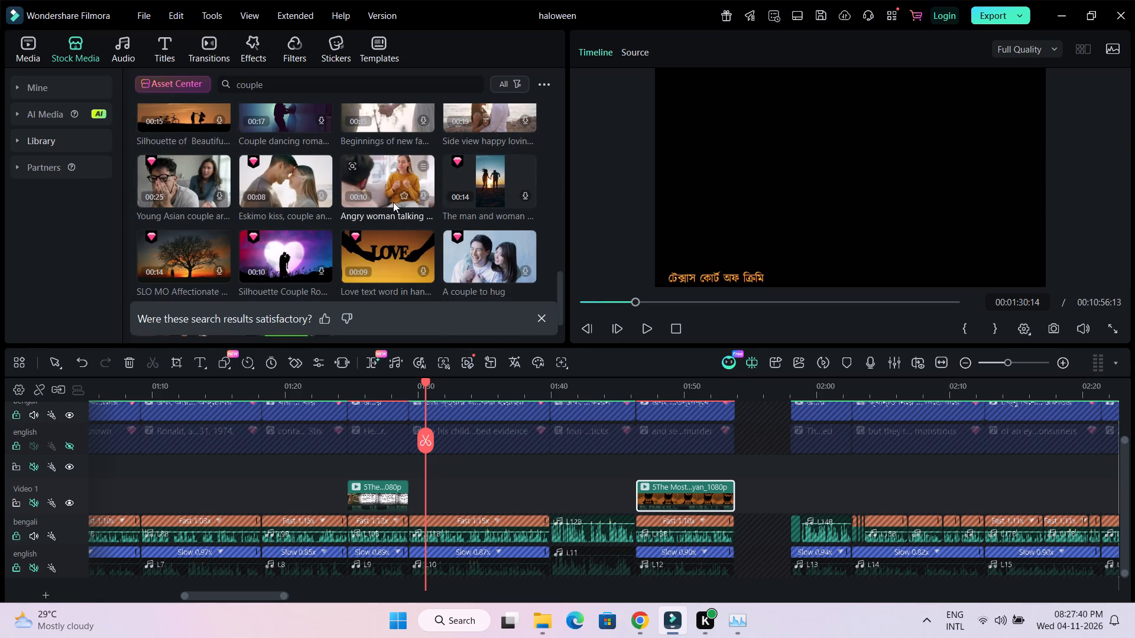
{"action": "scroll", "coordinate": [393, 201], "scroll_direction": "down", "scroll_amount": 2}
{"action": "scroll", "coordinate": [393, 201], "scroll_direction": "up", "scroll_amount": 1}
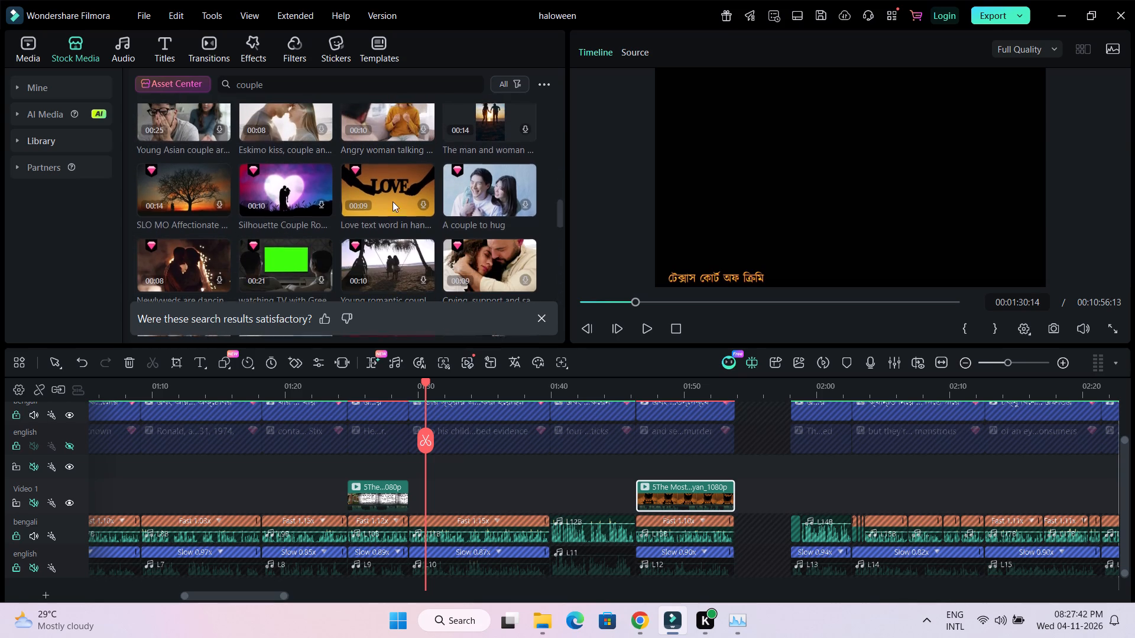
{"action": "scroll", "coordinate": [393, 201], "scroll_direction": "up", "scroll_amount": 1}
{"action": "scroll", "coordinate": [258, 262], "scroll_direction": "down", "scroll_amount": 1}
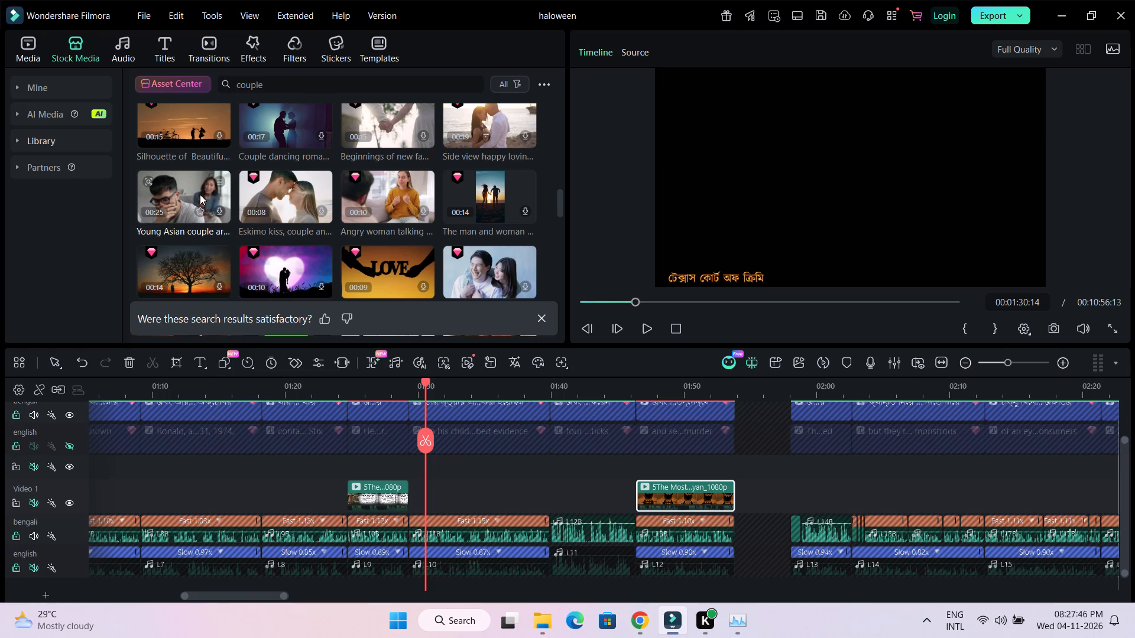
{"action": "scroll", "coordinate": [386, 227], "scroll_direction": "up", "scroll_amount": 4}
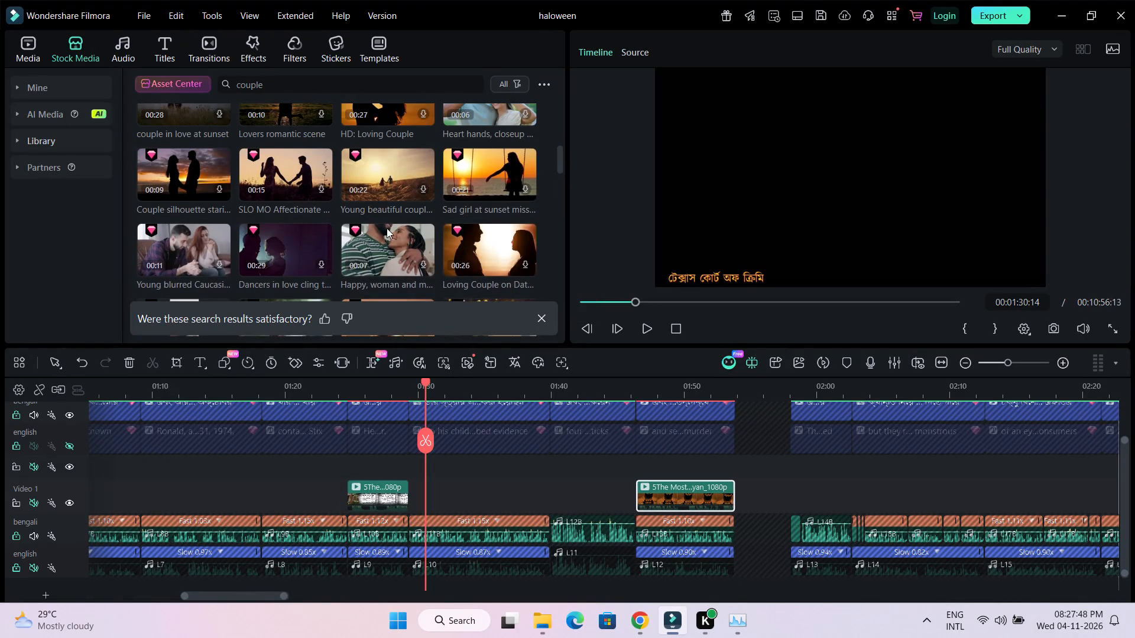
{"action": "scroll", "coordinate": [387, 228], "scroll_direction": "up", "scroll_amount": 3}
{"action": "scroll", "coordinate": [398, 258], "scroll_direction": "down", "scroll_amount": 1}
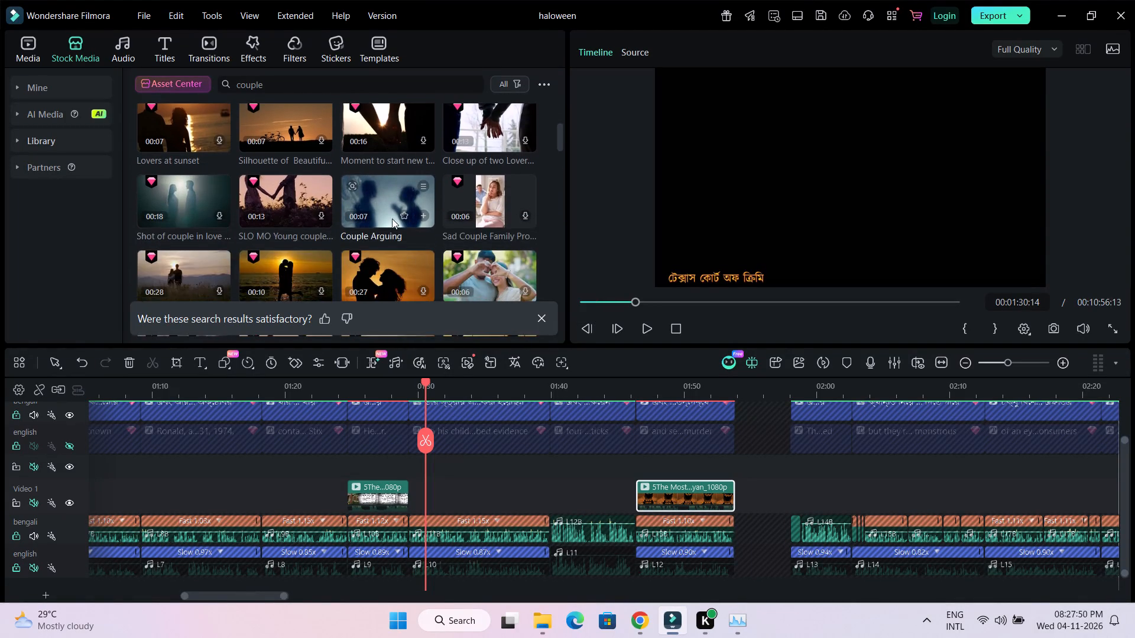
{"action": "scroll", "coordinate": [388, 200], "scroll_direction": "up", "scroll_amount": 1}
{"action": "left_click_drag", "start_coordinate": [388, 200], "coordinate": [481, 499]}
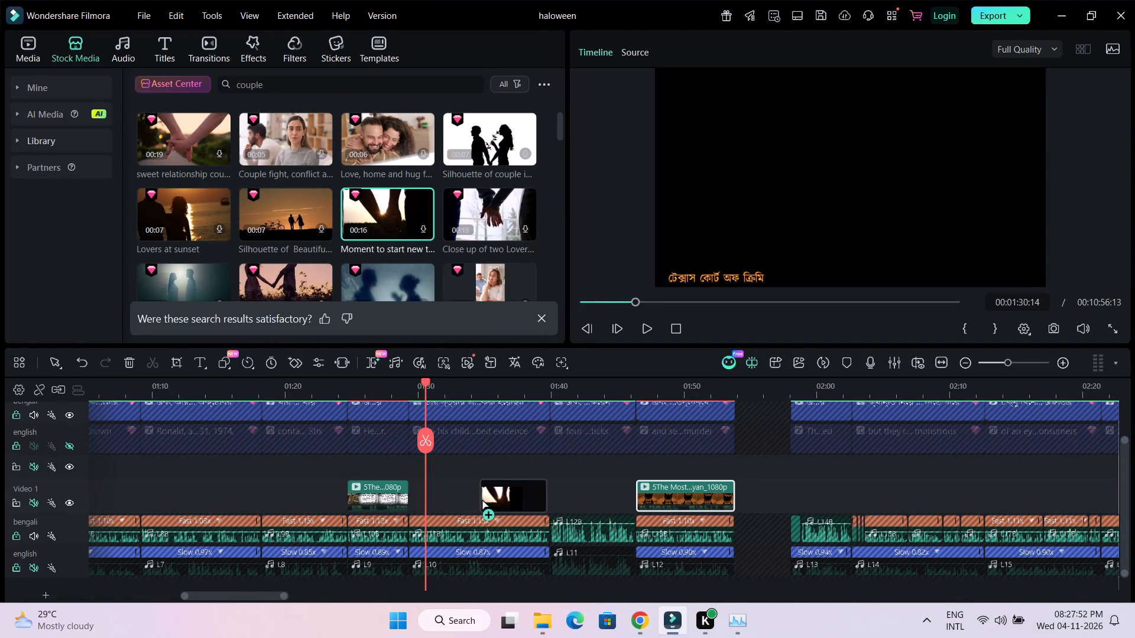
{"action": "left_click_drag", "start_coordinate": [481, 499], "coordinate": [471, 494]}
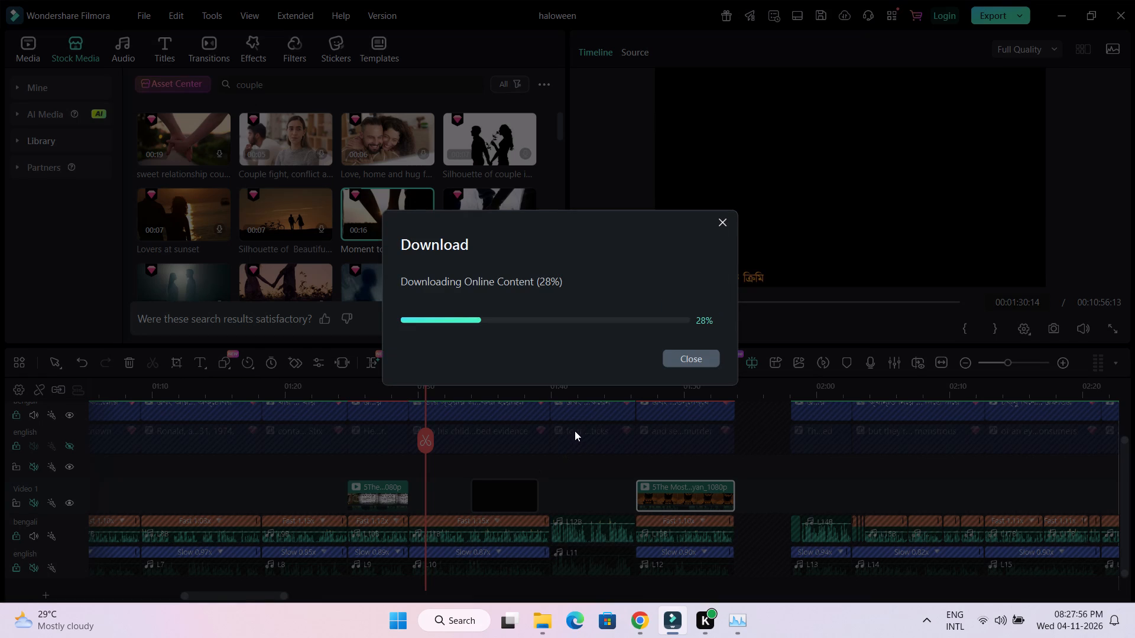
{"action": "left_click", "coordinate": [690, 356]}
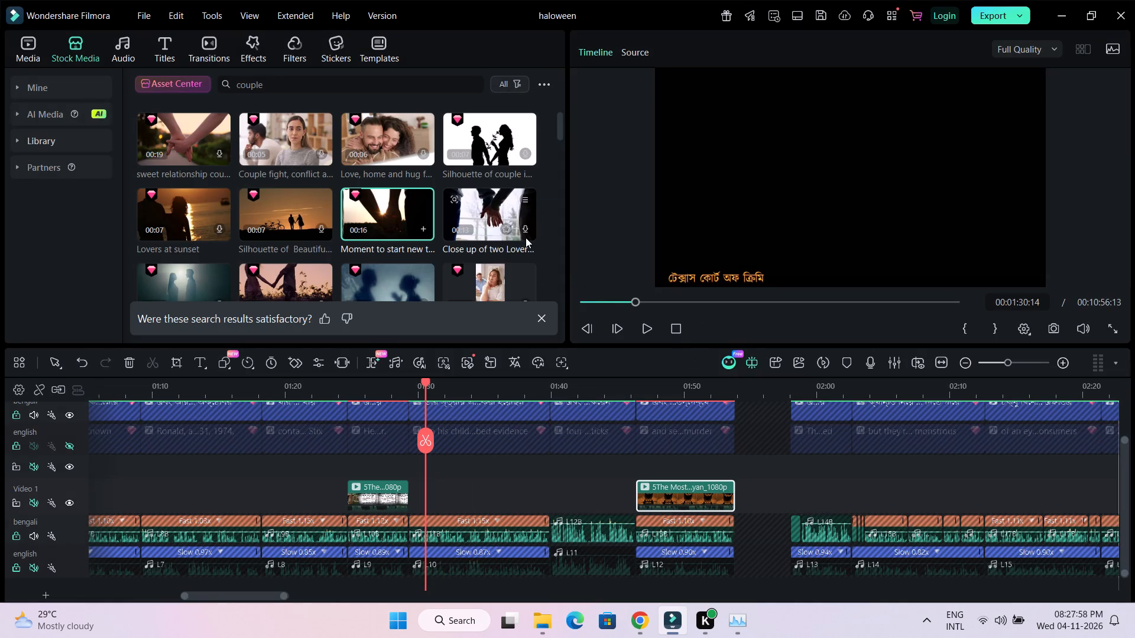
Place the Couple Arguing stock clip on Video 1 over the latter part of narration L10, ending with it at about 00:01:39:24.
{"action": "scroll", "coordinate": [526, 237], "scroll_direction": "down", "scroll_amount": 1}
{"action": "left_click", "coordinate": [382, 203]}
{"action": "left_click_drag", "start_coordinate": [383, 200], "coordinate": [457, 496]}
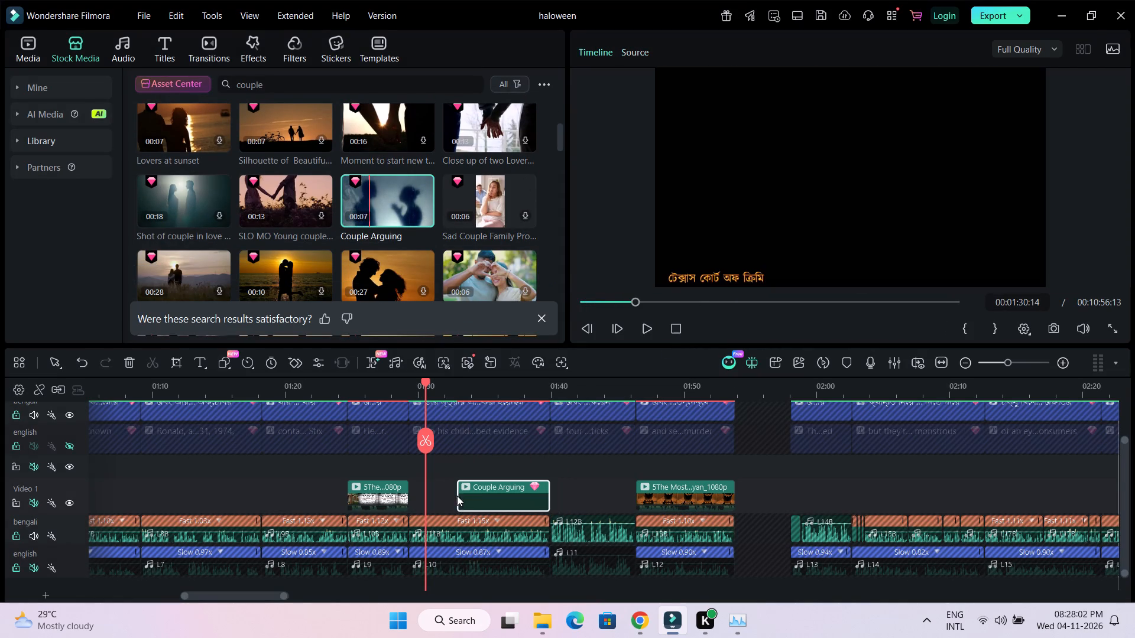
Play narration L10 with the Couple Arguing clip to check the fit, and return to the newspaper shot before it.
{"action": "left_click", "coordinate": [442, 387]}
{"action": "key", "text": "space"}
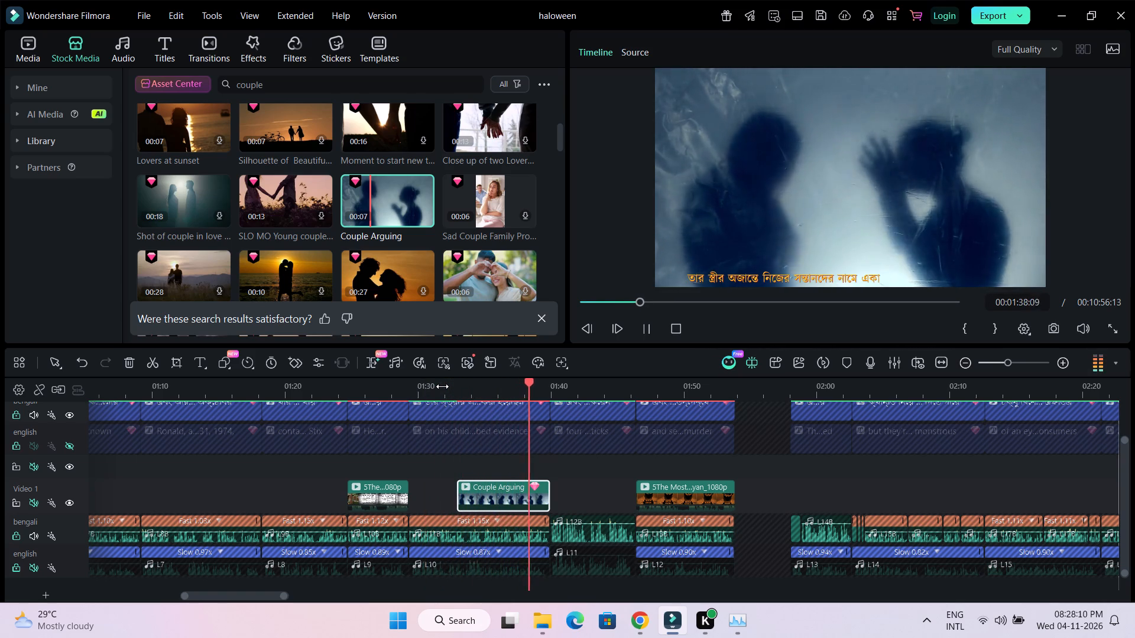
{"action": "key", "text": "space"}
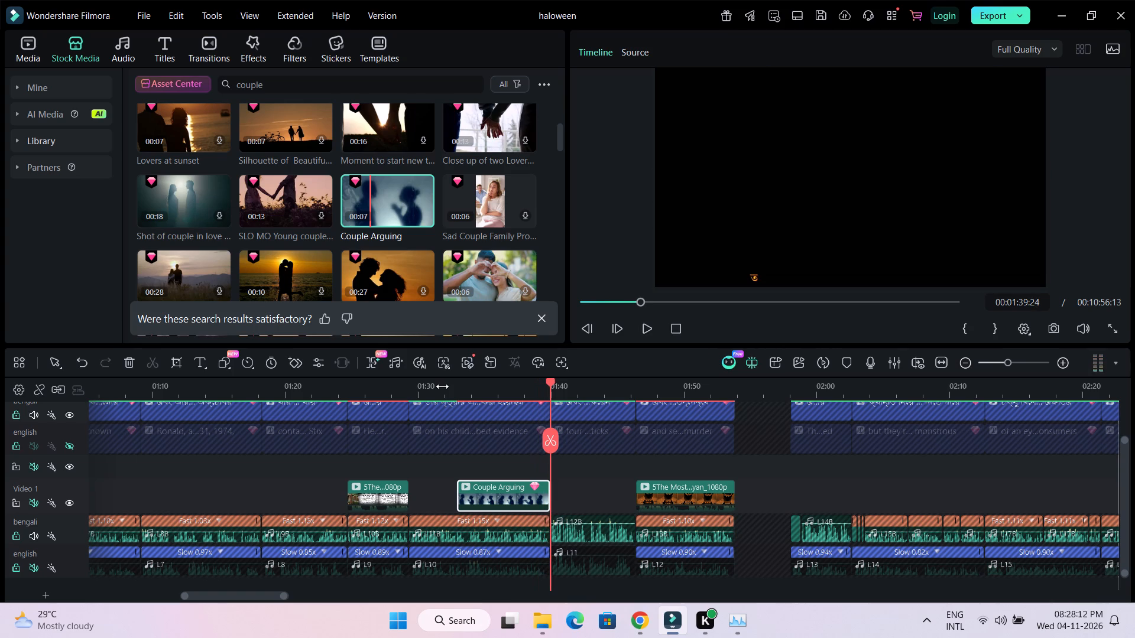
{"action": "left_click_drag", "start_coordinate": [551, 379], "coordinate": [401, 388]}
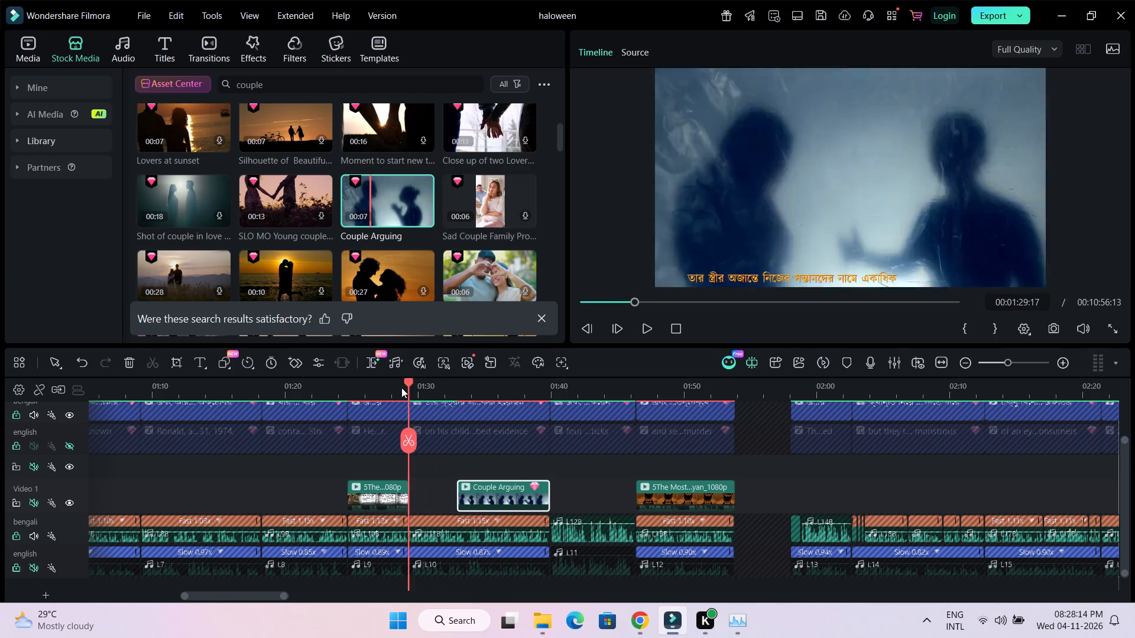
{"action": "left_click_drag", "start_coordinate": [401, 388], "coordinate": [395, 388]}
Search the stock media library for court and look through the clips for footage for the opening of narration L10.
{"action": "left_click_drag", "start_coordinate": [270, 83], "coordinate": [199, 83]}
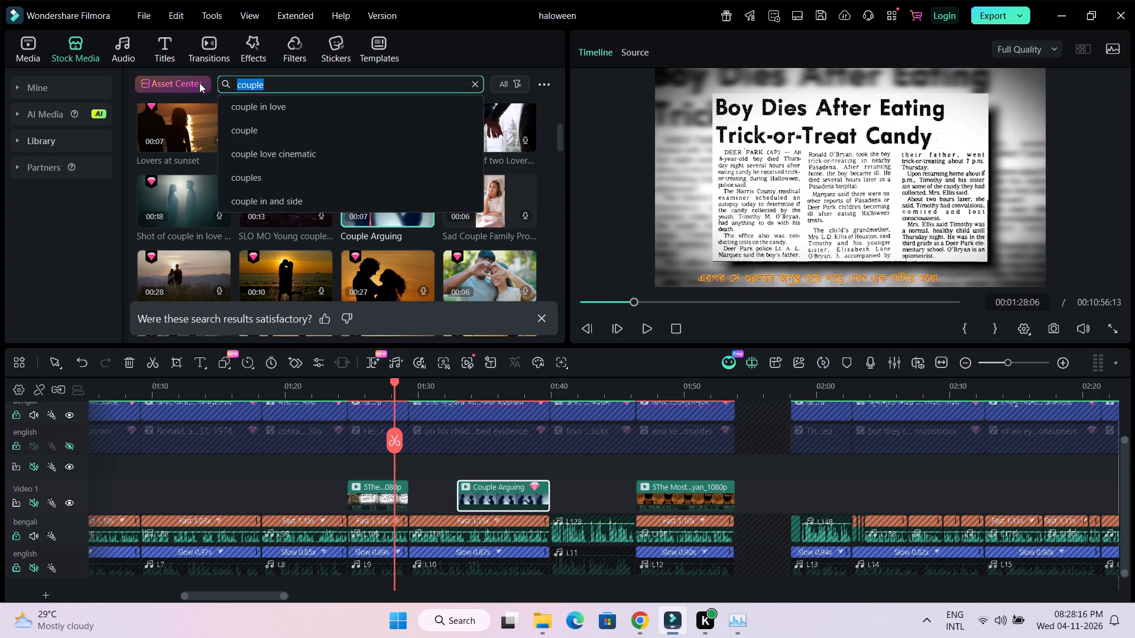
{"action": "type", "text": "court"}
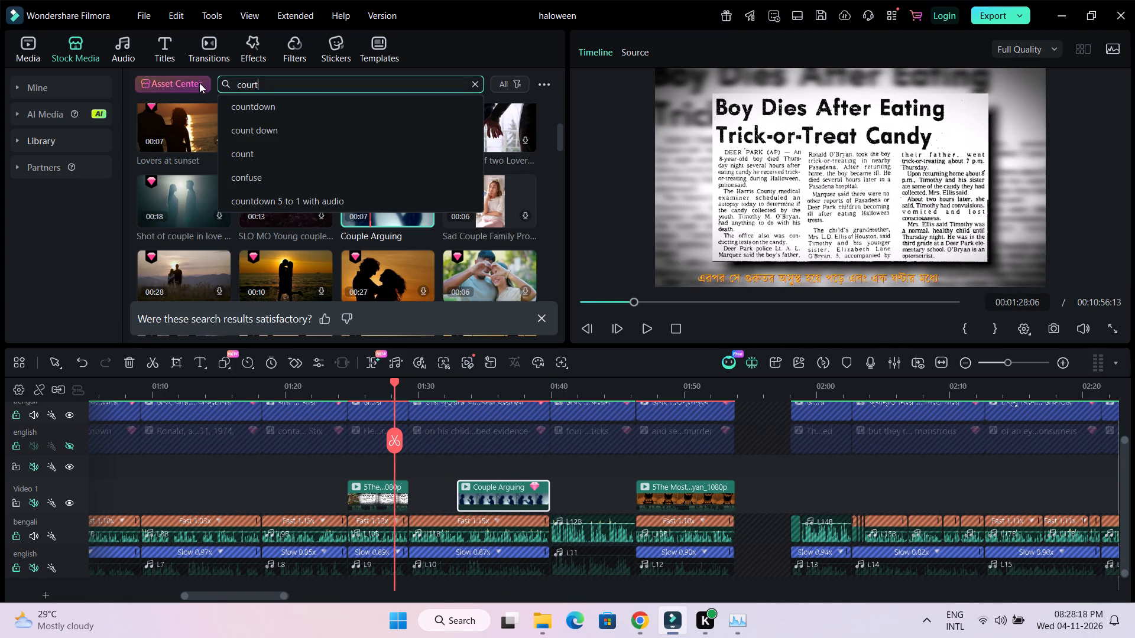
{"action": "key", "text": "Return"}
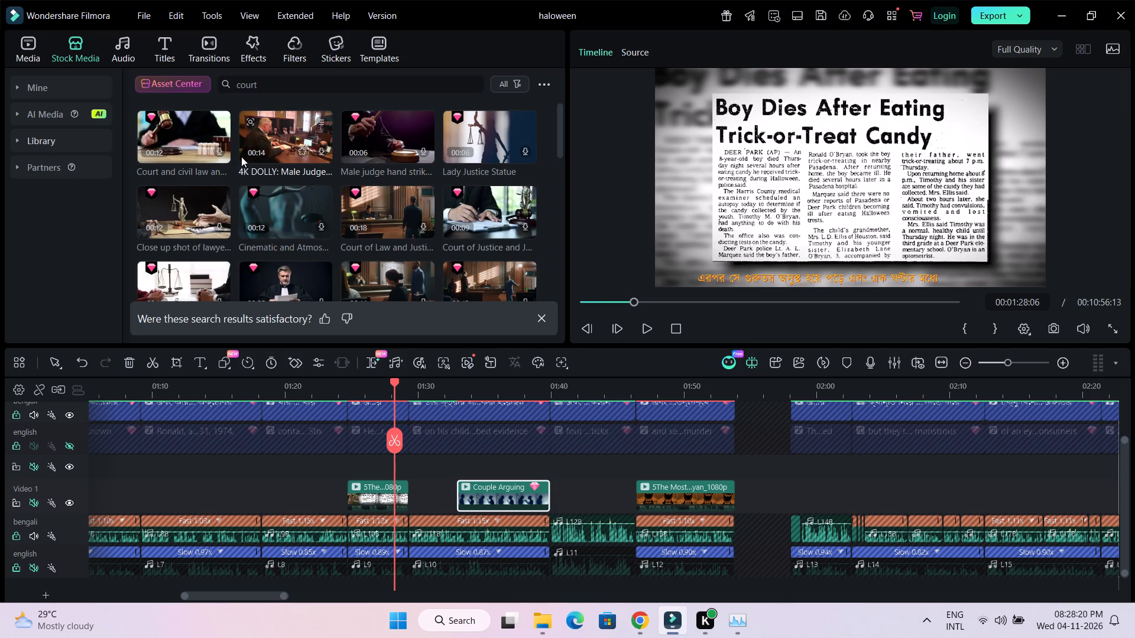
{"action": "scroll", "coordinate": [349, 178], "scroll_direction": "down", "scroll_amount": 1}
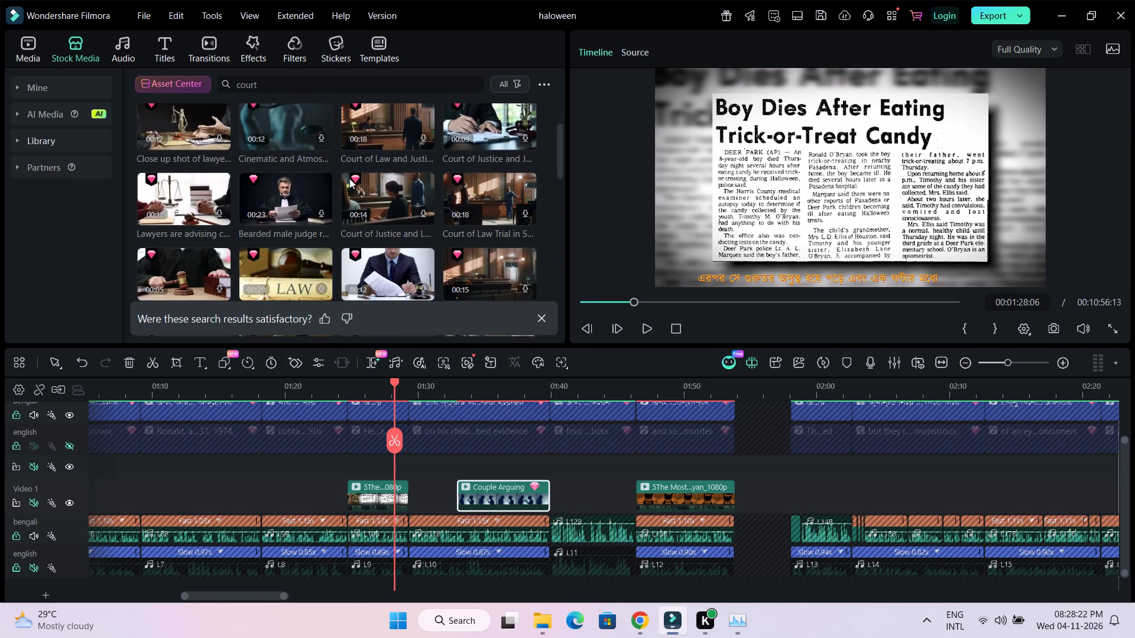
{"action": "scroll", "coordinate": [349, 178], "scroll_direction": "down", "scroll_amount": 1}
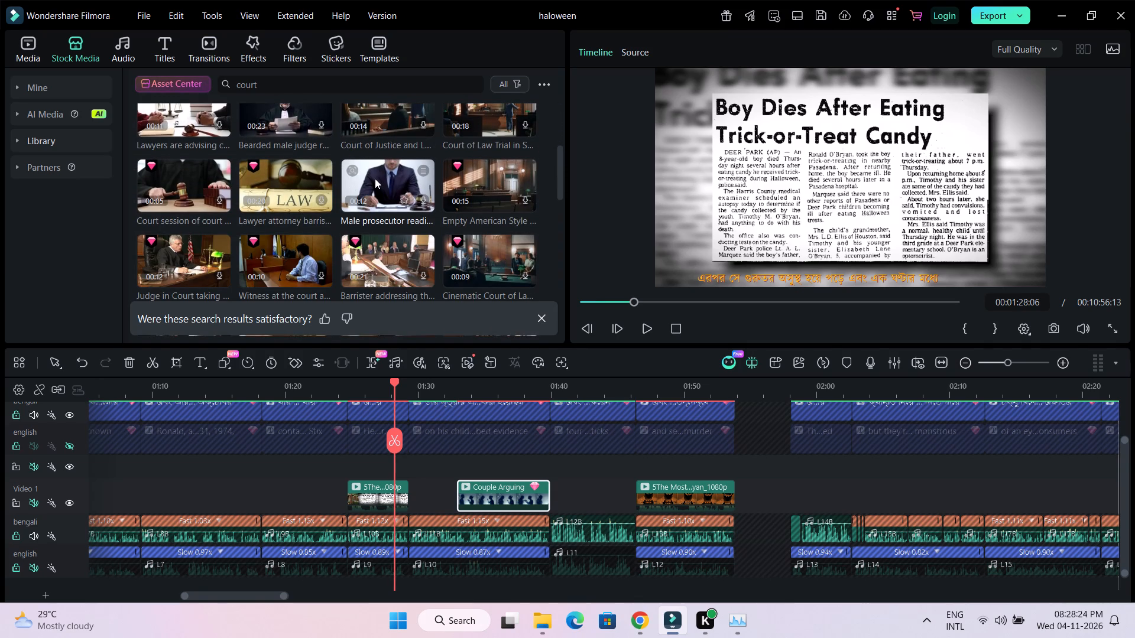
{"action": "scroll", "coordinate": [375, 178], "scroll_direction": "down", "scroll_amount": 3}
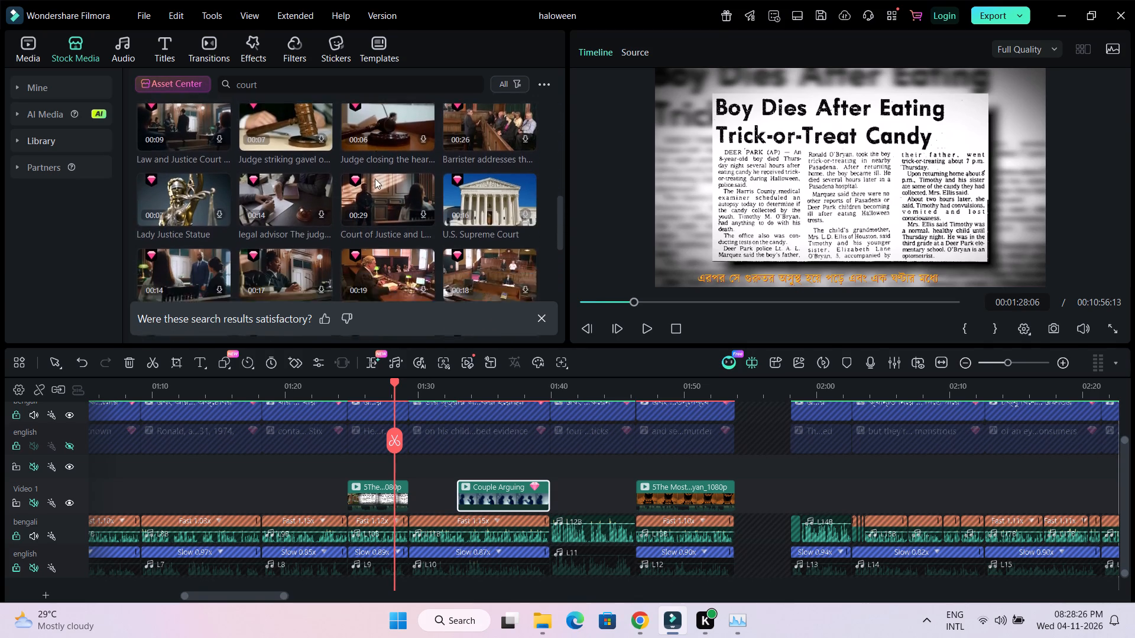
{"action": "scroll", "coordinate": [375, 178], "scroll_direction": "down", "scroll_amount": 1}
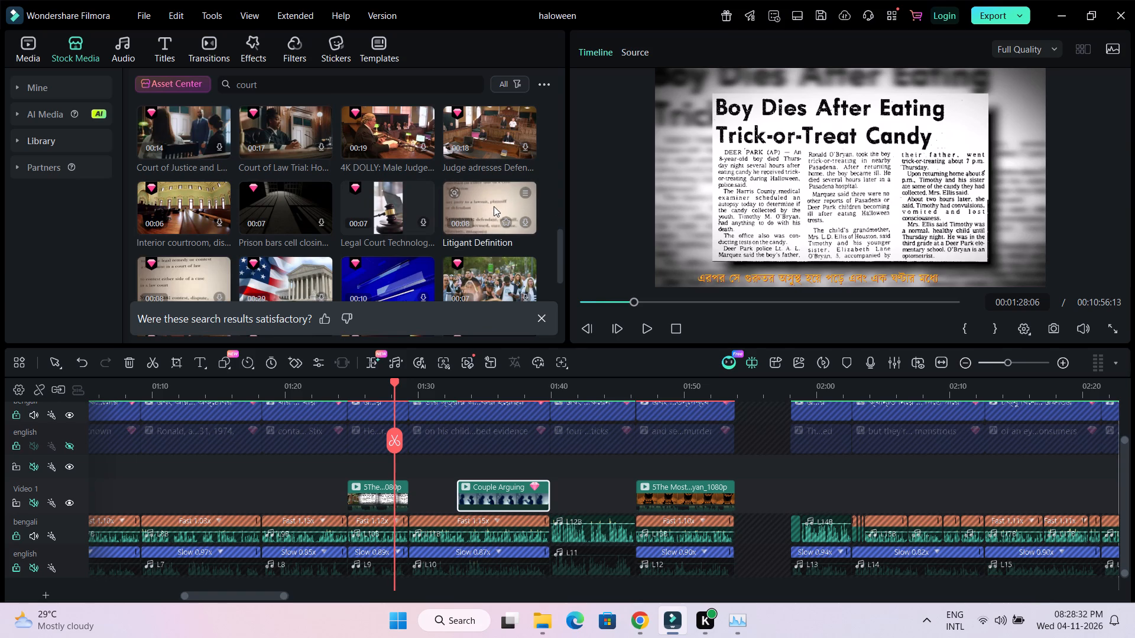
Search the stock media library for halloween candy and look through the resulting clips.
{"action": "left_click_drag", "start_coordinate": [271, 87], "coordinate": [206, 84]}
{"action": "type", "text": "halloween"}
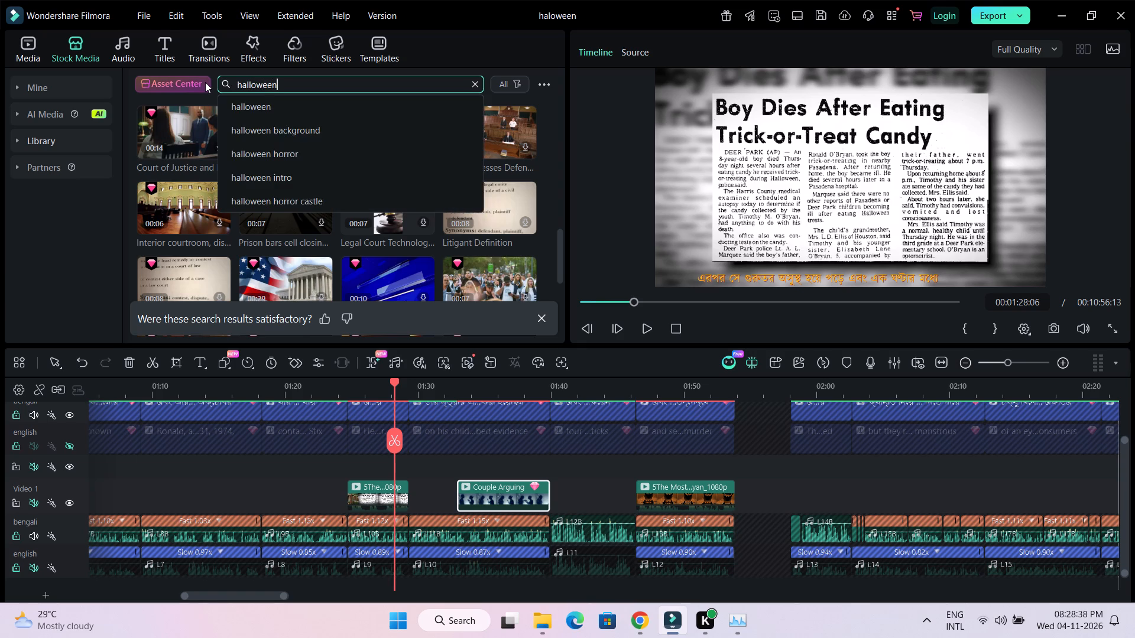
{"action": "key", "text": "space"}
{"action": "type", "text": "candy"}
{"action": "key", "text": "Return"}
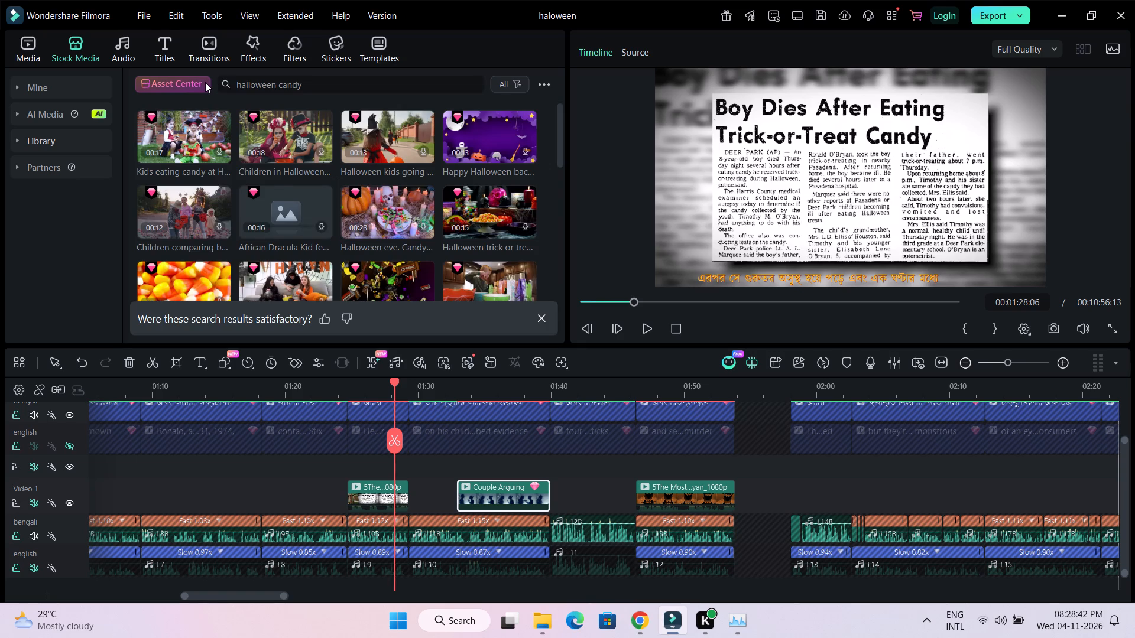
{"action": "scroll", "coordinate": [339, 250], "scroll_direction": "down", "scroll_amount": 1}
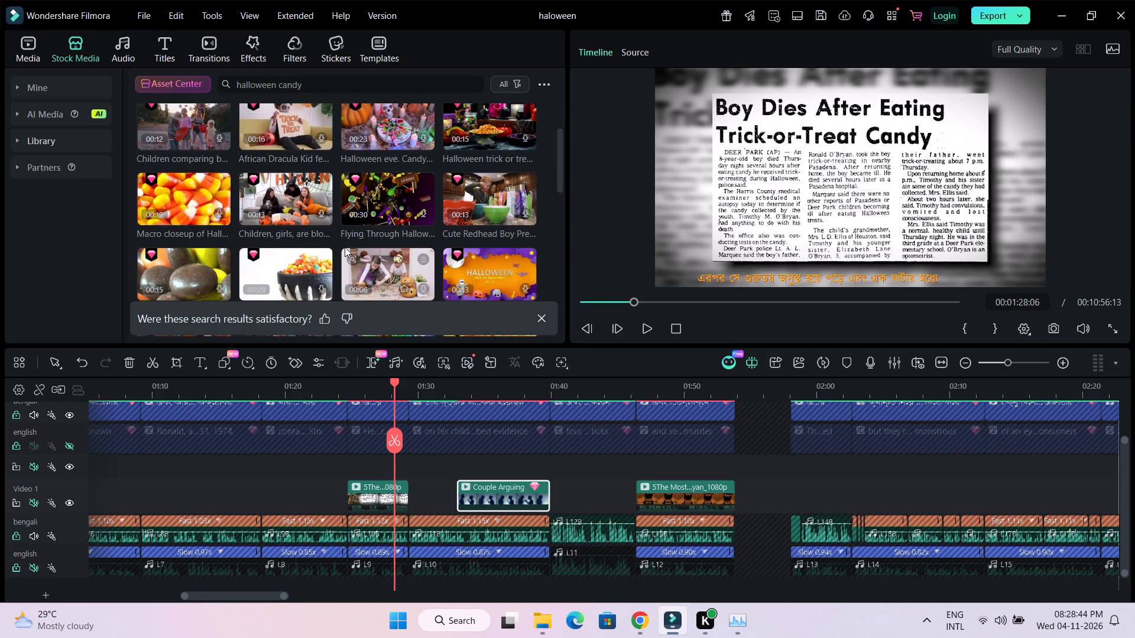
{"action": "scroll", "coordinate": [345, 246], "scroll_direction": "down", "scroll_amount": 2}
{"action": "scroll", "coordinate": [345, 246], "scroll_direction": "up", "scroll_amount": 2}
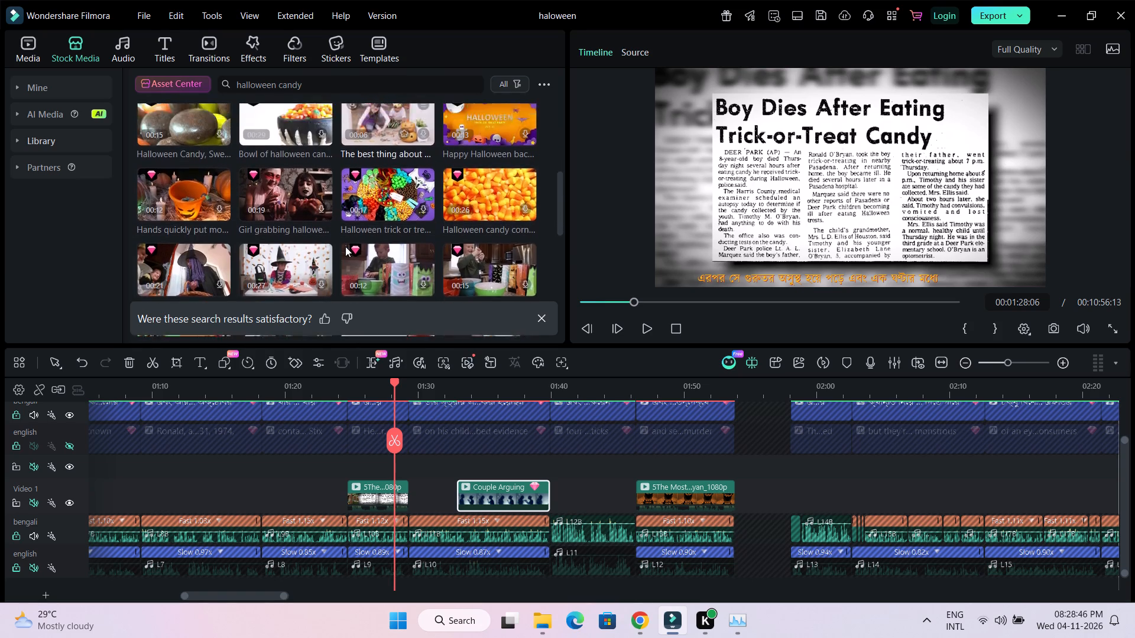
{"action": "scroll", "coordinate": [345, 246], "scroll_direction": "up", "scroll_amount": 2}
Search the stock media library for halloween death.
{"action": "left_click", "coordinate": [321, 87]}
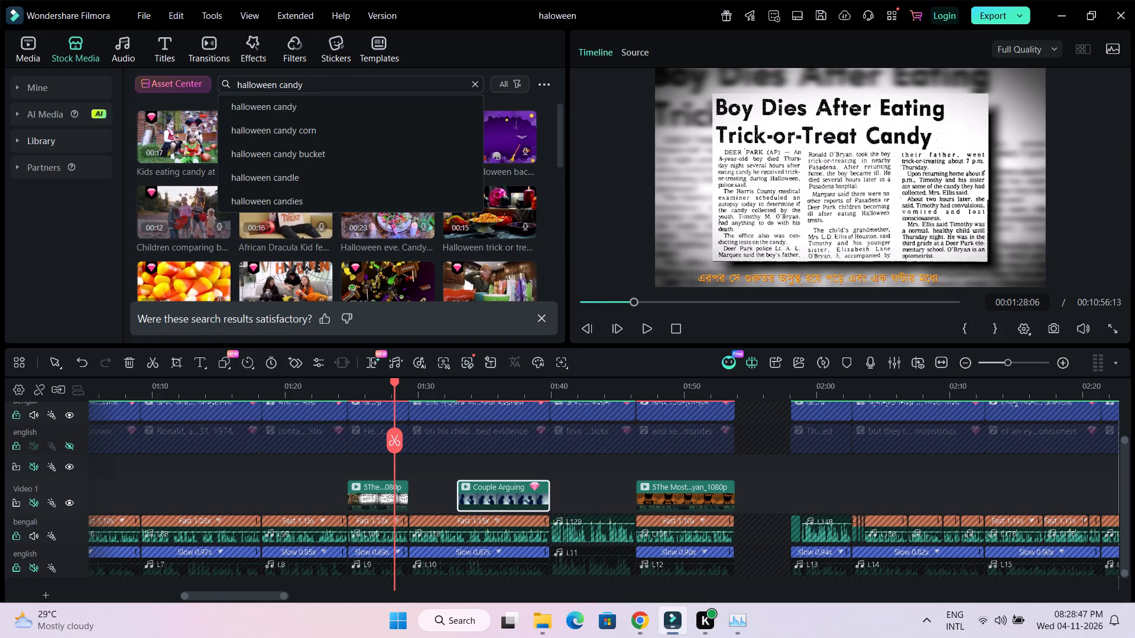
{"action": "key", "text": "BackSpace"}
{"action": "key", "text": "BackSpace"}
{"action": "key", "text": "BackSpace"}
{"action": "key", "text": "BackSpace"}
{"action": "key", "text": "BackSpace"}
{"action": "type", "text": "death"}
{"action": "key", "text": "Return"}
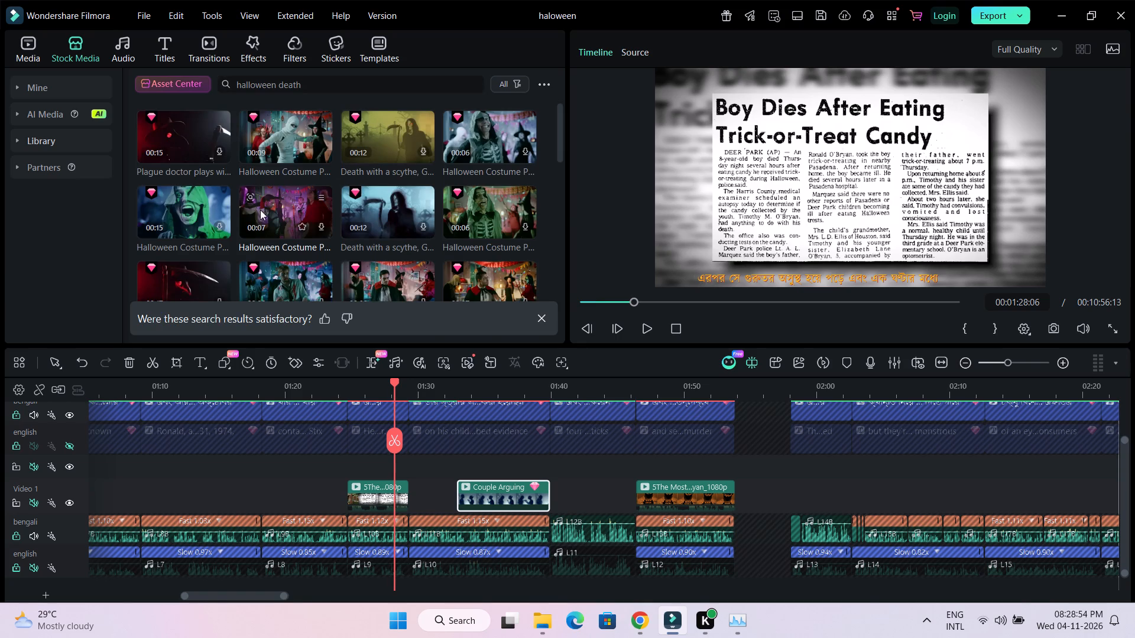
Look through the halloween death search results for footage for the opening of narration L10.
{"action": "scroll", "coordinate": [260, 210], "scroll_direction": "down", "scroll_amount": 6}
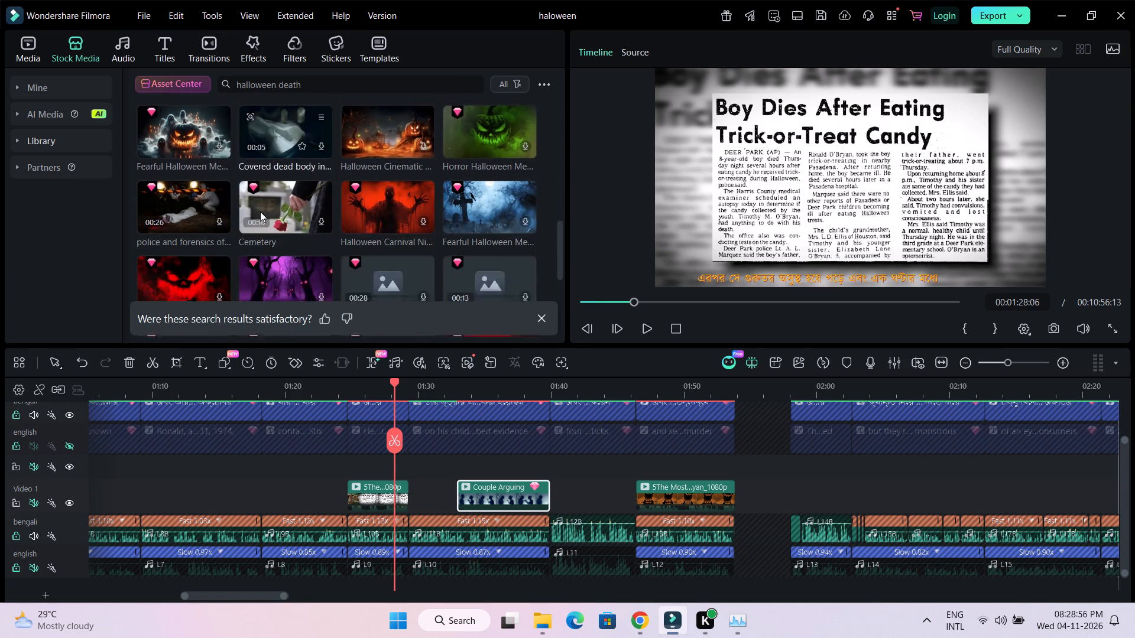
{"action": "scroll", "coordinate": [260, 211], "scroll_direction": "up", "scroll_amount": 9}
Search the stock media library for court again, look through the clips and preview the Litigant Definition clip.
{"action": "left_click", "coordinate": [327, 82]}
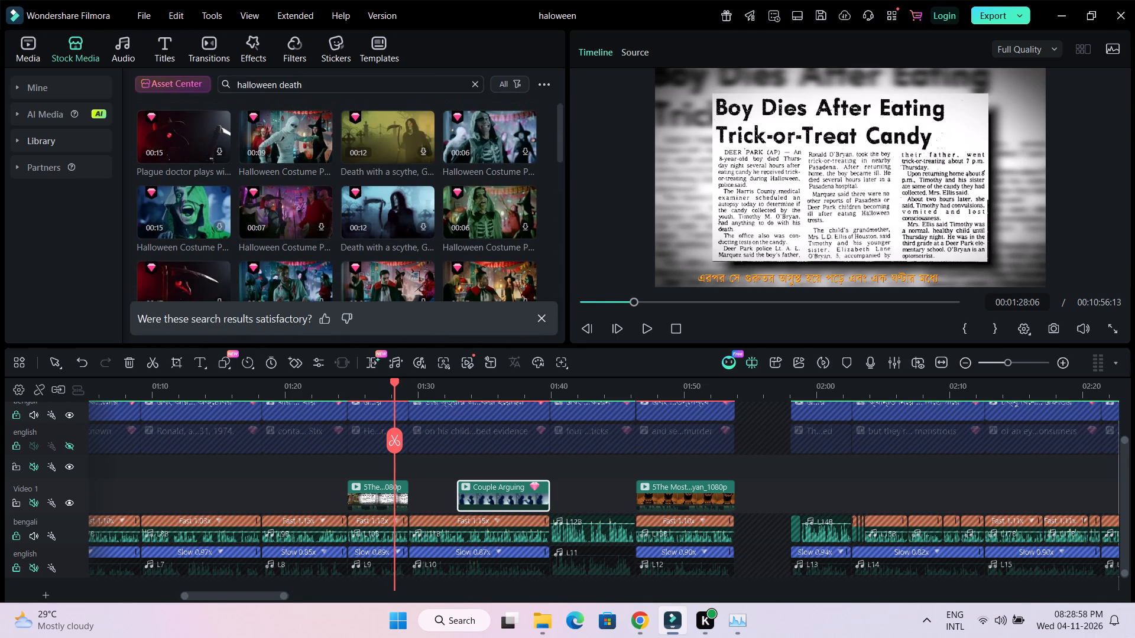
{"action": "left_click", "coordinate": [478, 82]}
{"action": "left_click", "coordinate": [364, 83]}
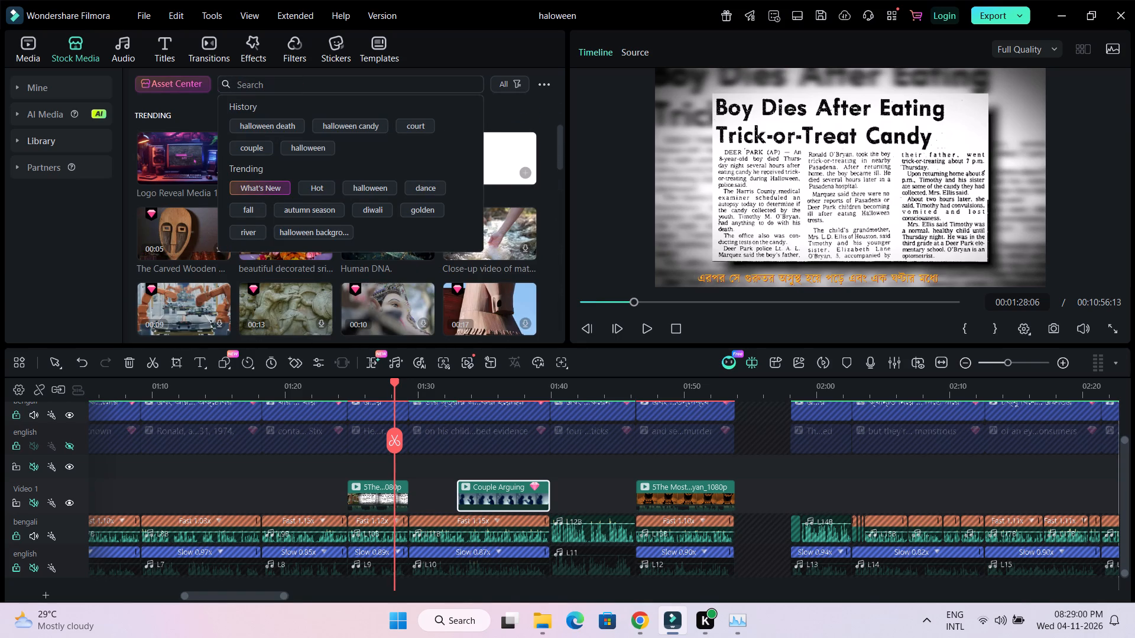
{"action": "left_click", "coordinate": [407, 122]}
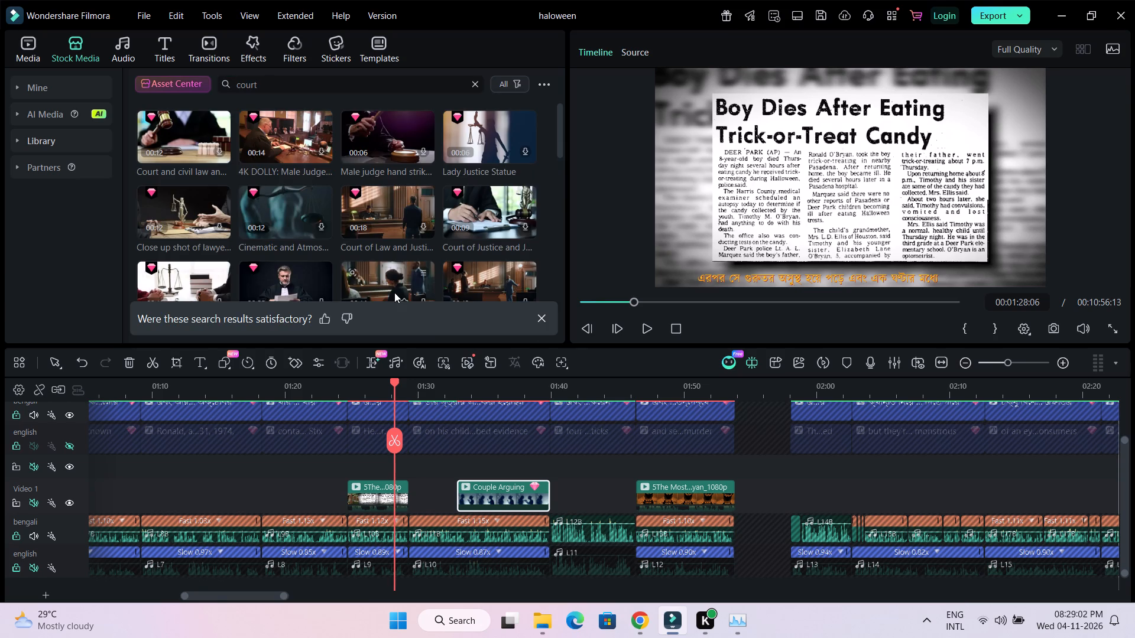
{"action": "scroll", "coordinate": [395, 292], "scroll_direction": "down", "scroll_amount": 4}
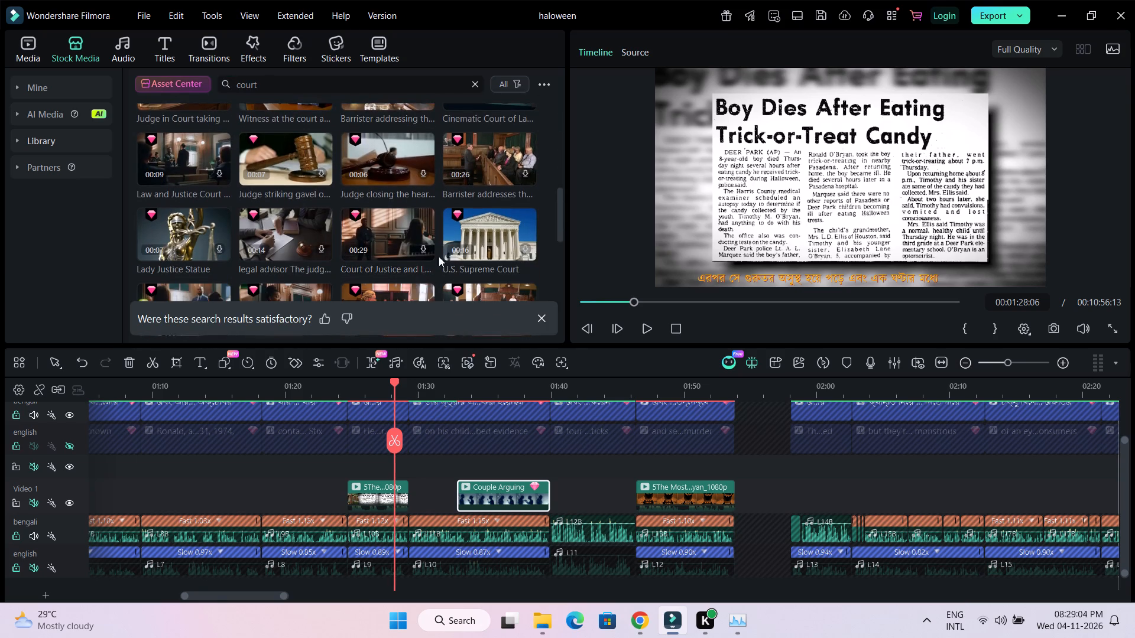
{"action": "scroll", "coordinate": [445, 253], "scroll_direction": "down", "scroll_amount": 2}
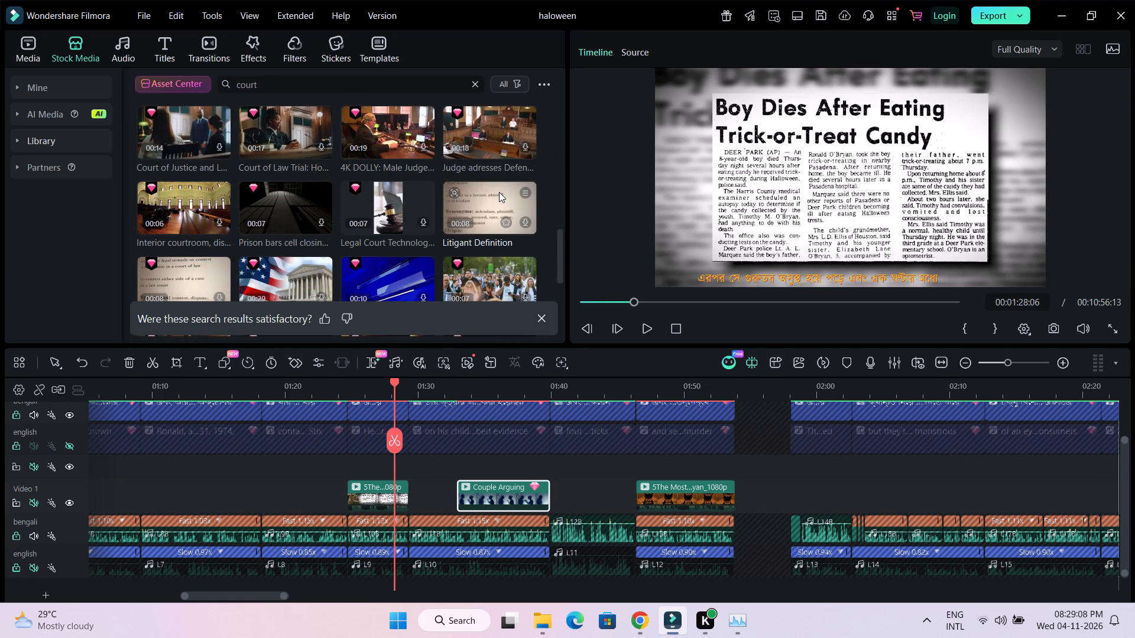
{"action": "left_click", "coordinate": [499, 192]}
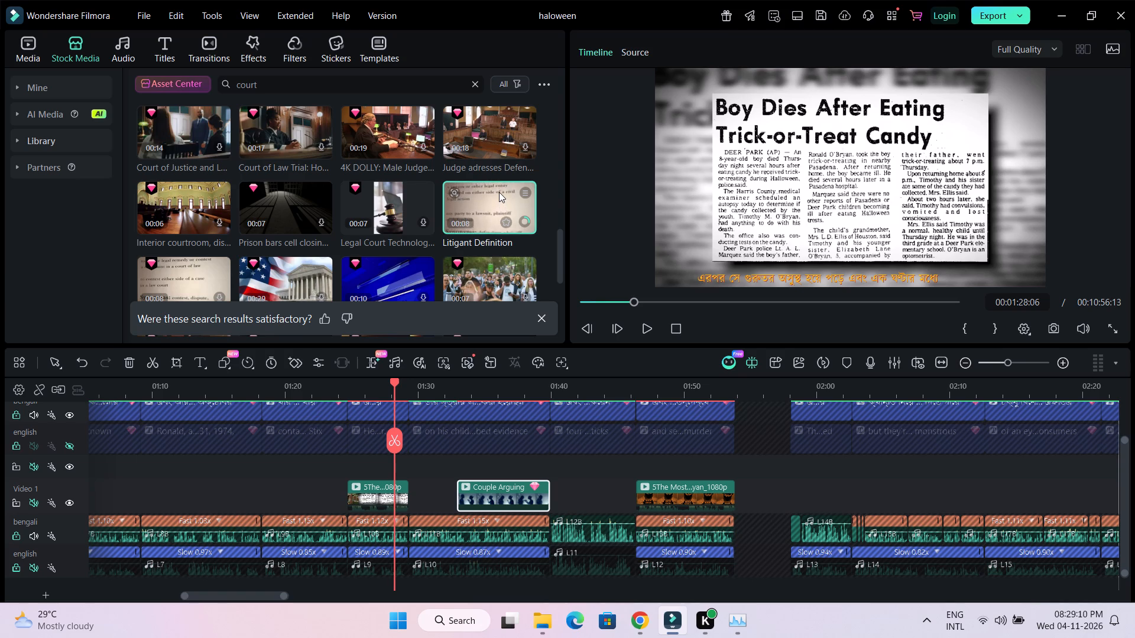
{"action": "double_click", "coordinate": [499, 192]}
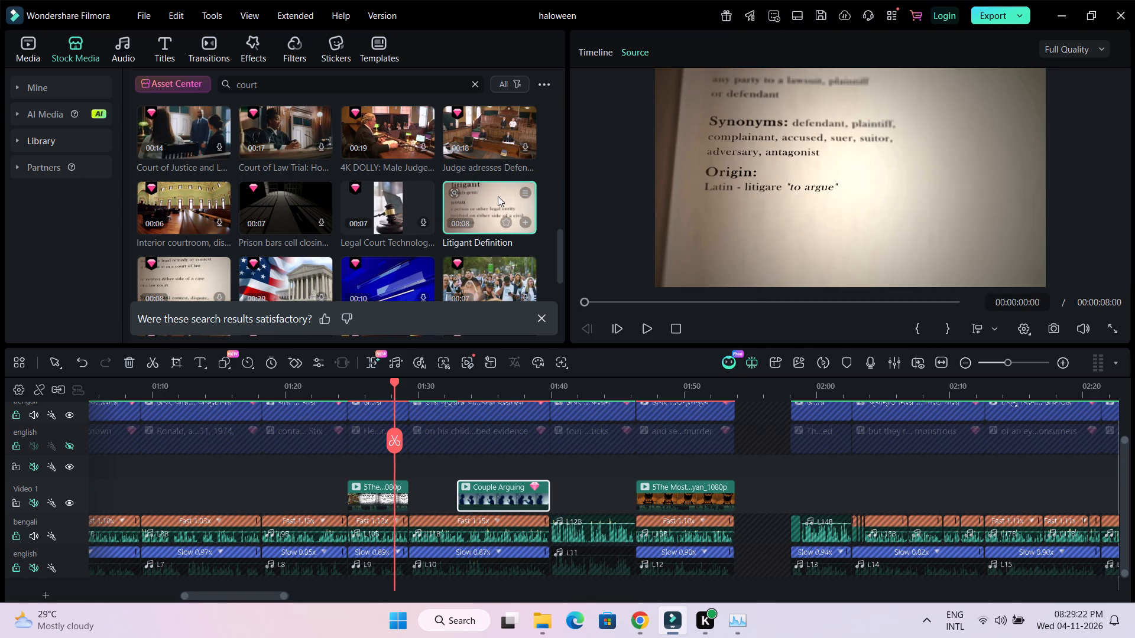
Add the Litigant Definition clip at the start of narration L11, trim both ends to about 5 seconds and place it on Video 1 after Couple Arguing.
{"action": "left_click_drag", "start_coordinate": [488, 204], "coordinate": [554, 470]}
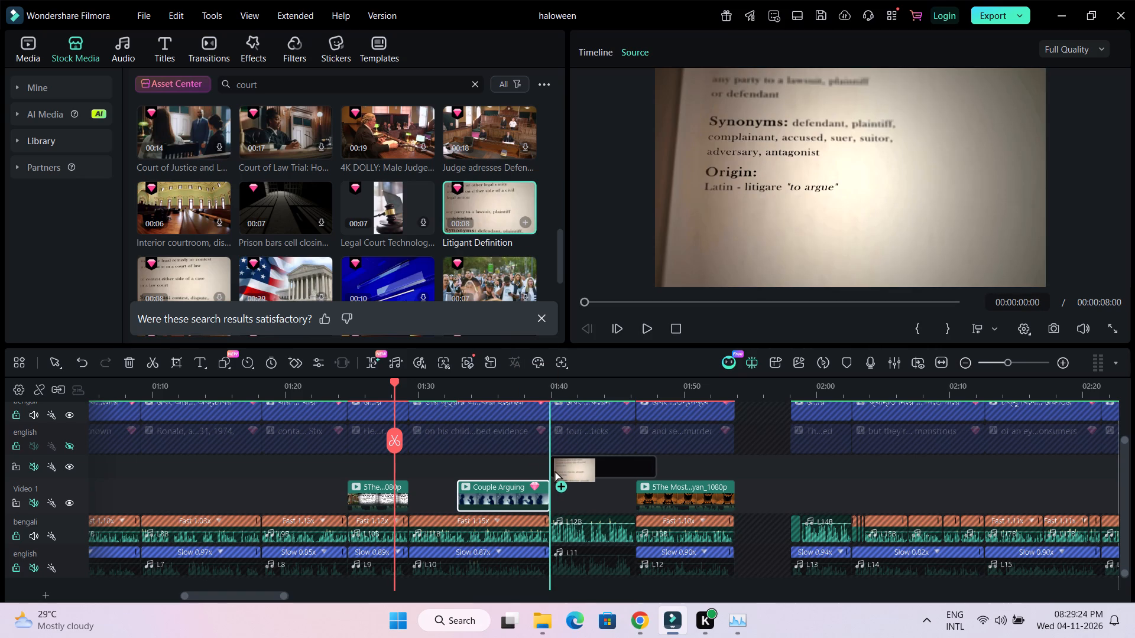
{"action": "left_click_drag", "start_coordinate": [554, 470], "coordinate": [553, 470]}
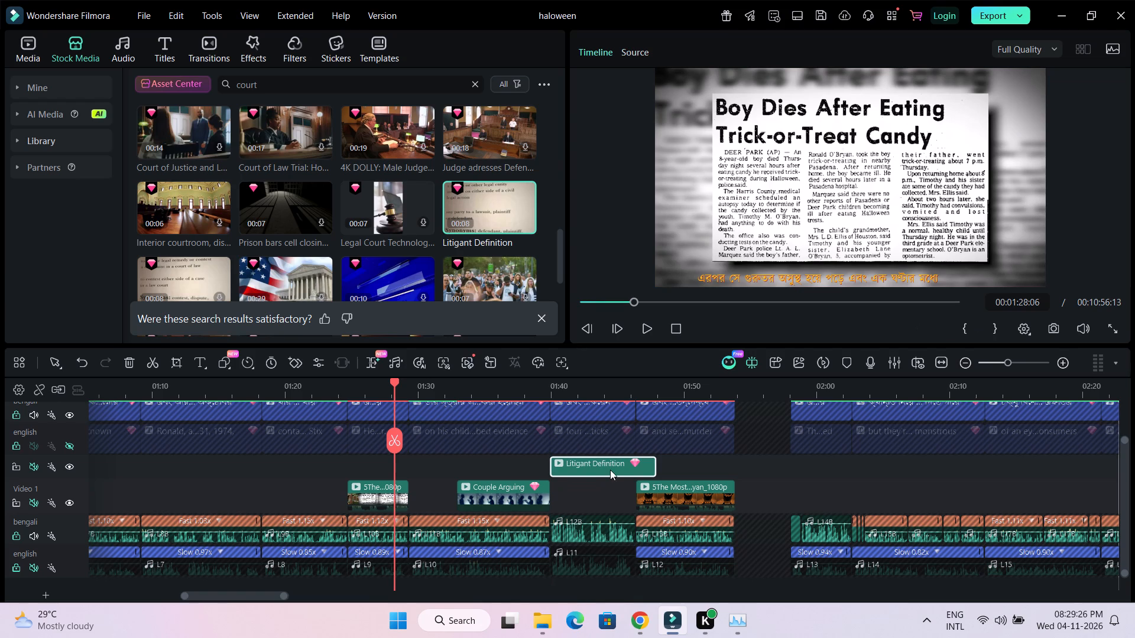
{"action": "left_click_drag", "start_coordinate": [553, 467], "coordinate": [556, 467]}
{"action": "left_click_drag", "start_coordinate": [556, 467], "coordinate": [563, 468]}
{"action": "left_click_drag", "start_coordinate": [606, 466], "coordinate": [607, 466]}
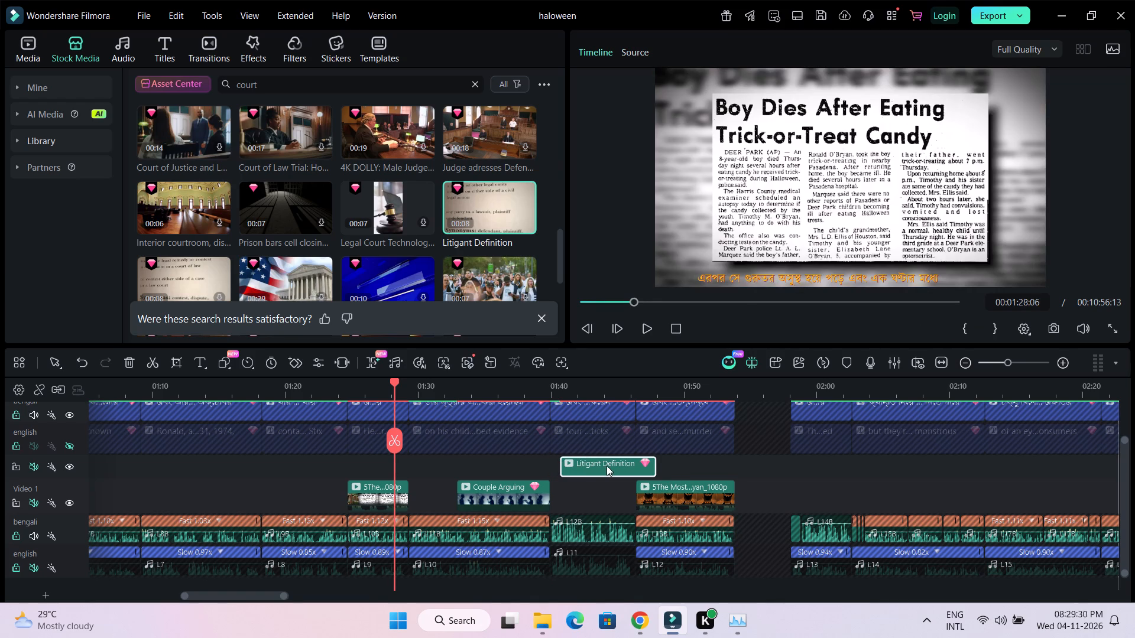
{"action": "left_click_drag", "start_coordinate": [607, 466], "coordinate": [596, 466]}
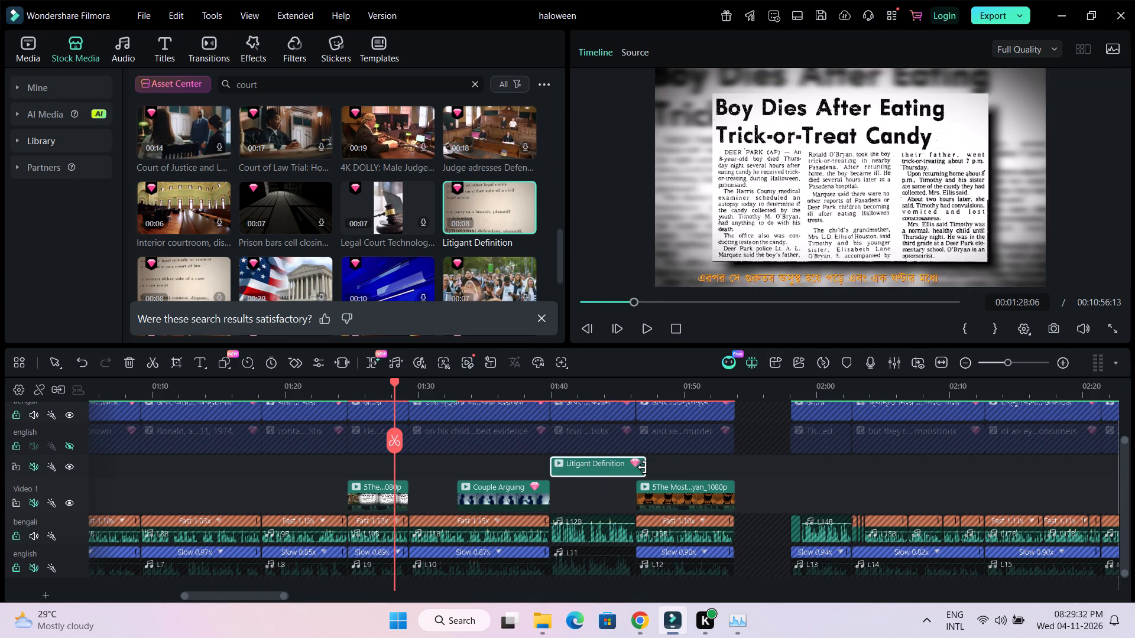
{"action": "left_click_drag", "start_coordinate": [643, 467], "coordinate": [615, 469]}
{"action": "left_click_drag", "start_coordinate": [578, 468], "coordinate": [588, 493]}
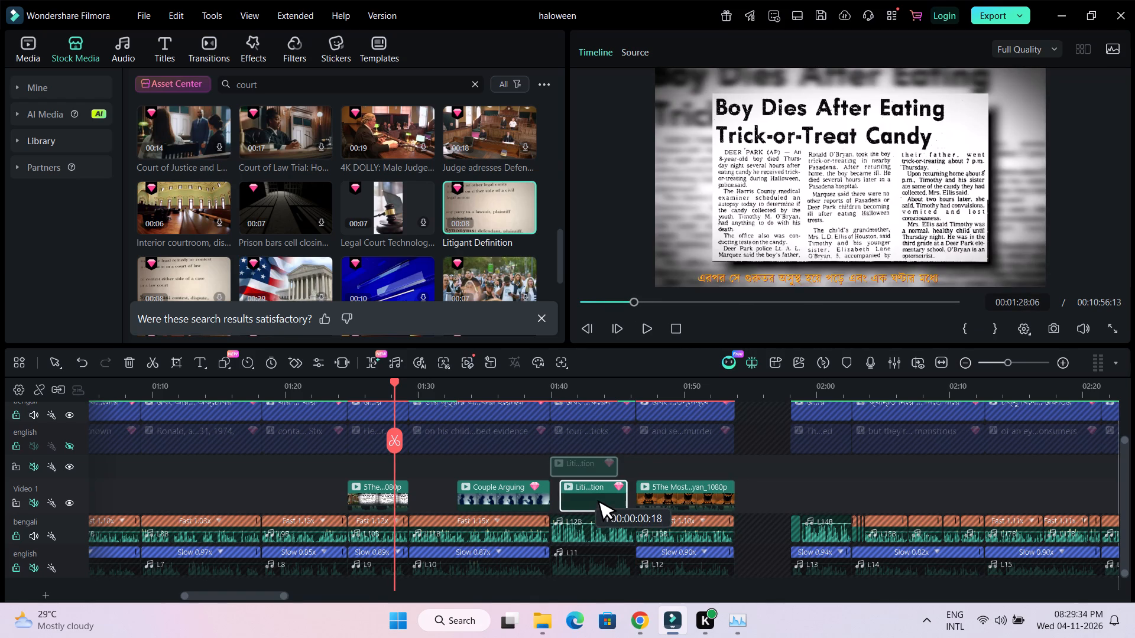
{"action": "left_click_drag", "start_coordinate": [588, 493], "coordinate": [581, 497]}
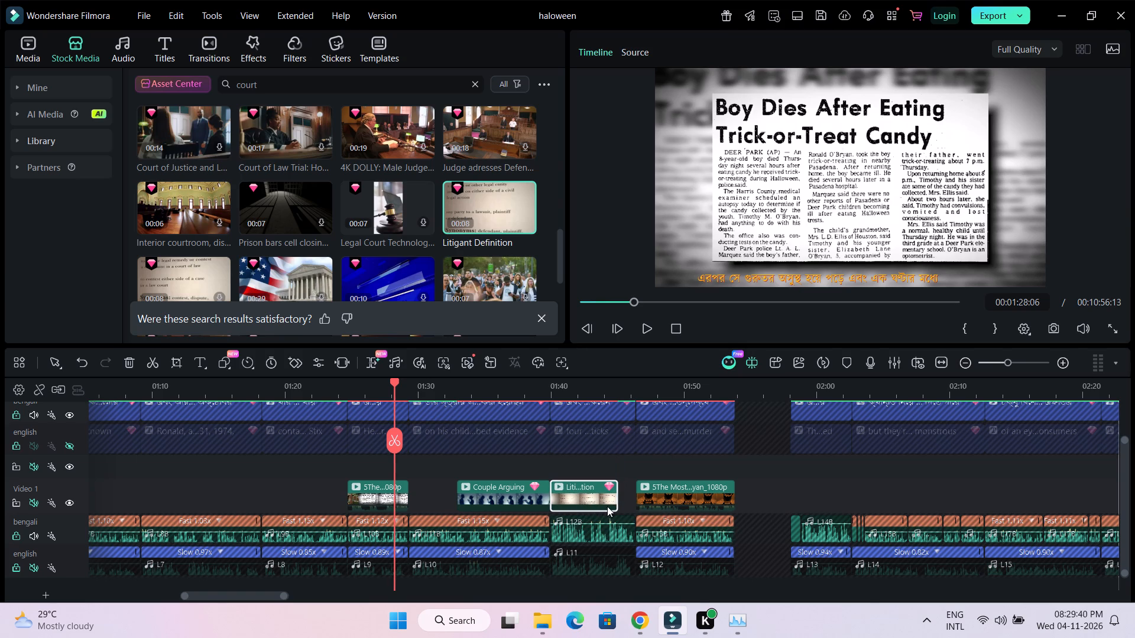
Move the Litigant Definition clip to the start of narration L10 and trim it to fill the gap between the newspaper shot and Couple Arguing.
{"action": "left_click_drag", "start_coordinate": [602, 497], "coordinate": [463, 463]}
{"action": "left_click_drag", "start_coordinate": [412, 466], "coordinate": [422, 466]}
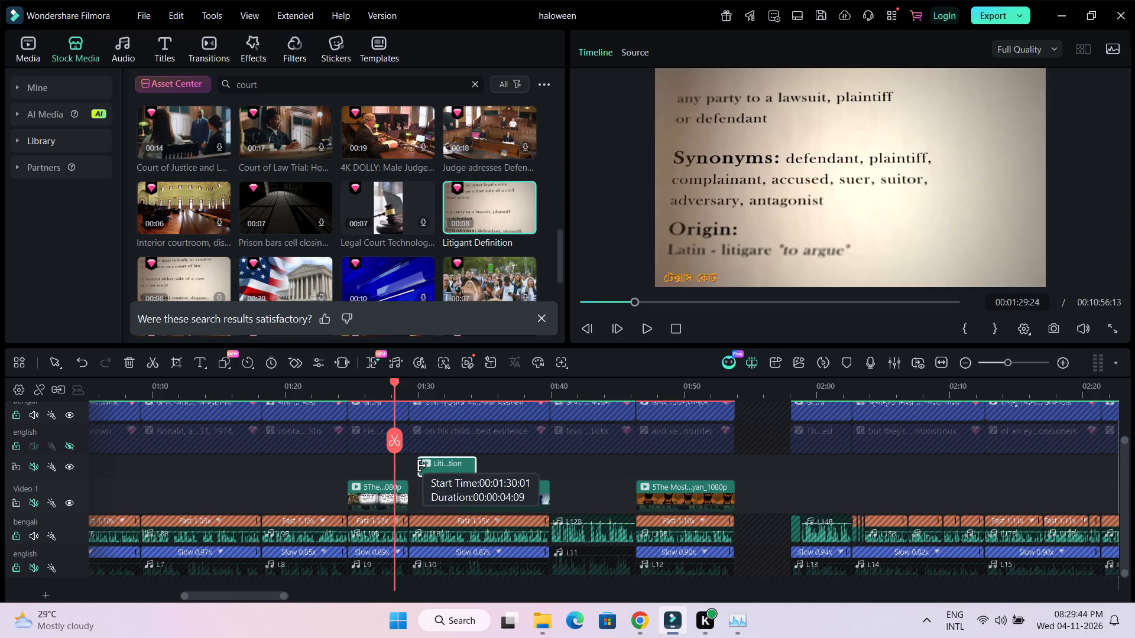
{"action": "left_click_drag", "start_coordinate": [422, 466], "coordinate": [423, 466]}
{"action": "left_click_drag", "start_coordinate": [423, 468], "coordinate": [440, 468]}
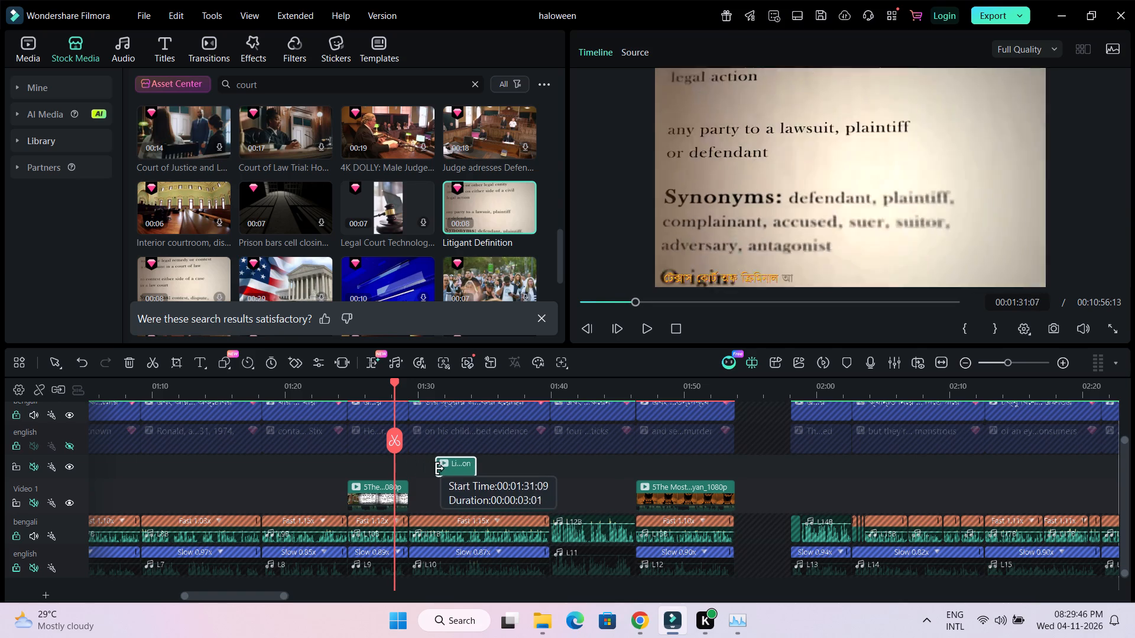
{"action": "left_click_drag", "start_coordinate": [440, 468], "coordinate": [444, 468]}
{"action": "left_click_drag", "start_coordinate": [457, 467], "coordinate": [426, 484]}
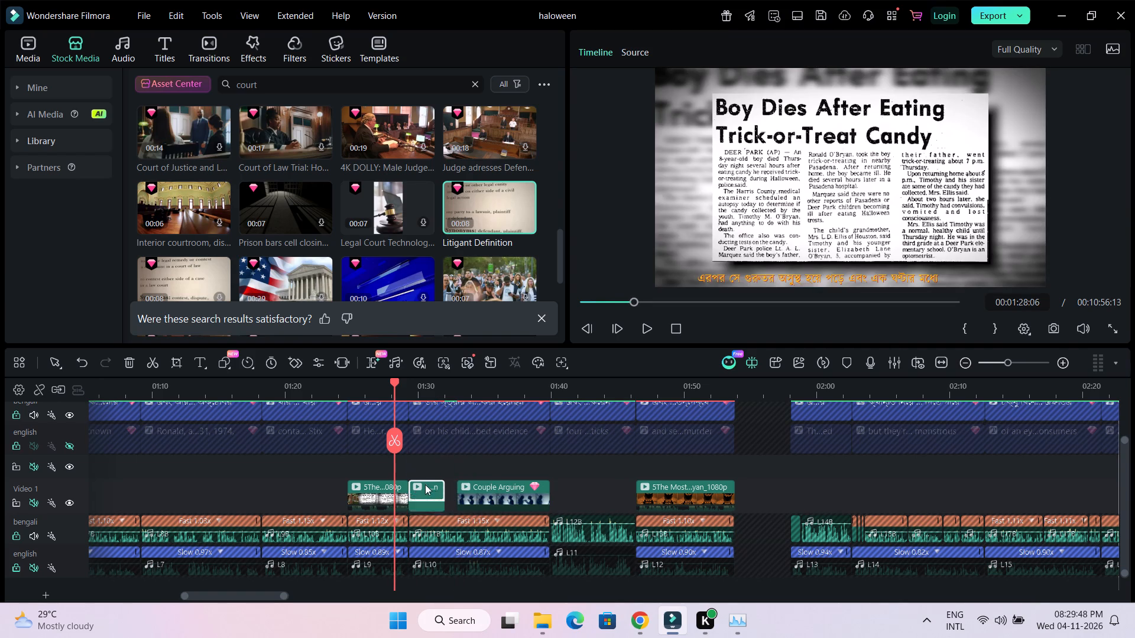
{"action": "left_click_drag", "start_coordinate": [442, 493], "coordinate": [455, 496]}
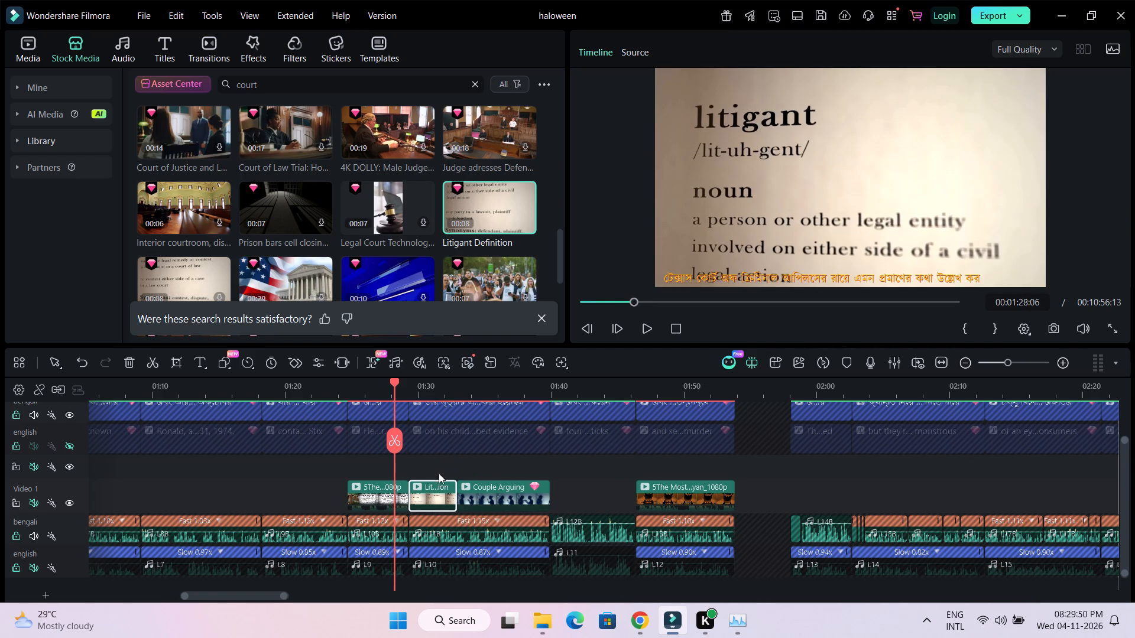
Play from the newspaper shot through narration L10 and L11 to check the clips, stopping at the start of L12.
{"action": "left_click", "coordinate": [645, 333]}
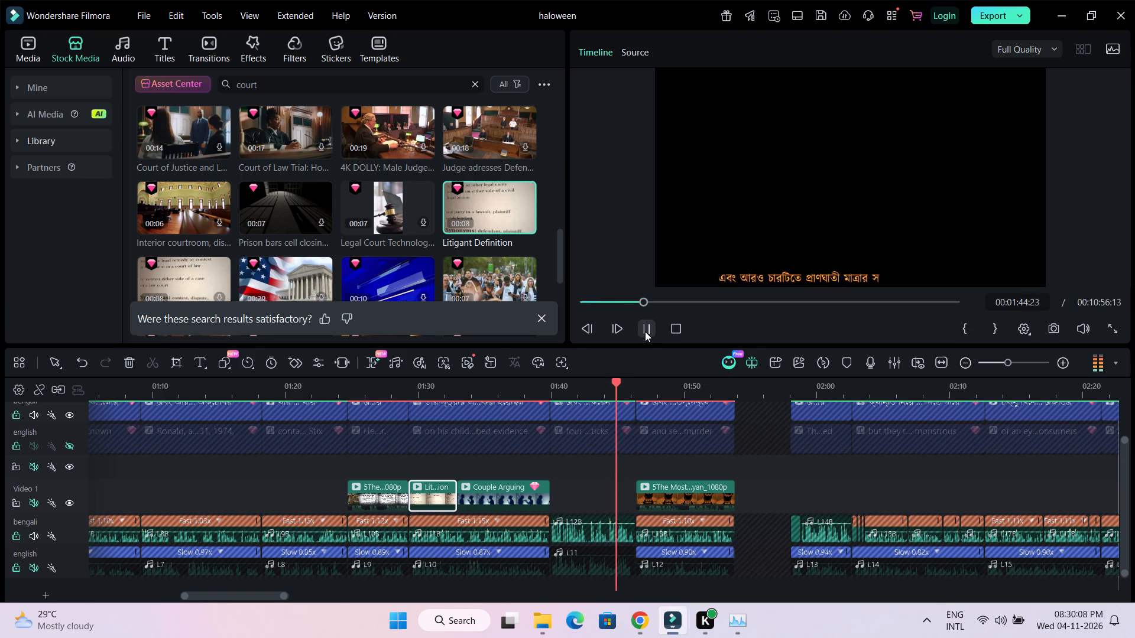
{"action": "left_click", "coordinate": [645, 331]}
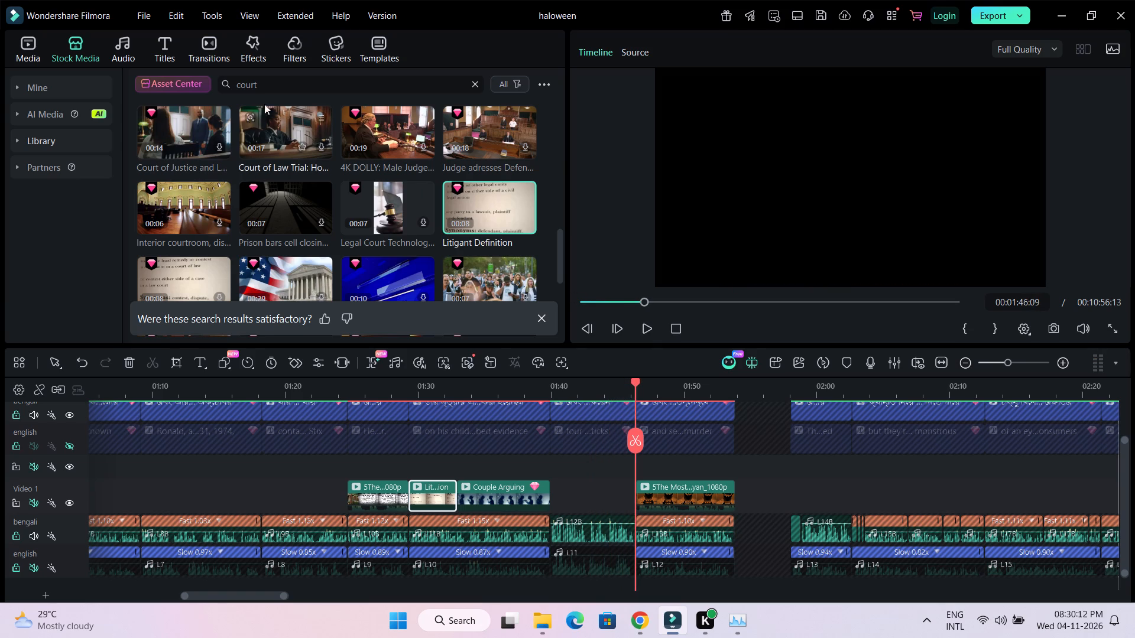
Search the stock media library for lethal.
{"action": "left_click", "coordinate": [294, 88]}
{"action": "key", "text": "BackSpace"}
{"action": "key", "text": "BackSpace"}
{"action": "key", "text": "BackSpace"}
{"action": "key", "text": "BackSpace"}
{"action": "key", "text": "BackSpace"}
{"action": "key", "text": "BackSpace"}
{"action": "key", "text": "BackSpace"}
{"action": "key", "text": "BackSpace"}
{"action": "key", "text": "BackSpace"}
{"action": "key", "text": "BackSpace"}
{"action": "key", "text": "BackSpace"}
{"action": "key", "text": "BackSpace"}
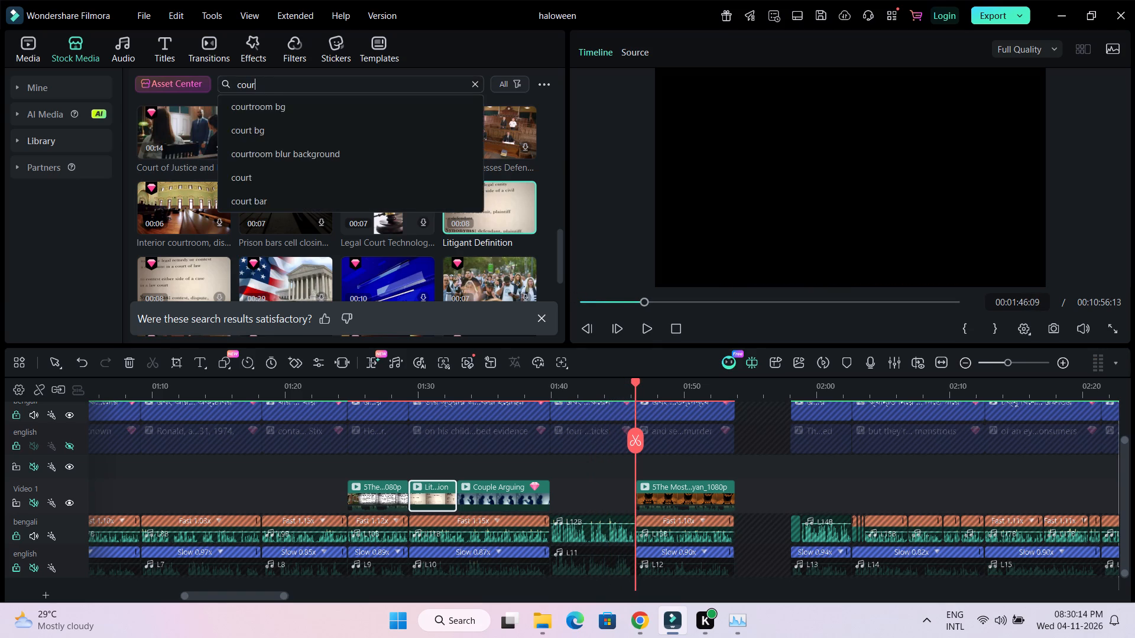
{"action": "type", "text": "lethal"}
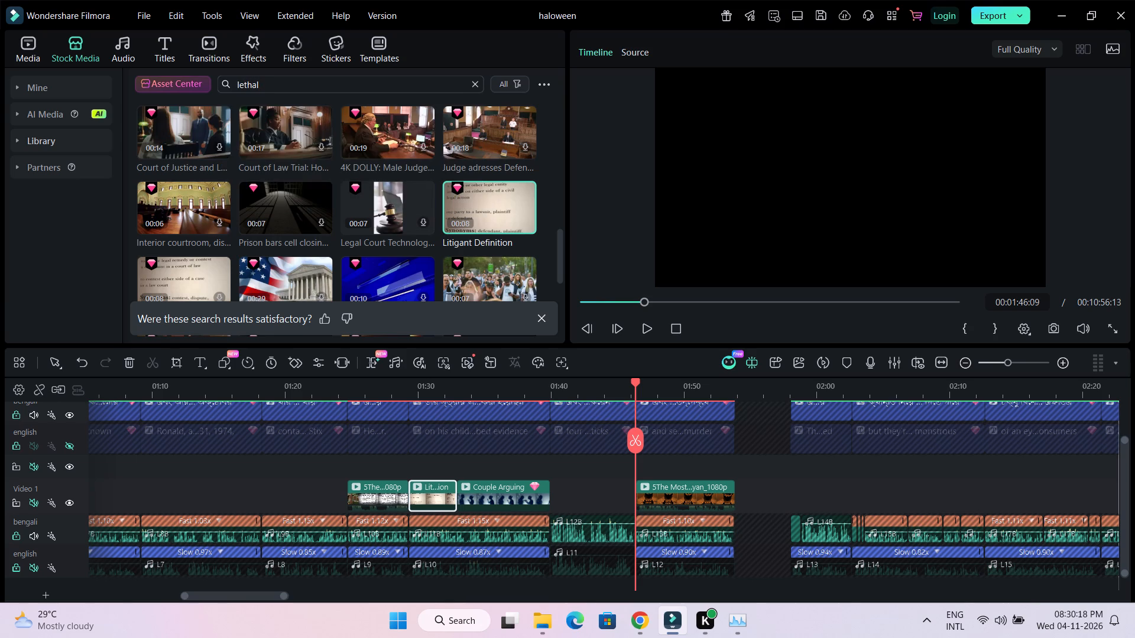
{"action": "key", "text": "Return"}
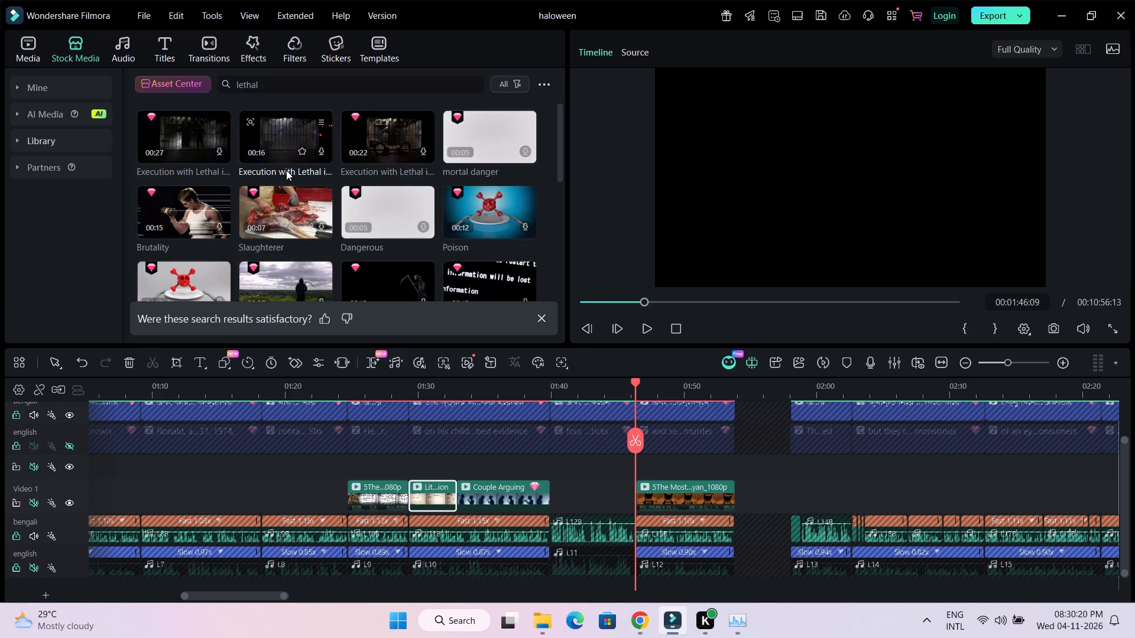
Look through the lethal search results for footage to cover narration L11.
{"action": "scroll", "coordinate": [281, 188], "scroll_direction": "down", "scroll_amount": 1}
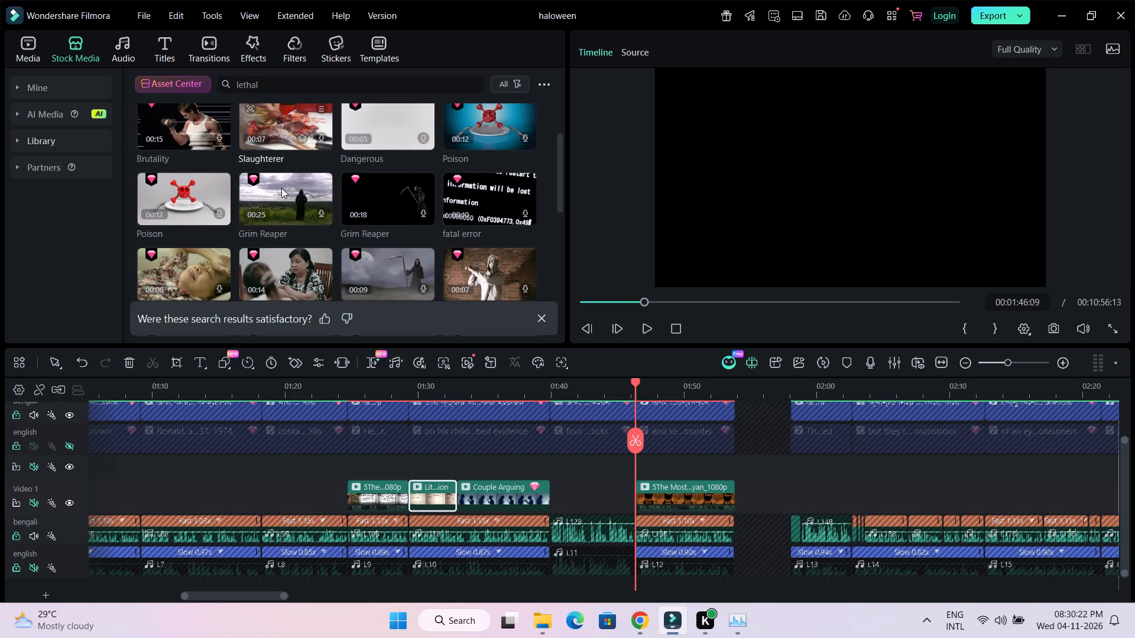
{"action": "scroll", "coordinate": [285, 193], "scroll_direction": "down", "scroll_amount": 1}
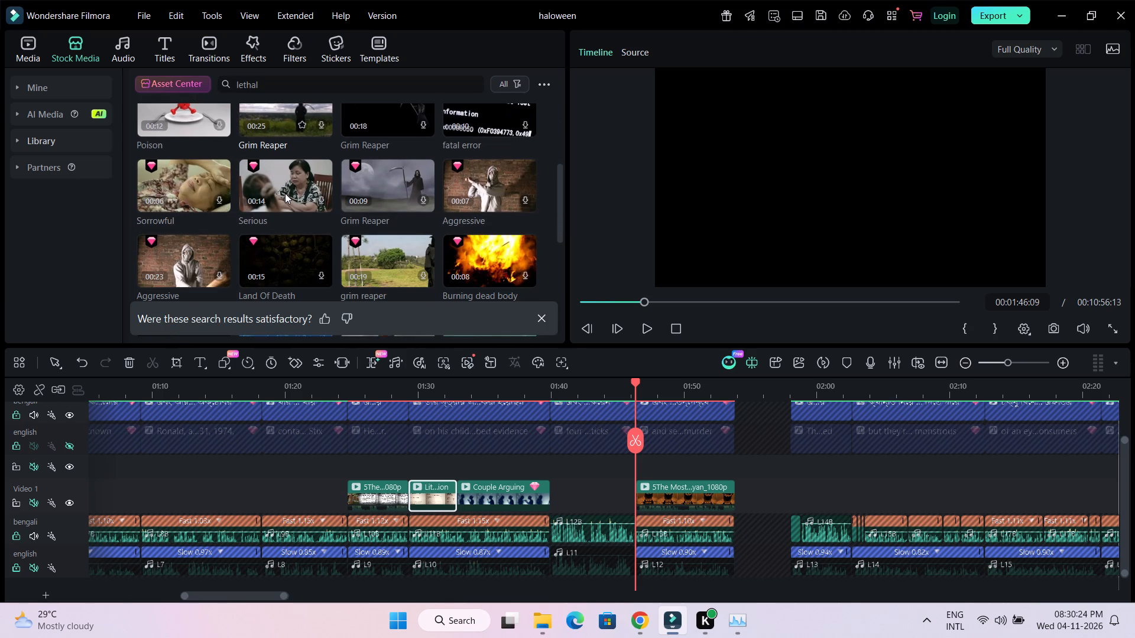
{"action": "scroll", "coordinate": [285, 193], "scroll_direction": "up", "scroll_amount": 4}
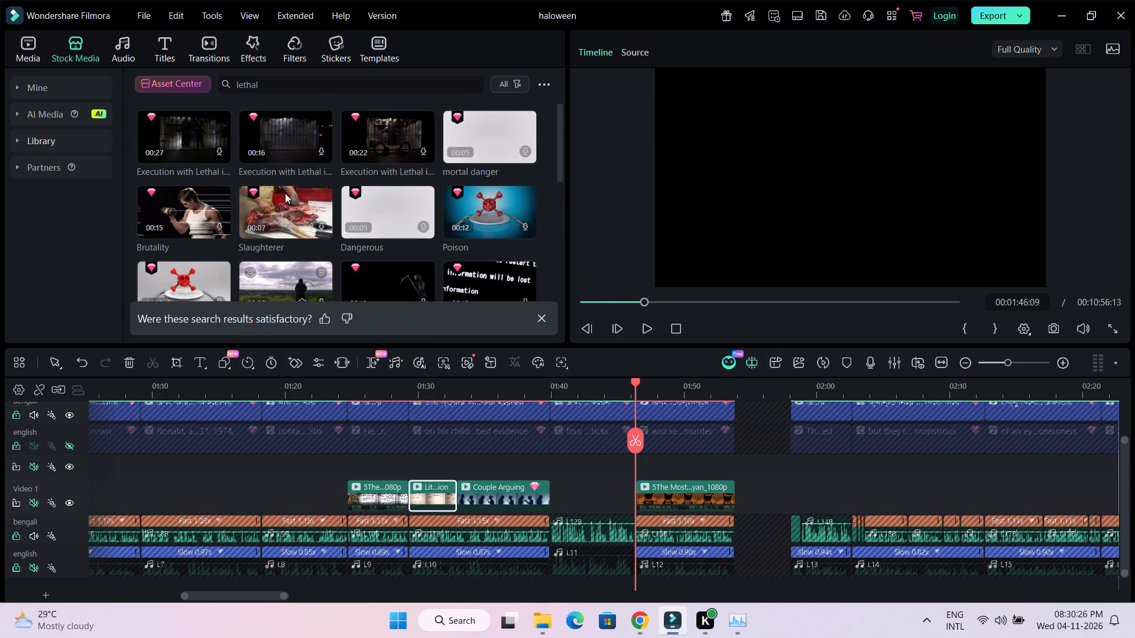
{"action": "scroll", "coordinate": [295, 193], "scroll_direction": "down", "scroll_amount": 1}
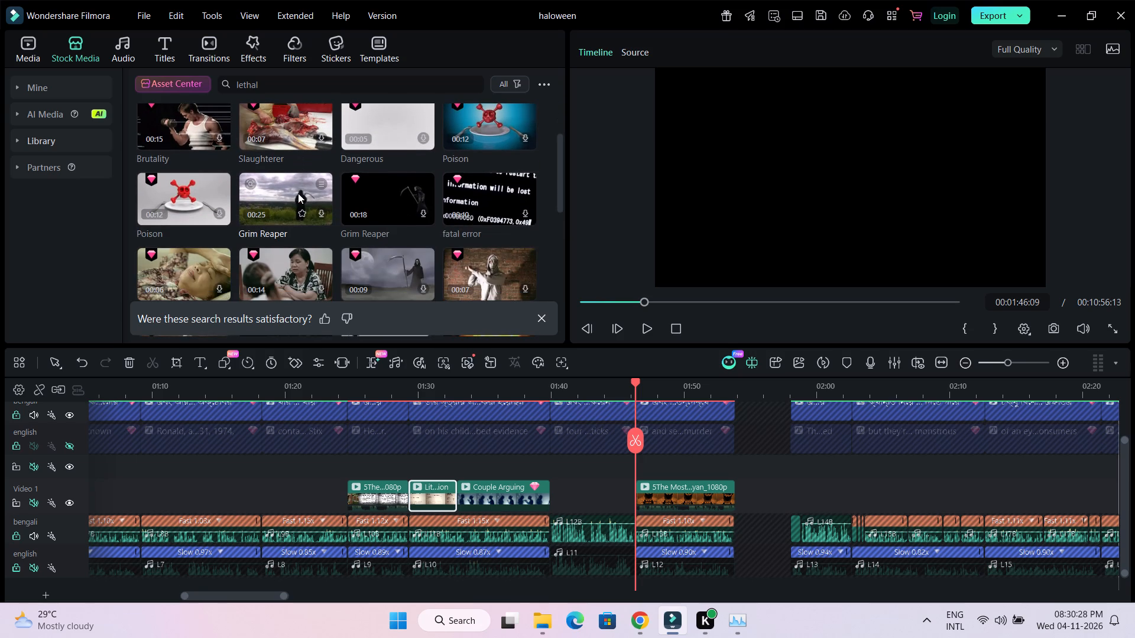
{"action": "scroll", "coordinate": [298, 193], "scroll_direction": "down", "scroll_amount": 3}
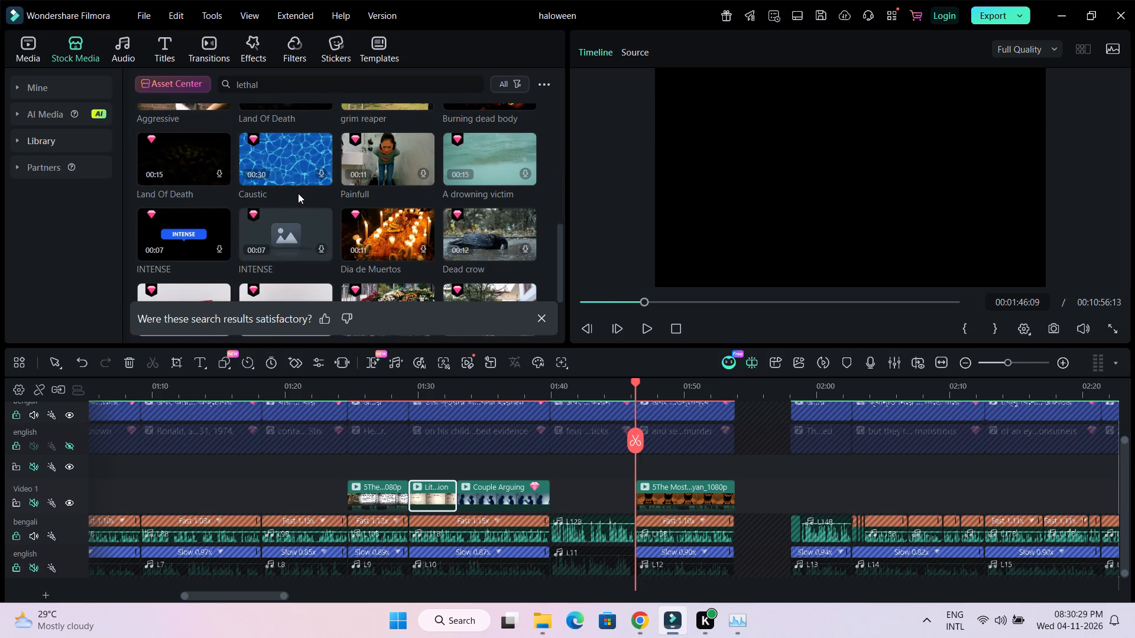
{"action": "scroll", "coordinate": [298, 193], "scroll_direction": "down", "scroll_amount": 2}
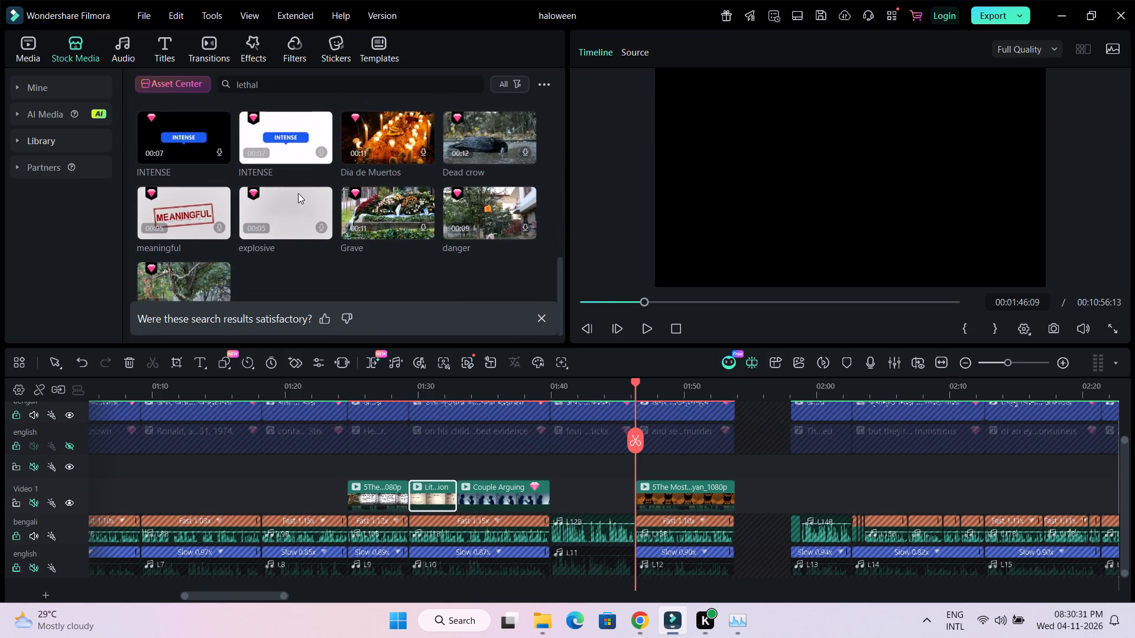
{"action": "scroll", "coordinate": [298, 193], "scroll_direction": "up", "scroll_amount": 8}
{"action": "scroll", "coordinate": [299, 189], "scroll_direction": "down", "scroll_amount": 1}
{"action": "scroll", "coordinate": [299, 189], "scroll_direction": "up", "scroll_amount": 1}
{"action": "scroll", "coordinate": [235, 149], "scroll_direction": "up", "scroll_amount": 1}
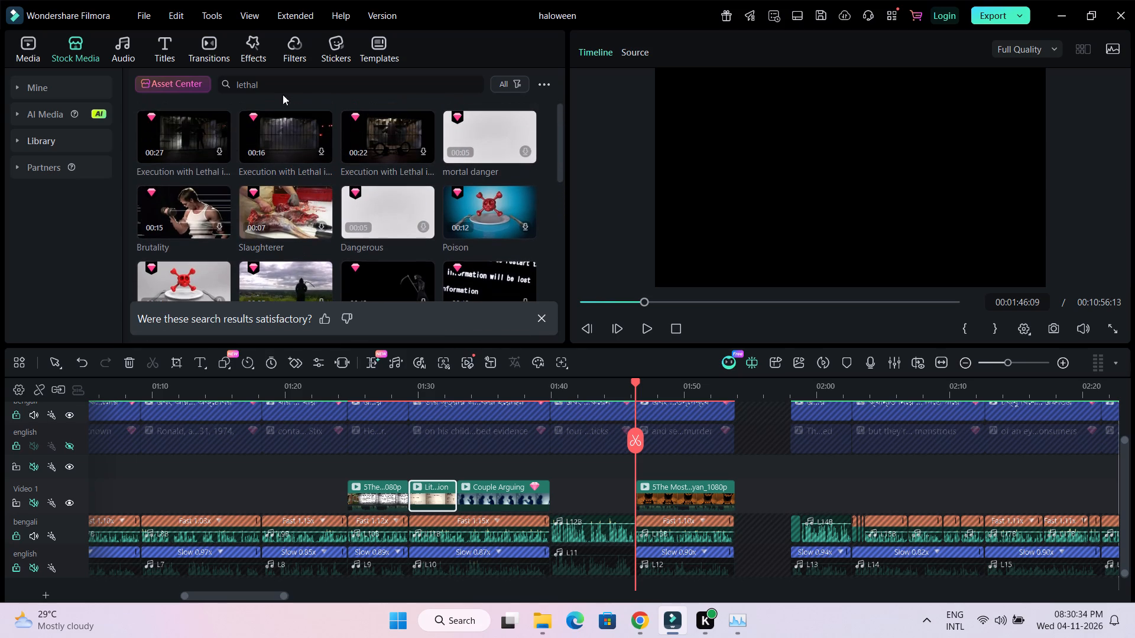
Search the stock media library for dose and look through the results for footage to cover narration L11.
{"action": "left_click_drag", "start_coordinate": [291, 85], "coordinate": [223, 84]}
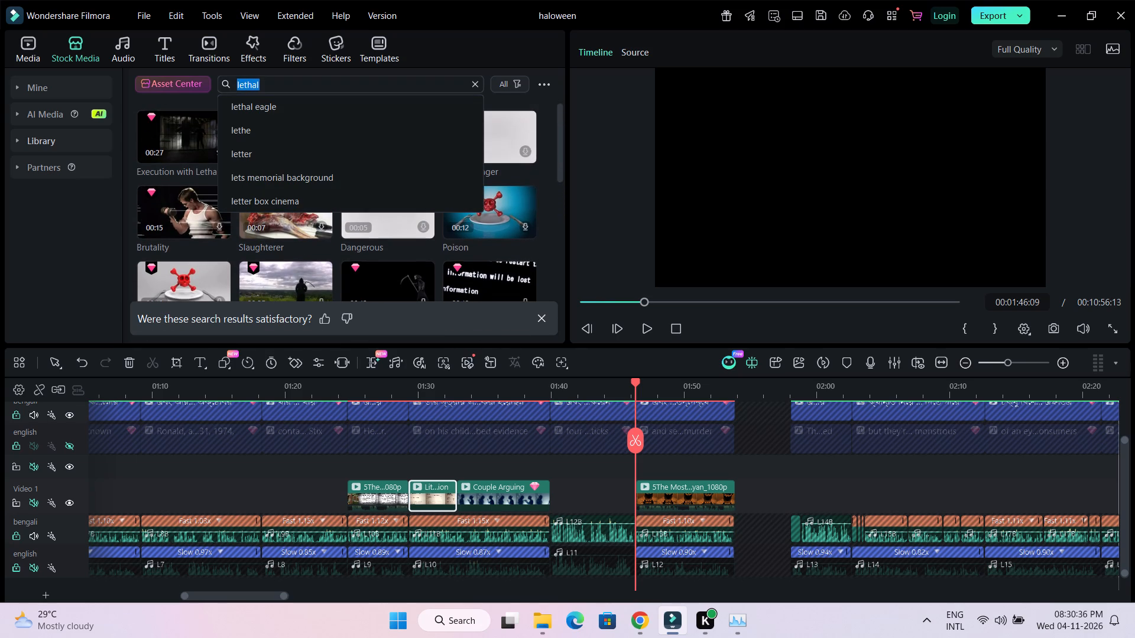
{"action": "type", "text": "dose"}
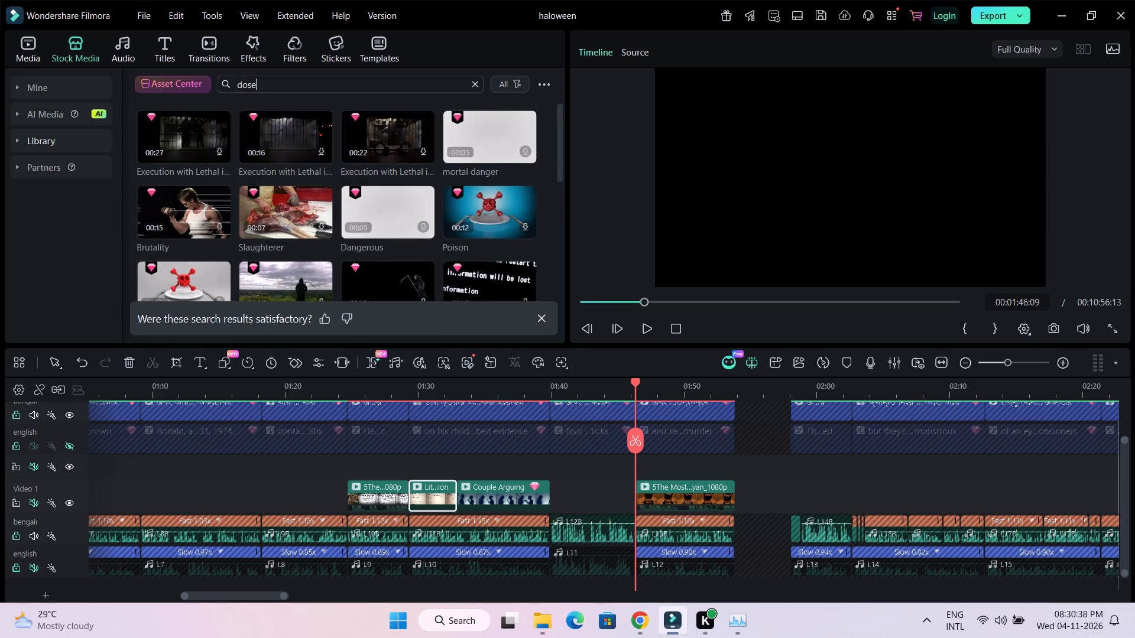
{"action": "key", "text": "Return"}
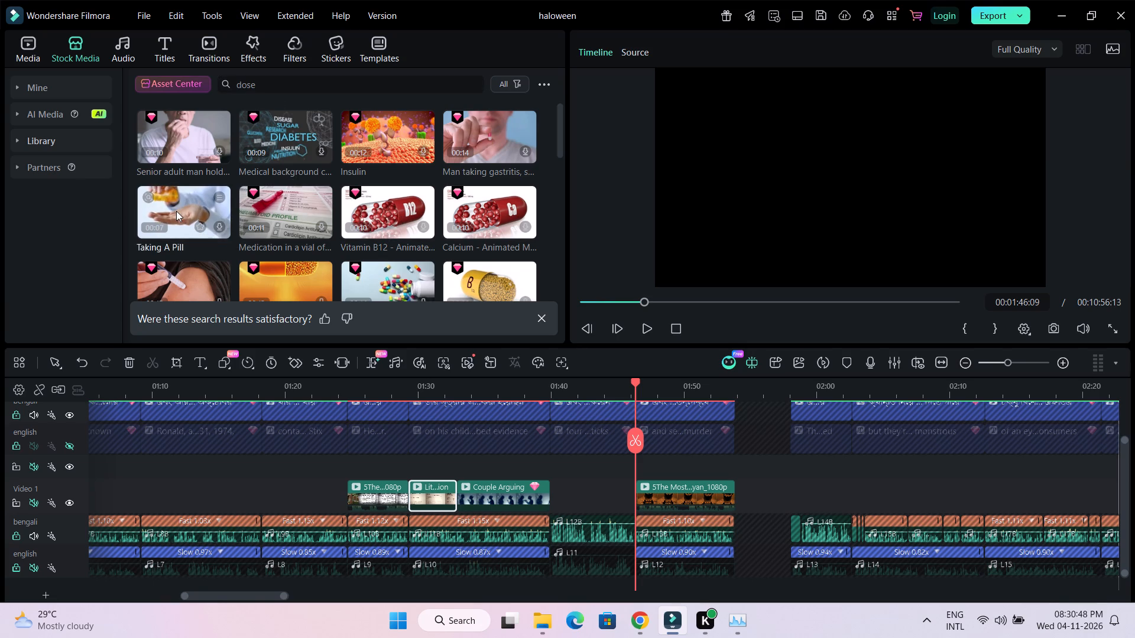
{"action": "scroll", "coordinate": [176, 211], "scroll_direction": "down", "scroll_amount": 1}
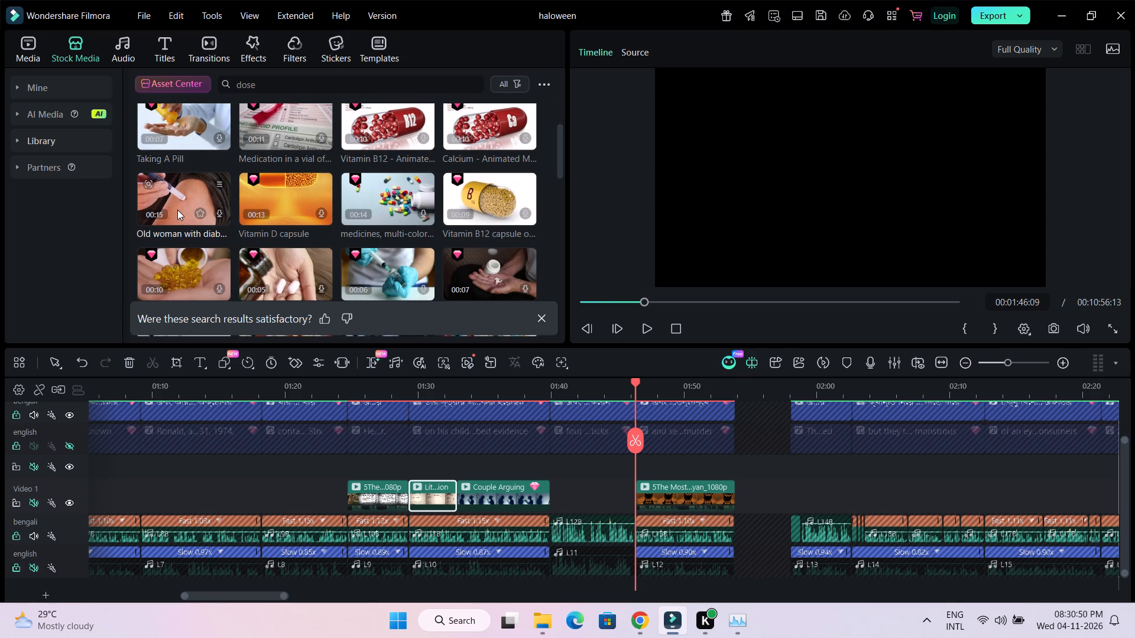
{"action": "scroll", "coordinate": [177, 210], "scroll_direction": "down", "scroll_amount": 2}
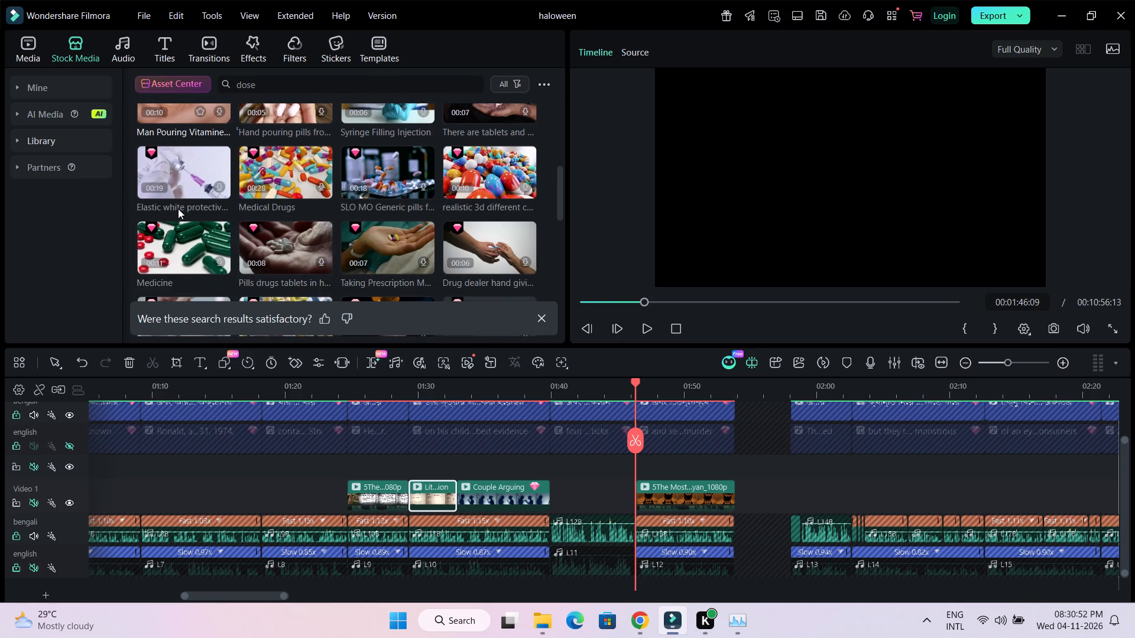
{"action": "scroll", "coordinate": [178, 209], "scroll_direction": "down", "scroll_amount": 1}
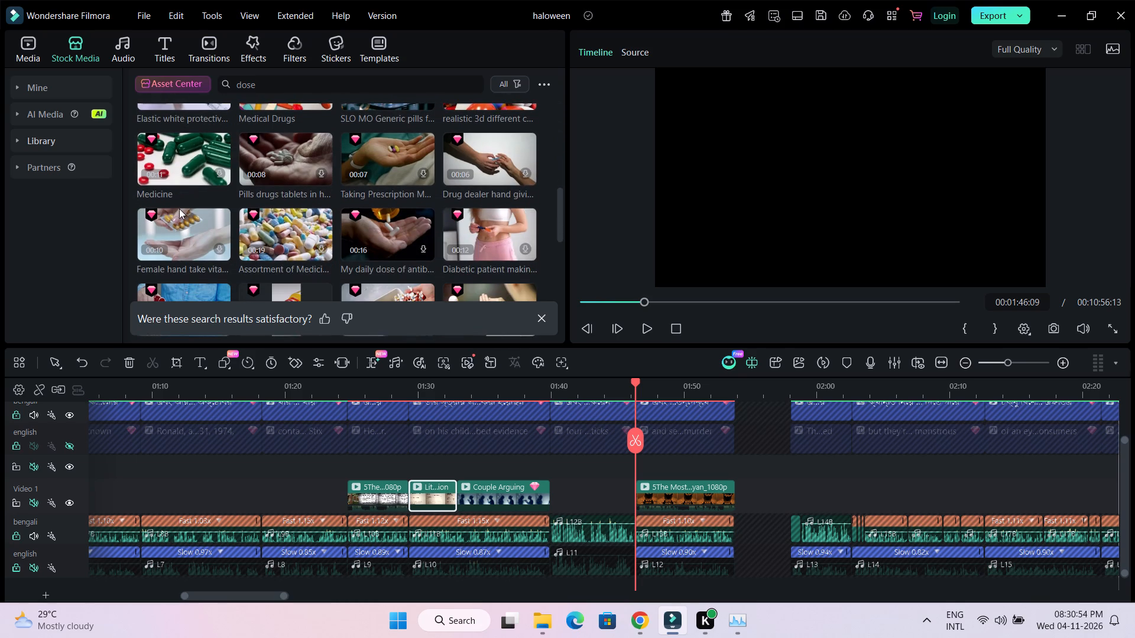
{"action": "scroll", "coordinate": [179, 209], "scroll_direction": "up", "scroll_amount": 9}
Search the stock media library for candy.
{"action": "left_click_drag", "start_coordinate": [267, 86], "coordinate": [233, 87]}
{"action": "type", "text": "candy"}
{"action": "key", "text": "Return"}
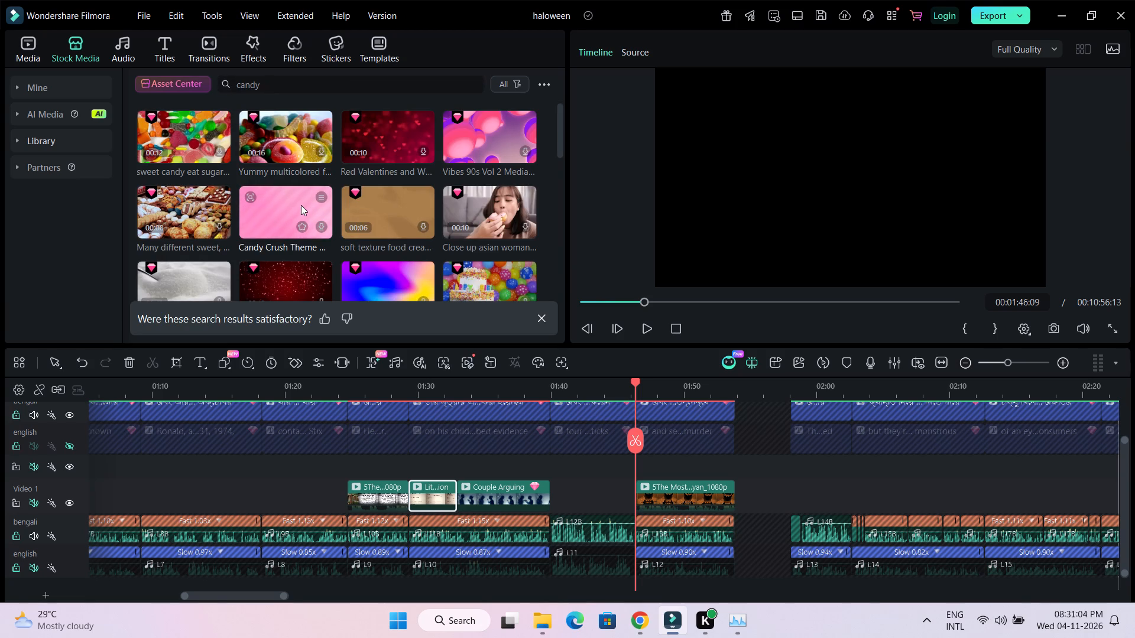
Look through the candy search results for footage suited to narration L11.
{"action": "scroll", "coordinate": [303, 205], "scroll_direction": "down", "scroll_amount": 2}
{"action": "scroll", "coordinate": [303, 205], "scroll_direction": "up", "scroll_amount": 4}
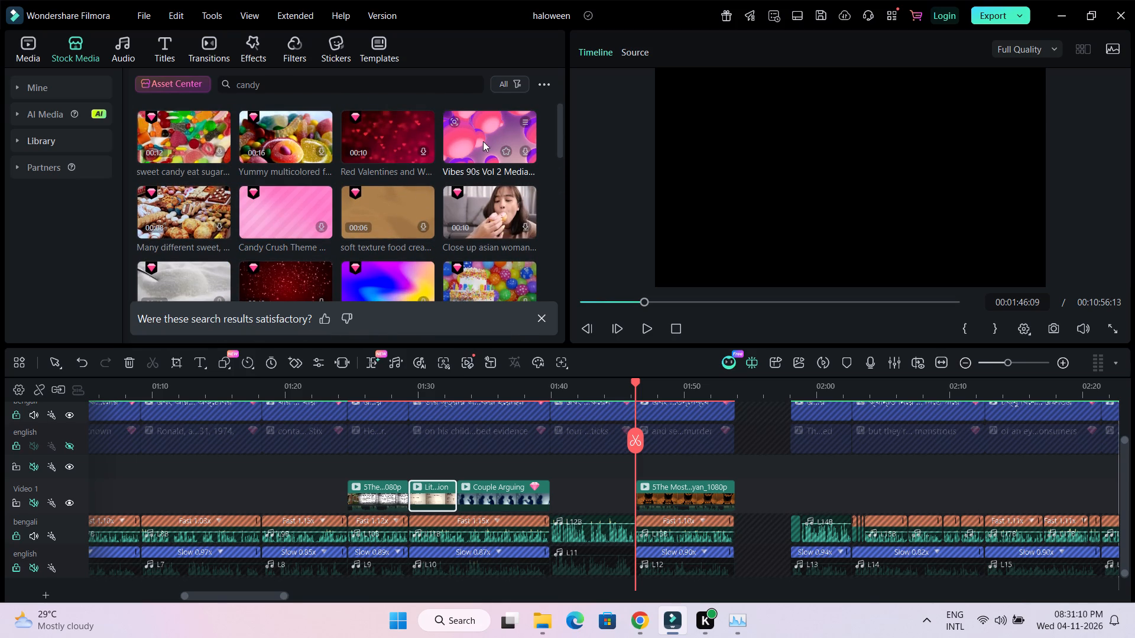
{"action": "scroll", "coordinate": [466, 149], "scroll_direction": "down", "scroll_amount": 2}
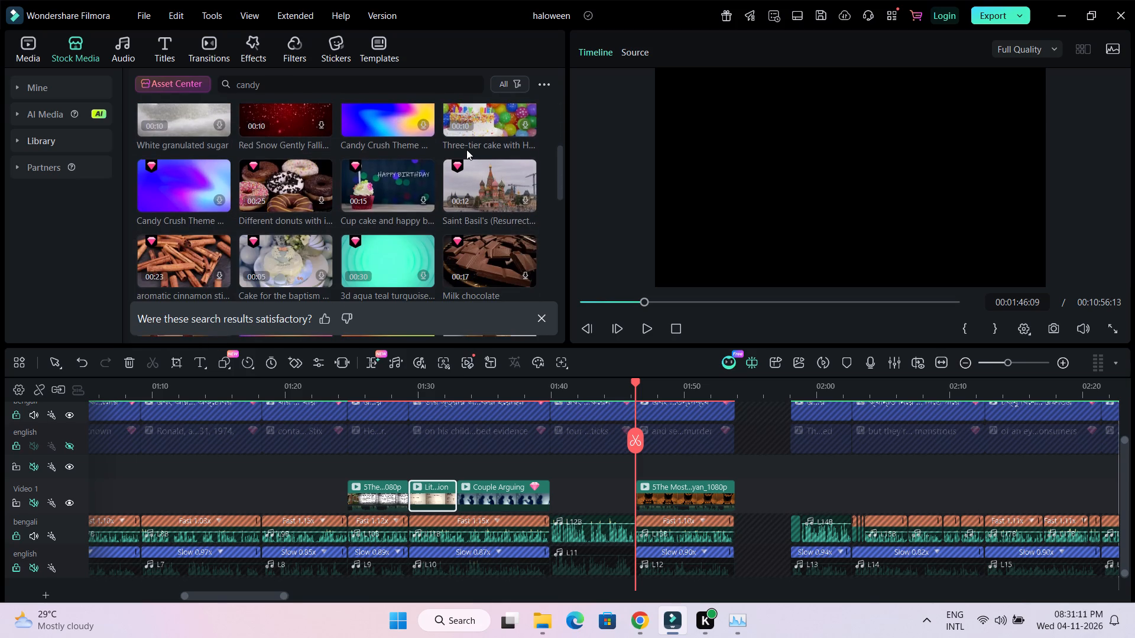
{"action": "scroll", "coordinate": [466, 149], "scroll_direction": "down", "scroll_amount": 1}
{"action": "scroll", "coordinate": [466, 149], "scroll_direction": "up", "scroll_amount": 2}
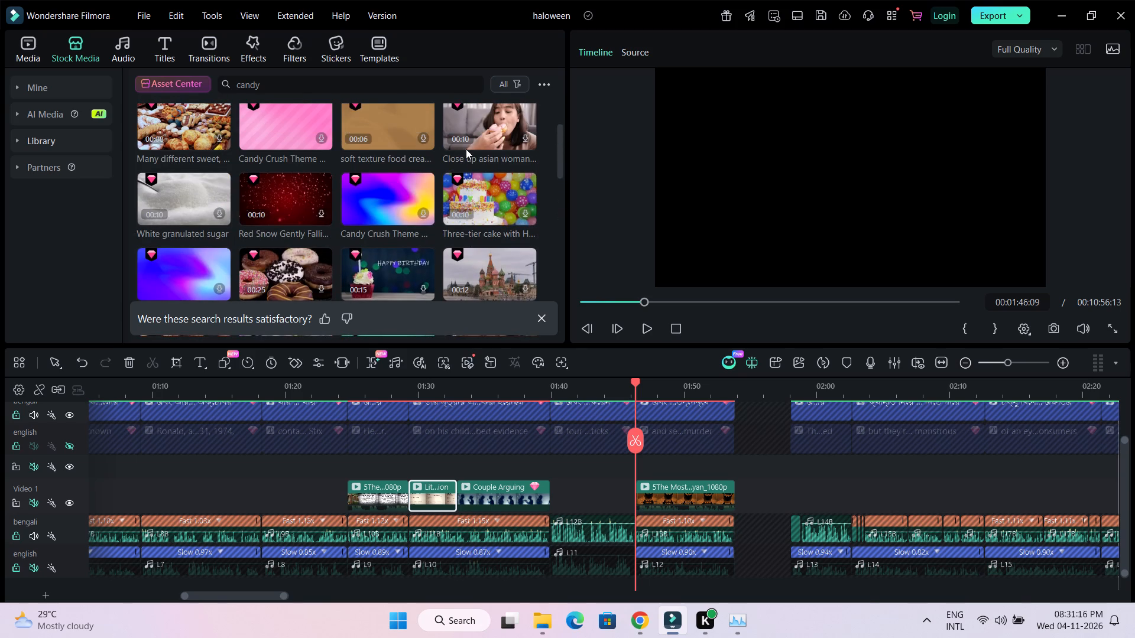
{"action": "scroll", "coordinate": [475, 206], "scroll_direction": "up", "scroll_amount": 2}
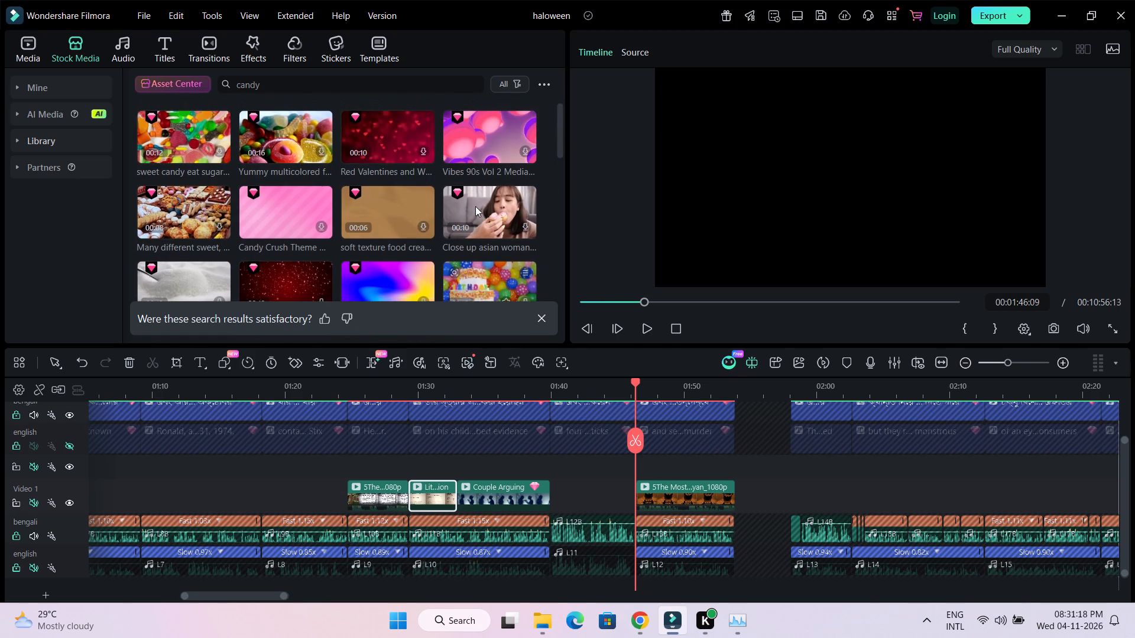
{"action": "scroll", "coordinate": [475, 206], "scroll_direction": "down", "scroll_amount": 6}
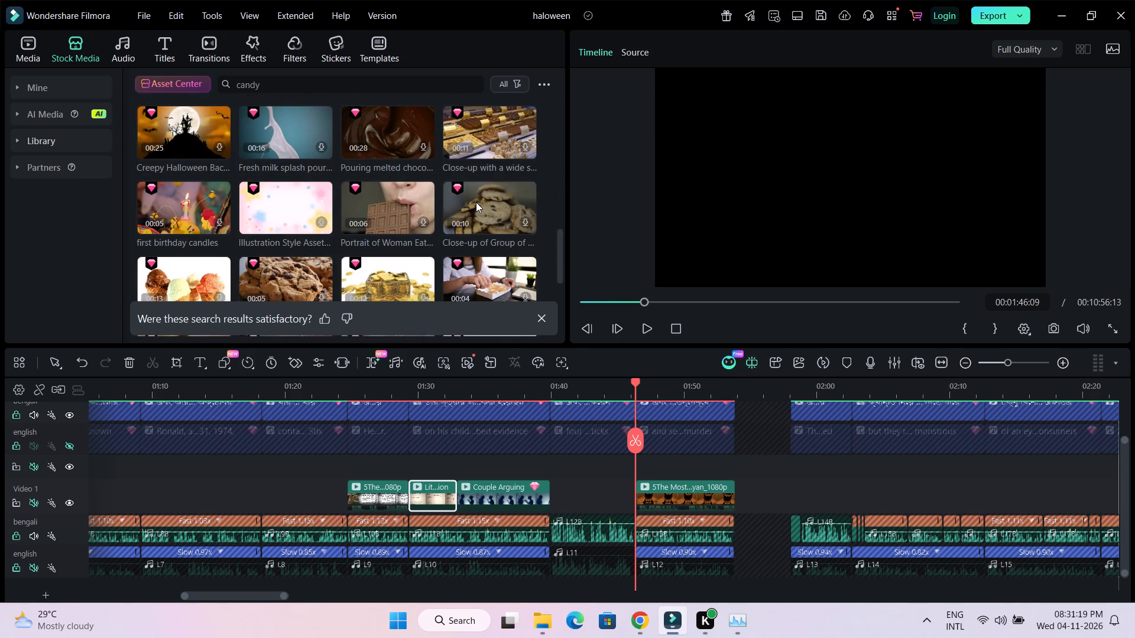
{"action": "scroll", "coordinate": [476, 202], "scroll_direction": "down", "scroll_amount": 1}
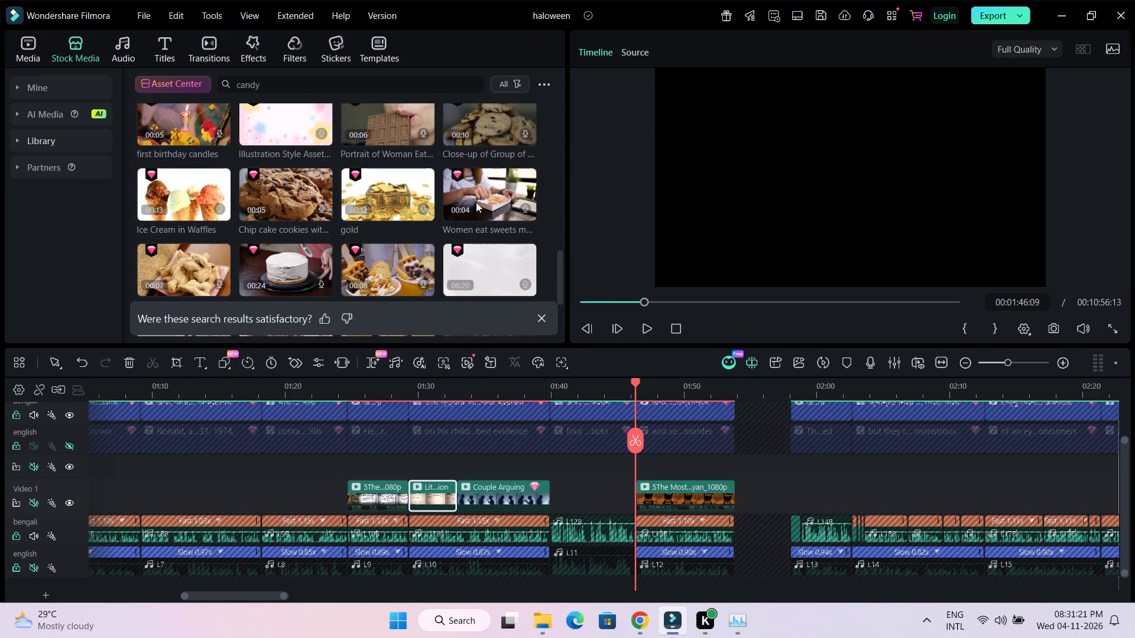
{"action": "scroll", "coordinate": [476, 202], "scroll_direction": "up", "scroll_amount": 8}
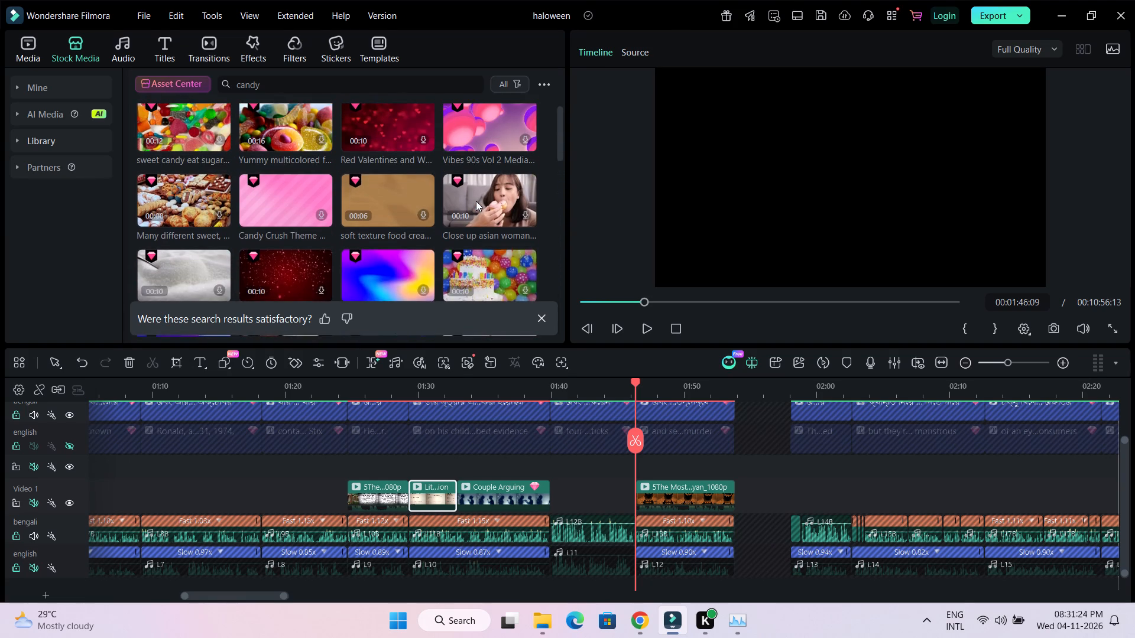
{"action": "scroll", "coordinate": [476, 201], "scroll_direction": "down", "scroll_amount": 1}
{"action": "scroll", "coordinate": [476, 201], "scroll_direction": "up", "scroll_amount": 3}
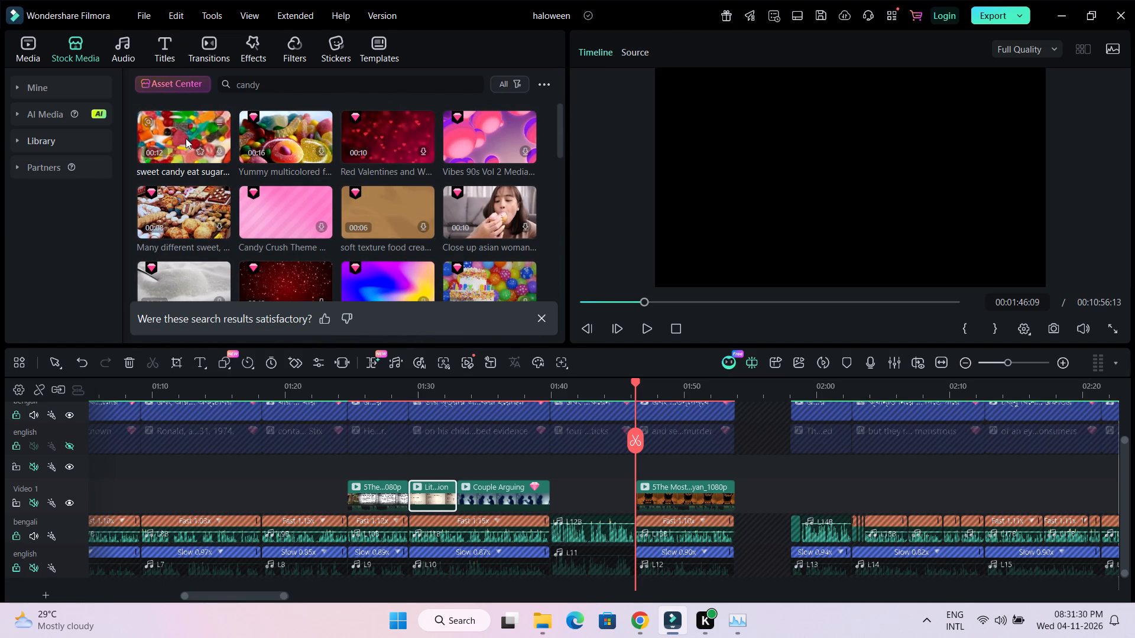
Search the stock media library for poison and refine the search to poison candy.
{"action": "left_click_drag", "start_coordinate": [278, 80], "coordinate": [200, 82]}
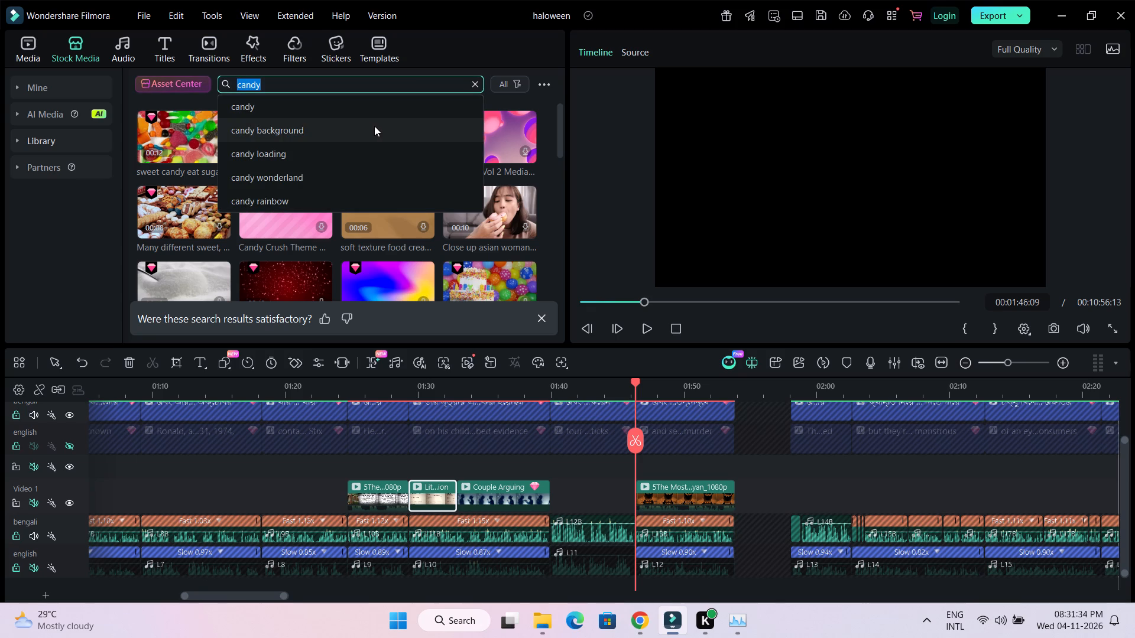
{"action": "type", "text": "poison"}
{"action": "key", "text": "Return"}
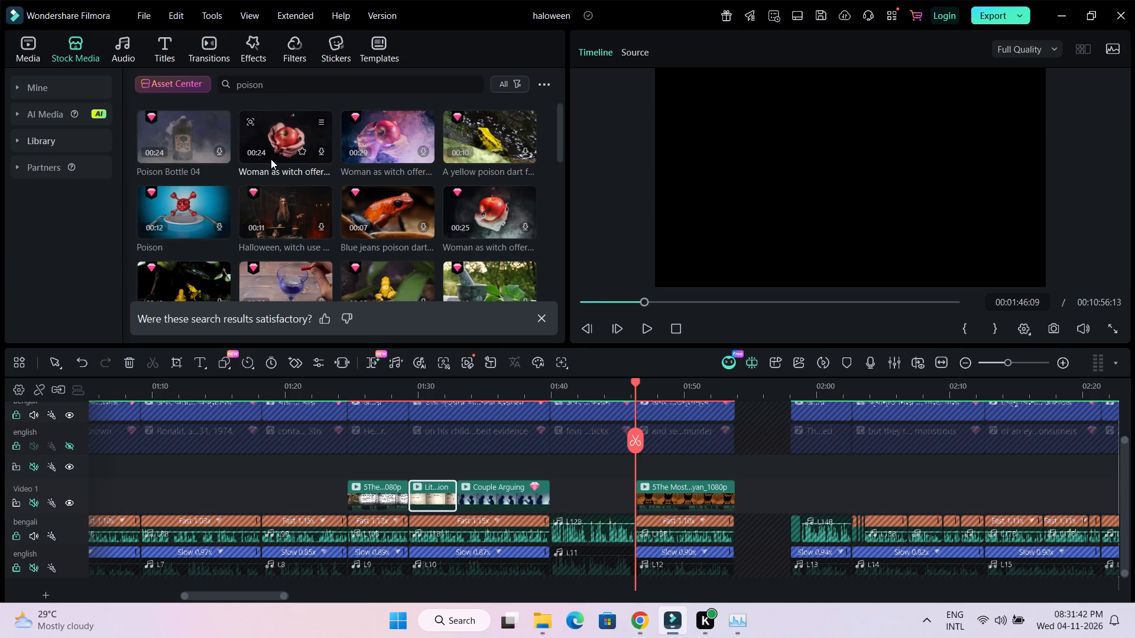
{"action": "left_click", "coordinate": [295, 82]}
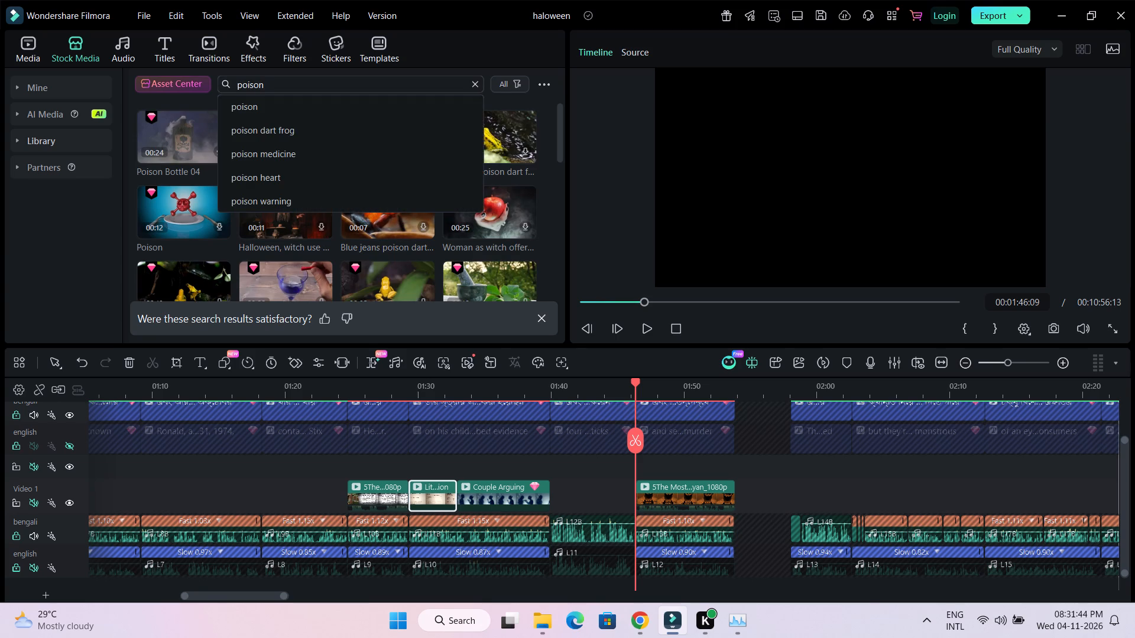
{"action": "key", "text": "space"}
{"action": "type", "text": "candy"}
{"action": "key", "text": "Return"}
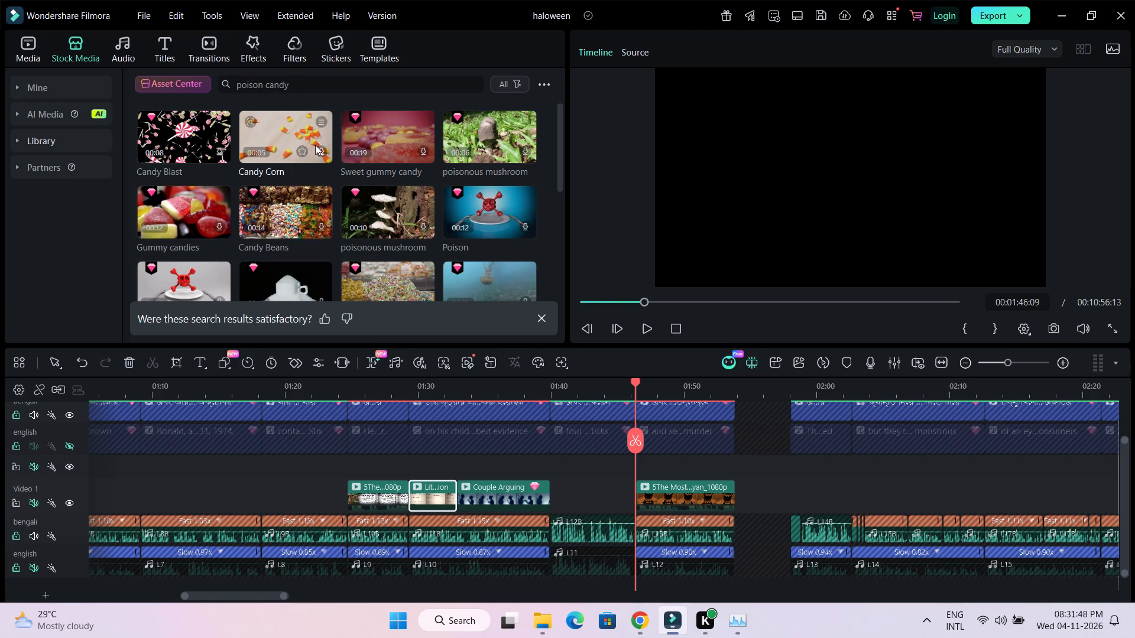
Preview the Candy Corn clip against narration L11 and place it on Video 1 directly after Couple Arguing.
{"action": "left_click", "coordinate": [274, 128]}
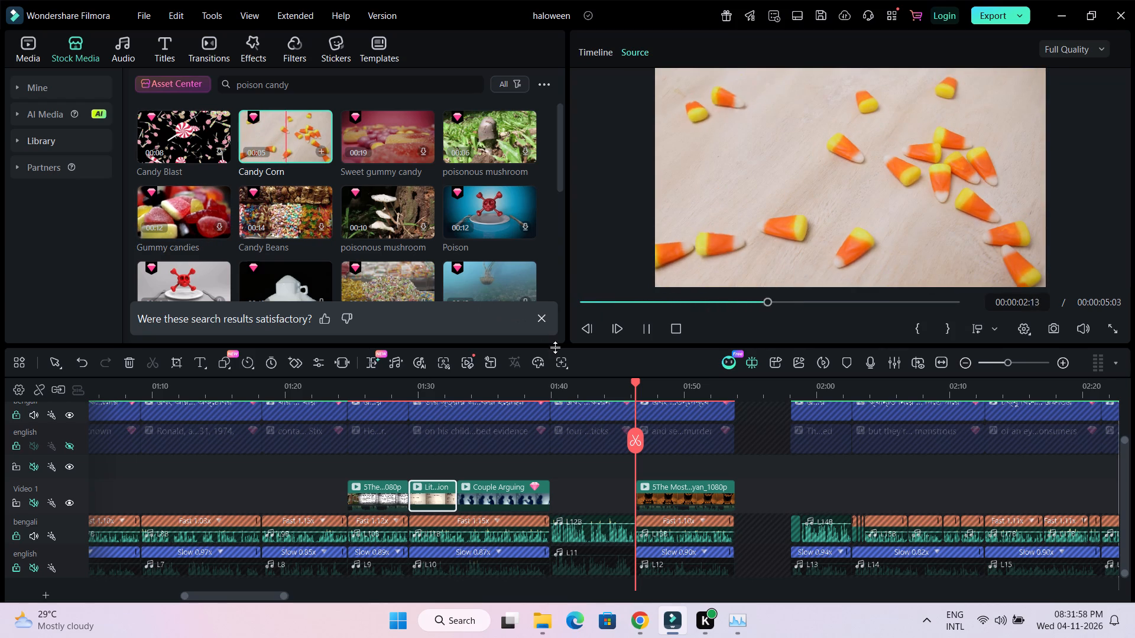
{"action": "left_click", "coordinate": [550, 388]}
{"action": "key", "text": "space"}
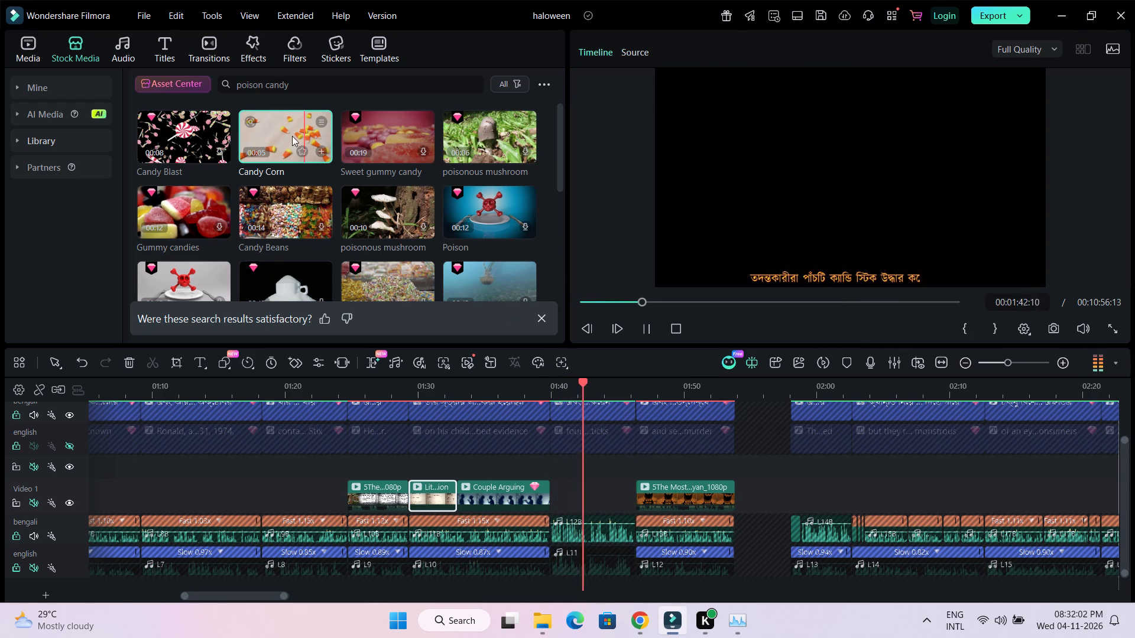
{"action": "left_click_drag", "start_coordinate": [292, 136], "coordinate": [563, 509]}
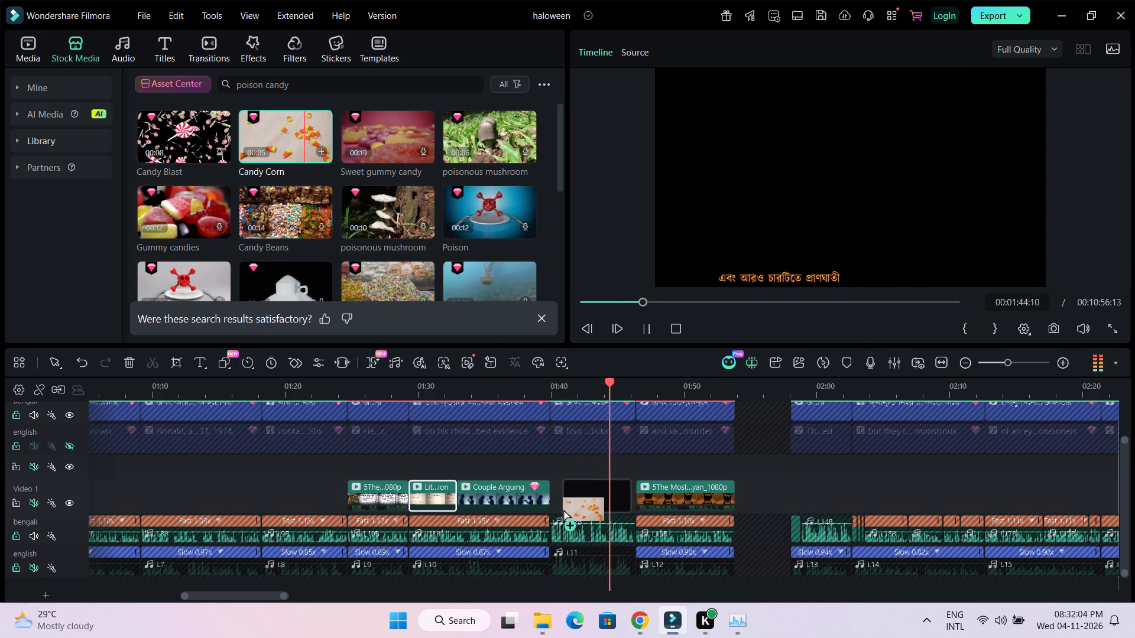
{"action": "left_click_drag", "start_coordinate": [563, 509], "coordinate": [552, 509]}
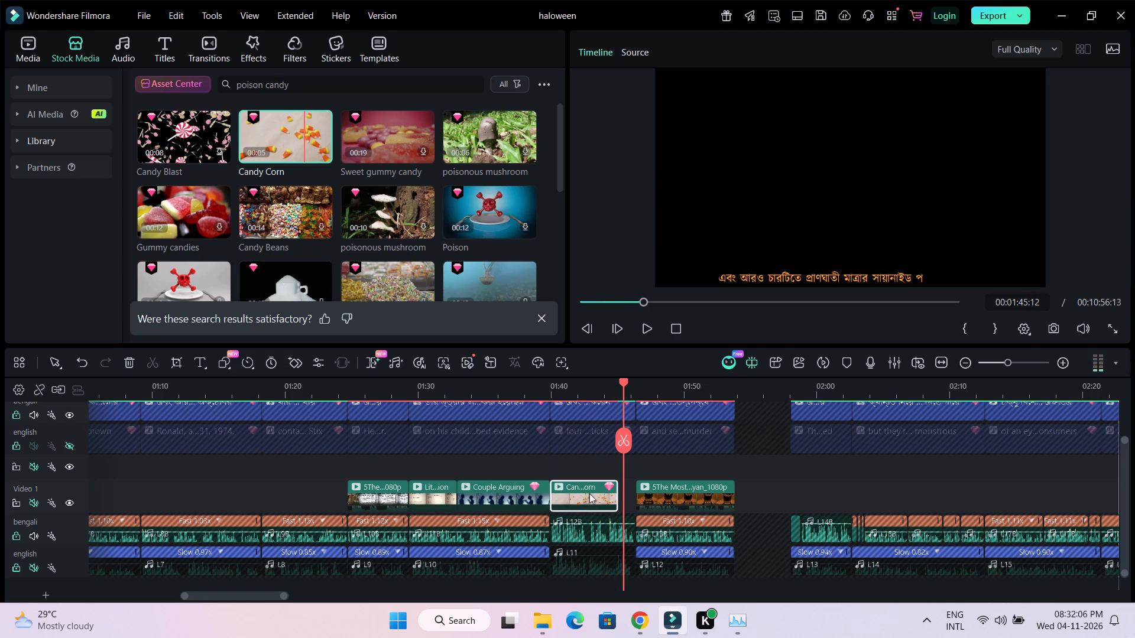
{"action": "left_click", "coordinate": [601, 492]}
{"action": "left_click_drag", "start_coordinate": [685, 502], "coordinate": [793, 502]}
{"action": "double_click", "coordinate": [606, 504]}
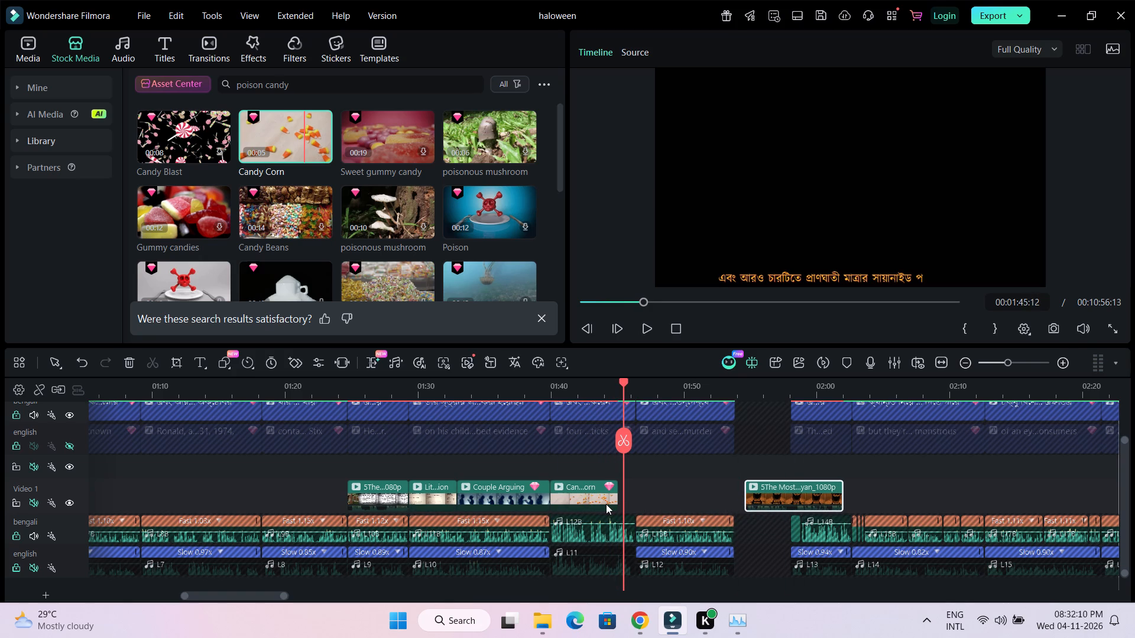
{"action": "left_click", "coordinate": [489, 111]}
{"action": "scroll", "coordinate": [489, 111], "scroll_direction": "down", "scroll_amount": 1}
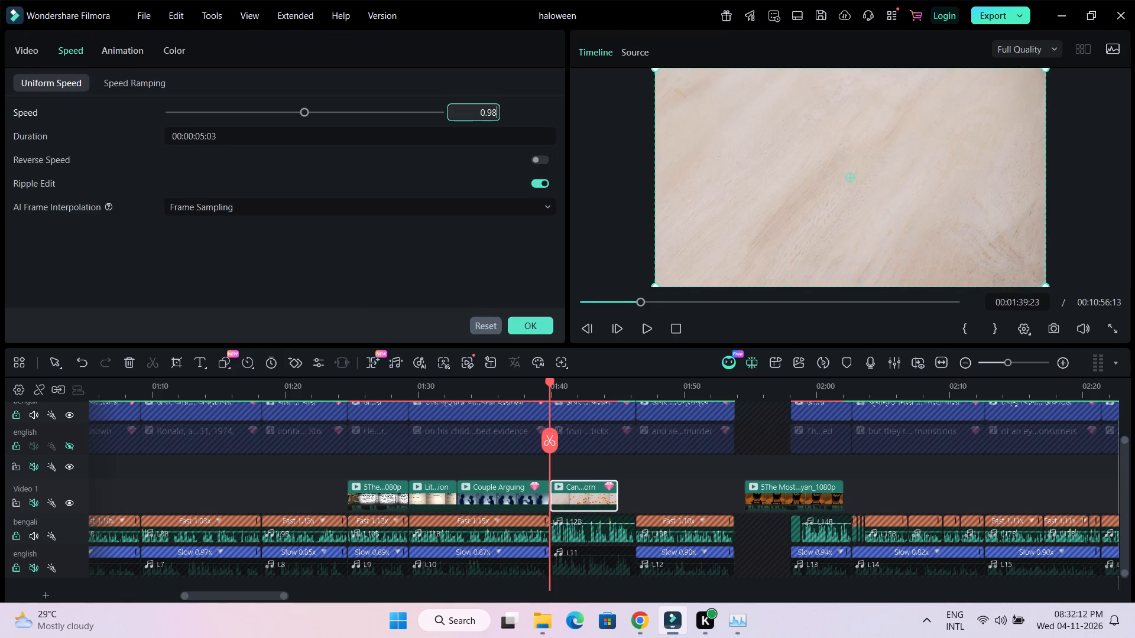
{"action": "scroll", "coordinate": [489, 111], "scroll_direction": "down", "scroll_amount": 4}
{"action": "left_click", "coordinate": [473, 285]}
{"action": "left_click", "coordinate": [483, 116]}
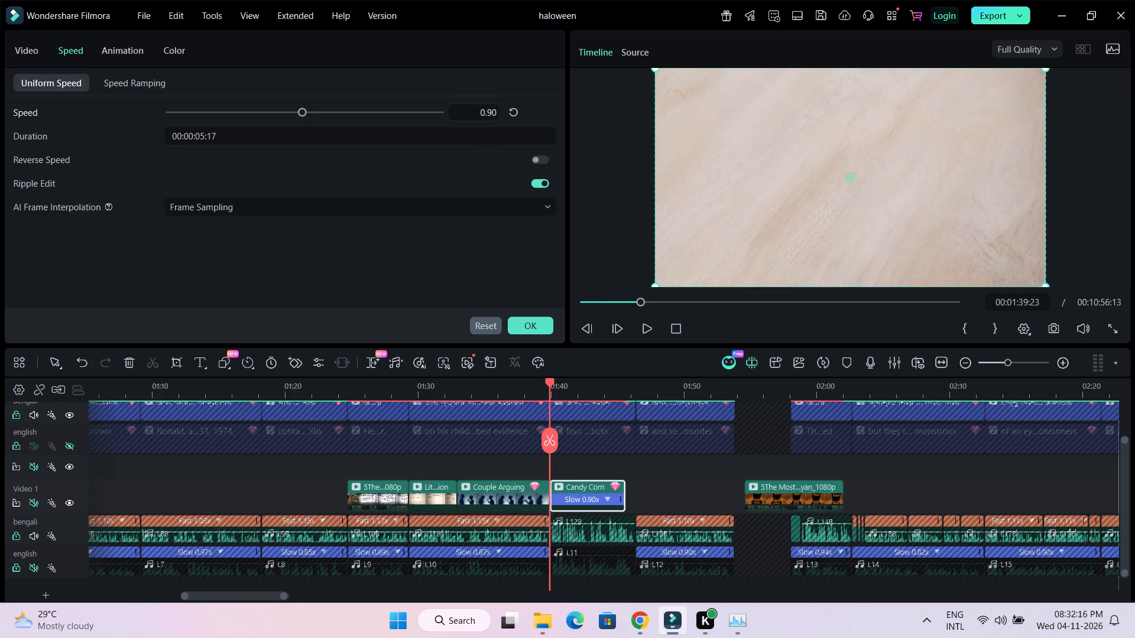
{"action": "scroll", "coordinate": [483, 116], "scroll_direction": "down", "scroll_amount": 5}
{"action": "left_click", "coordinate": [443, 277]}
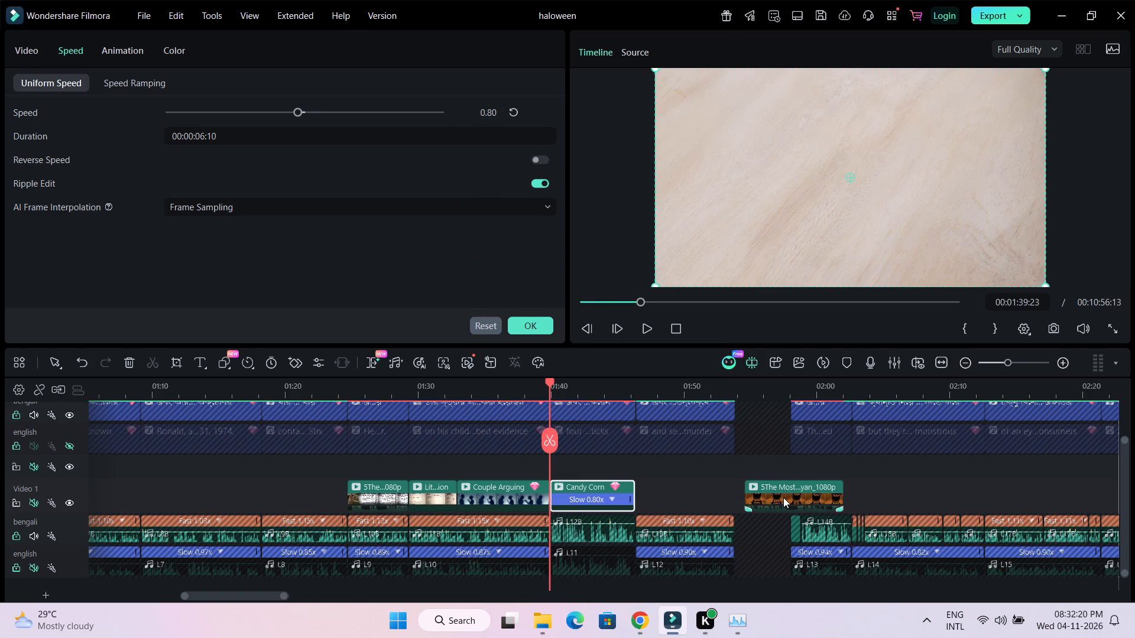
{"action": "left_click_drag", "start_coordinate": [784, 498], "coordinate": [679, 500]}
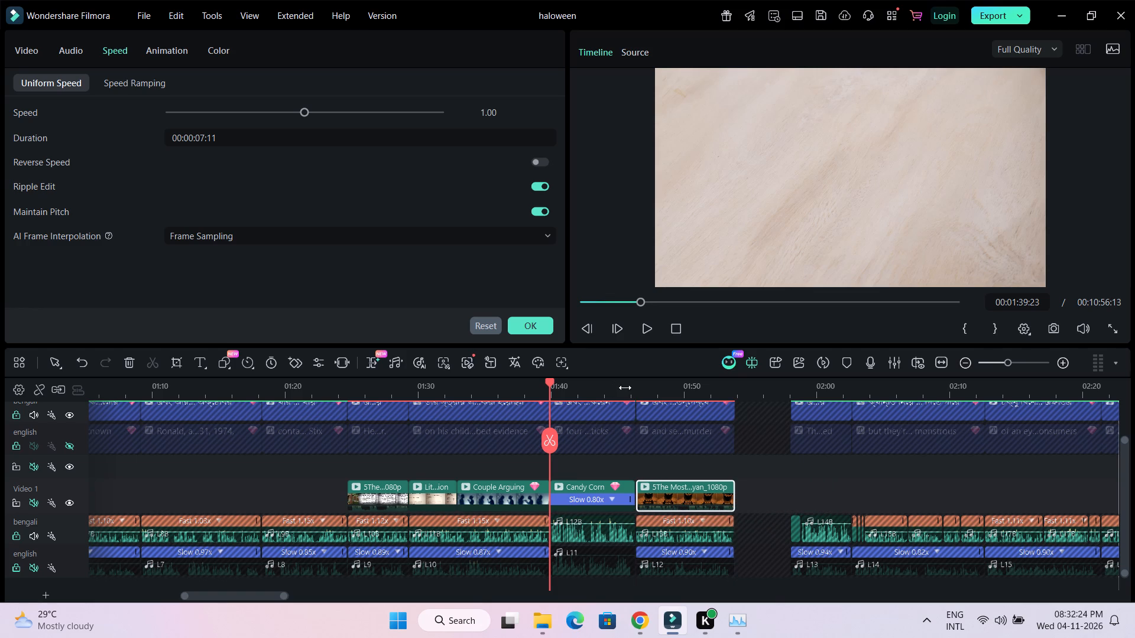
{"action": "left_click", "coordinate": [635, 394]}
{"action": "left_click_drag", "start_coordinate": [618, 394], "coordinate": [988, 394]}
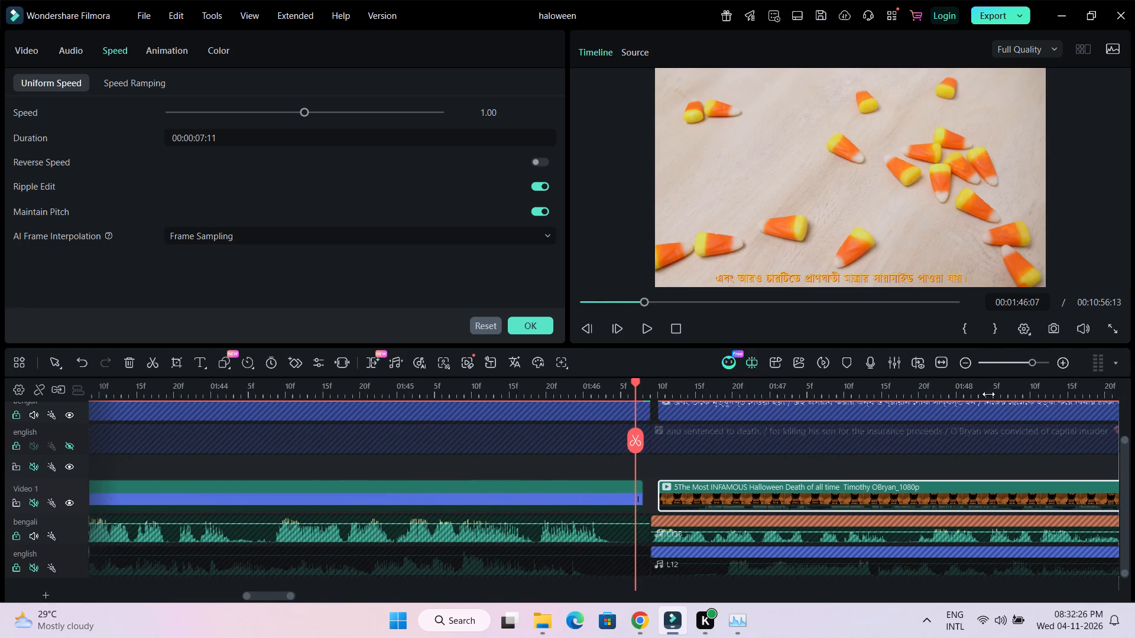
{"action": "left_click_drag", "start_coordinate": [988, 394], "coordinate": [935, 397]}
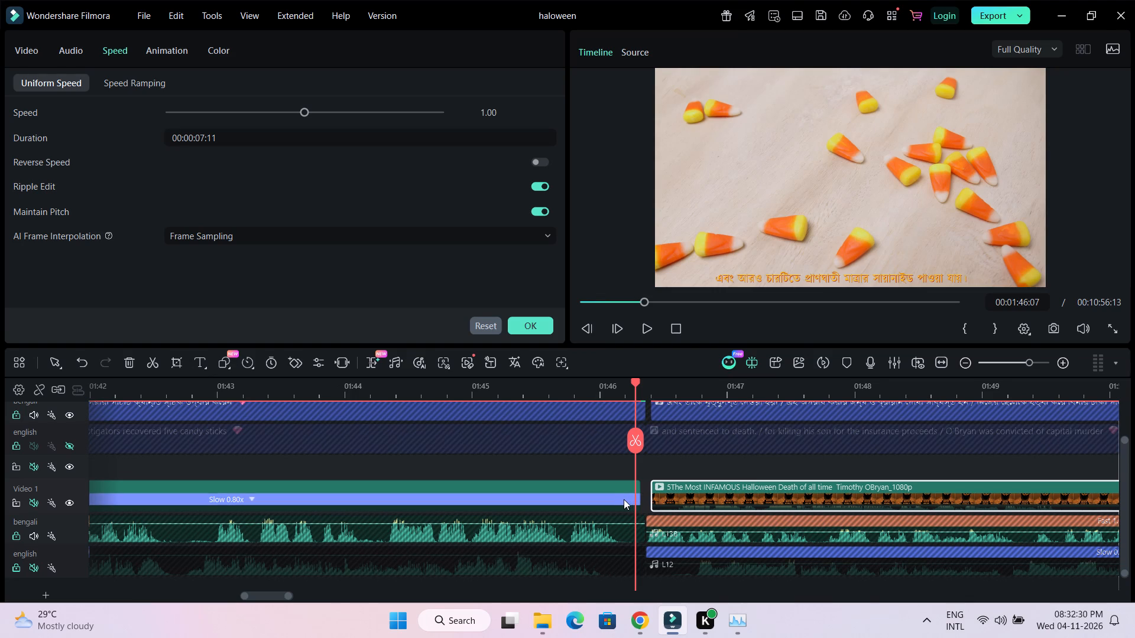
{"action": "left_click_drag", "start_coordinate": [682, 499], "coordinate": [672, 499]}
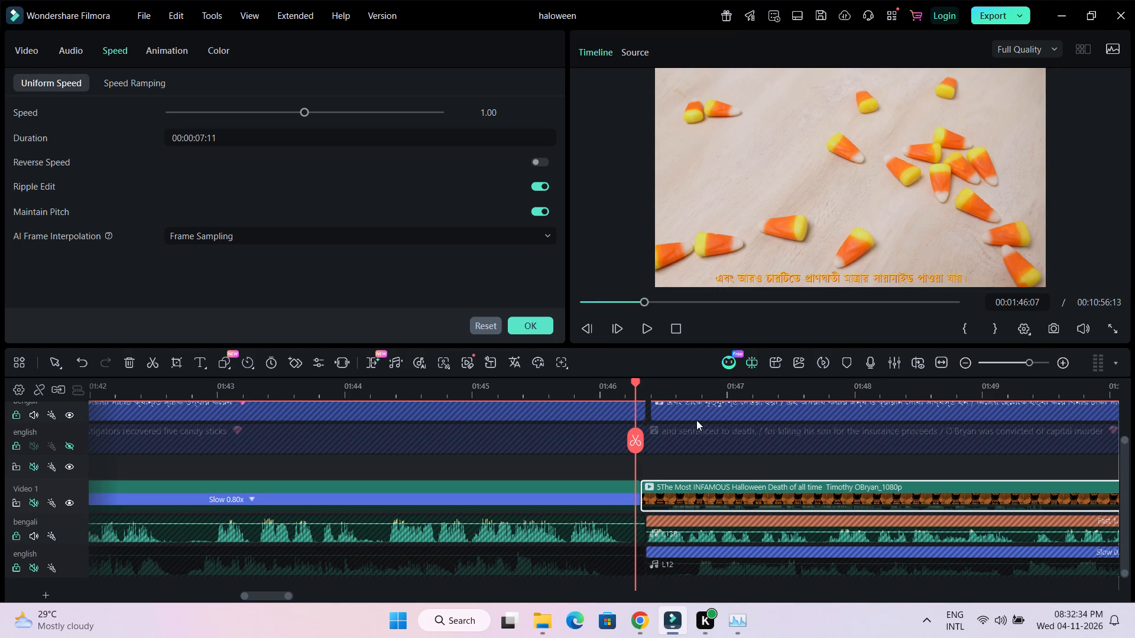
{"action": "scroll", "coordinate": [709, 435], "scroll_direction": "up", "scroll_amount": 2}
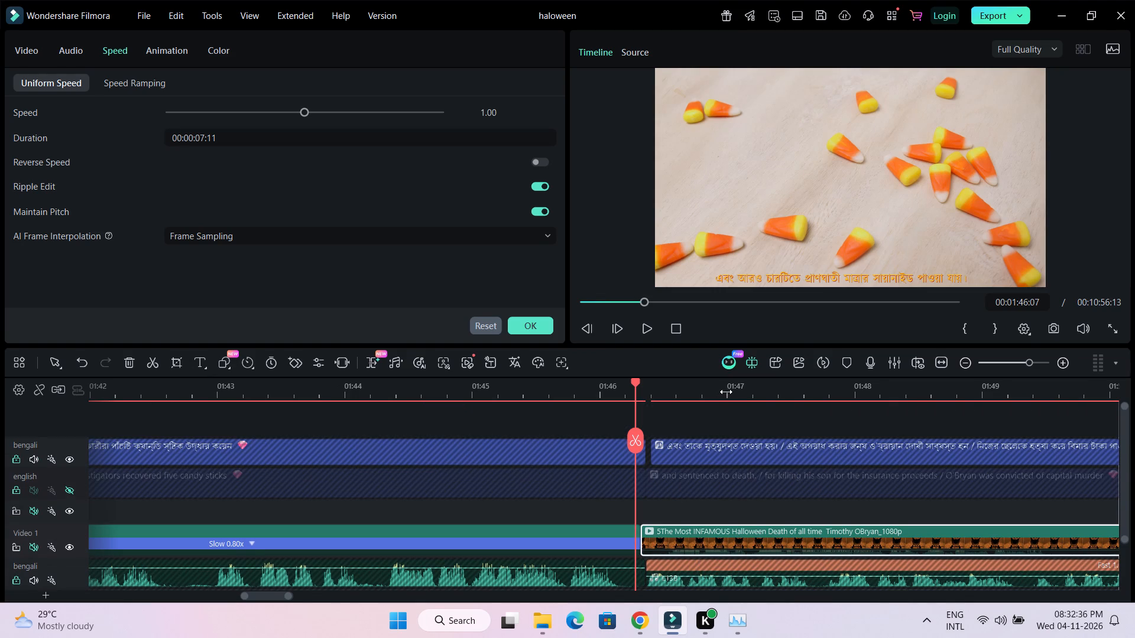
Play back the Bengali narration between about 01:10 and 01:29 to check the segments before the newspaper clip that still lack footage.
{"action": "left_click_drag", "start_coordinate": [726, 392], "coordinate": [397, 398]}
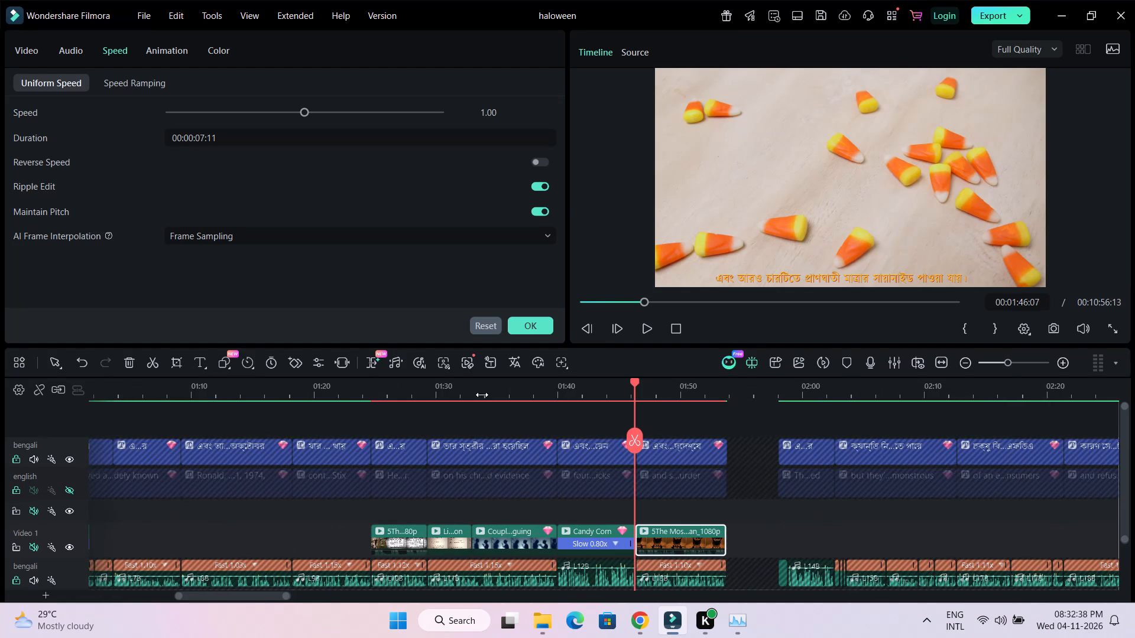
{"action": "left_click", "coordinate": [482, 395]}
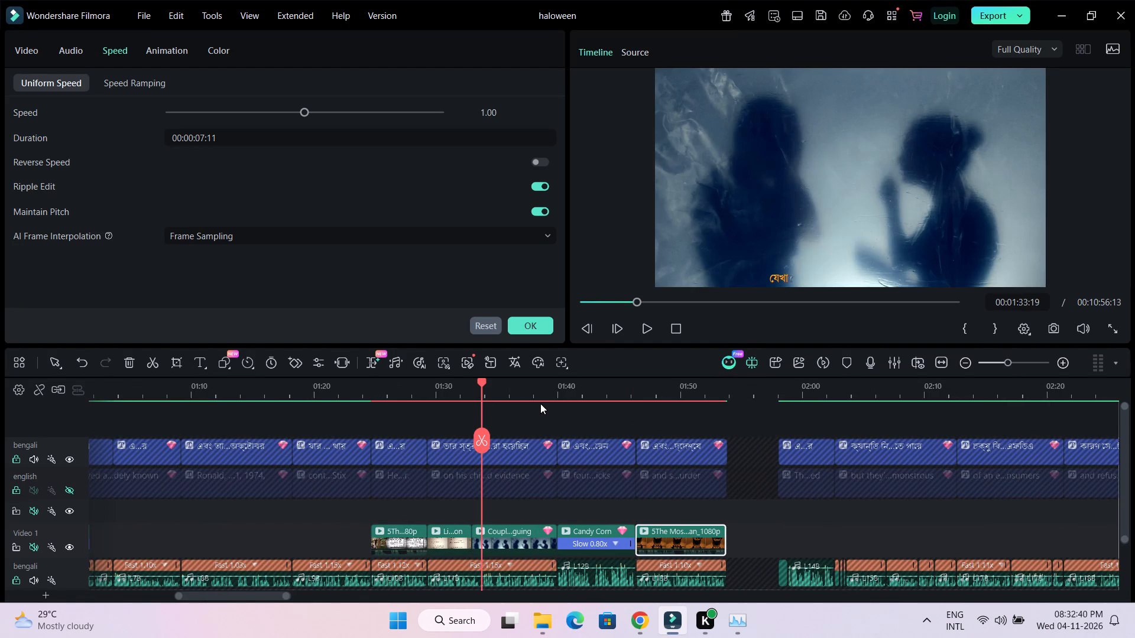
{"action": "left_click_drag", "start_coordinate": [257, 594], "coordinate": [252, 597]}
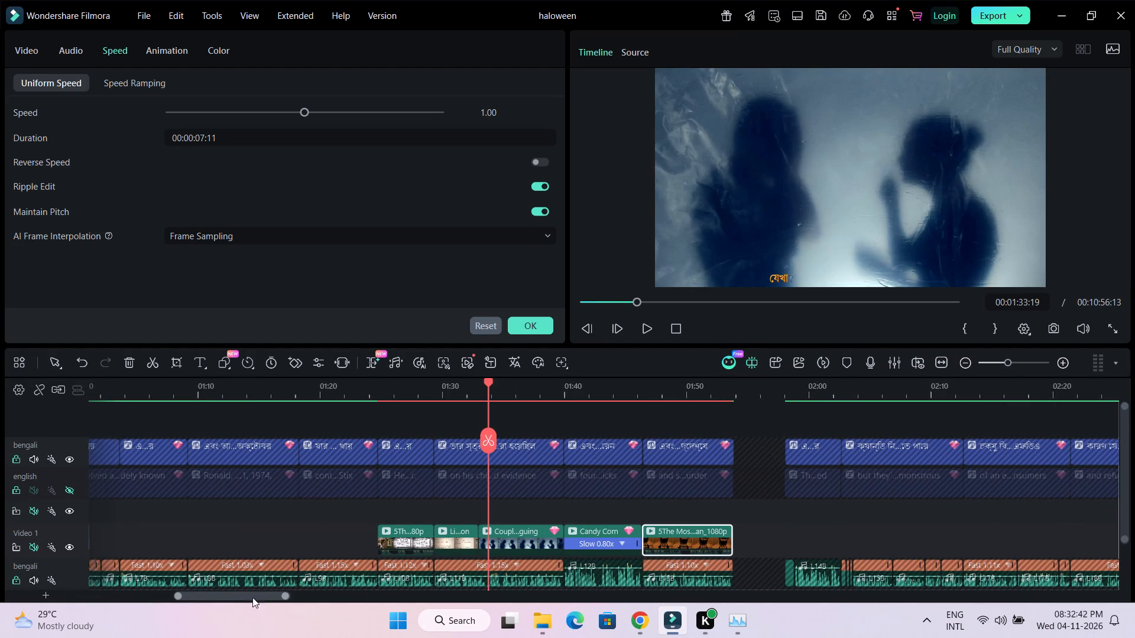
{"action": "left_click_drag", "start_coordinate": [252, 597], "coordinate": [223, 600]}
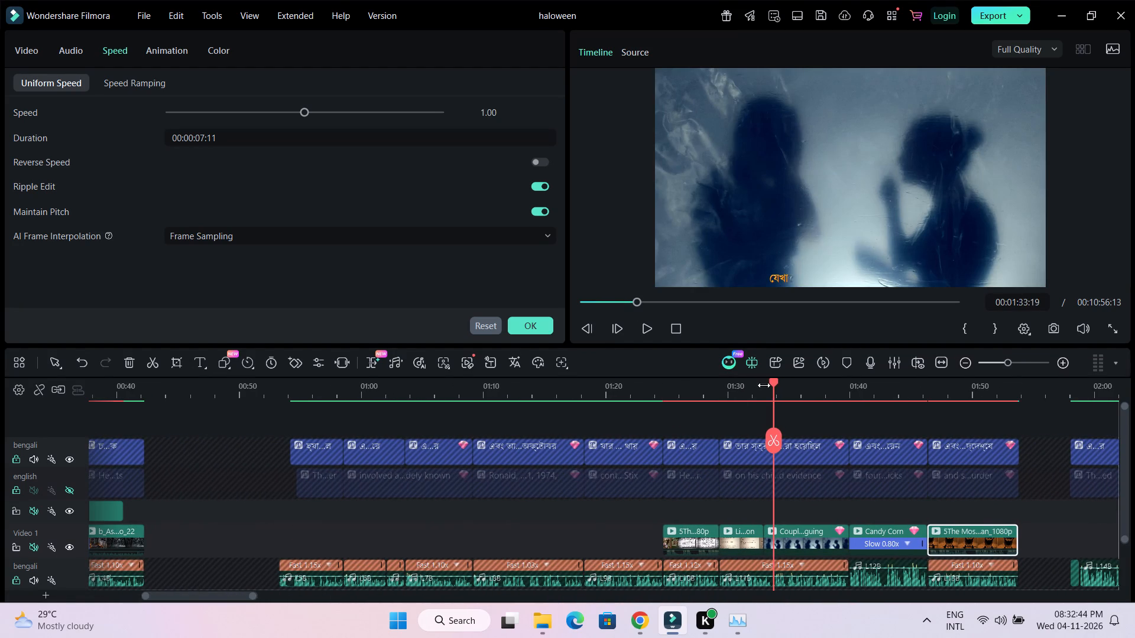
{"action": "left_click_drag", "start_coordinate": [774, 381], "coordinate": [622, 403]}
{"action": "key", "text": "space"}
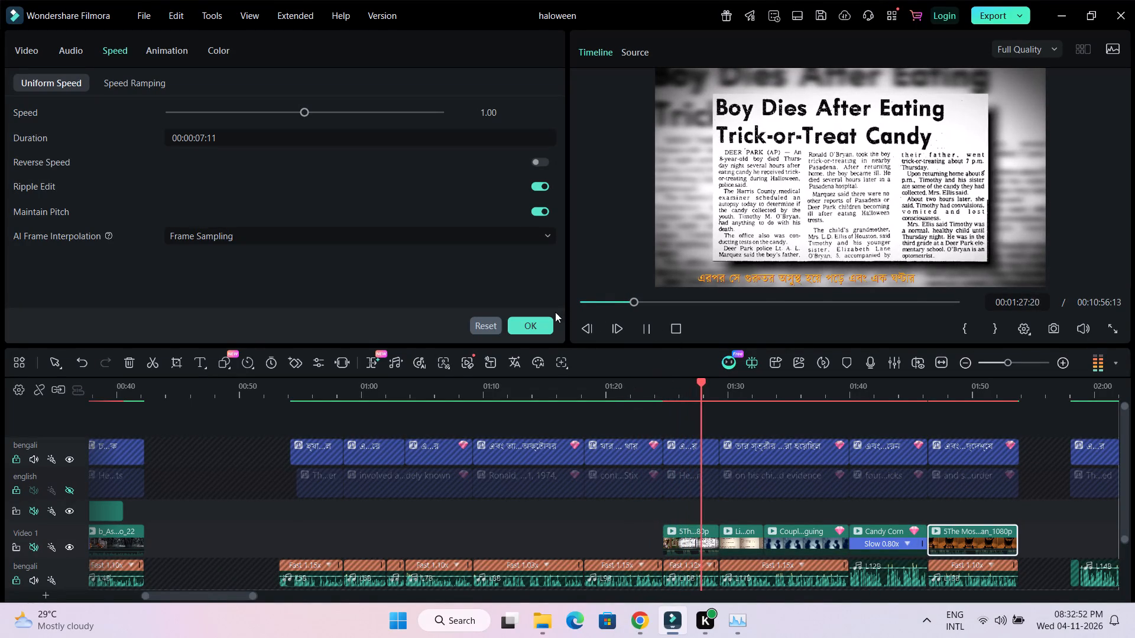
{"action": "left_click", "coordinate": [541, 327]}
{"action": "key", "text": "space"}
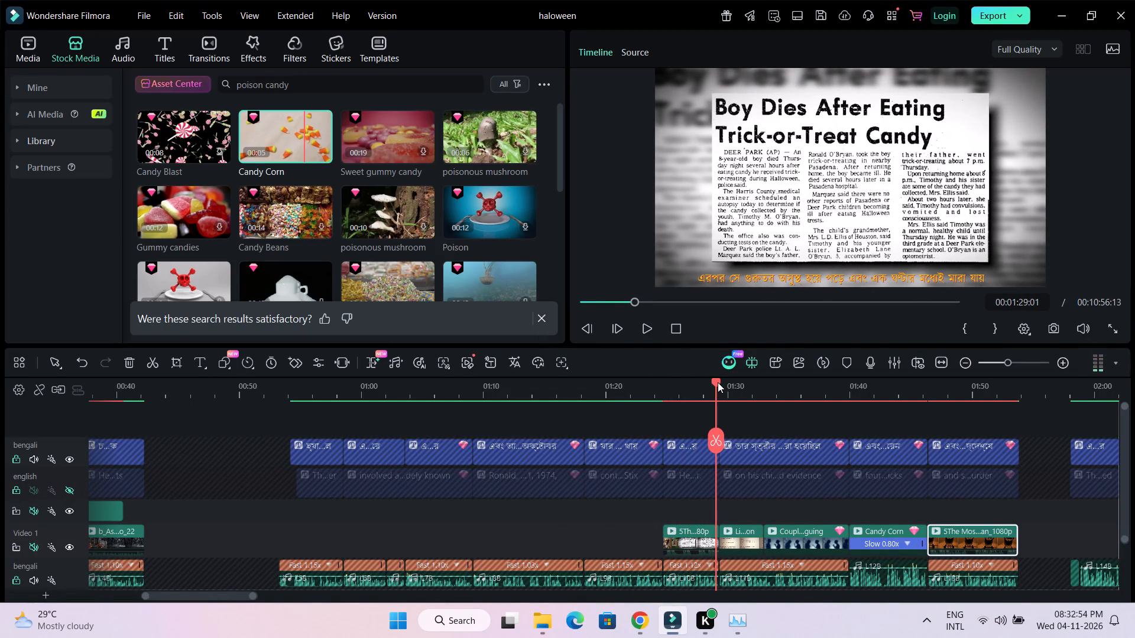
{"action": "left_click_drag", "start_coordinate": [718, 382], "coordinate": [555, 409]}
{"action": "key", "text": "space"}
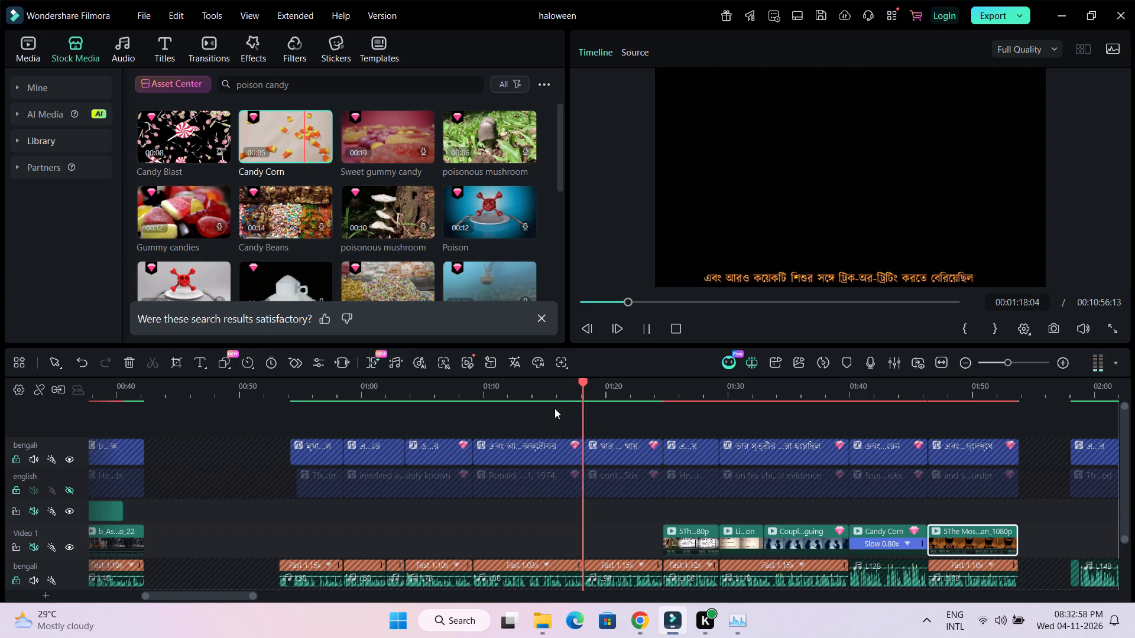
{"action": "key", "text": "space"}
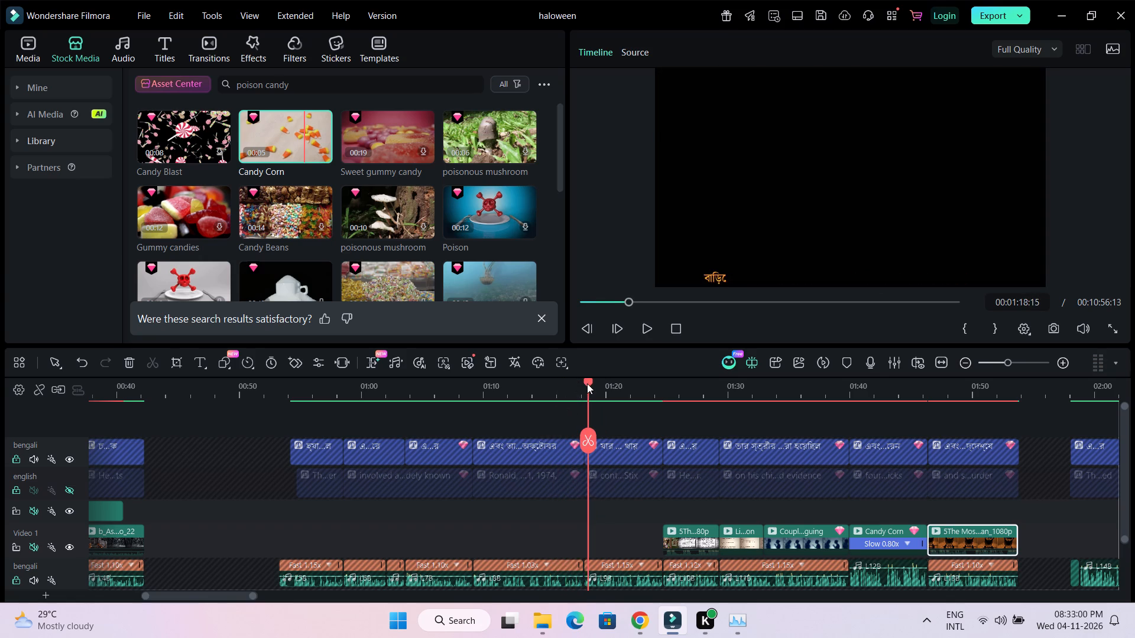
{"action": "left_click_drag", "start_coordinate": [587, 383], "coordinate": [465, 411]}
{"action": "key", "text": "space"}
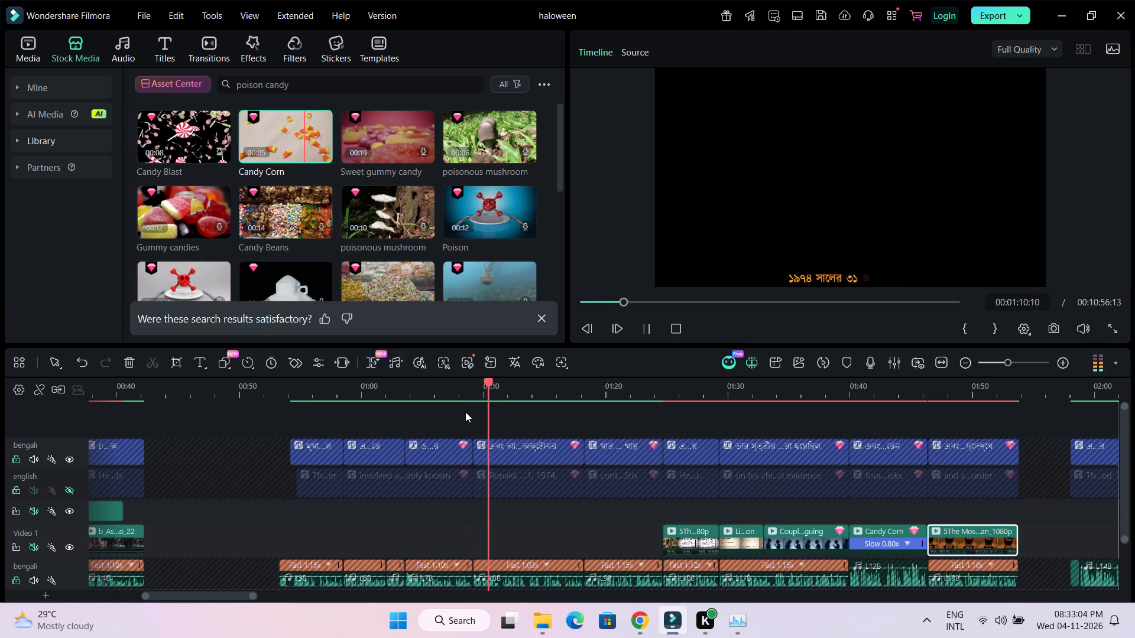
{"action": "key", "text": "space"}
{"action": "left_click_drag", "start_coordinate": [100, 513], "coordinate": [101, 513]}
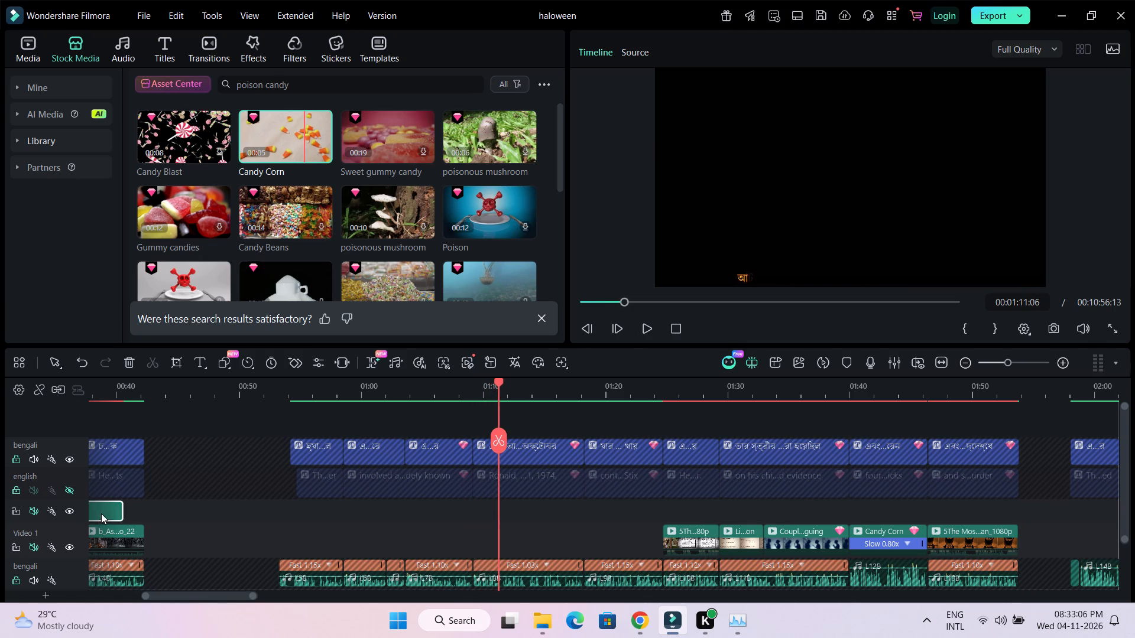
{"action": "left_click_drag", "start_coordinate": [101, 513], "coordinate": [758, 512]}
{"action": "left_click_drag", "start_coordinate": [579, 513], "coordinate": [622, 506]}
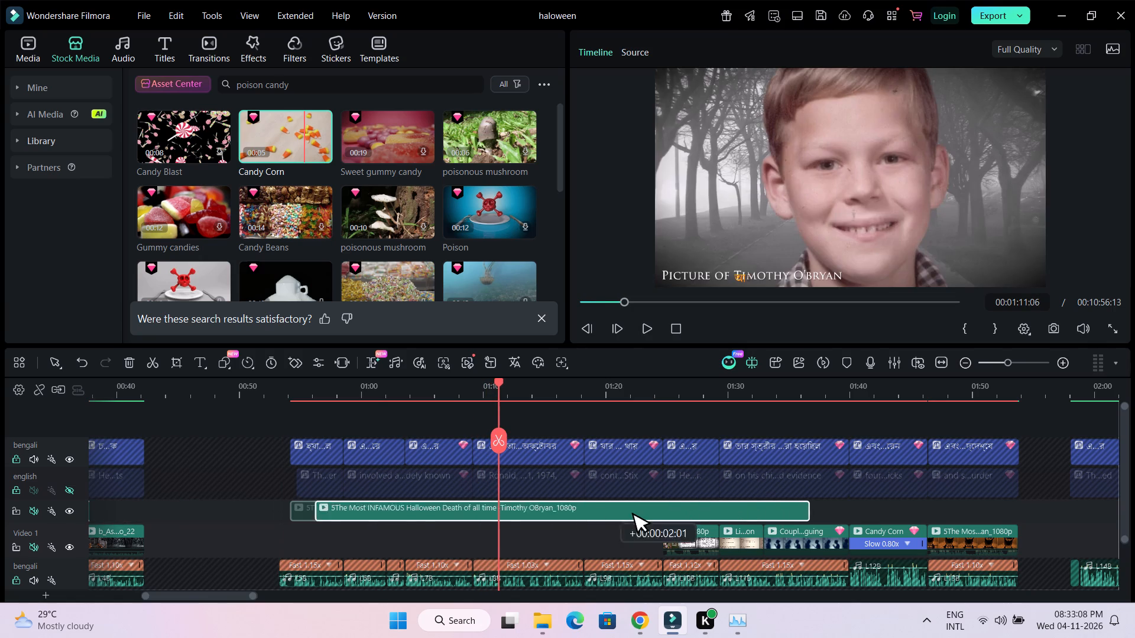
{"action": "left_click_drag", "start_coordinate": [622, 506], "coordinate": [834, 485]}
{"action": "left_click_drag", "start_coordinate": [569, 510], "coordinate": [690, 506]}
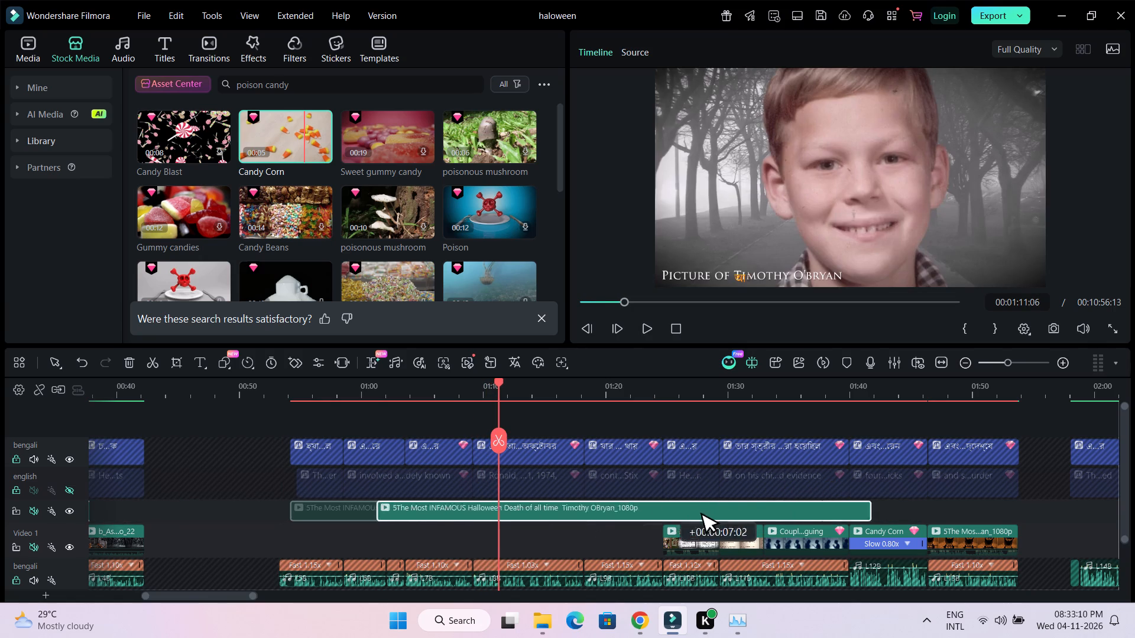
{"action": "left_click_drag", "start_coordinate": [690, 506], "coordinate": [773, 501]}
Review the October 31, 1974 pumpkin shot against the narration and split the documentary clip at 00:01:14:13.
{"action": "key", "text": "space"}
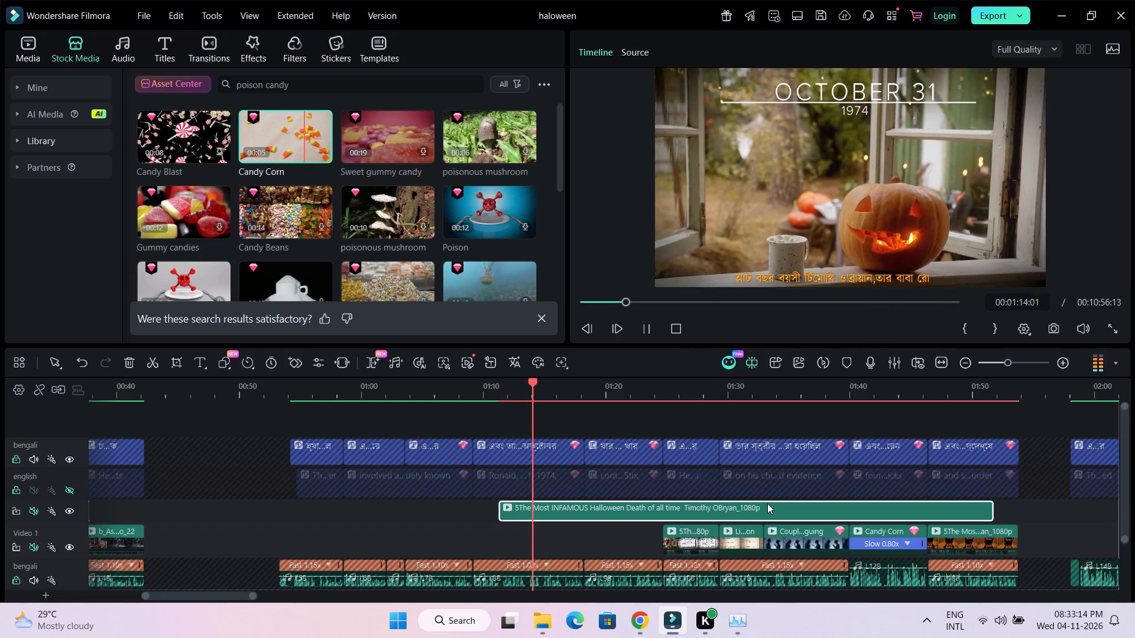
{"action": "key", "text": "space"}
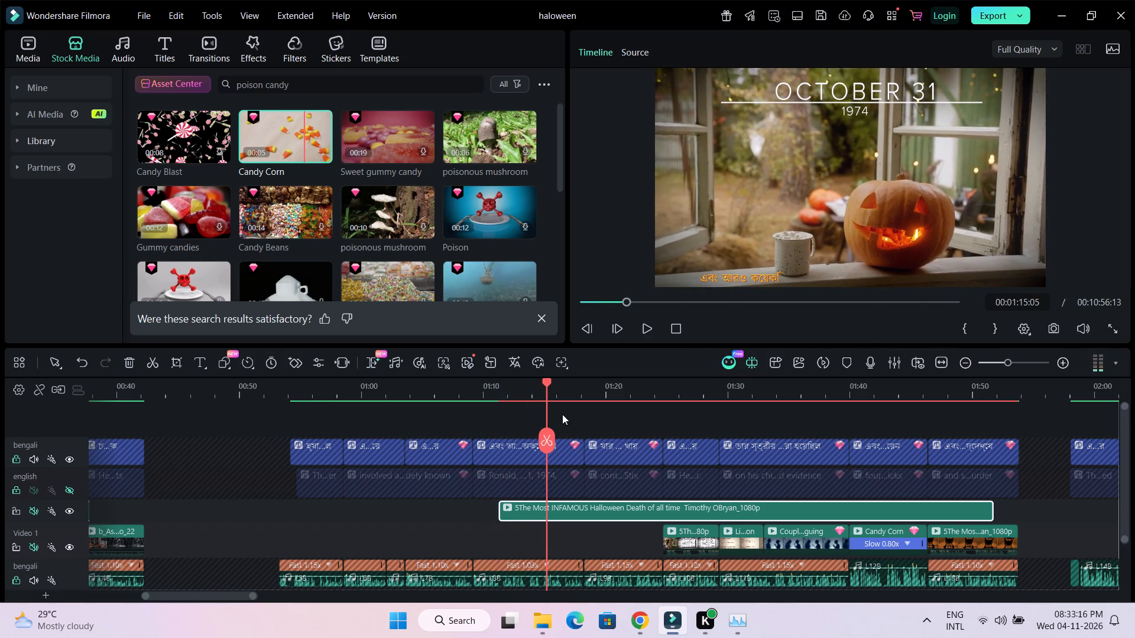
{"action": "left_click_drag", "start_coordinate": [547, 381], "coordinate": [575, 391]}
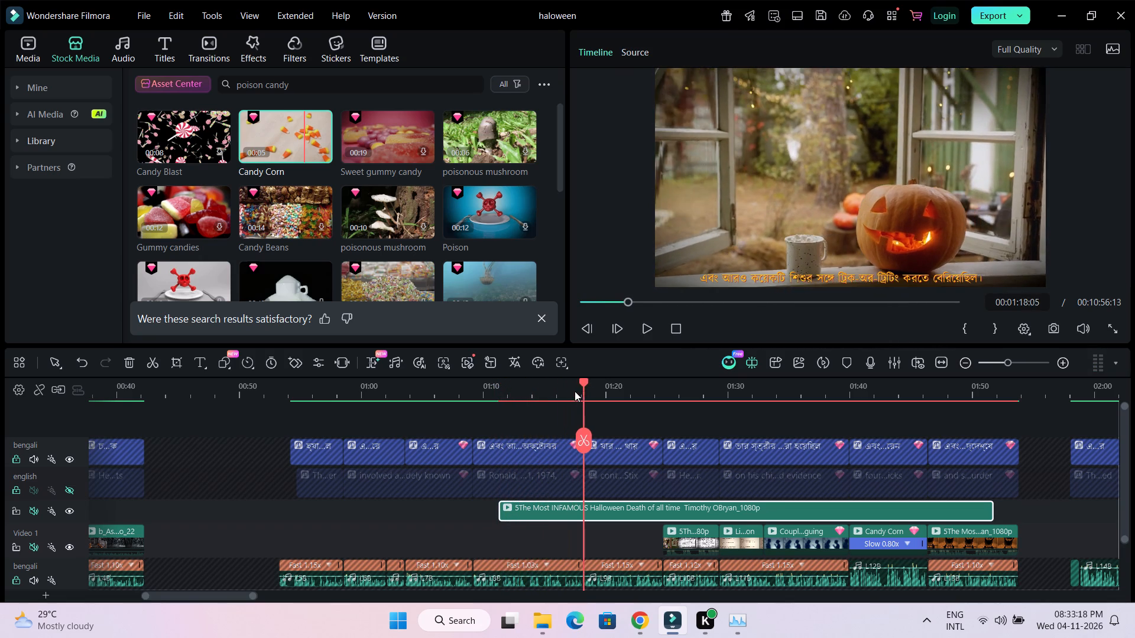
{"action": "left_click_drag", "start_coordinate": [575, 391], "coordinate": [556, 392]}
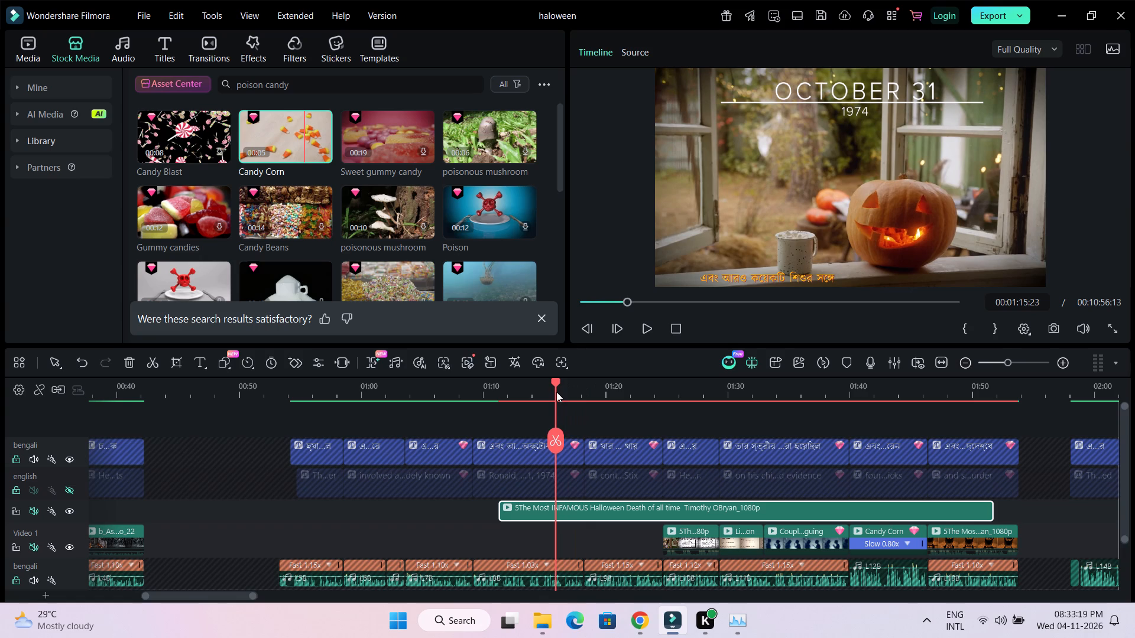
{"action": "left_click_drag", "start_coordinate": [556, 392], "coordinate": [560, 395]}
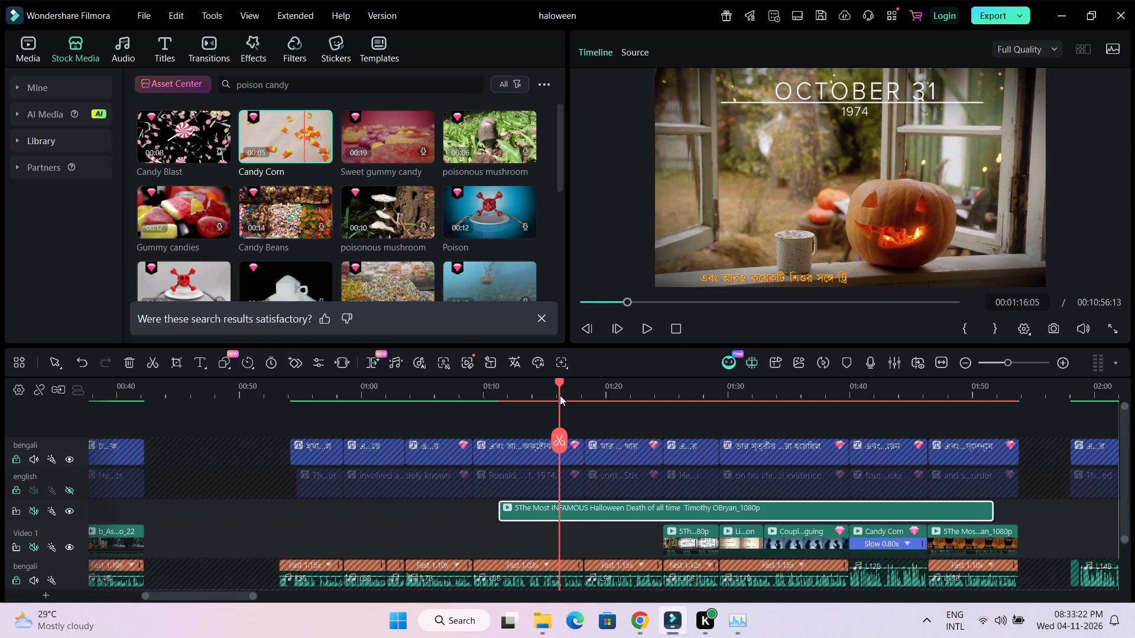
{"action": "left_click_drag", "start_coordinate": [560, 395], "coordinate": [539, 398]}
{"action": "left_click", "coordinate": [537, 440]}
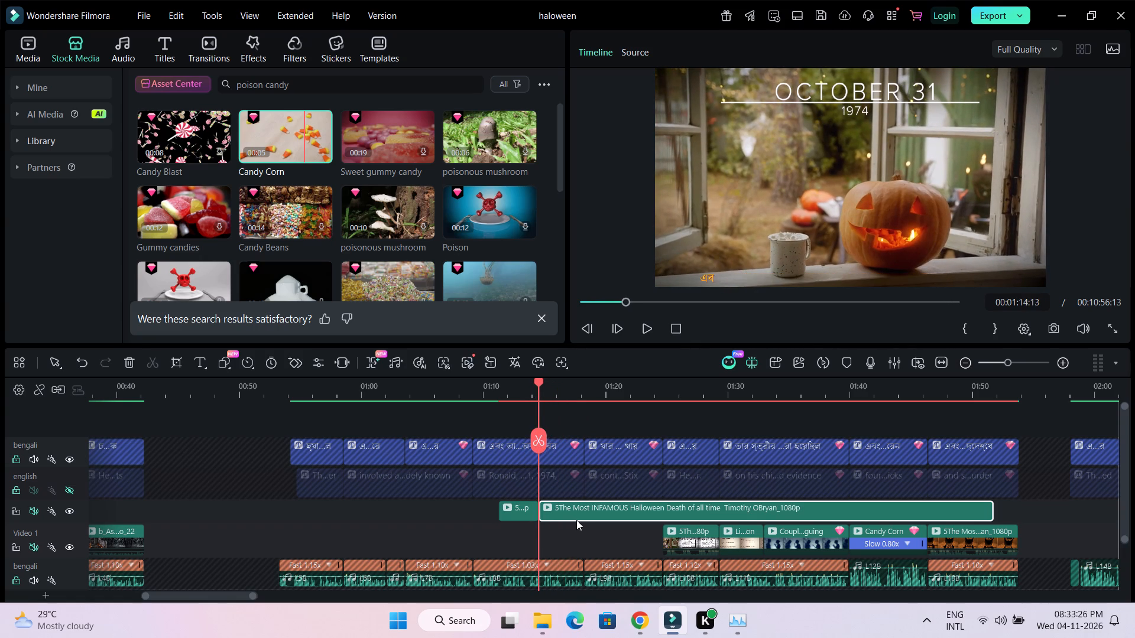
Check the trick-or-treating shot against the narration and split the documentary clip at 00:01:23:06, just before the Ronald Clark picture.
{"action": "left_click_drag", "start_coordinate": [541, 380], "coordinate": [602, 395]}
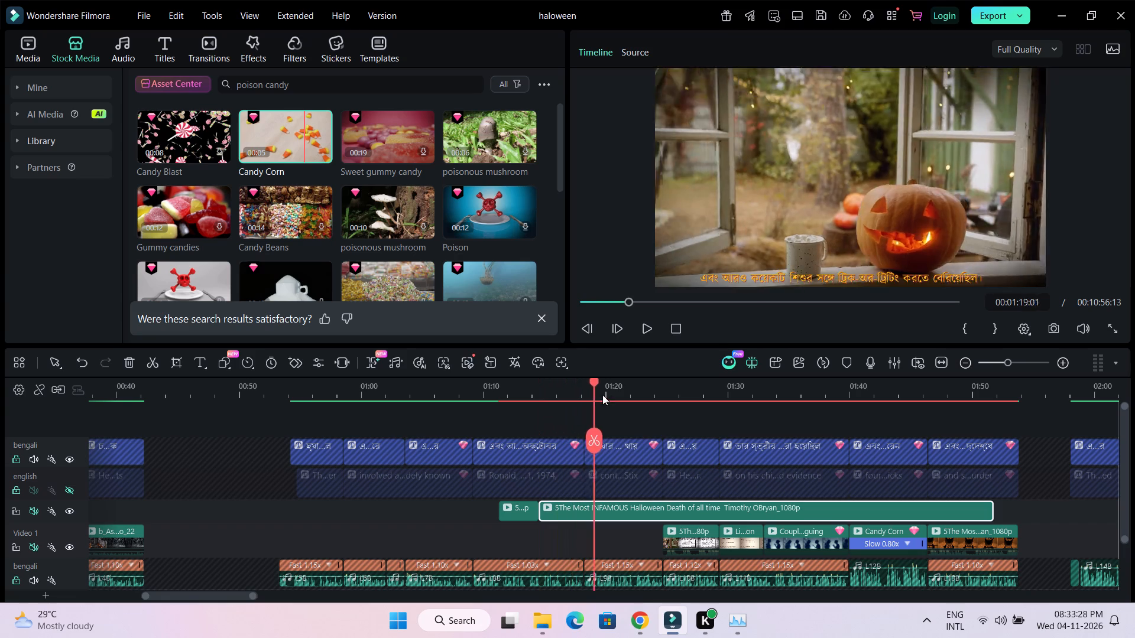
{"action": "left_click_drag", "start_coordinate": [602, 395], "coordinate": [631, 416]}
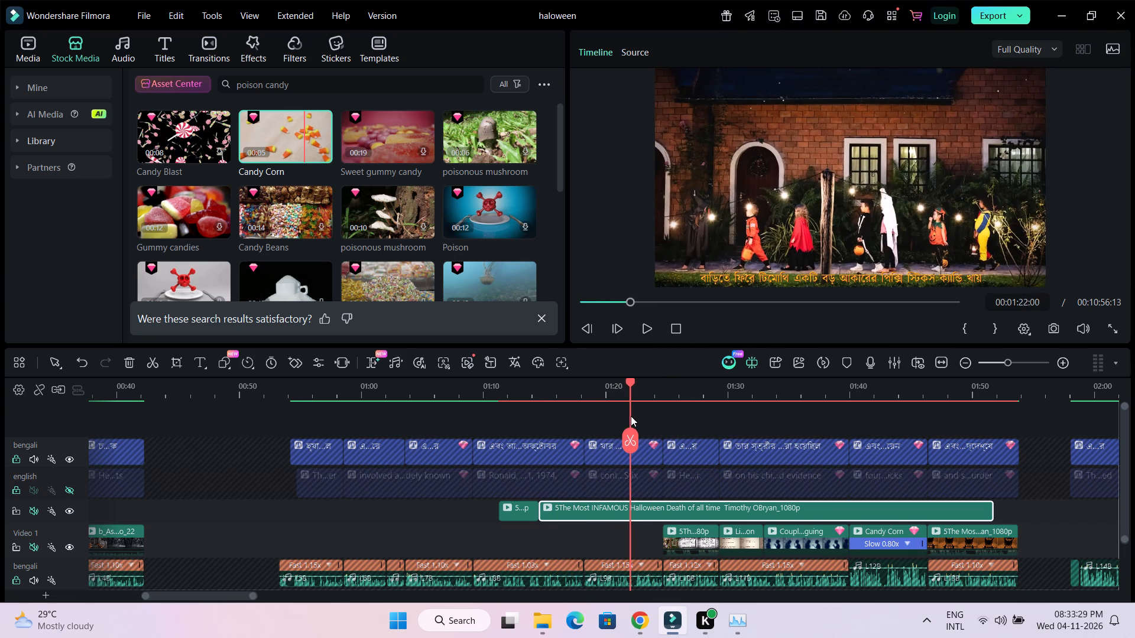
{"action": "left_click_drag", "start_coordinate": [631, 416], "coordinate": [631, 416]}
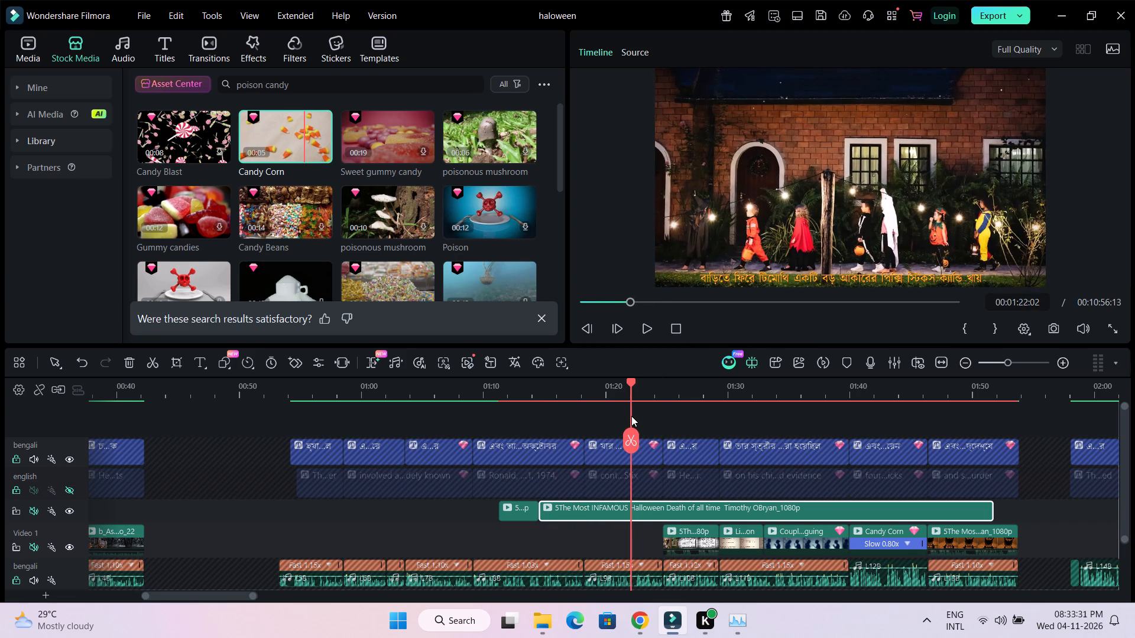
{"action": "left_click_drag", "start_coordinate": [631, 416], "coordinate": [578, 416]}
{"action": "key", "text": "space"}
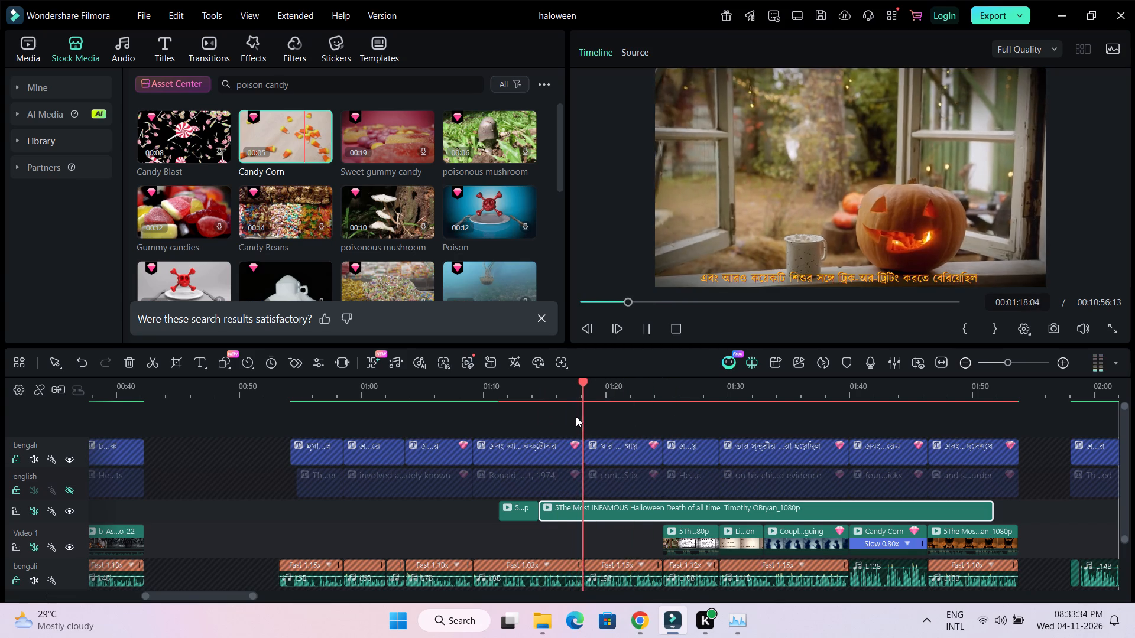
{"action": "key", "text": "space"}
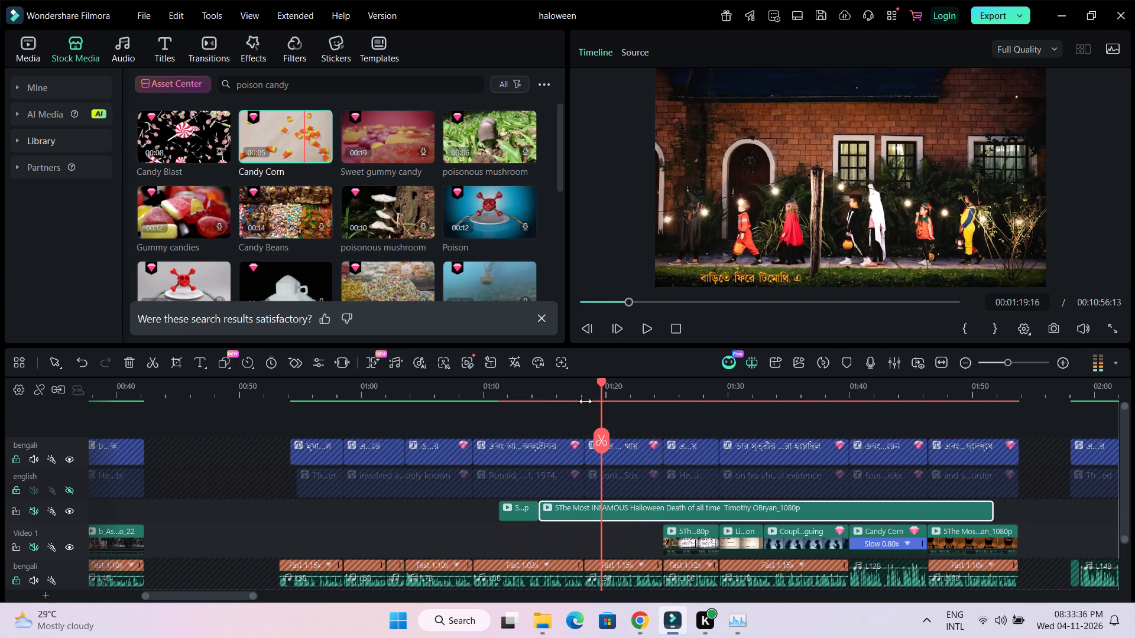
{"action": "left_click_drag", "start_coordinate": [603, 382], "coordinate": [459, 402]}
{"action": "key", "text": "space"}
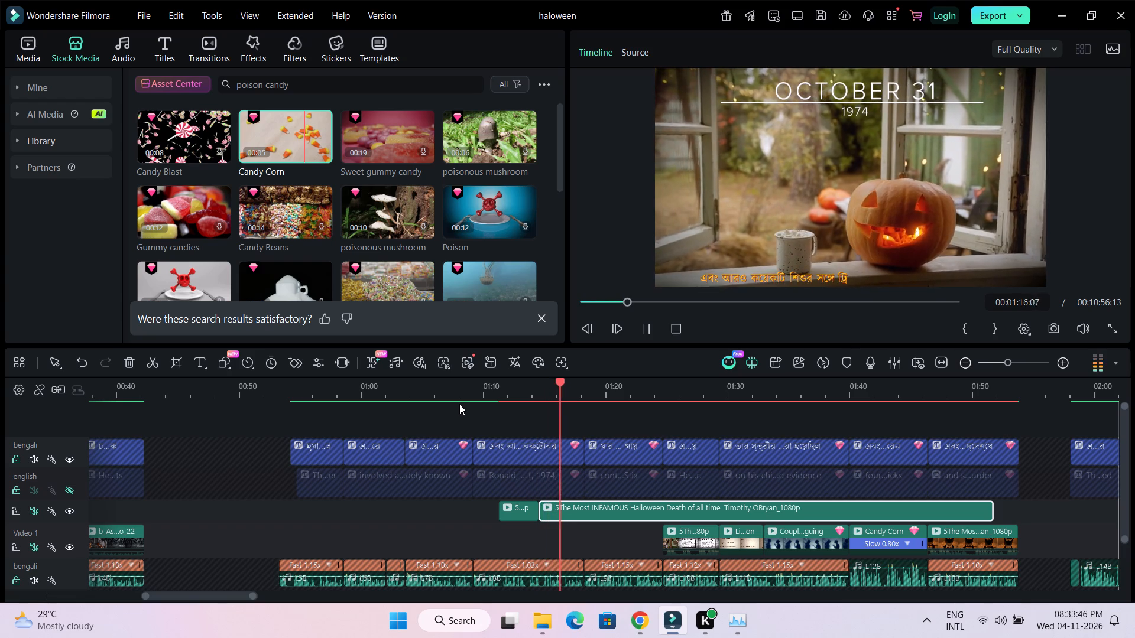
{"action": "key", "text": "space"}
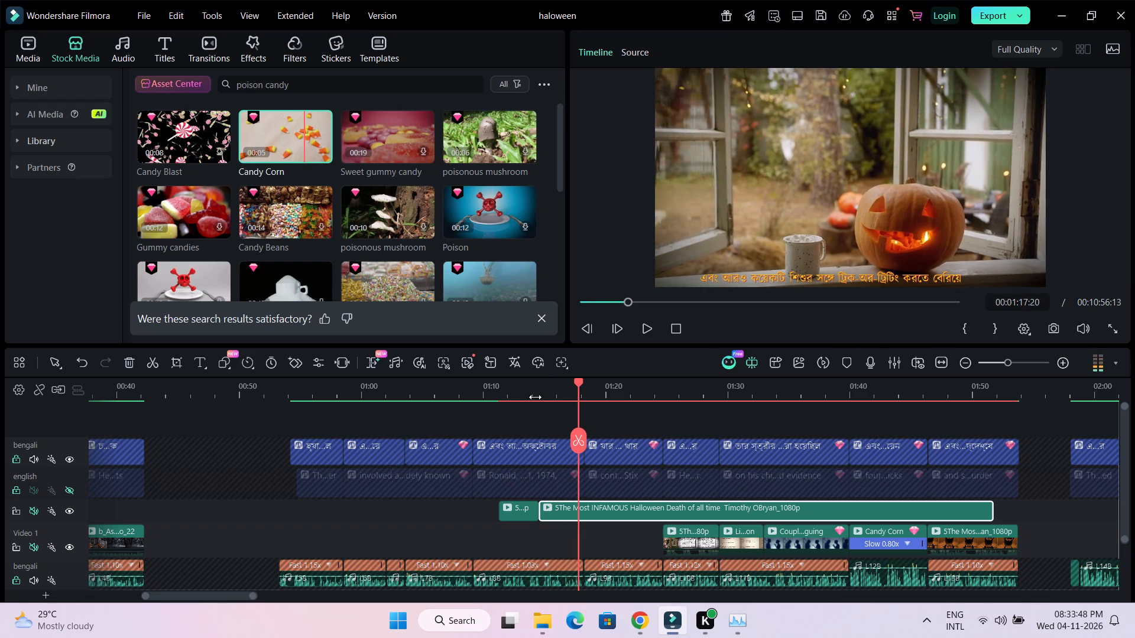
{"action": "left_click_drag", "start_coordinate": [577, 384], "coordinate": [659, 396]}
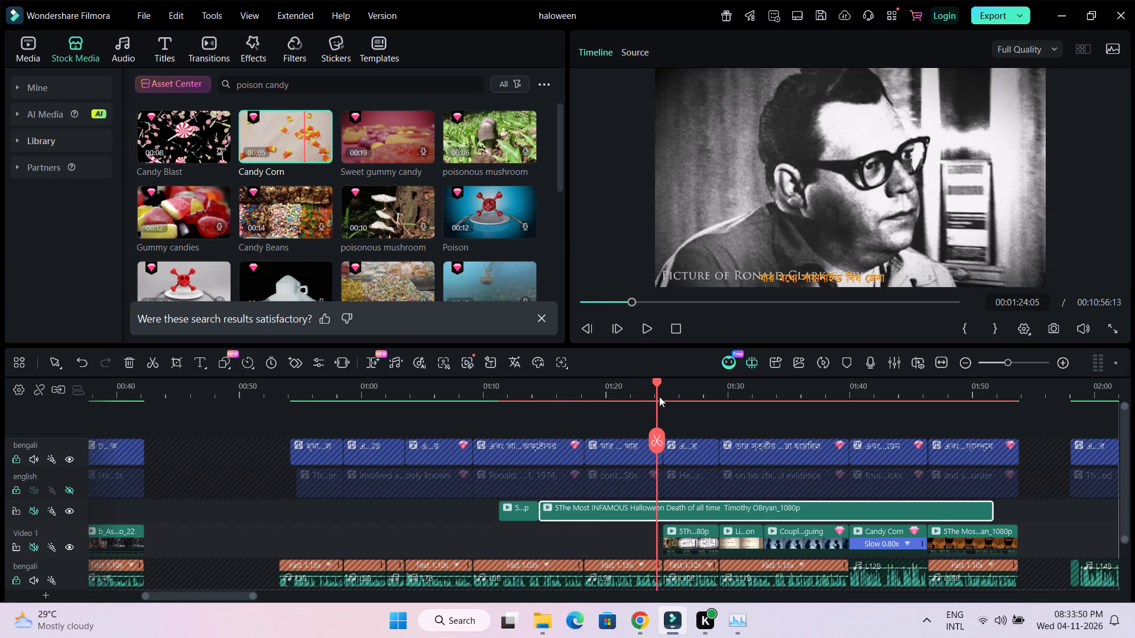
{"action": "left_click_drag", "start_coordinate": [659, 396], "coordinate": [641, 399]}
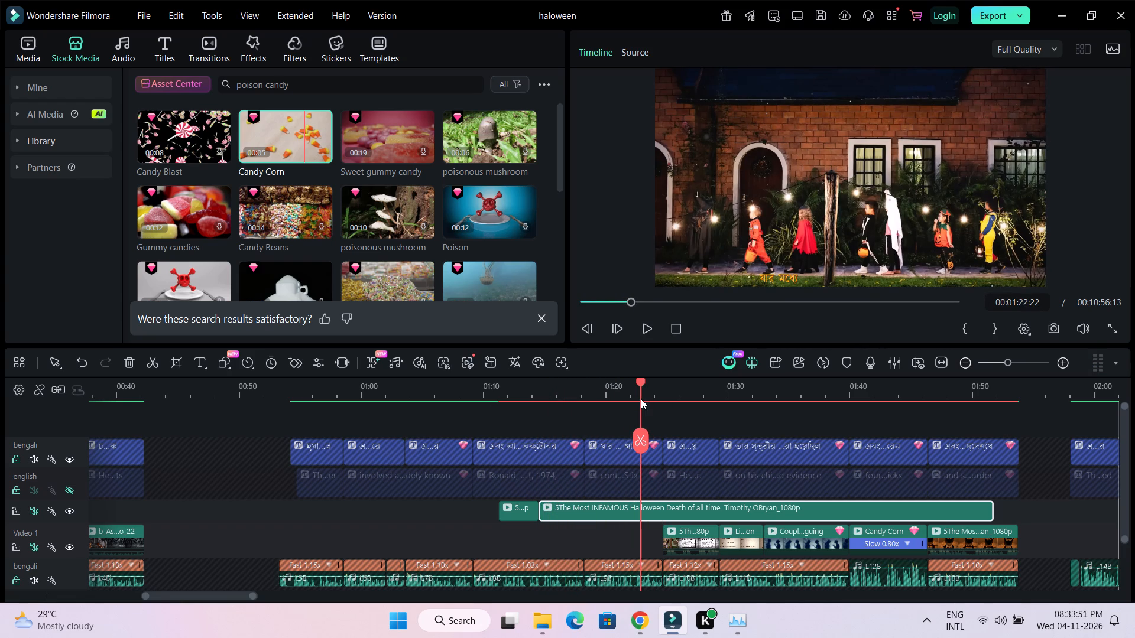
{"action": "left_click_drag", "start_coordinate": [641, 399], "coordinate": [650, 399]}
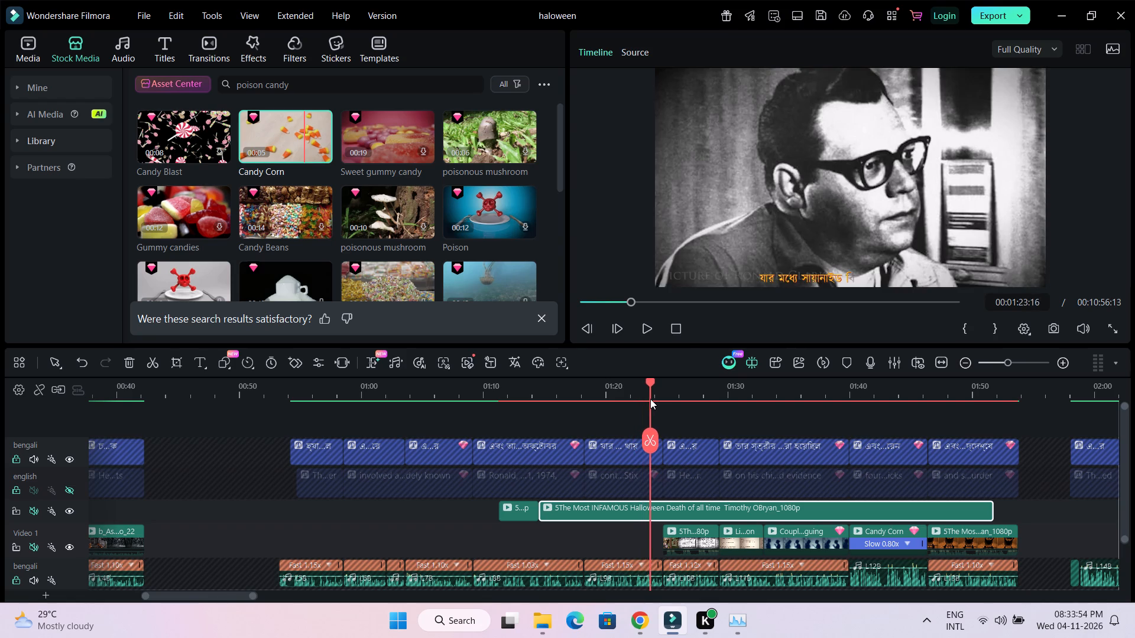
{"action": "left_click_drag", "start_coordinate": [650, 399], "coordinate": [646, 399]}
{"action": "left_click", "coordinate": [669, 507]}
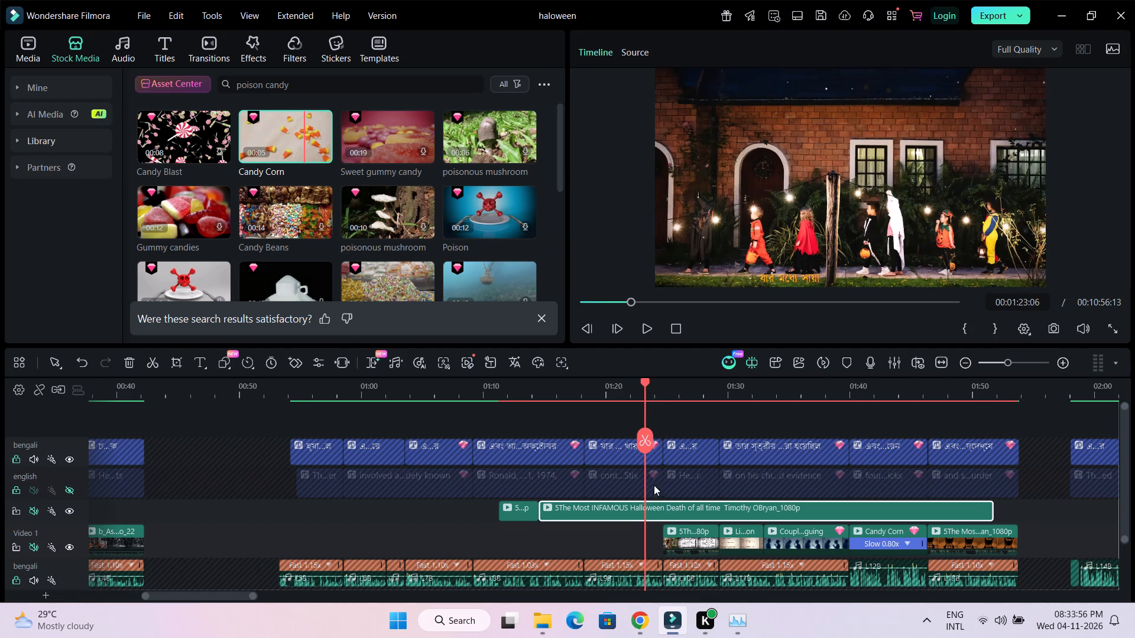
{"action": "left_click", "coordinate": [647, 430]}
Place the two short documentary pieces back to back on Video 1, starting with the 1974 narration at about 01:09.
{"action": "left_click_drag", "start_coordinate": [526, 507], "coordinate": [511, 531]}
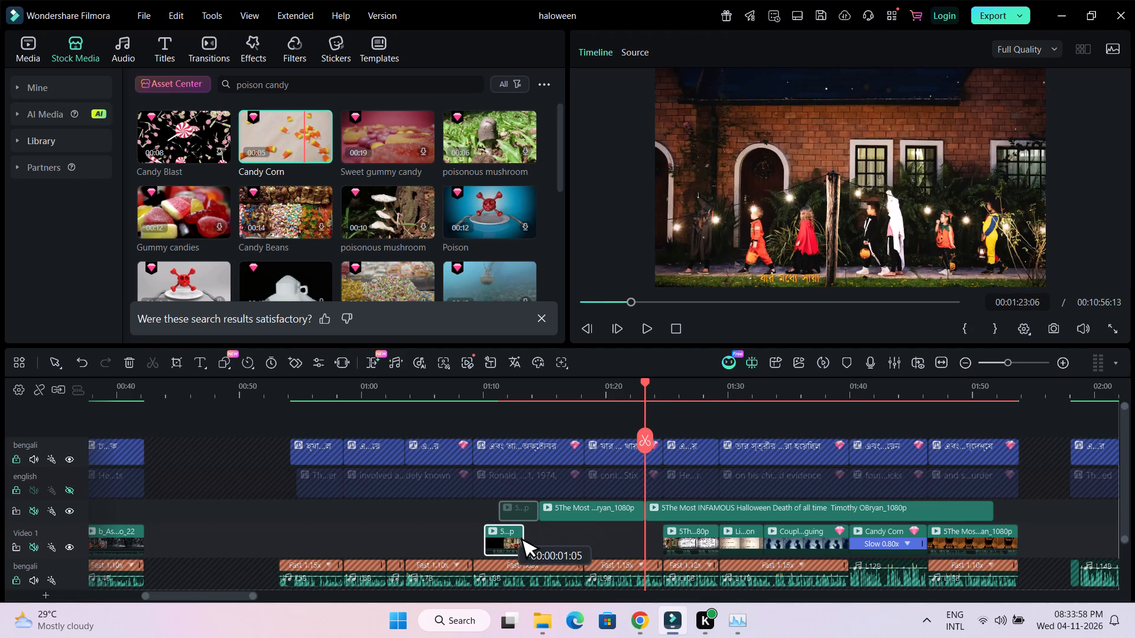
{"action": "left_click_drag", "start_coordinate": [511, 531], "coordinate": [504, 533]}
{"action": "left_click_drag", "start_coordinate": [571, 510], "coordinate": [567, 531]}
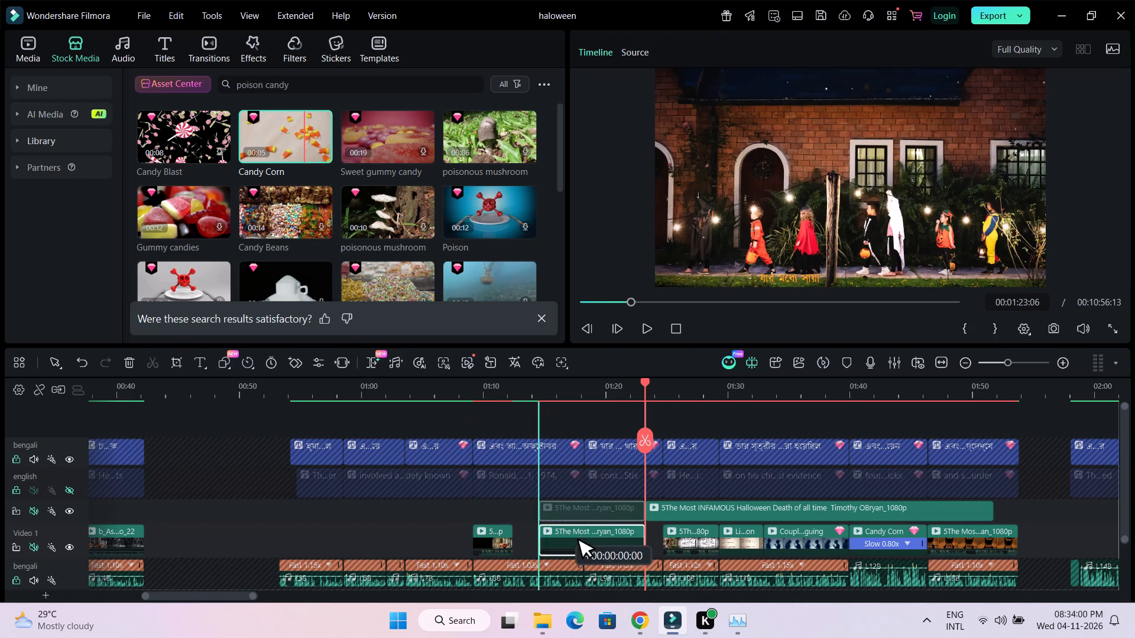
{"action": "left_click_drag", "start_coordinate": [567, 531], "coordinate": [547, 538]}
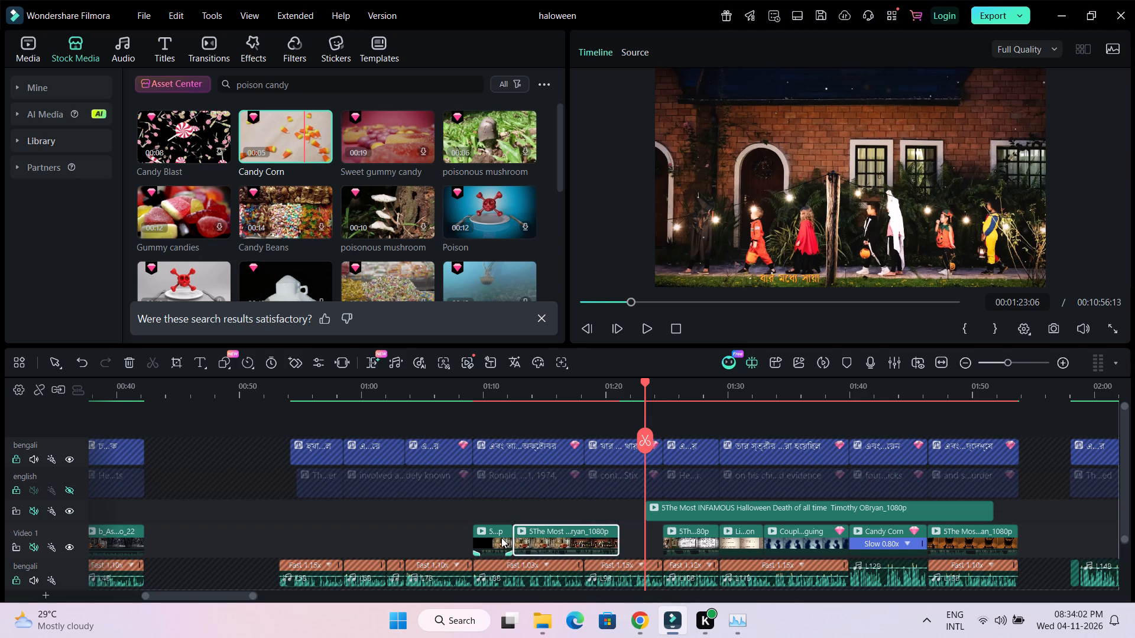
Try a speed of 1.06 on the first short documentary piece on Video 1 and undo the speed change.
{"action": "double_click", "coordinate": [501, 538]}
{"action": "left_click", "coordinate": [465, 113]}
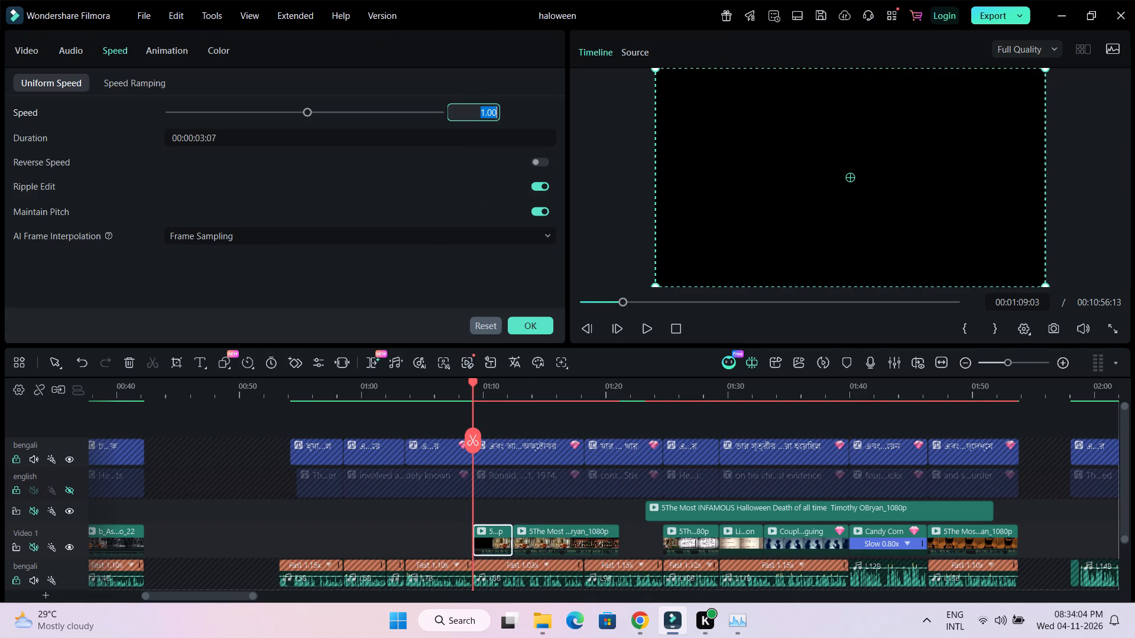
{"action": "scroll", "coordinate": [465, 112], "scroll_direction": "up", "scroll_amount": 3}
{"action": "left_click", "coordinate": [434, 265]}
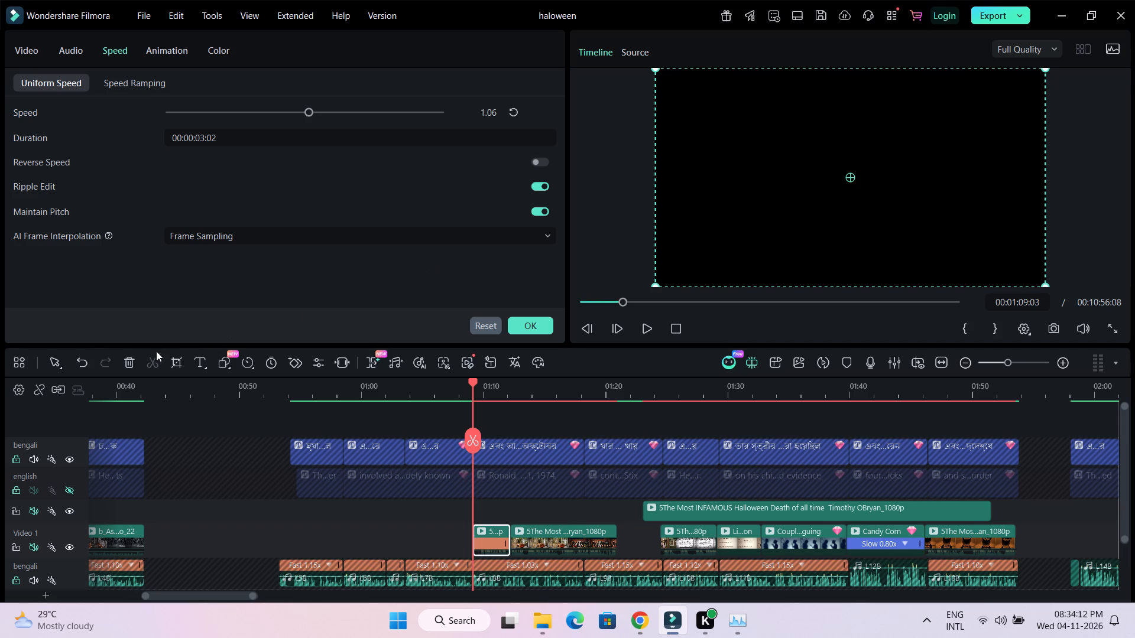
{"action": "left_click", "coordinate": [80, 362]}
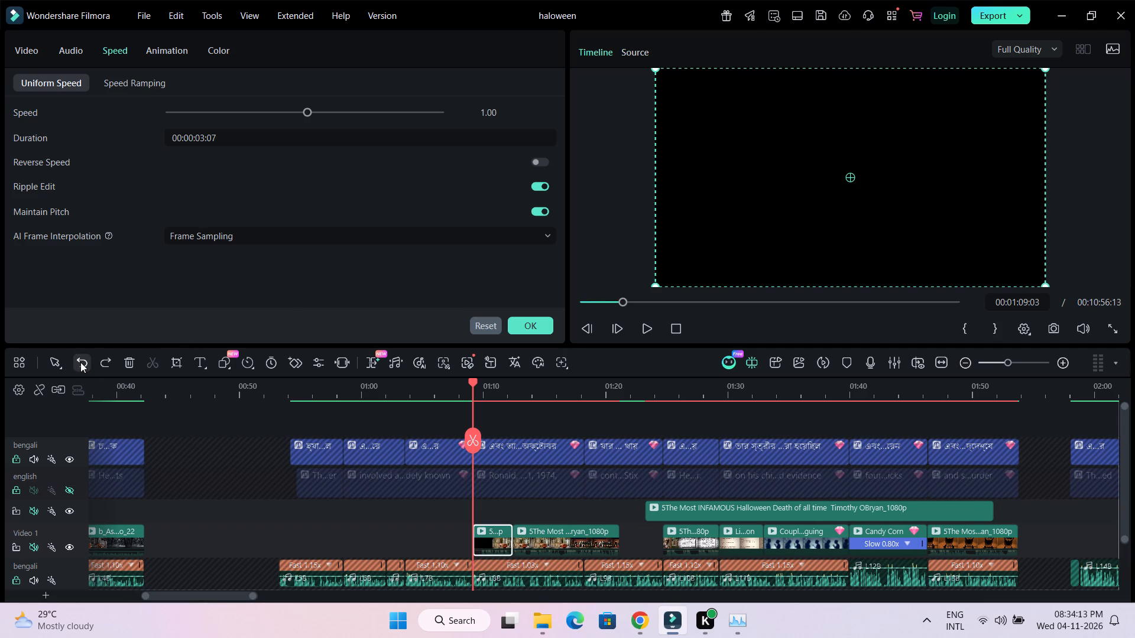
Move the second short documentary piece, the trick-or-treating one, from Video 1 up to the track above.
{"action": "left_click", "coordinate": [954, 540]}
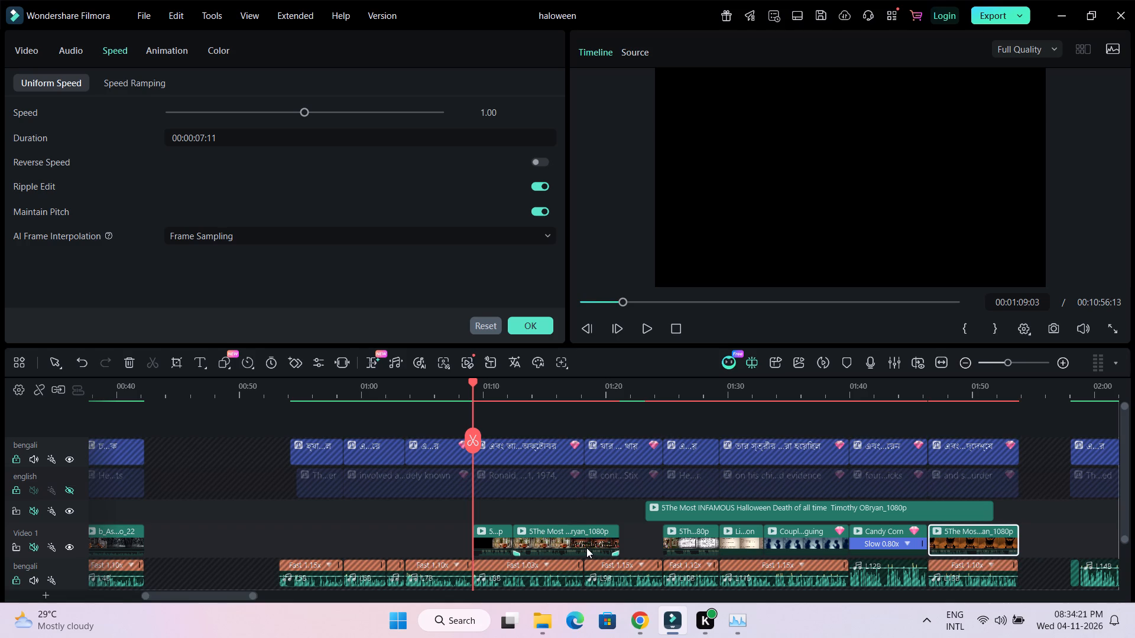
{"action": "left_click_drag", "start_coordinate": [586, 548], "coordinate": [587, 515]}
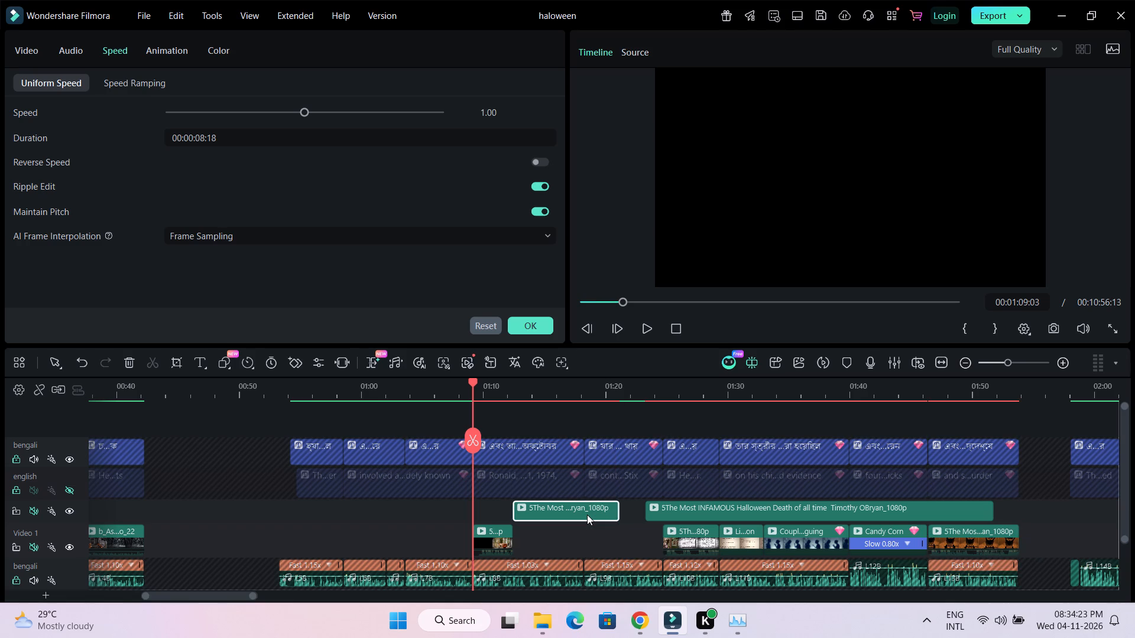
Review the pumpkin and trick-or-treating shots in the two documentary pieces against the Bengali narration between about 01:10 and 01:17.
{"action": "left_click_drag", "start_coordinate": [505, 393], "coordinate": [730, 392]}
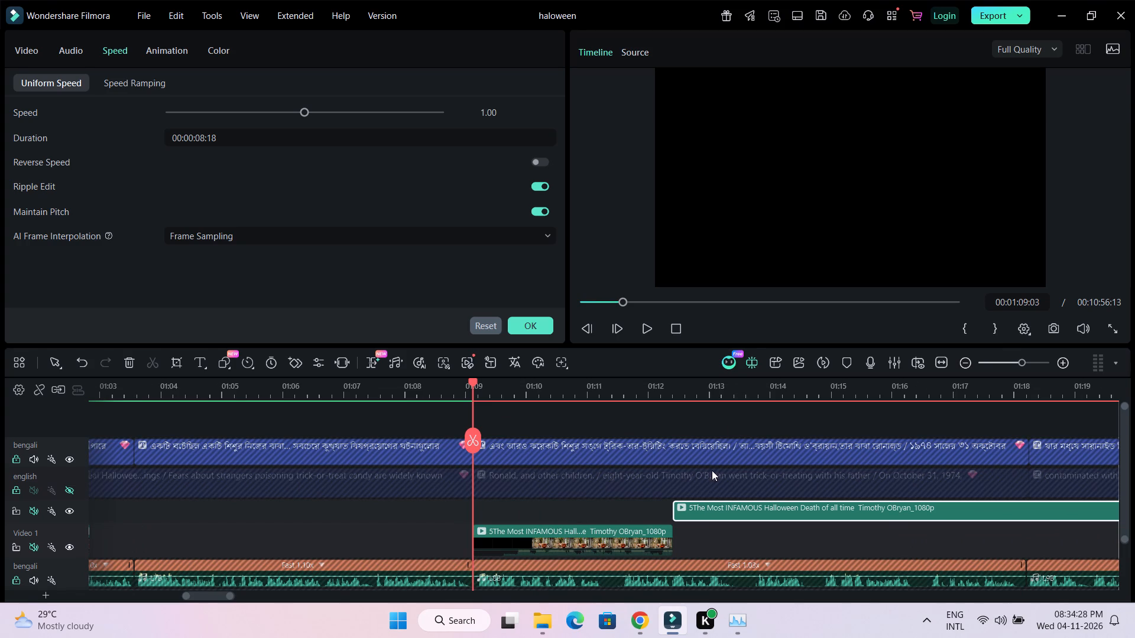
{"action": "scroll", "coordinate": [726, 487], "scroll_direction": "up", "scroll_amount": 1}
{"action": "scroll", "coordinate": [726, 487], "scroll_direction": "down", "scroll_amount": 1}
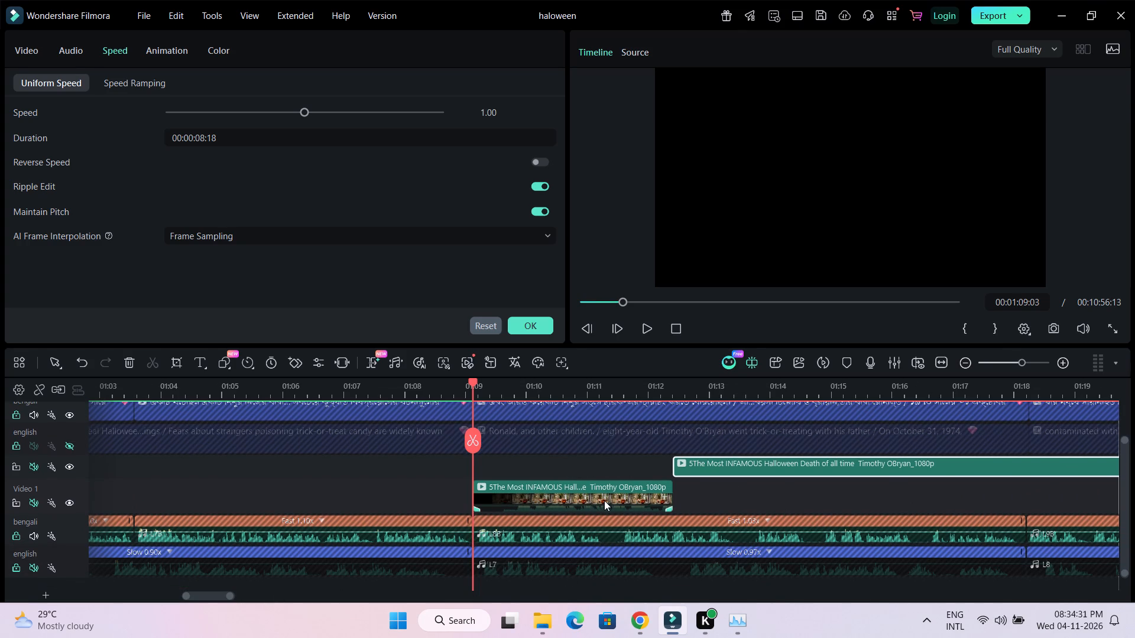
{"action": "left_click_drag", "start_coordinate": [203, 593], "coordinate": [215, 594]}
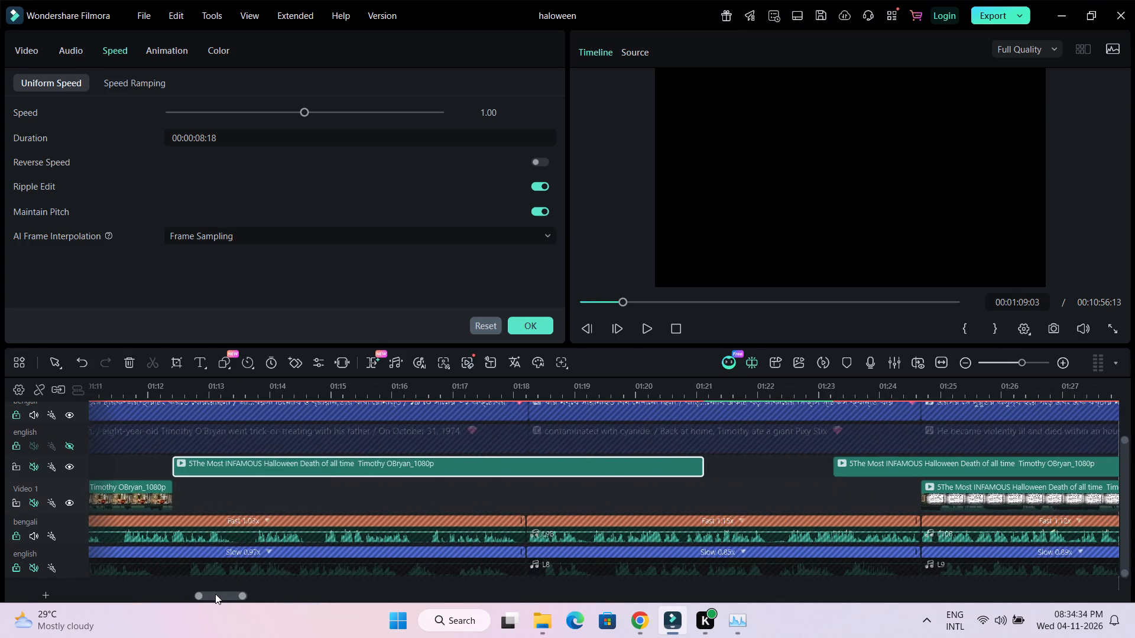
{"action": "left_click_drag", "start_coordinate": [215, 594], "coordinate": [210, 600]}
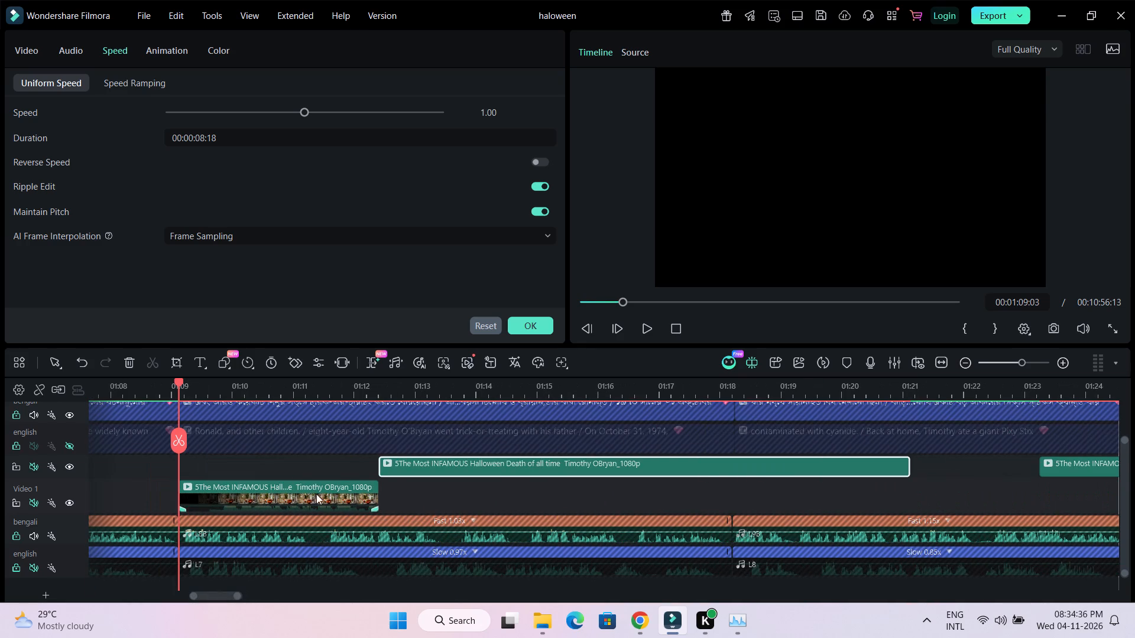
{"action": "left_click", "coordinate": [496, 378]}
{"action": "key", "text": "space"}
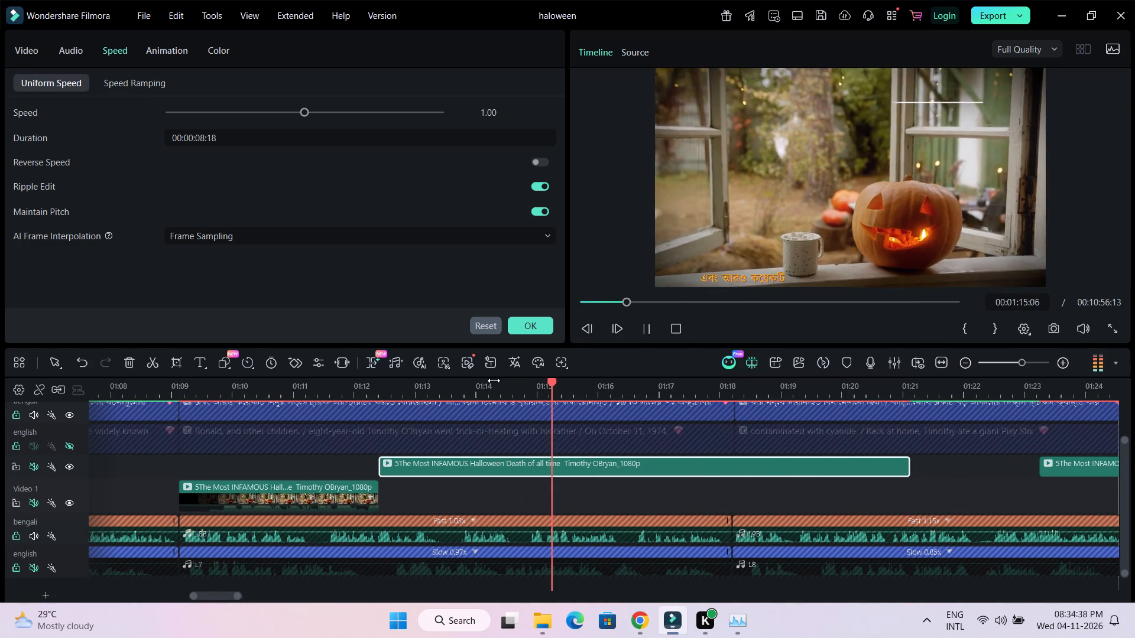
{"action": "key", "text": "space"}
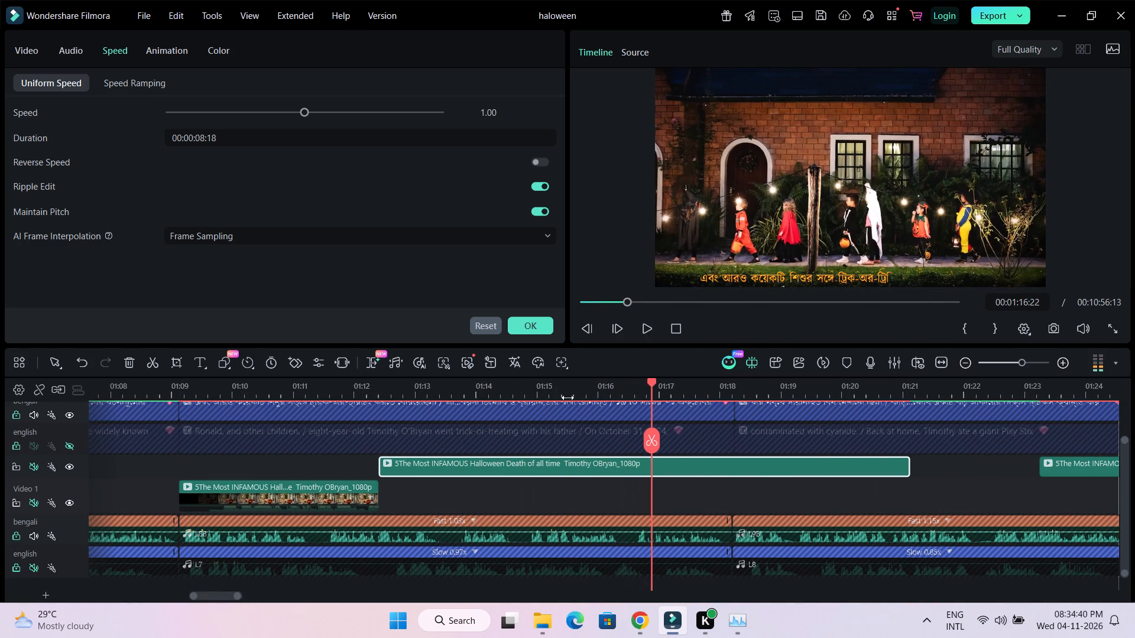
{"action": "left_click_drag", "start_coordinate": [651, 382], "coordinate": [631, 386]}
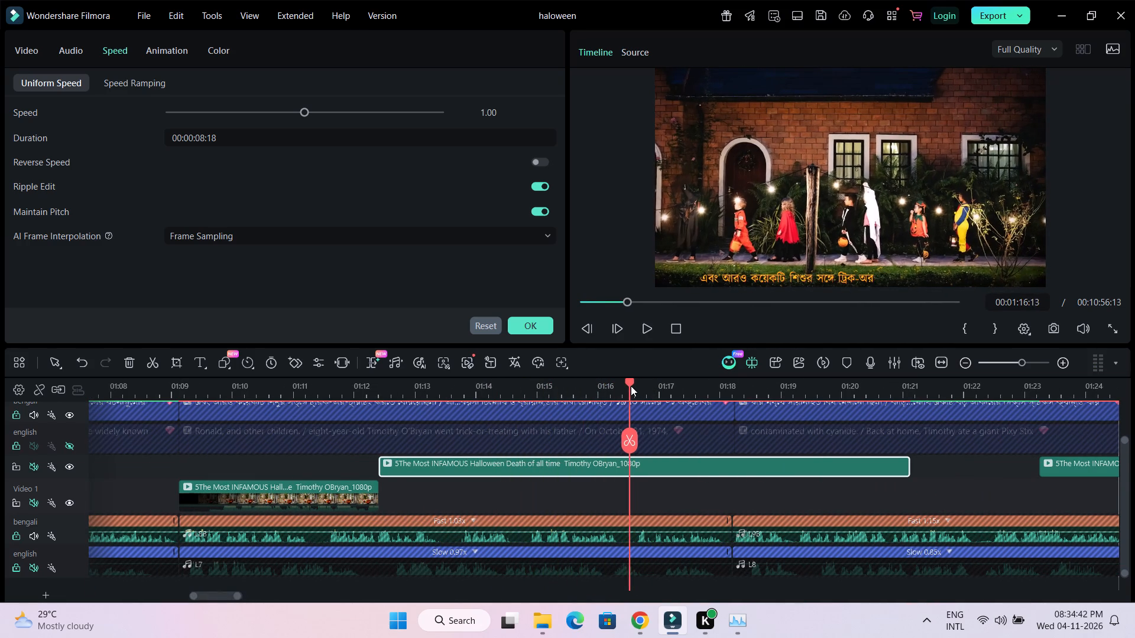
{"action": "left_click_drag", "start_coordinate": [631, 386], "coordinate": [625, 388]}
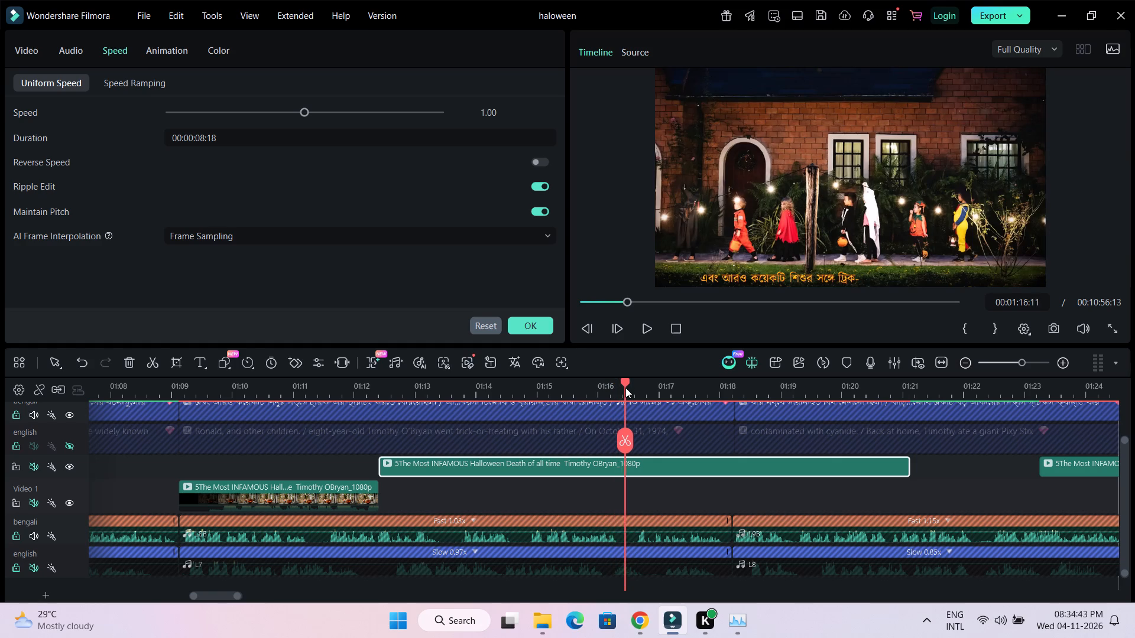
{"action": "left_click_drag", "start_coordinate": [625, 388], "coordinate": [398, 398]}
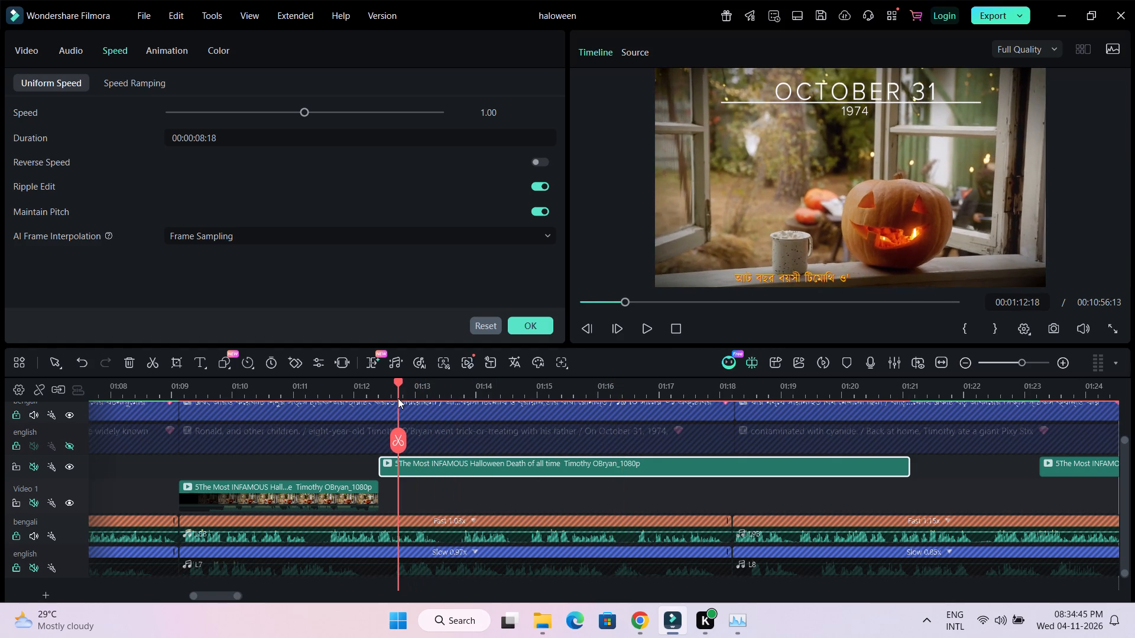
{"action": "left_click_drag", "start_coordinate": [398, 398], "coordinate": [236, 401]}
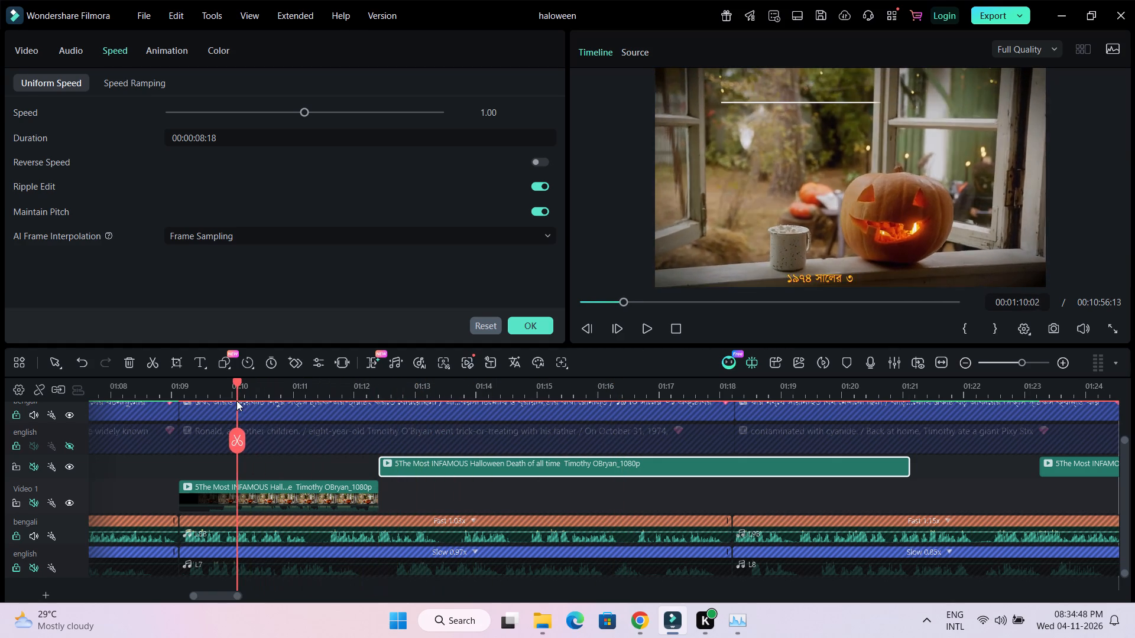
{"action": "left_click_drag", "start_coordinate": [236, 401], "coordinate": [540, 411]}
Move the pumpkin piece off Video 1 to the track above and place the trick-or-treating piece on Video 1 at about 01:09.
{"action": "left_click_drag", "start_coordinate": [312, 497], "coordinate": [284, 477]}
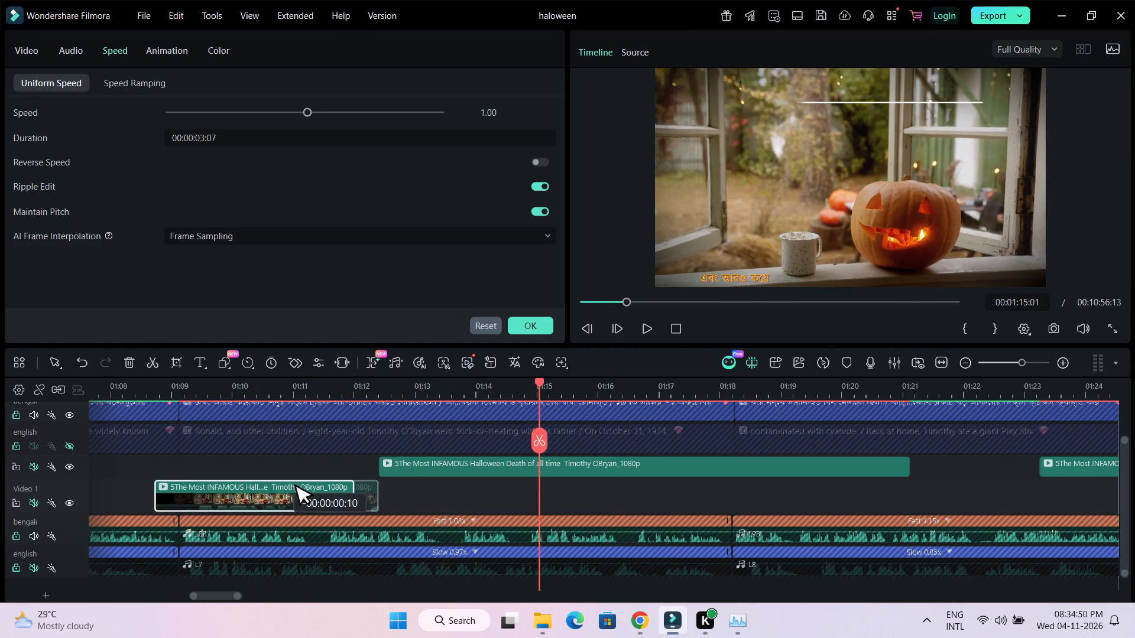
{"action": "left_click_drag", "start_coordinate": [284, 477], "coordinate": [203, 462]}
{"action": "left_click_drag", "start_coordinate": [450, 463], "coordinate": [448, 464]}
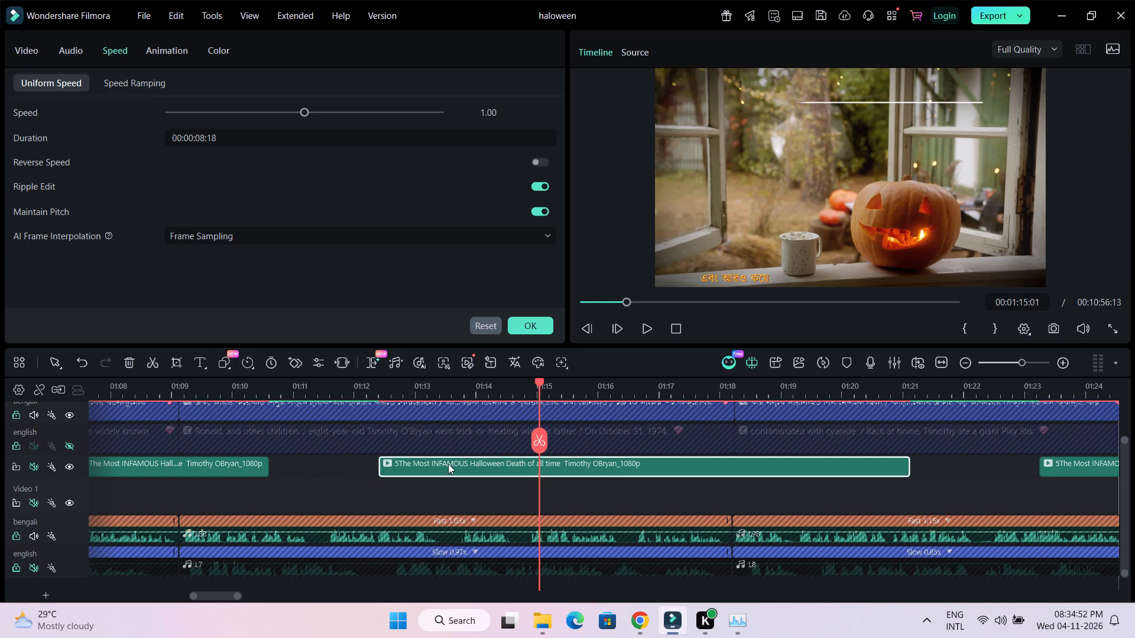
{"action": "left_click_drag", "start_coordinate": [448, 464], "coordinate": [257, 508]}
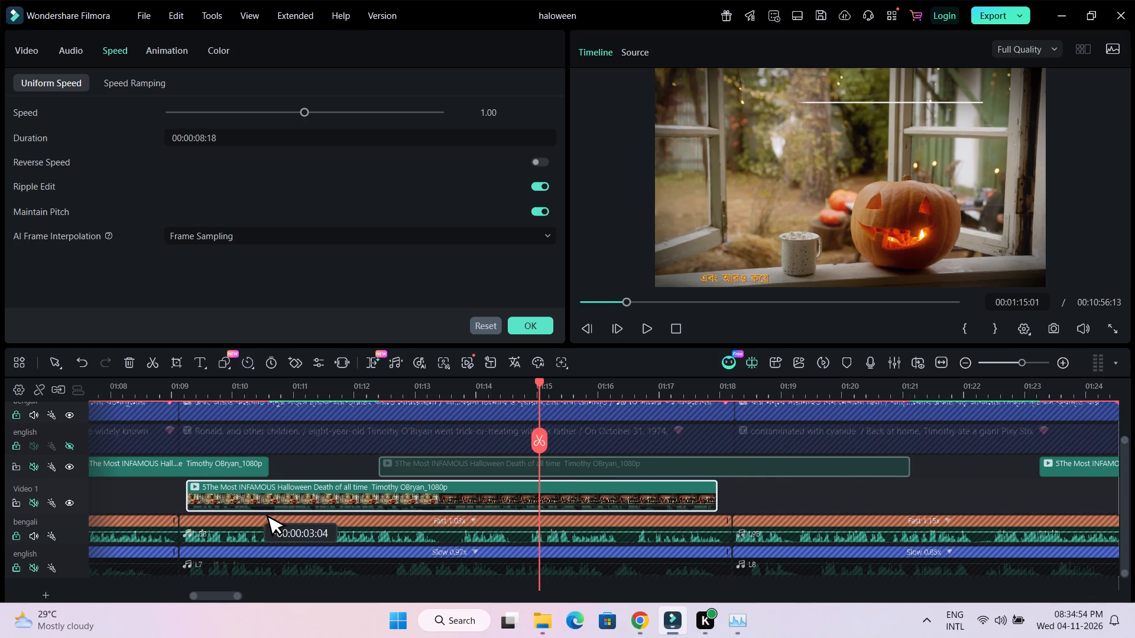
{"action": "left_click_drag", "start_coordinate": [257, 508], "coordinate": [254, 508]}
Shift the trick-or-treating piece to the free space on the upper track and set its speed to 0.94.
{"action": "double_click", "coordinate": [343, 489]}
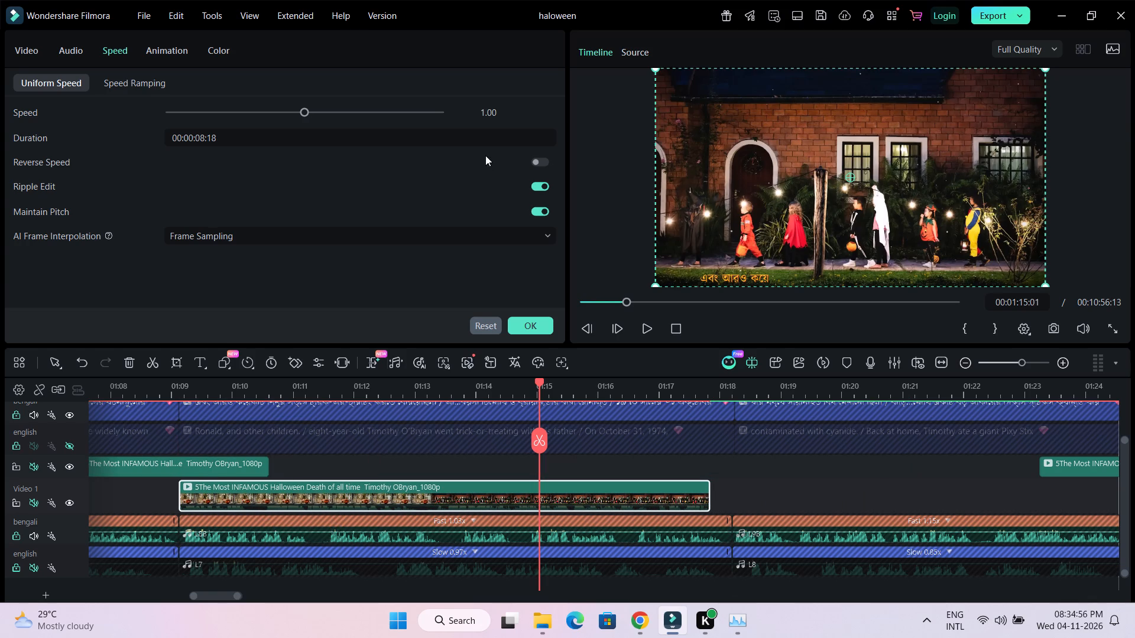
{"action": "left_click", "coordinate": [472, 113]}
{"action": "scroll", "coordinate": [472, 113], "scroll_direction": "down", "scroll_amount": 1}
{"action": "scroll", "coordinate": [472, 113], "scroll_direction": "up", "scroll_amount": 1}
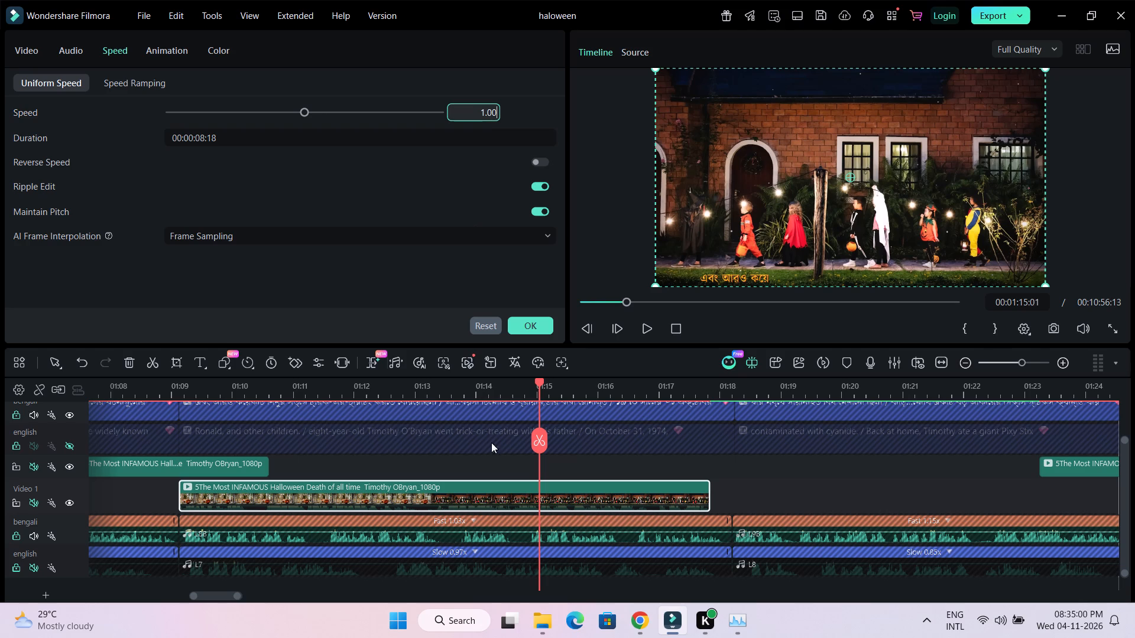
{"action": "left_click_drag", "start_coordinate": [485, 497], "coordinate": [584, 476]}
{"action": "left_click", "coordinate": [481, 115]}
{"action": "scroll", "coordinate": [481, 115], "scroll_direction": "down", "scroll_amount": 1}
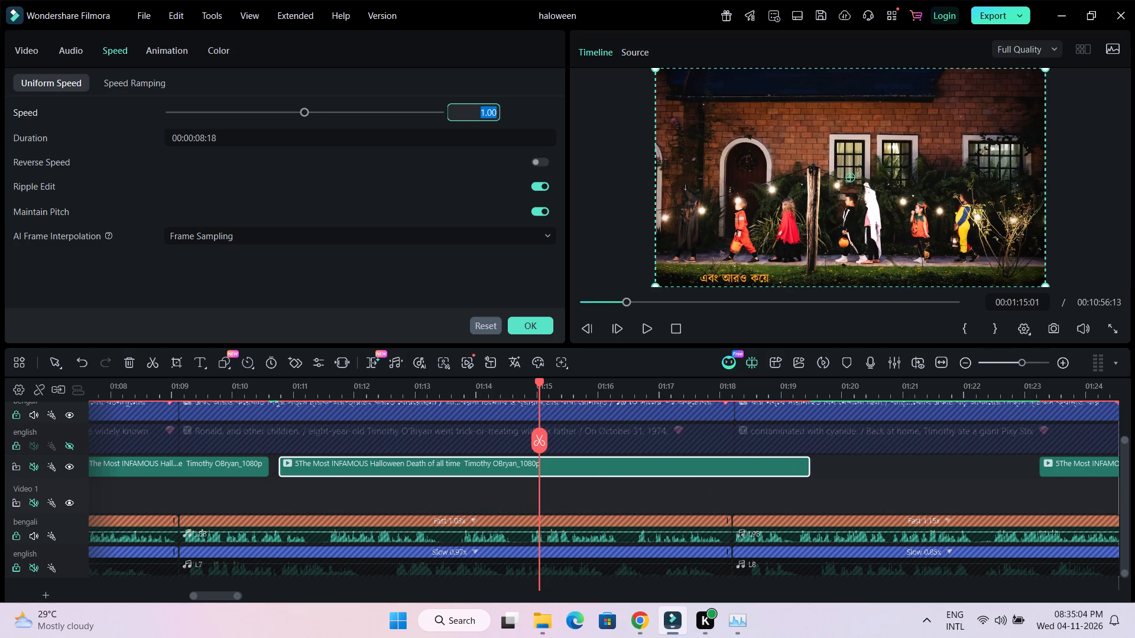
{"action": "scroll", "coordinate": [481, 115], "scroll_direction": "down", "scroll_amount": 2}
{"action": "left_click", "coordinate": [482, 283]}
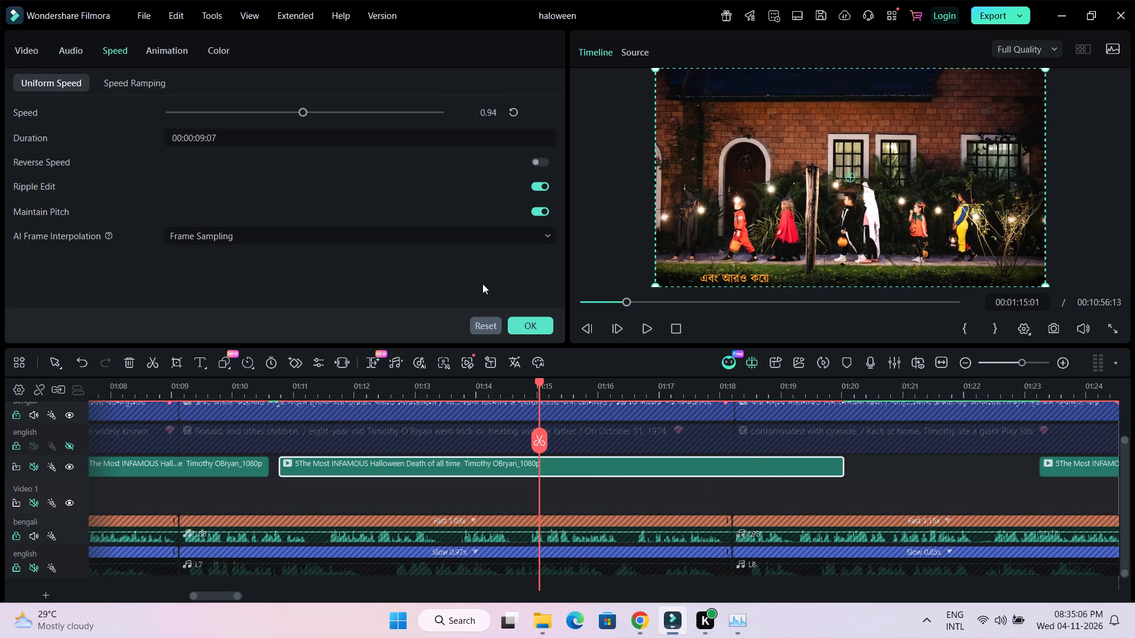
Place the slowed trick-or-treating piece on Video 1 and trim its start to fit the narration segment from about 01:09 to 01:18.
{"action": "left_click_drag", "start_coordinate": [492, 468], "coordinate": [395, 510]}
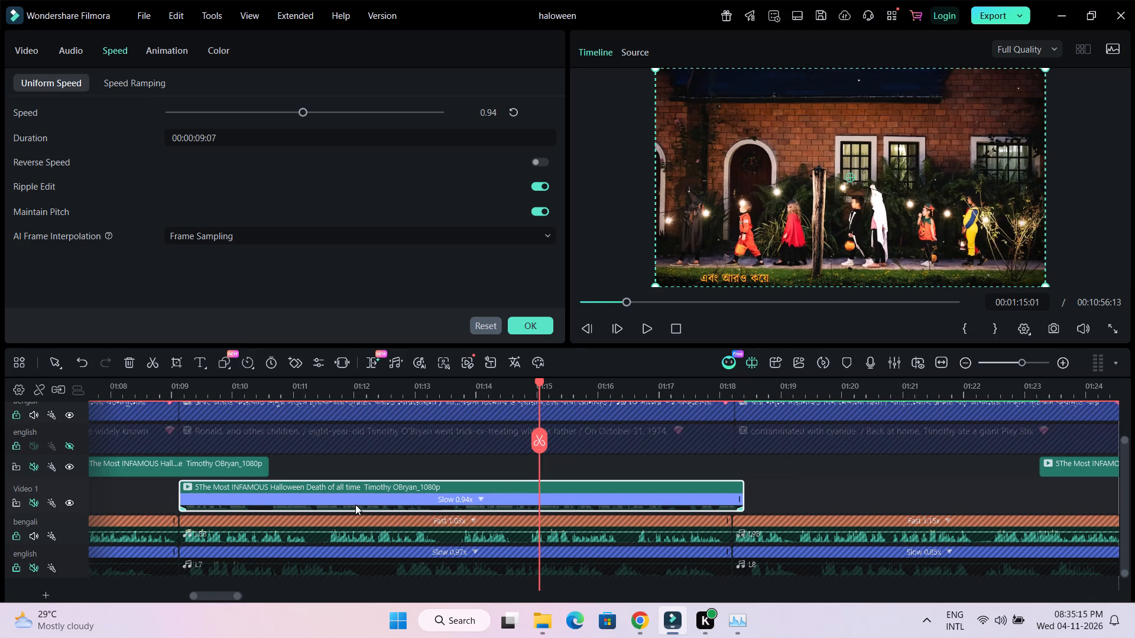
{"action": "left_click_drag", "start_coordinate": [411, 485], "coordinate": [401, 486]}
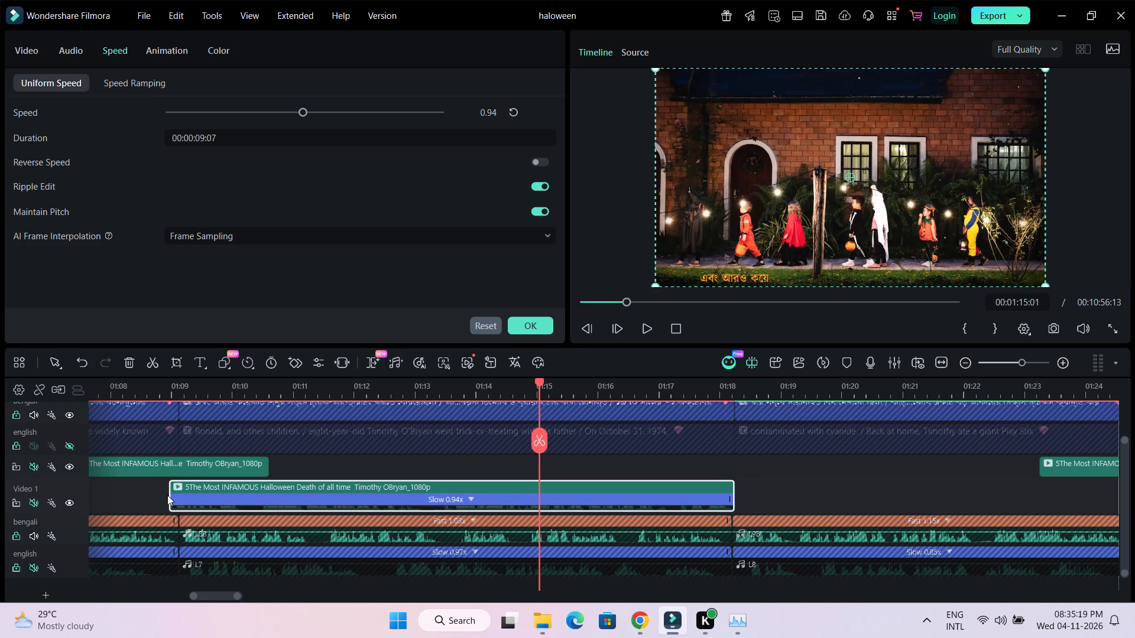
{"action": "left_click_drag", "start_coordinate": [169, 489], "coordinate": [180, 489]}
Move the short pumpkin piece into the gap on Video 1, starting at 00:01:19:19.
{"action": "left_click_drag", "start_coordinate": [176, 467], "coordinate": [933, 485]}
Play the slowed trick-or-treating piece against its narration segment from about 01:09 to 01:18.
{"action": "left_click_drag", "start_coordinate": [541, 382], "coordinate": [433, 392]}
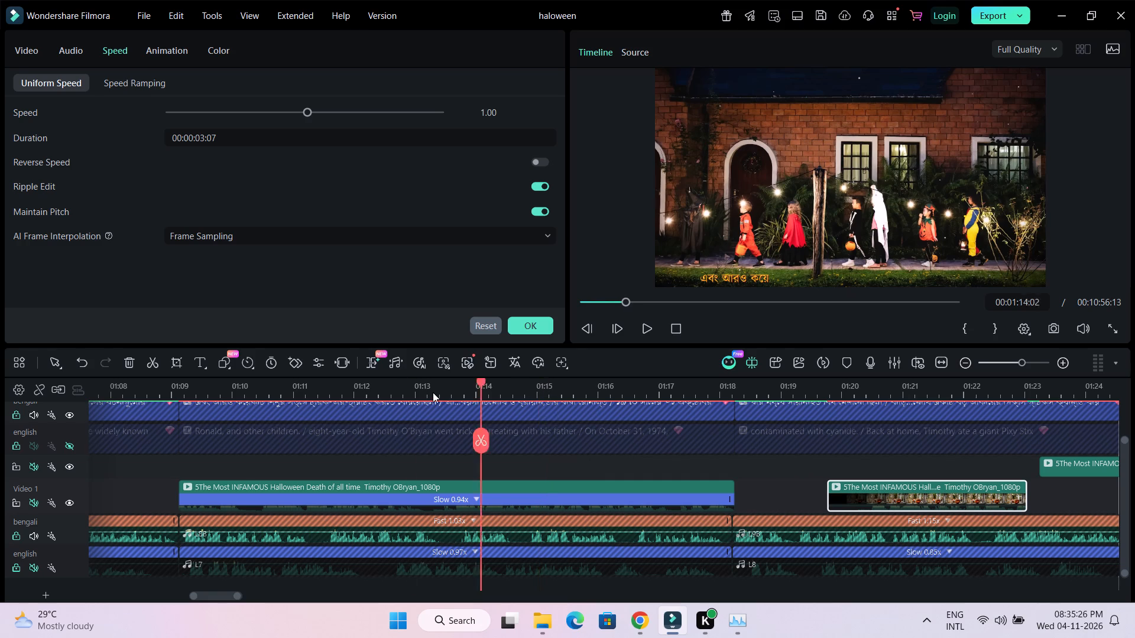
{"action": "left_click_drag", "start_coordinate": [433, 392], "coordinate": [167, 415]}
{"action": "key", "text": "space"}
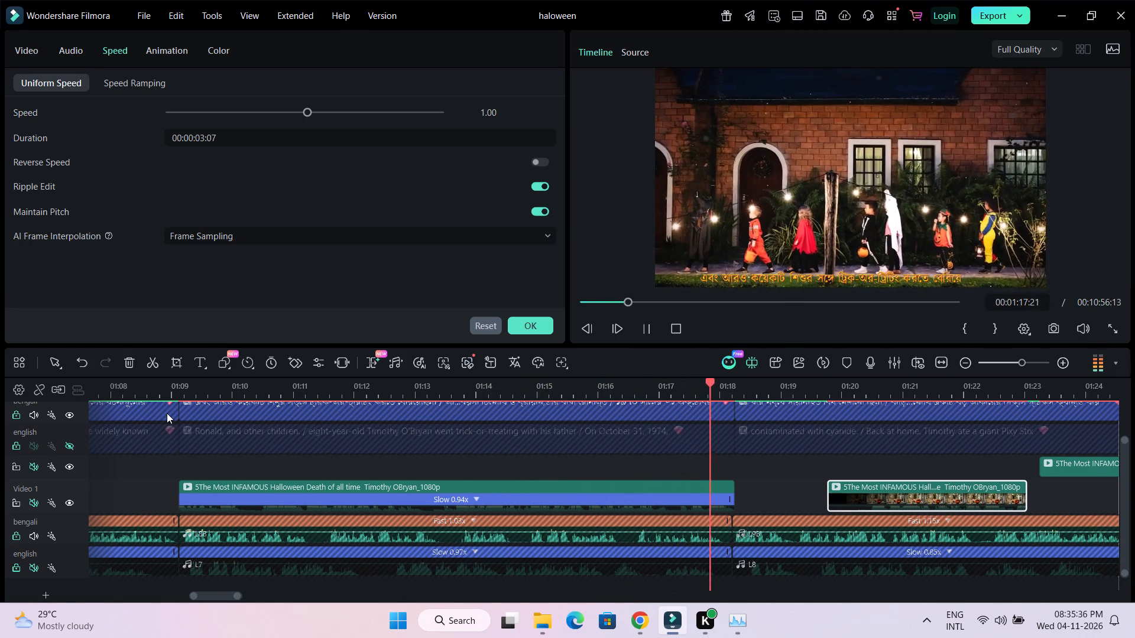
{"action": "key", "text": "space"}
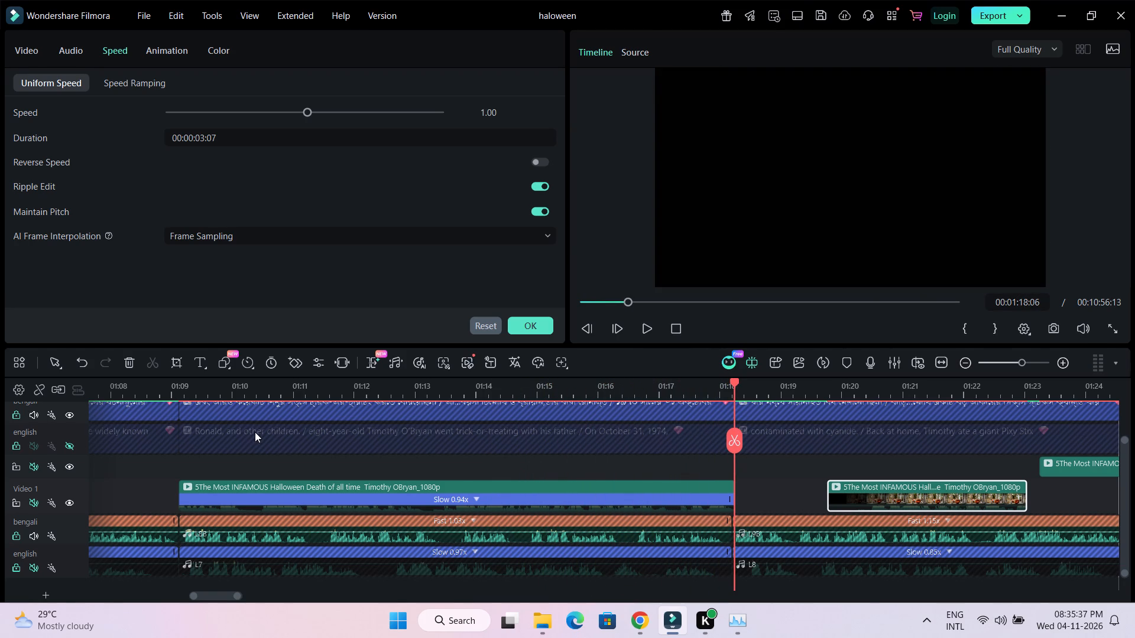
Play the following segment from 00:01:18:06 against the narration and delete the short pumpkin piece from Video 1.
{"action": "left_click", "coordinate": [216, 597]}
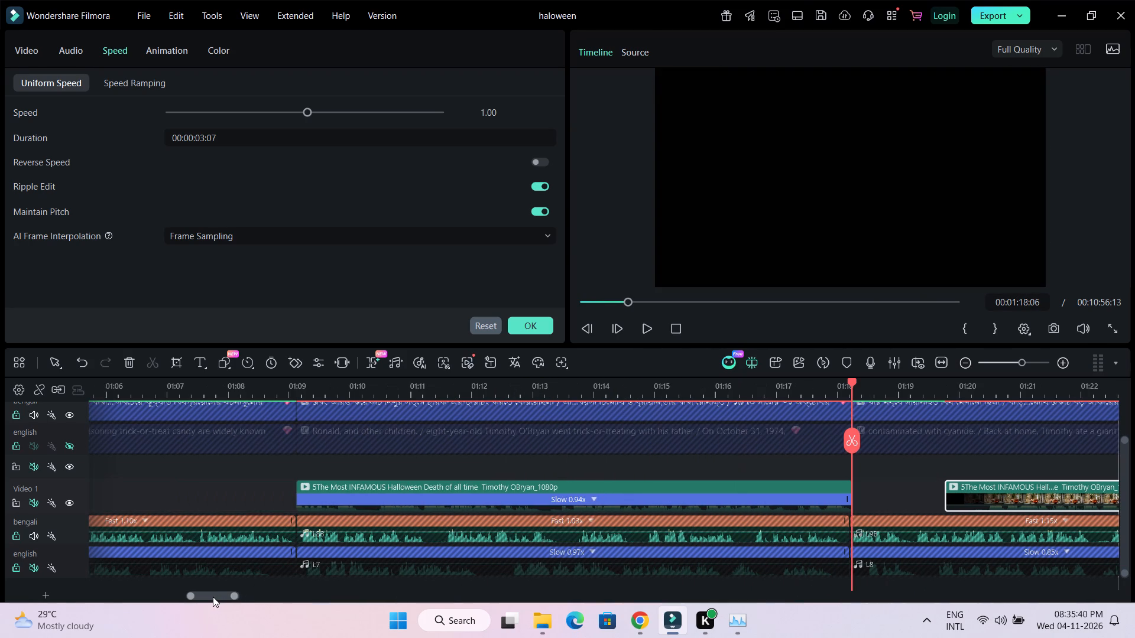
{"action": "left_click_drag", "start_coordinate": [668, 392], "coordinate": [534, 386]}
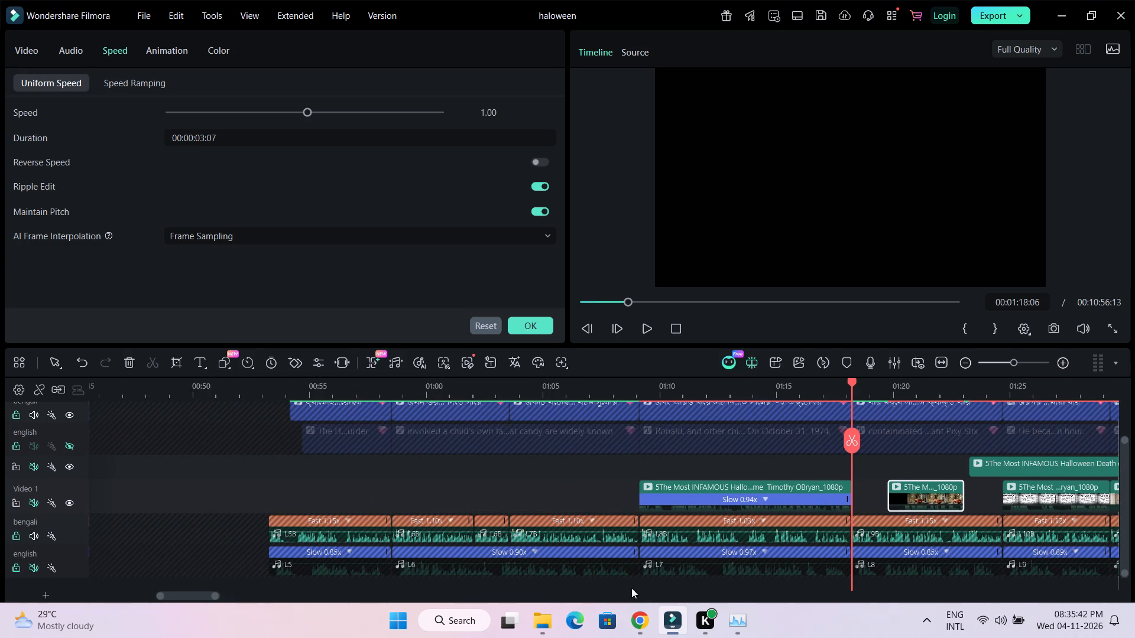
{"action": "left_click_drag", "start_coordinate": [187, 595], "coordinate": [216, 597]}
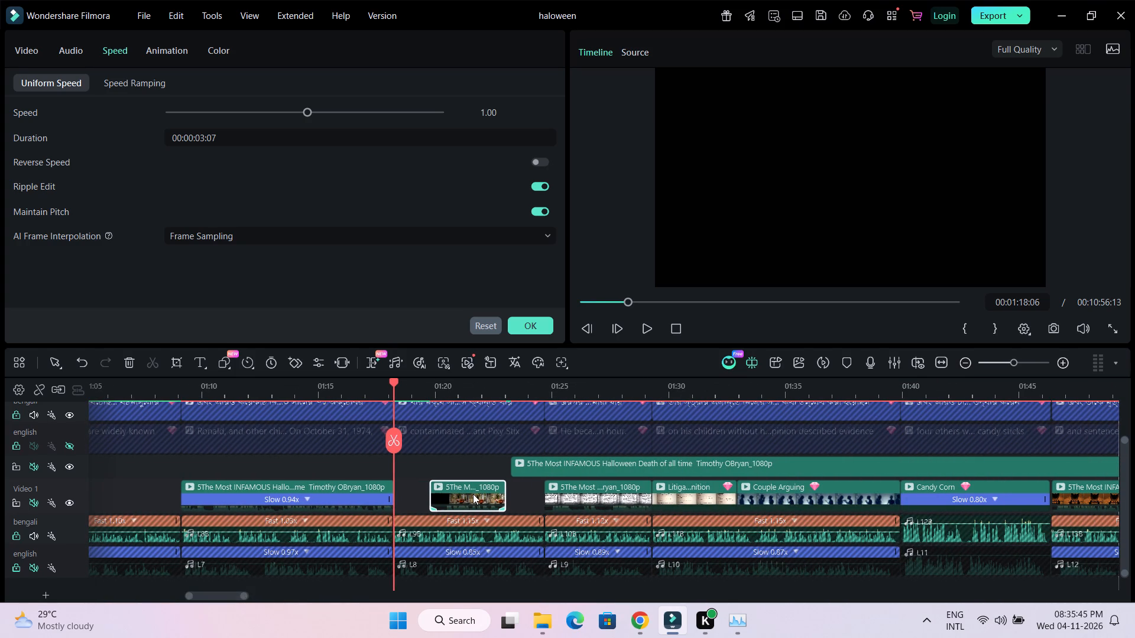
{"action": "key", "text": "space"}
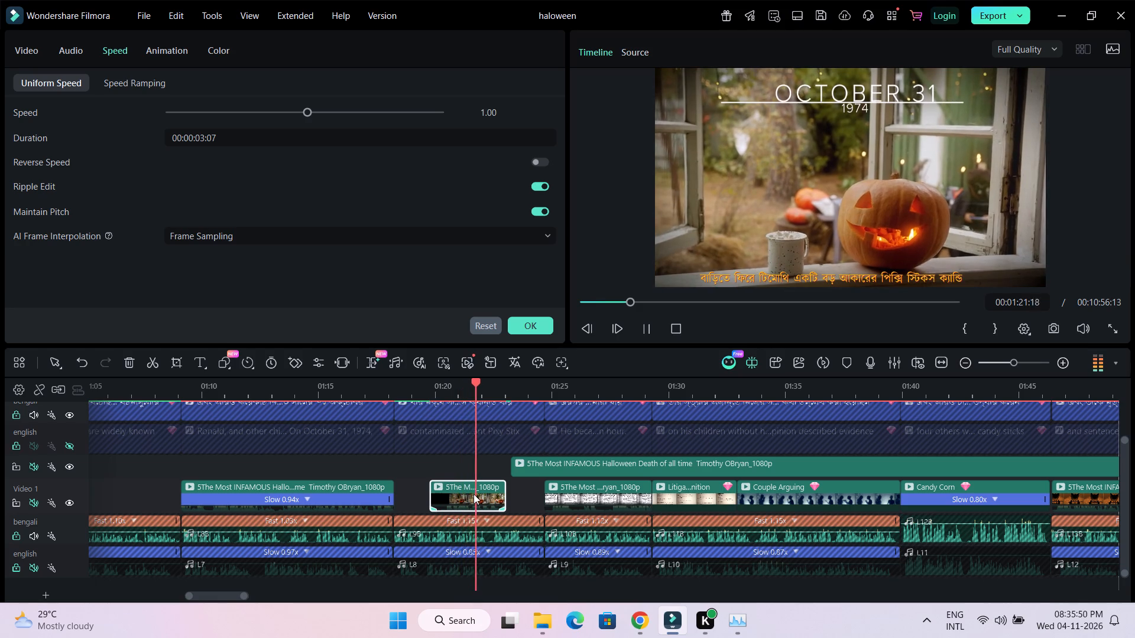
{"action": "left_click", "coordinate": [466, 491]}
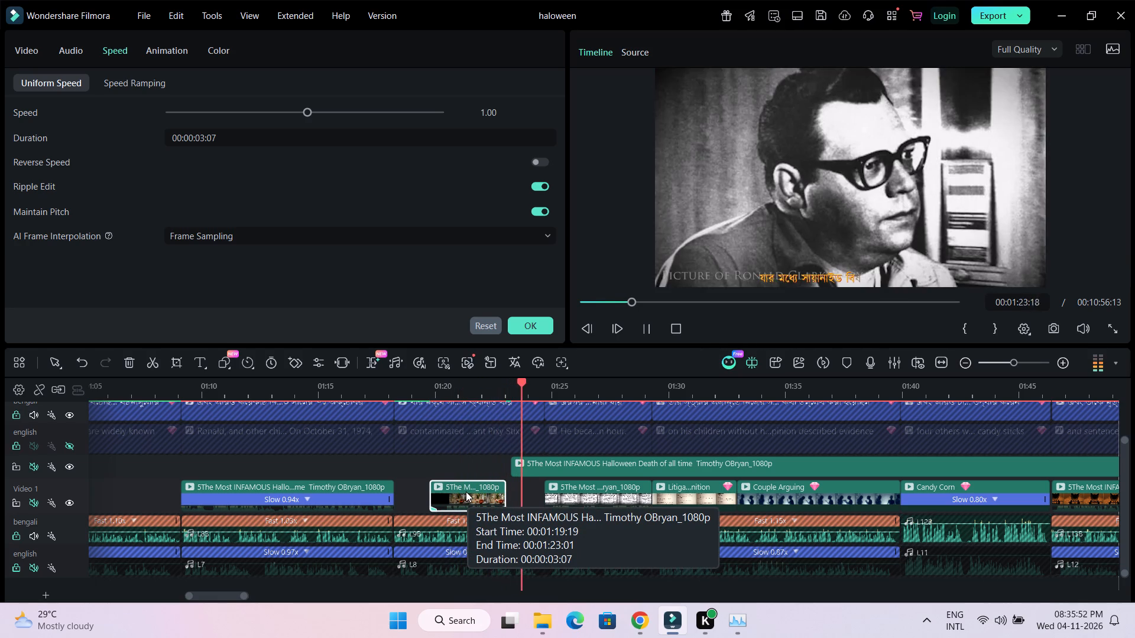
{"action": "key", "text": "space"}
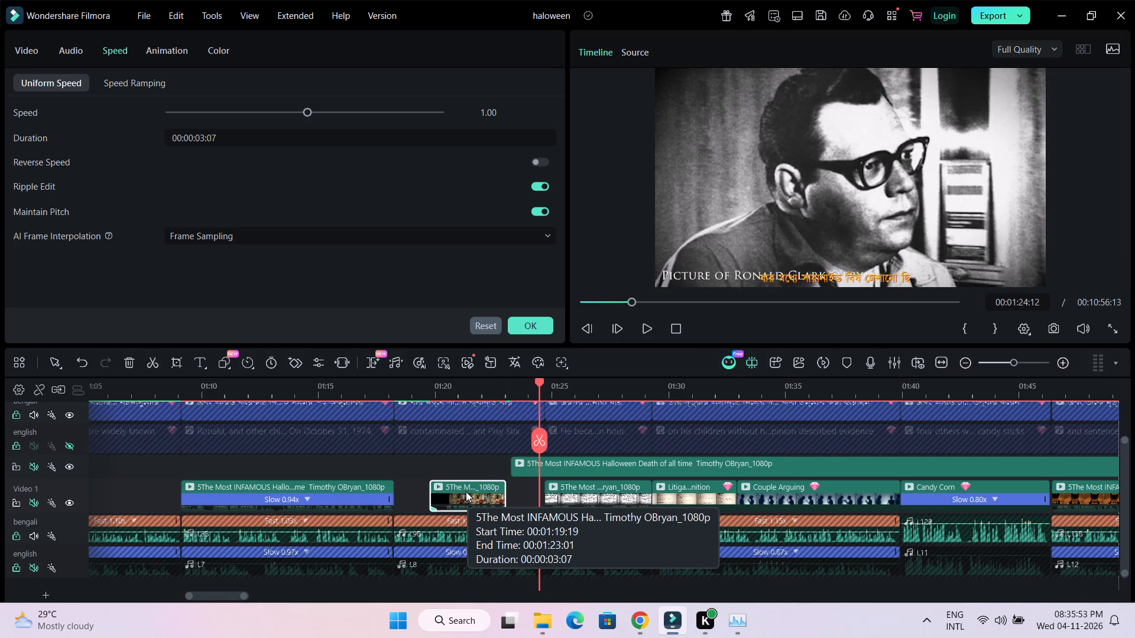
{"action": "left_click", "coordinate": [466, 491]}
{"action": "key", "text": "Delete"}
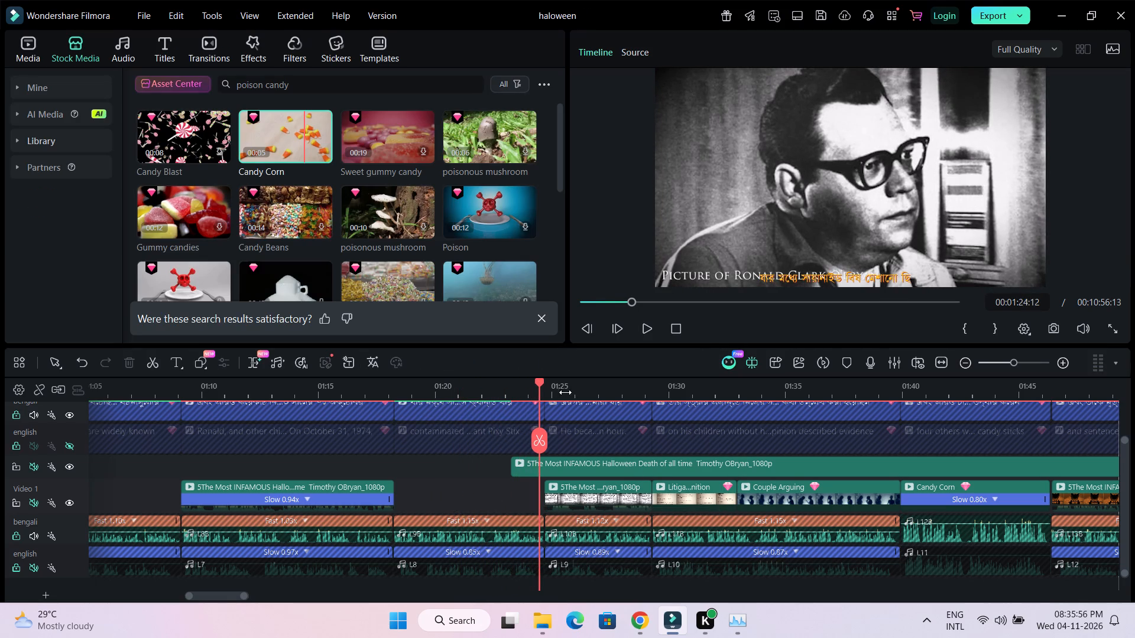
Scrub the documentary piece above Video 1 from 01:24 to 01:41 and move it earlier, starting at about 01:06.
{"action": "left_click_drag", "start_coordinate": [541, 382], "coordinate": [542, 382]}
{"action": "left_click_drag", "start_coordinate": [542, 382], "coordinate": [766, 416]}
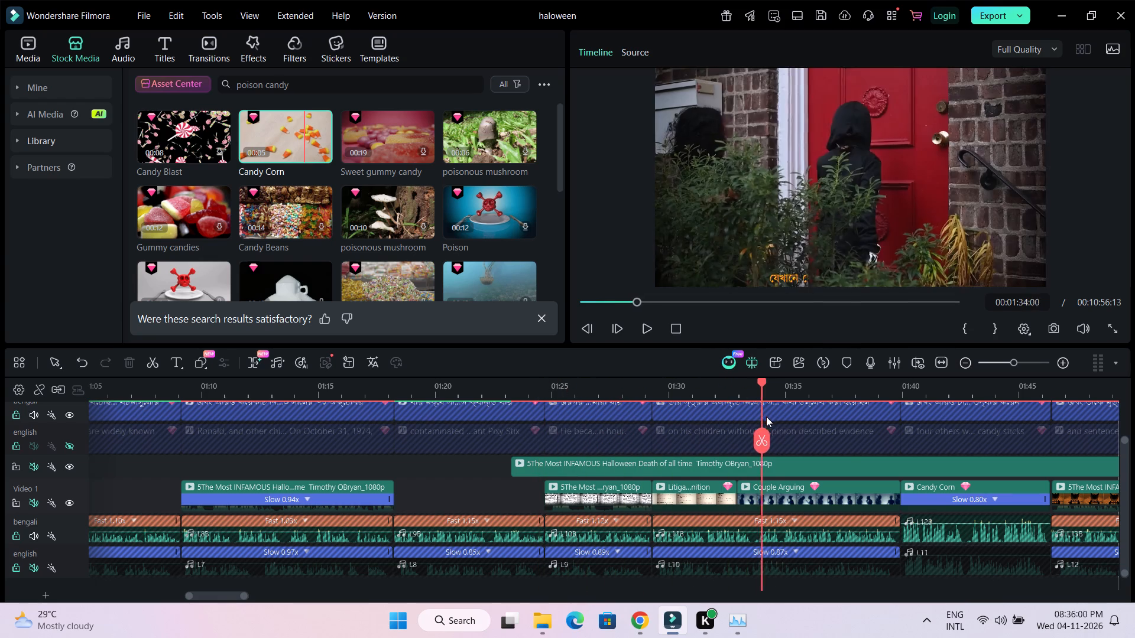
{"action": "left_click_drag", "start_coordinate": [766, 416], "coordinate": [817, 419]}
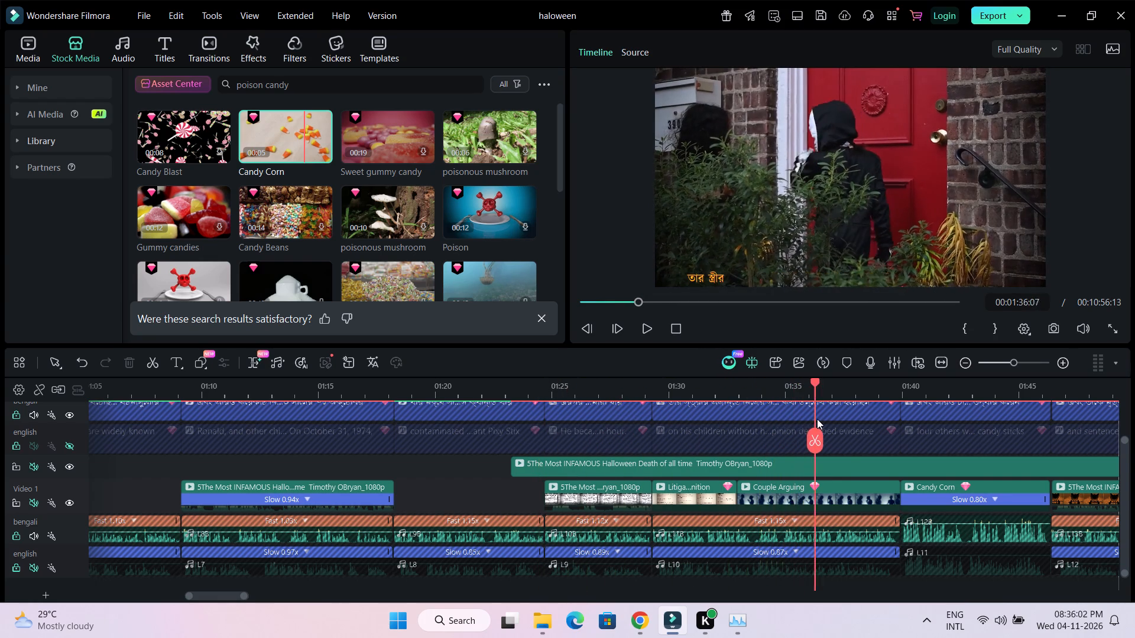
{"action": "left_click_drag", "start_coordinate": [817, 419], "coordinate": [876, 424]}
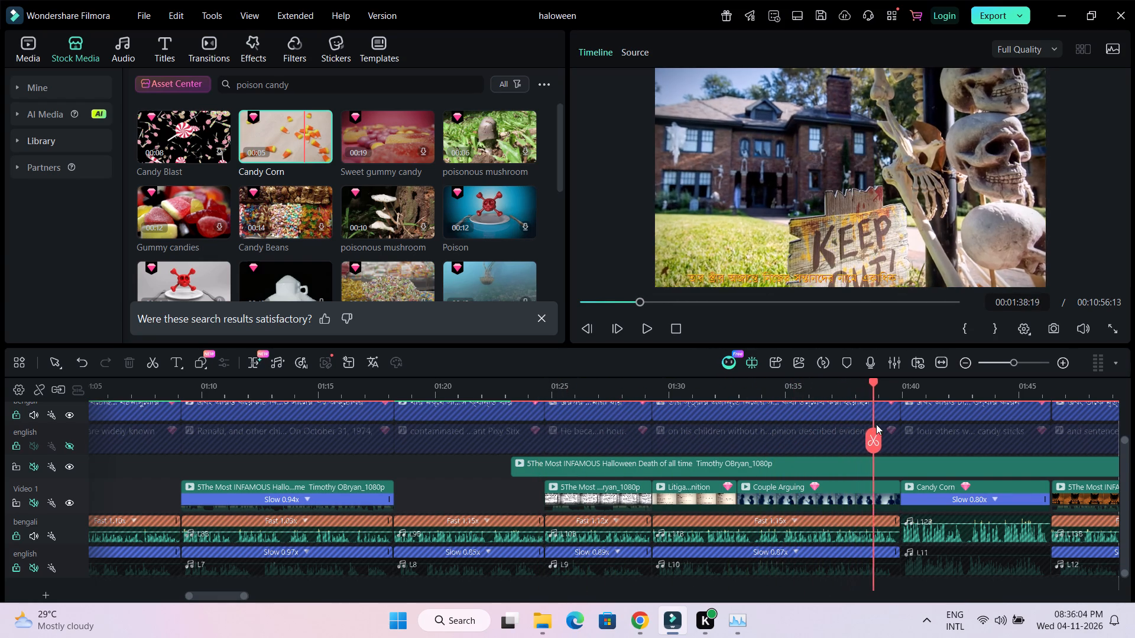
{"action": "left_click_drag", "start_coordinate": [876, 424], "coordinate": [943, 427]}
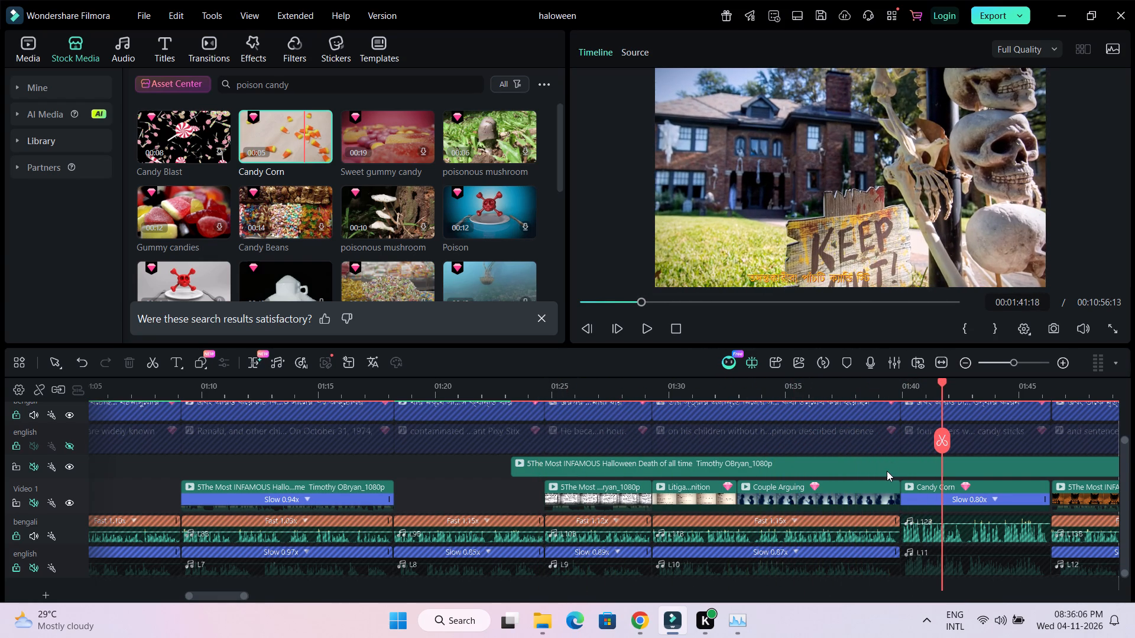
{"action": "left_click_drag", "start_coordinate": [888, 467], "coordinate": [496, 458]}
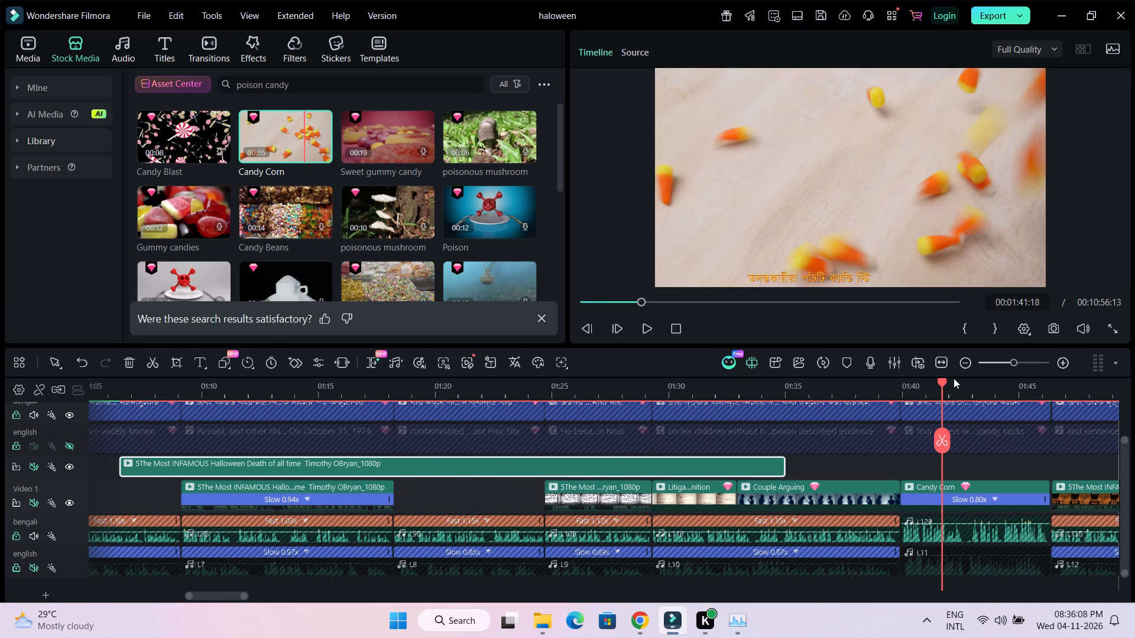
Check the moved documentary piece and move the long remaining documentary clip earlier on its track, starting at about 01:40.
{"action": "left_click_drag", "start_coordinate": [944, 381], "coordinate": [724, 383]}
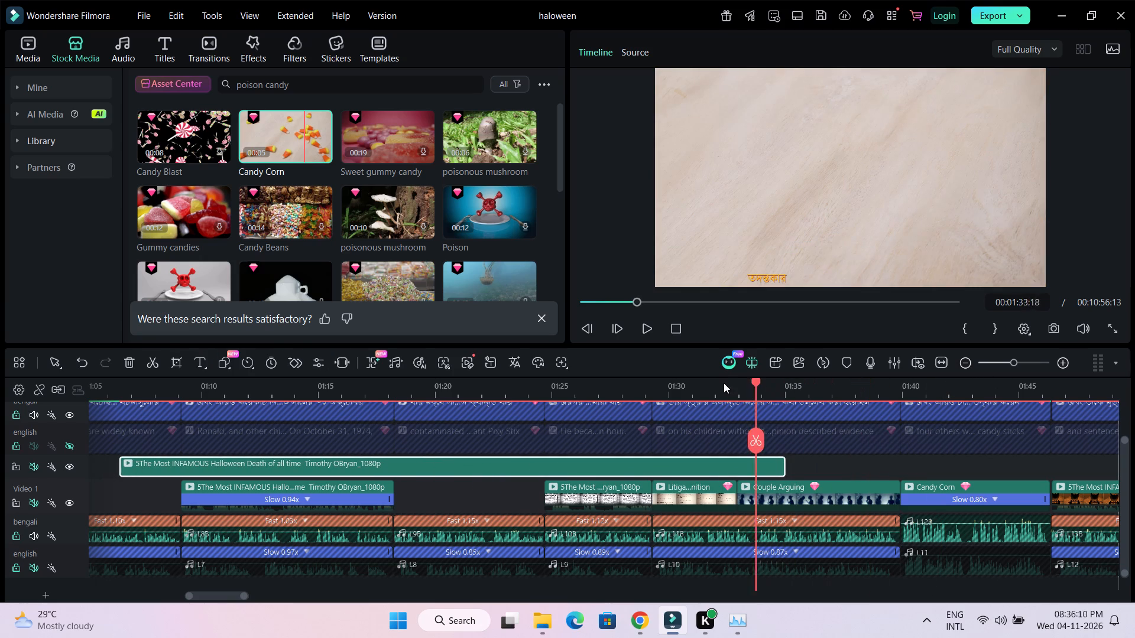
{"action": "left_click_drag", "start_coordinate": [724, 383], "coordinate": [436, 408]}
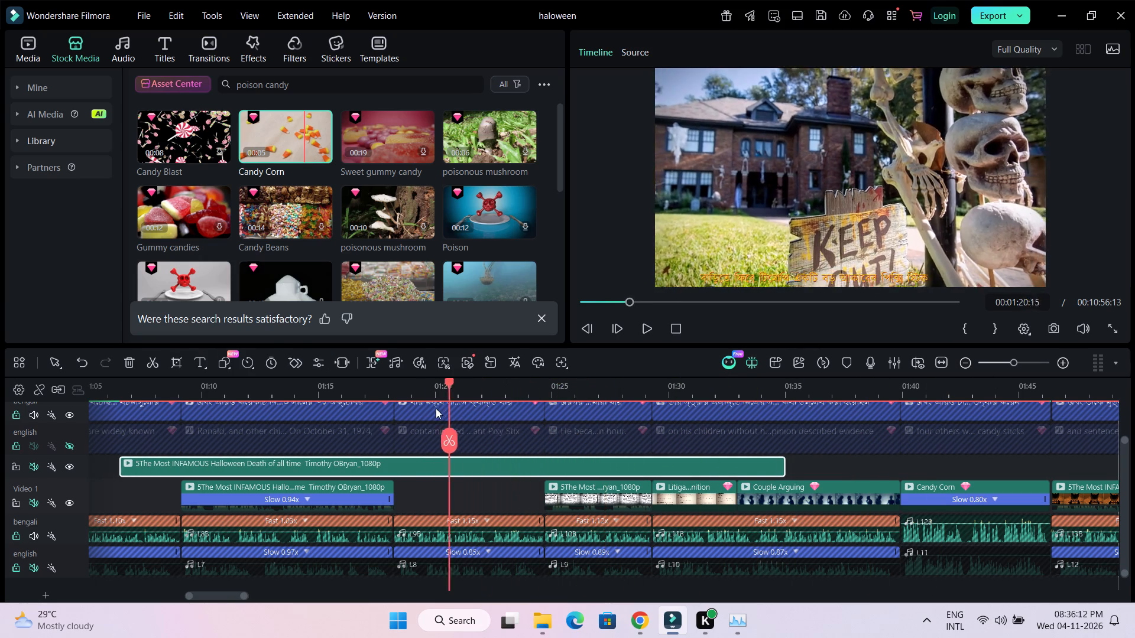
{"action": "left_click_drag", "start_coordinate": [436, 408], "coordinate": [406, 413]}
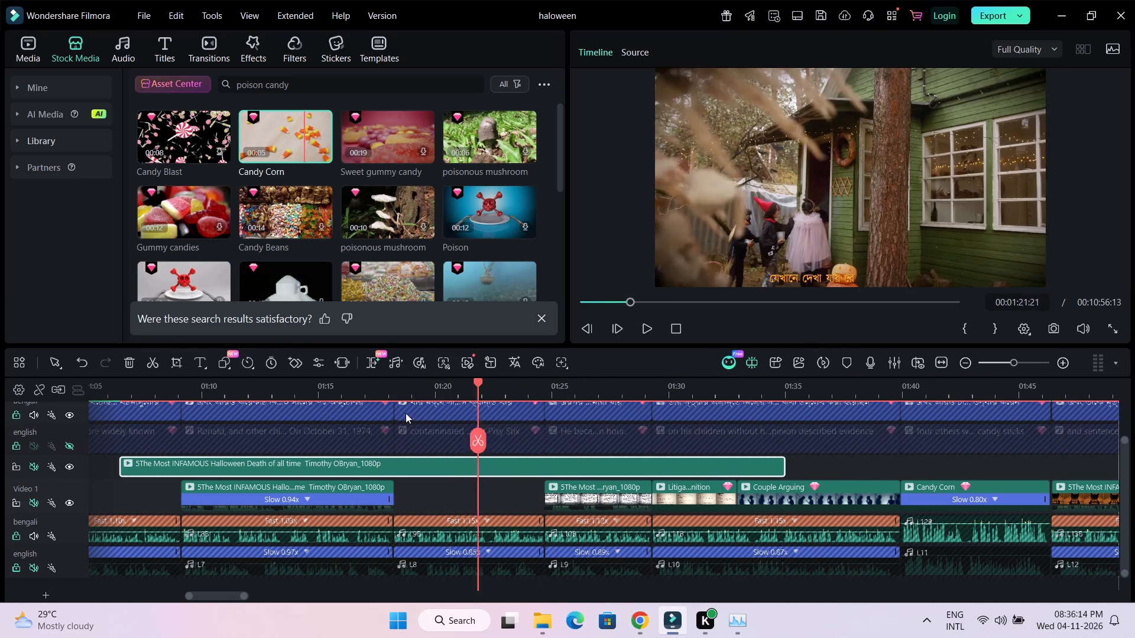
{"action": "left_click_drag", "start_coordinate": [406, 413], "coordinate": [374, 413]}
{"action": "left_click_drag", "start_coordinate": [670, 392], "coordinate": [507, 396]}
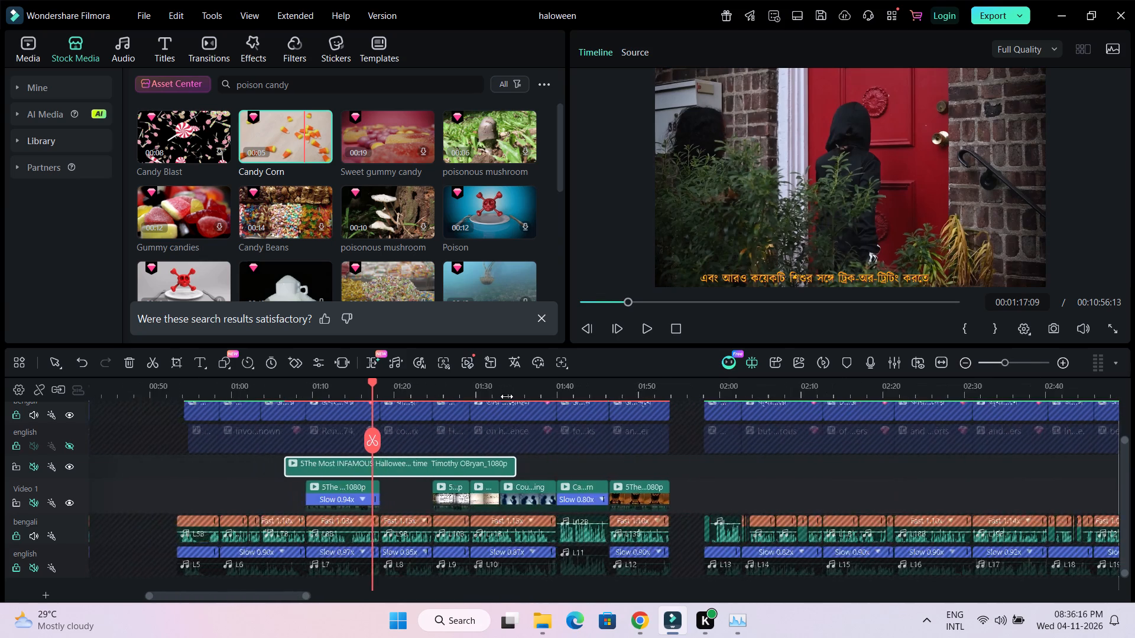
{"action": "left_click_drag", "start_coordinate": [507, 396], "coordinate": [450, 396]}
{"action": "left_click_drag", "start_coordinate": [1048, 463], "coordinate": [573, 449]}
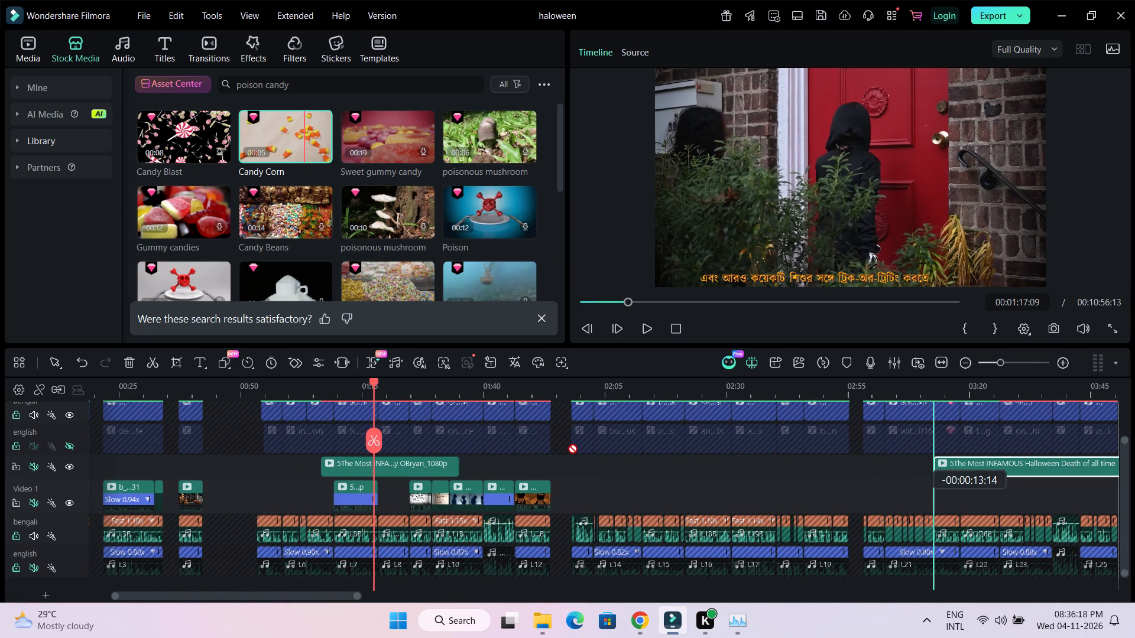
{"action": "left_click_drag", "start_coordinate": [573, 449], "coordinate": [531, 458]}
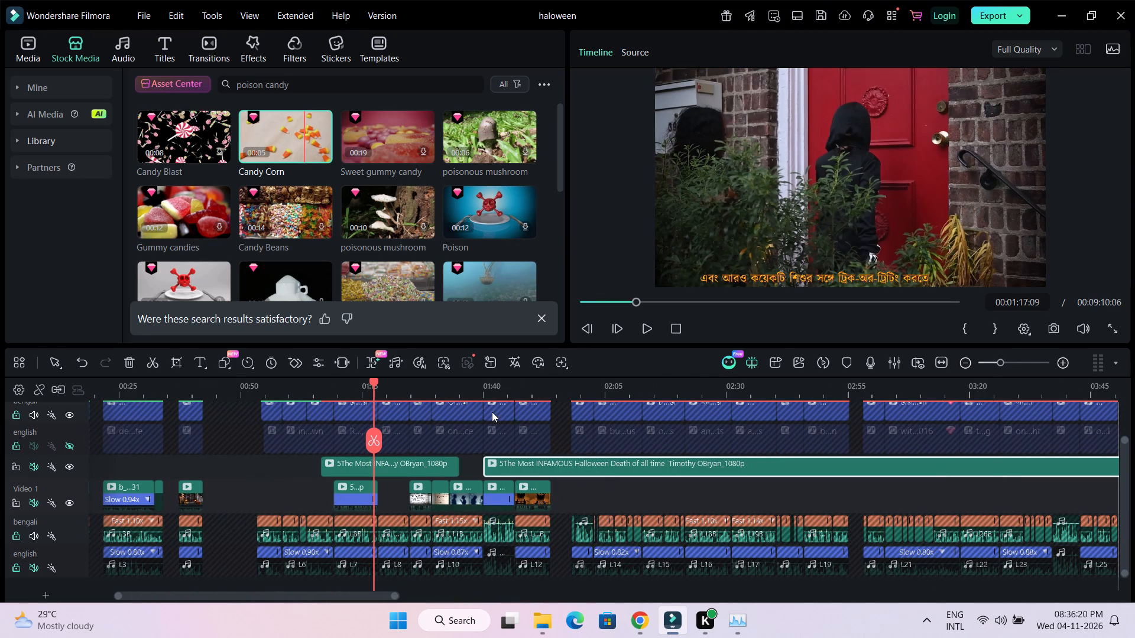
Scrub the long documentary clip to find the start of the Pixy Stix shot and split it at 00:03:08:16.
{"action": "left_click", "coordinate": [470, 389]}
{"action": "left_click_drag", "start_coordinate": [472, 384], "coordinate": [493, 389]}
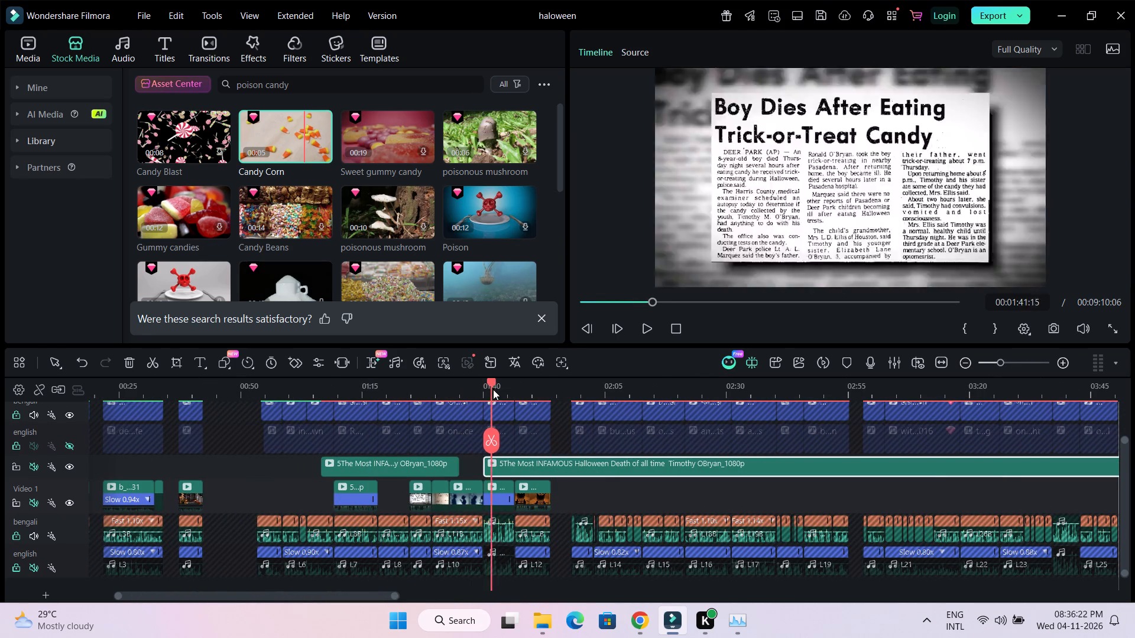
{"action": "left_click_drag", "start_coordinate": [493, 389], "coordinate": [554, 400]}
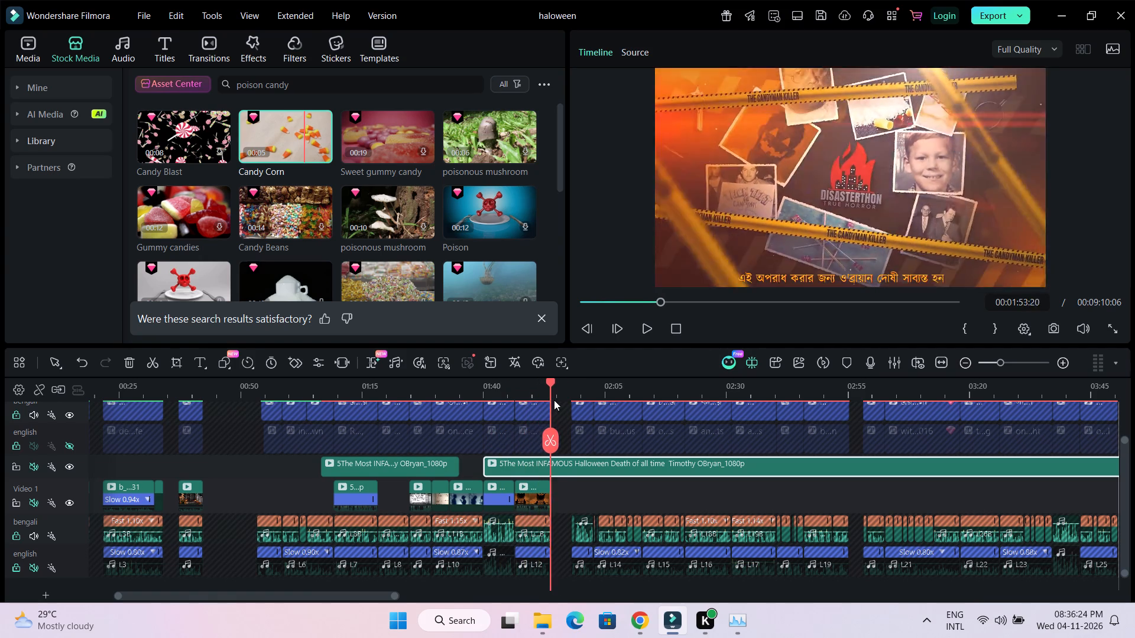
{"action": "left_click_drag", "start_coordinate": [554, 400], "coordinate": [647, 414]}
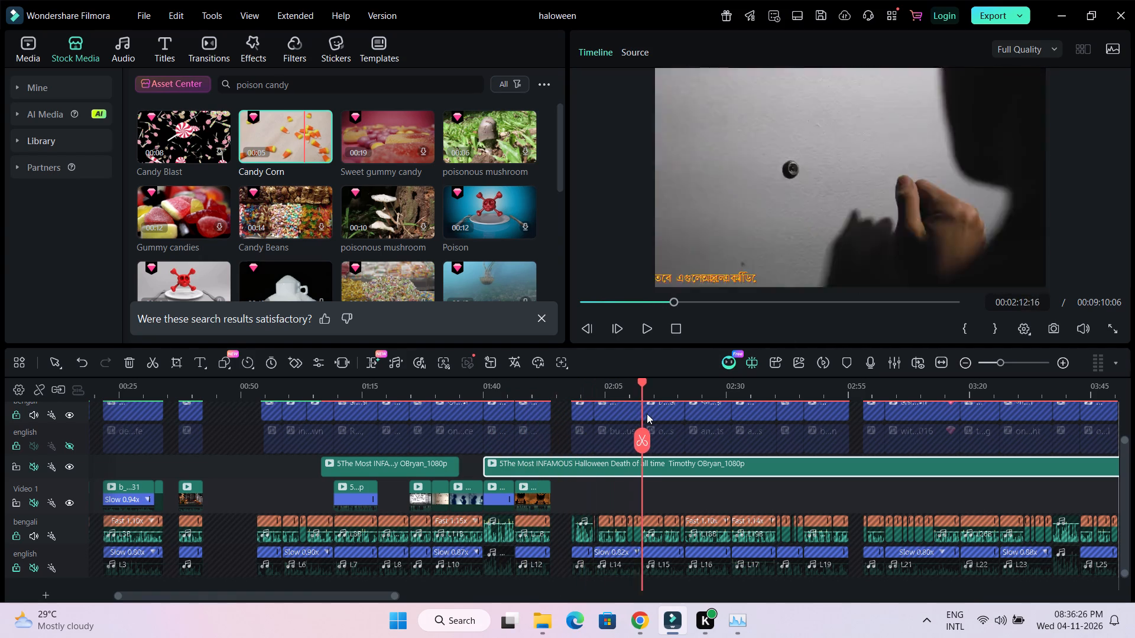
{"action": "left_click_drag", "start_coordinate": [647, 414], "coordinate": [733, 425]}
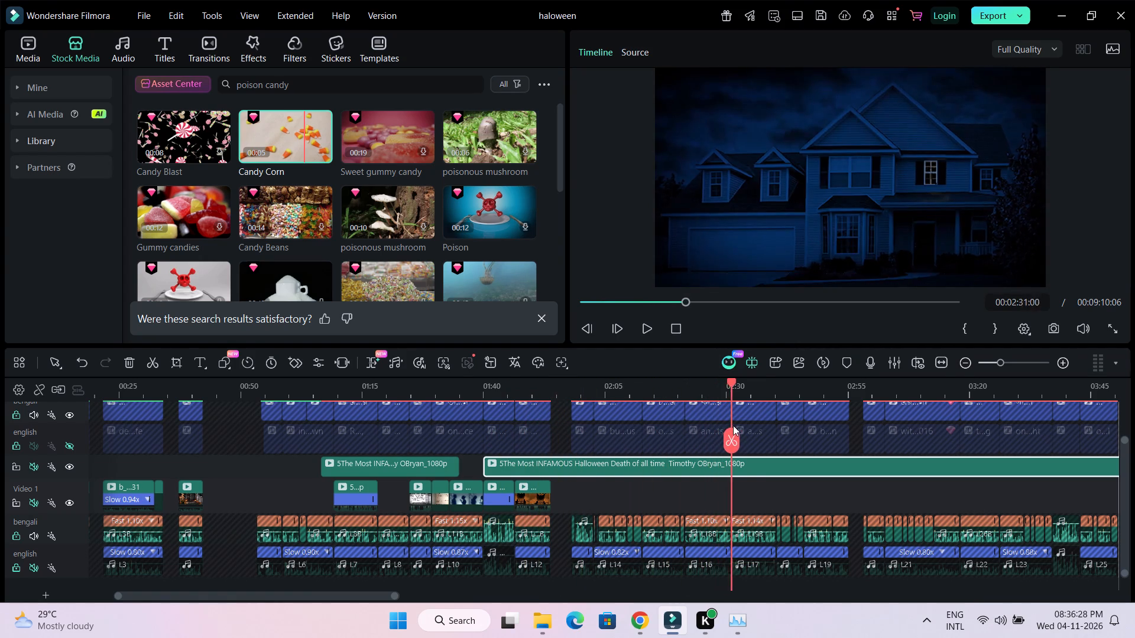
{"action": "left_click_drag", "start_coordinate": [733, 425], "coordinate": [822, 444]}
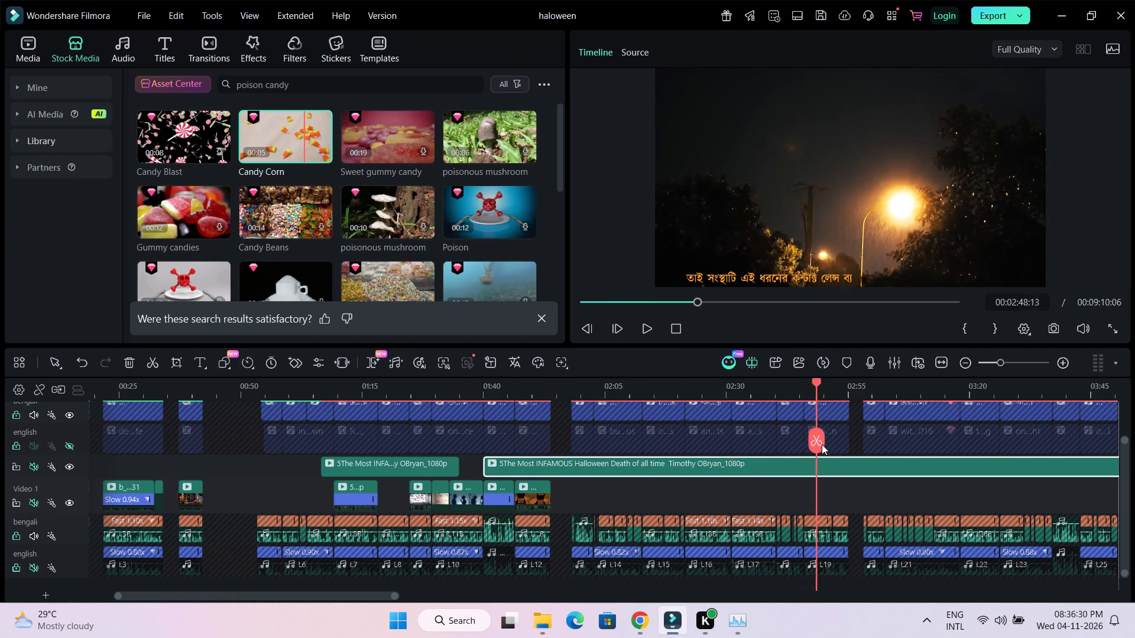
{"action": "left_click_drag", "start_coordinate": [822, 444], "coordinate": [914, 460]}
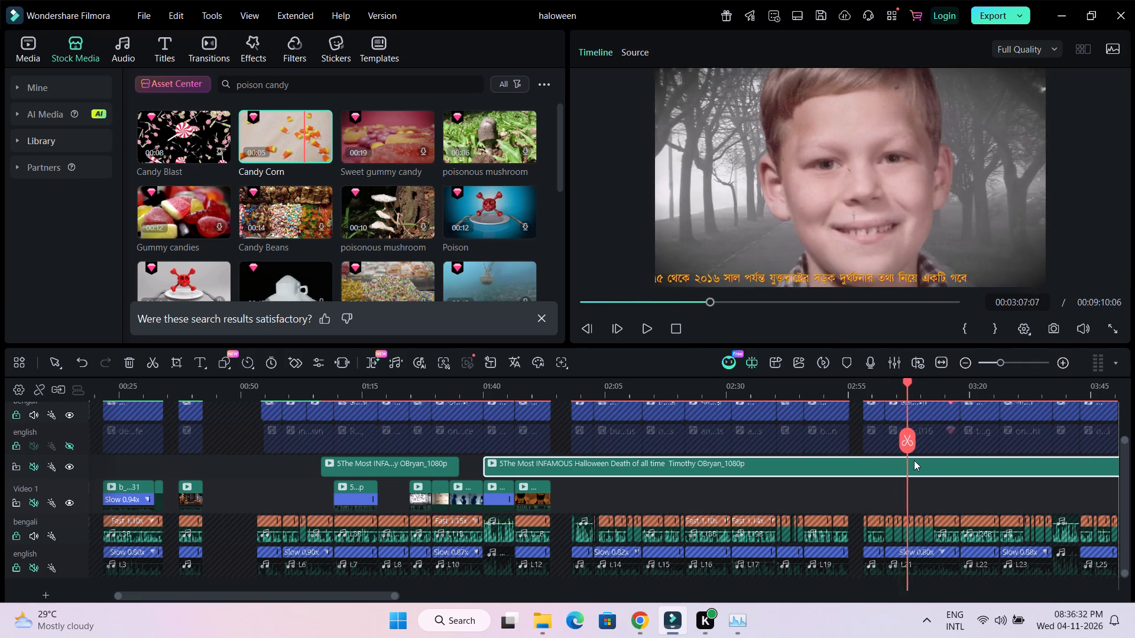
{"action": "left_click_drag", "start_coordinate": [914, 460], "coordinate": [946, 474]}
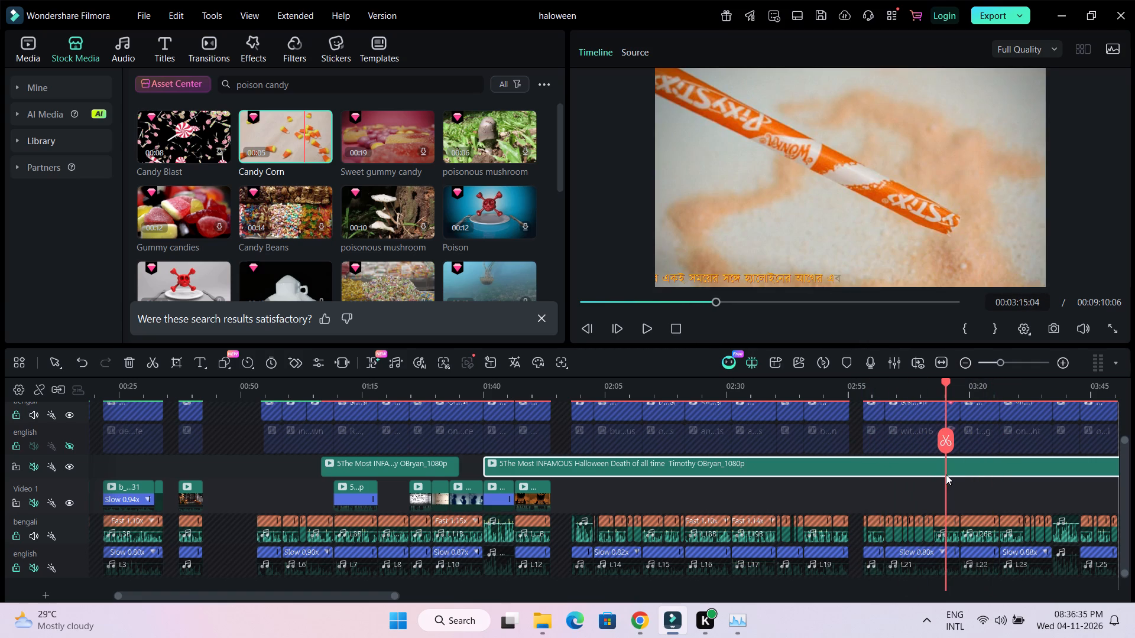
{"action": "left_click_drag", "start_coordinate": [946, 474], "coordinate": [904, 472]}
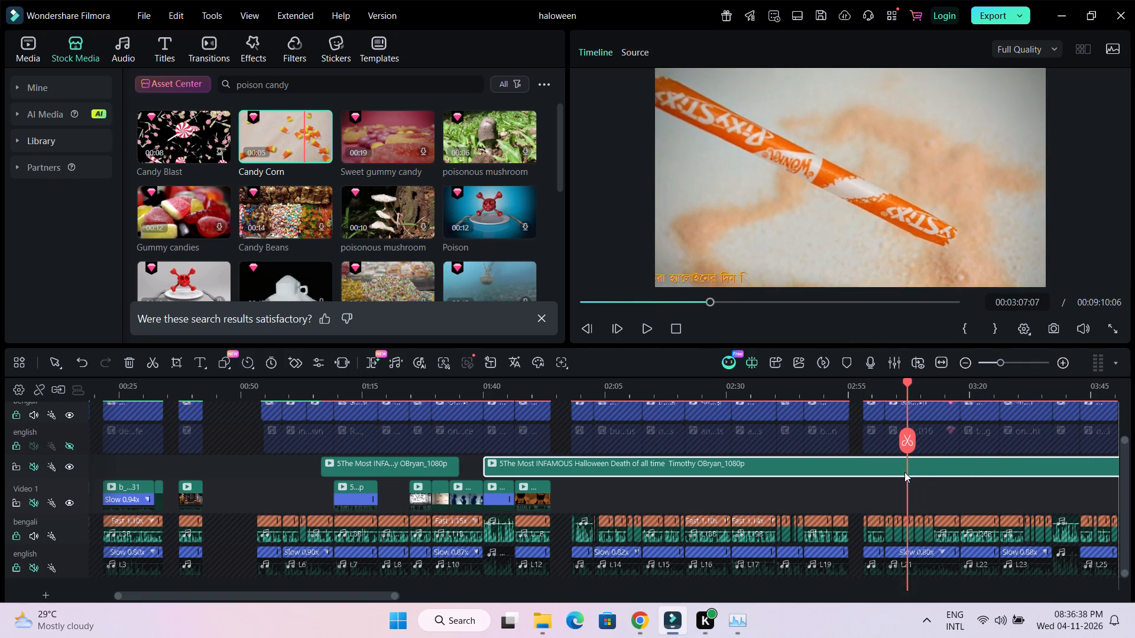
{"action": "left_click_drag", "start_coordinate": [904, 472], "coordinate": [913, 471]}
{"action": "left_click", "coordinate": [911, 436]}
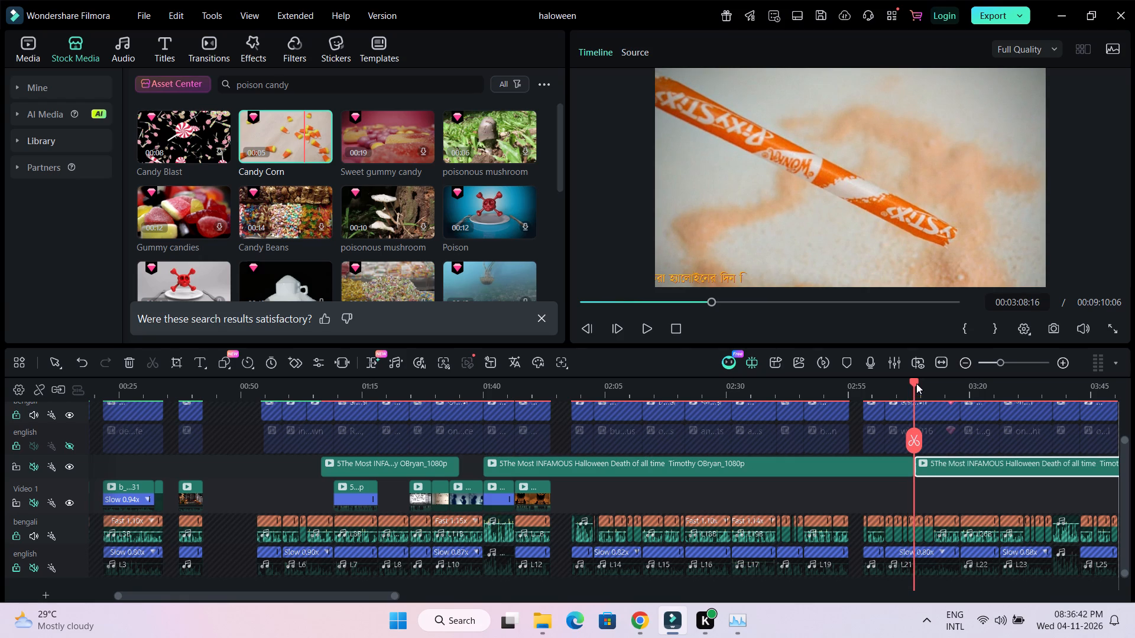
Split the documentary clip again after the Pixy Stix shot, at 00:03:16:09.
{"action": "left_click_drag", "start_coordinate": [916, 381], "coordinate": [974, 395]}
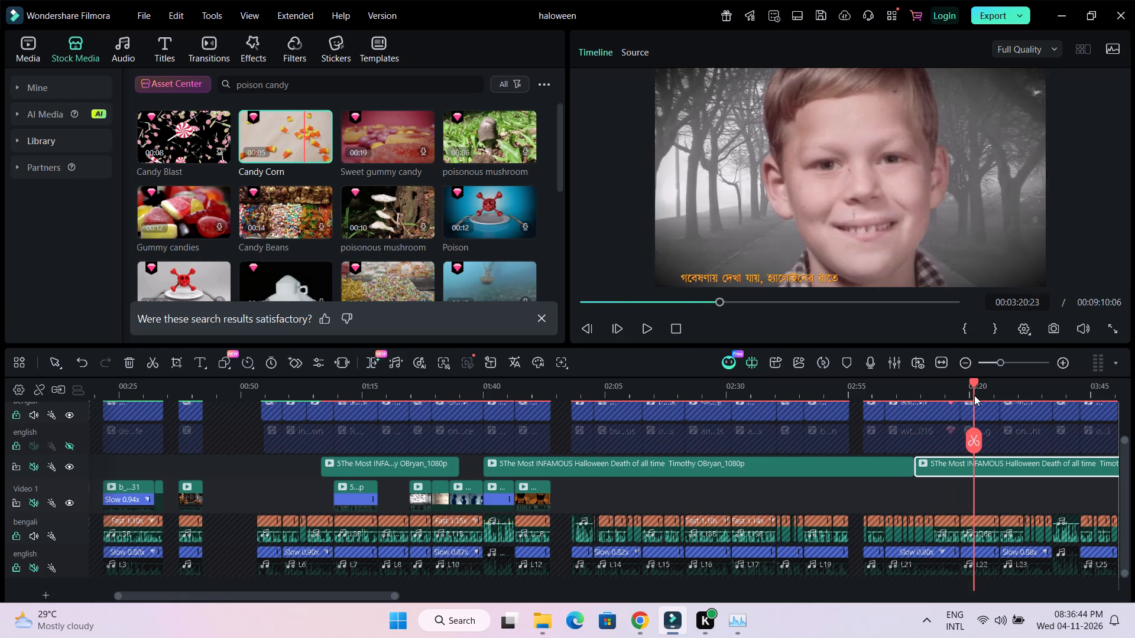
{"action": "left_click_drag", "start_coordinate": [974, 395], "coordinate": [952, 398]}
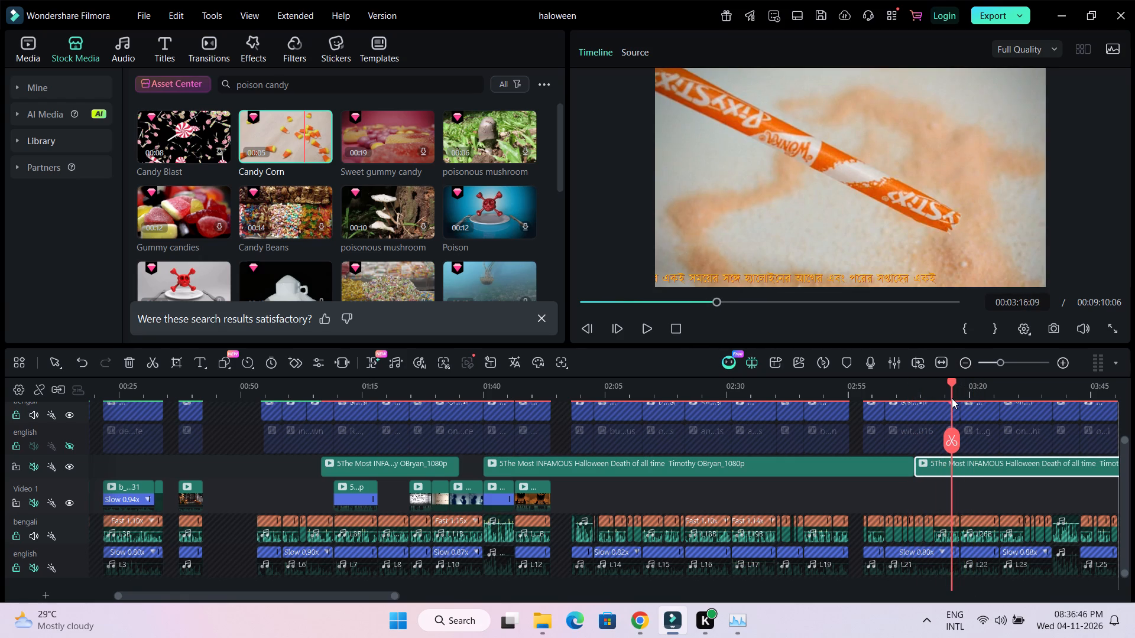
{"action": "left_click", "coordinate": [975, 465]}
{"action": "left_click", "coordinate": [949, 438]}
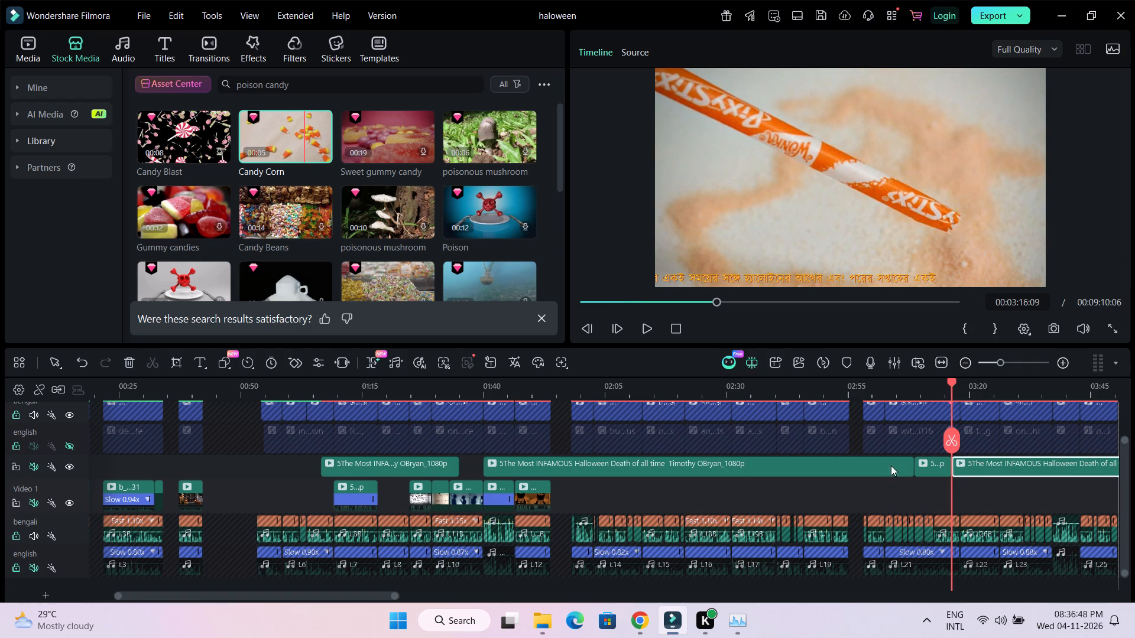
Move the long documentary piece before the splits along its own track, starting at about 01:52.
{"action": "left_click_drag", "start_coordinate": [789, 466], "coordinate": [883, 502]}
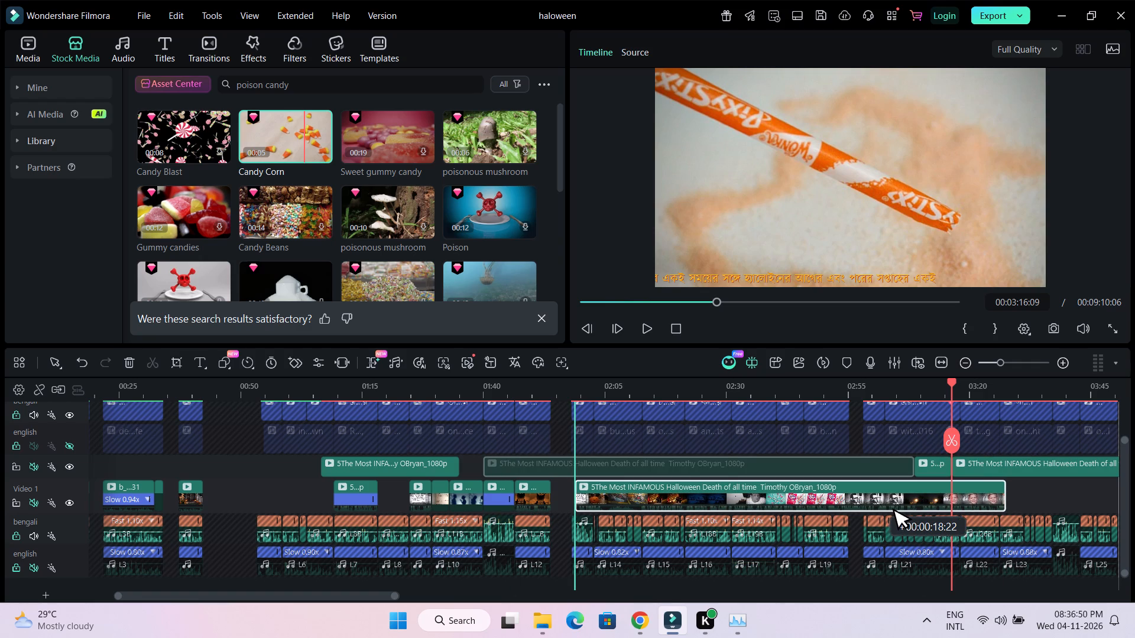
{"action": "left_click_drag", "start_coordinate": [883, 502], "coordinate": [848, 469]}
Move the short documentary piece above Video 1 earlier, starting at about 00:23.
{"action": "left_click_drag", "start_coordinate": [416, 466], "coordinate": [203, 466]}
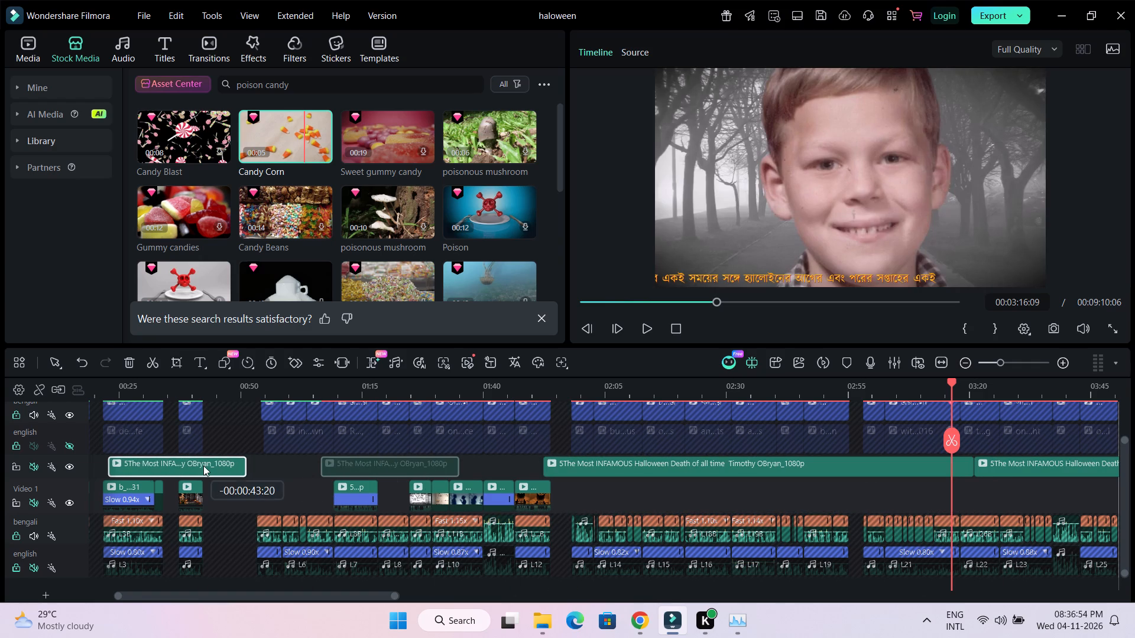
Scan the timeline between about 00:49 and 04:02 to locate the separated Pixy Stix piece of the documentary footage.
{"action": "left_click", "coordinate": [380, 386]}
{"action": "left_click_drag", "start_coordinate": [393, 394], "coordinate": [497, 394]}
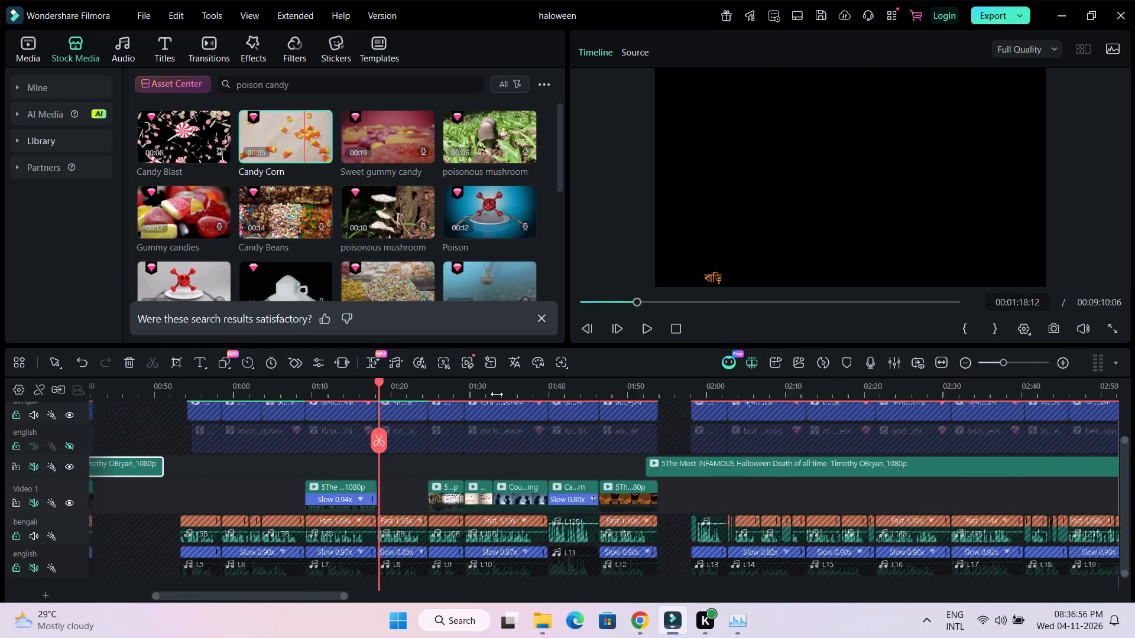
{"action": "left_click_drag", "start_coordinate": [497, 394], "coordinate": [367, 403]}
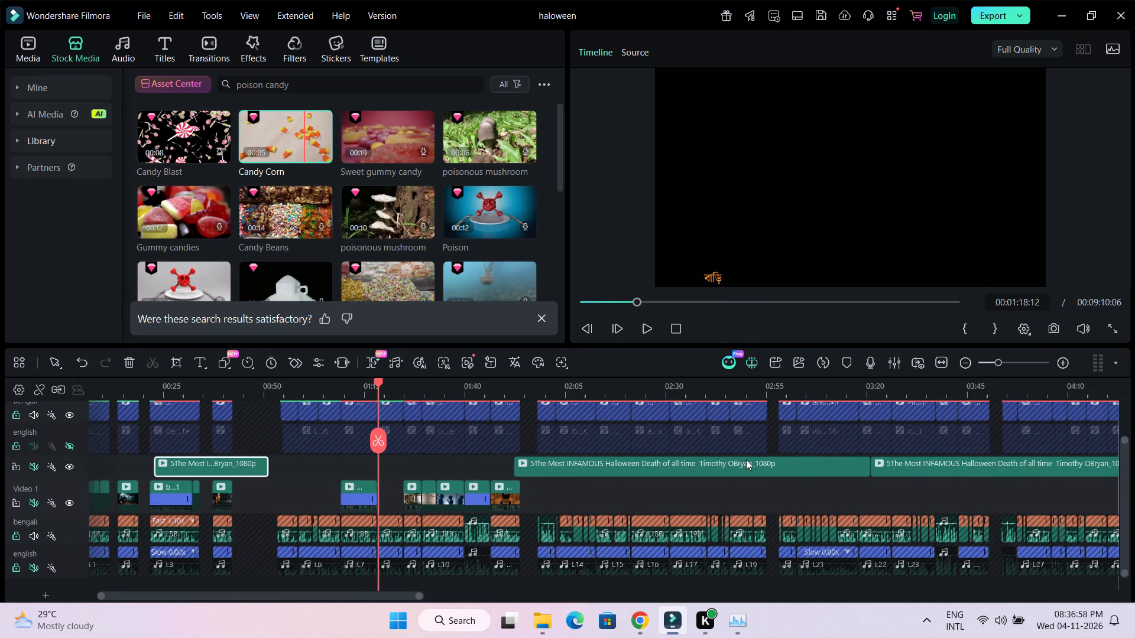
{"action": "left_click_drag", "start_coordinate": [764, 392], "coordinate": [721, 395]}
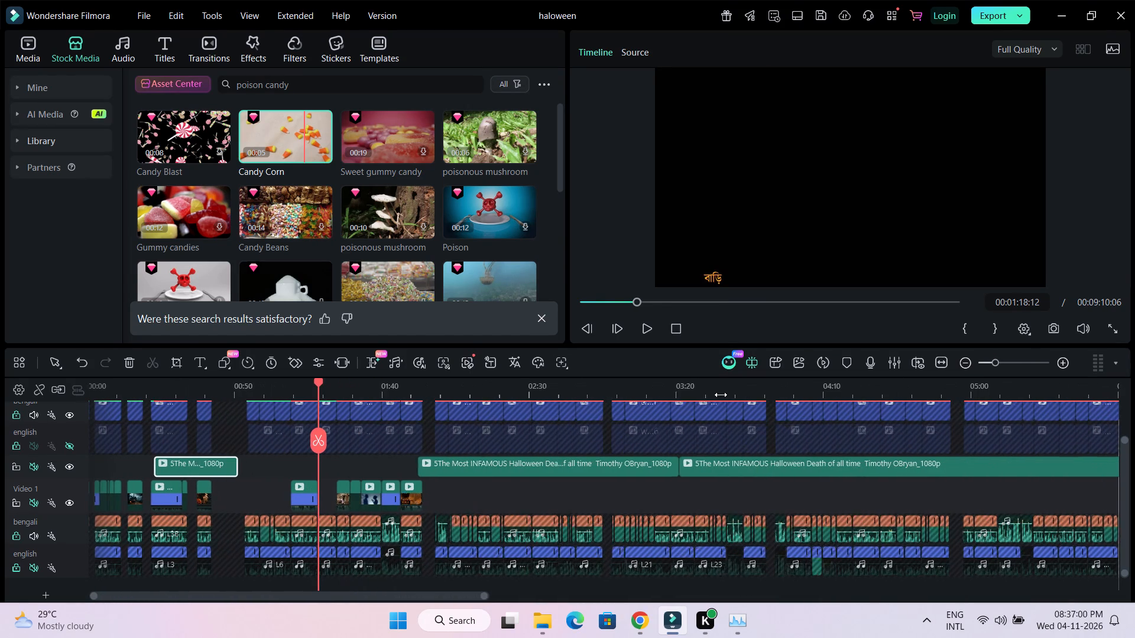
{"action": "left_click_drag", "start_coordinate": [721, 395], "coordinate": [712, 399]}
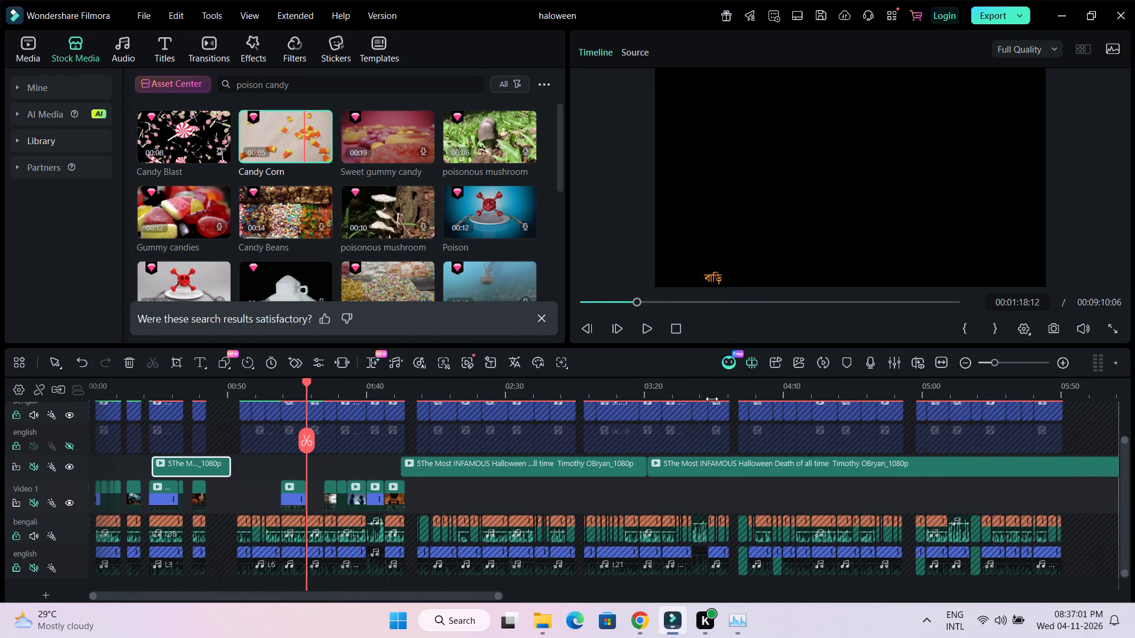
{"action": "left_click_drag", "start_coordinate": [712, 399], "coordinate": [874, 414]}
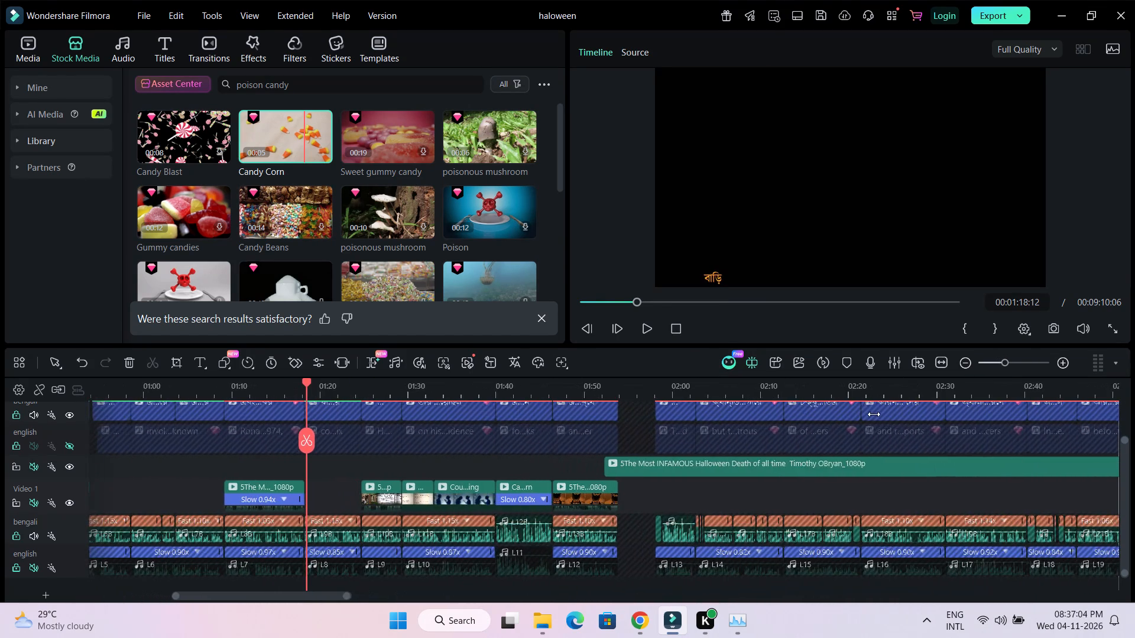
{"action": "left_click_drag", "start_coordinate": [874, 414], "coordinate": [744, 417]}
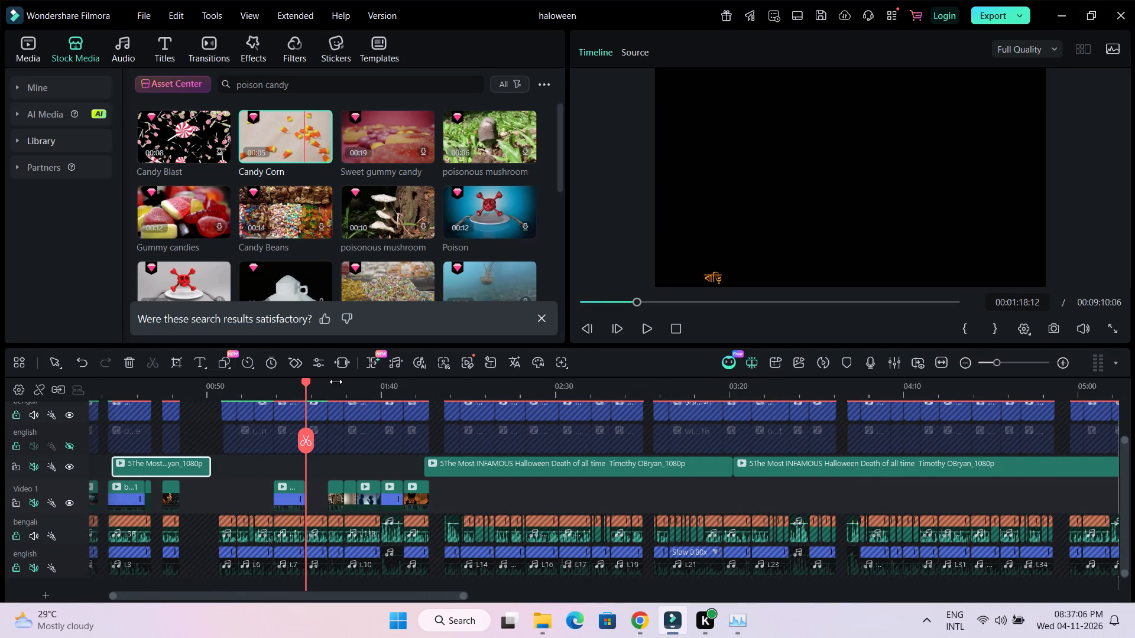
{"action": "left_click_drag", "start_coordinate": [306, 382], "coordinate": [495, 438]}
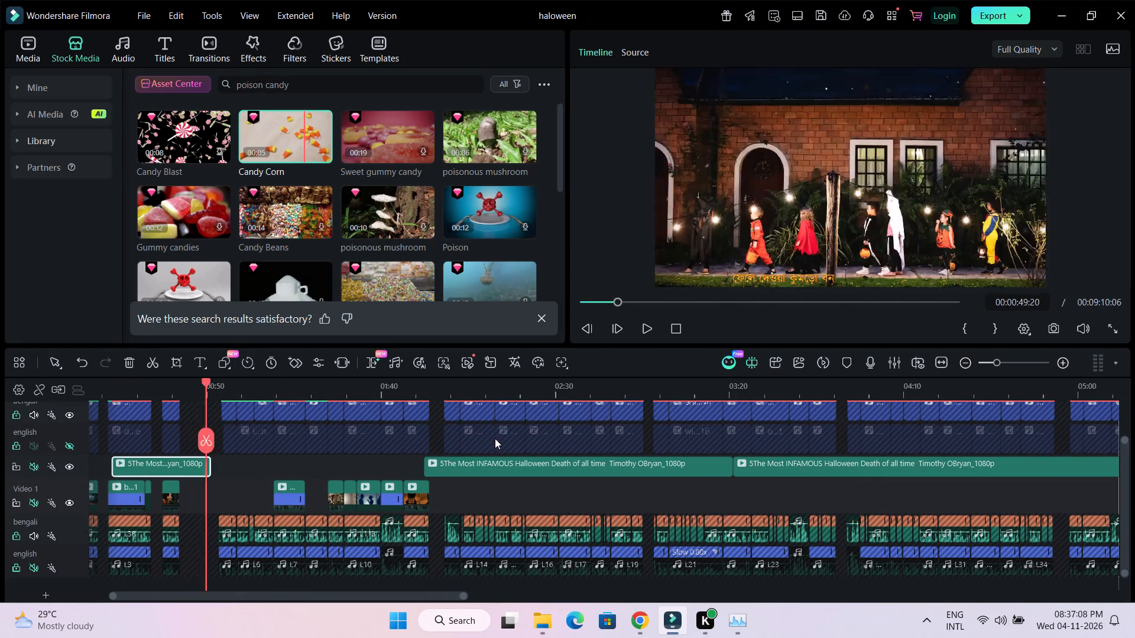
{"action": "left_click_drag", "start_coordinate": [495, 438], "coordinate": [708, 459]}
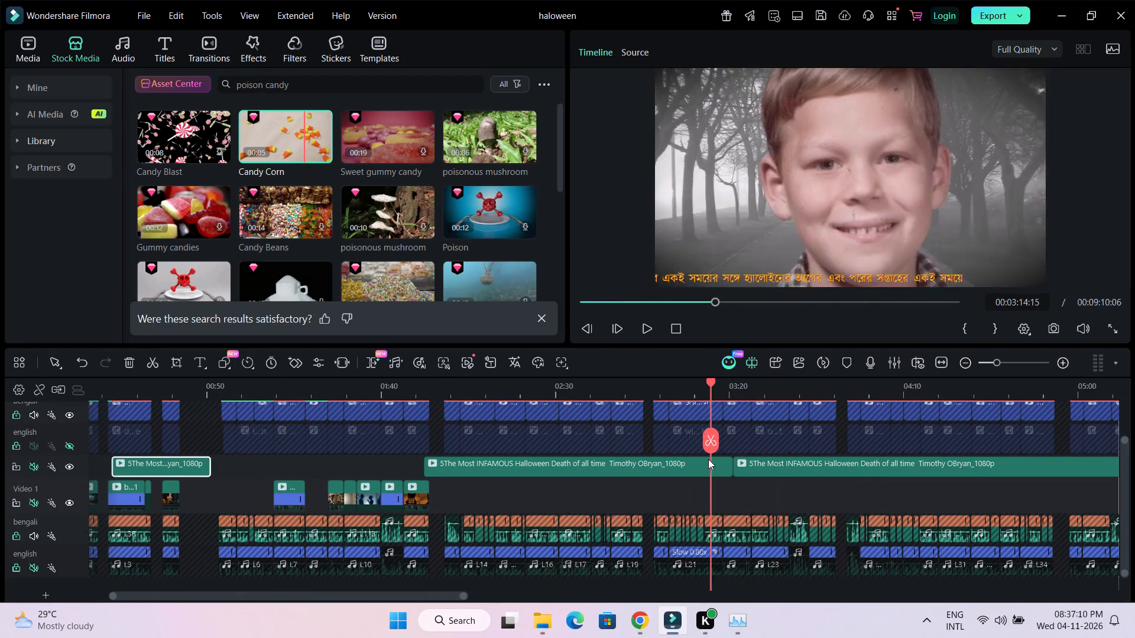
{"action": "left_click_drag", "start_coordinate": [708, 459], "coordinate": [517, 461]}
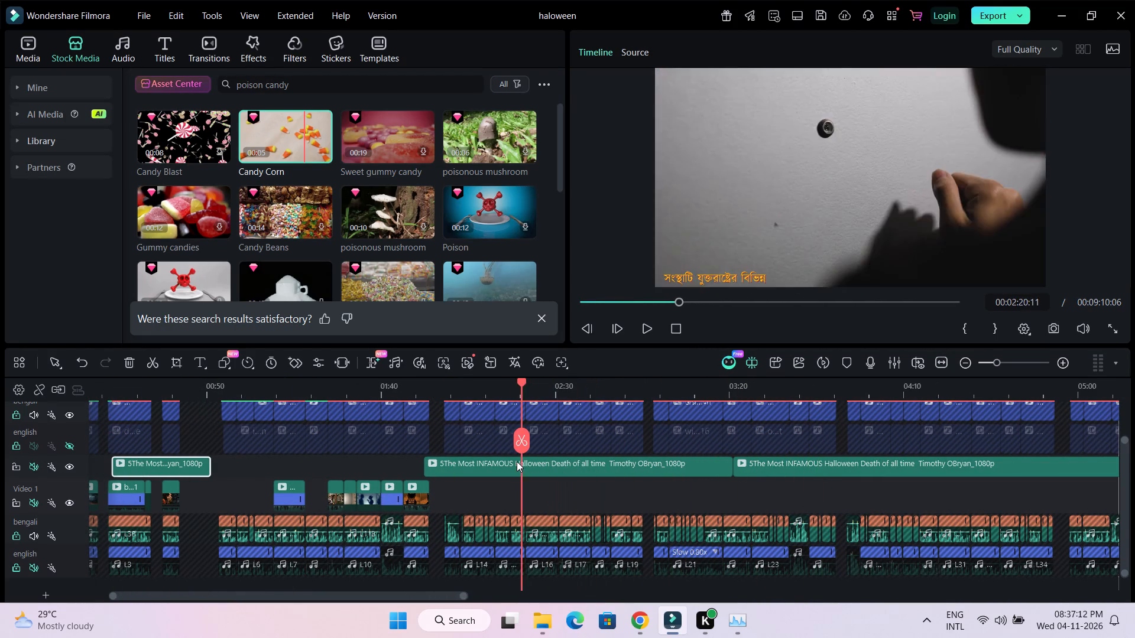
{"action": "left_click_drag", "start_coordinate": [517, 461], "coordinate": [763, 448]}
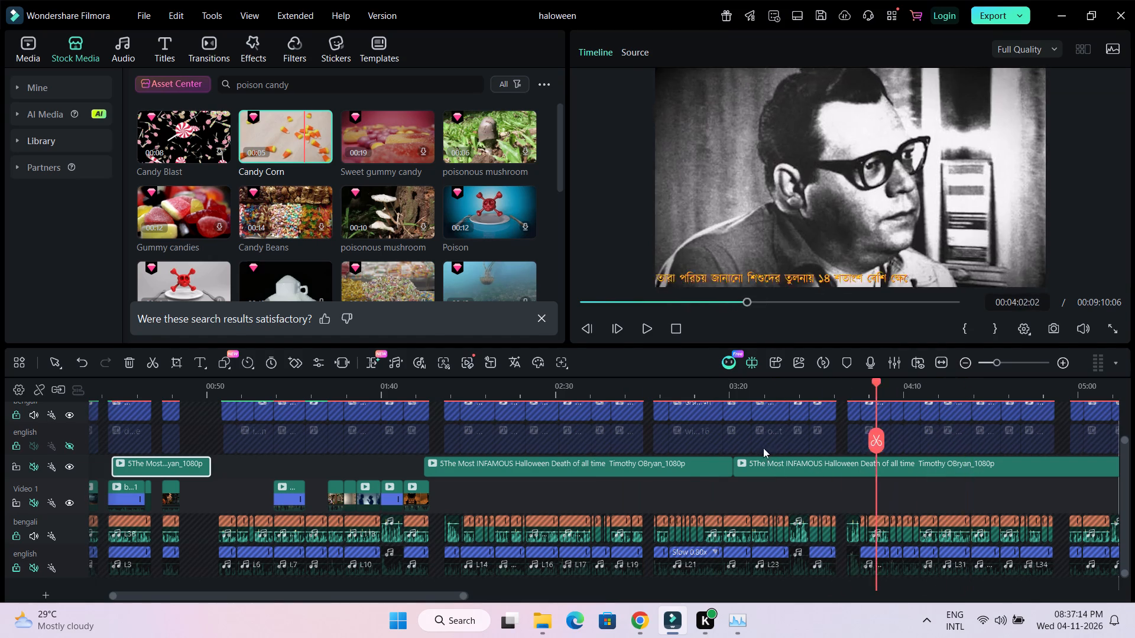
{"action": "left_click_drag", "start_coordinate": [763, 448], "coordinate": [689, 444]}
{"action": "left_click_drag", "start_coordinate": [840, 391], "coordinate": [762, 398]}
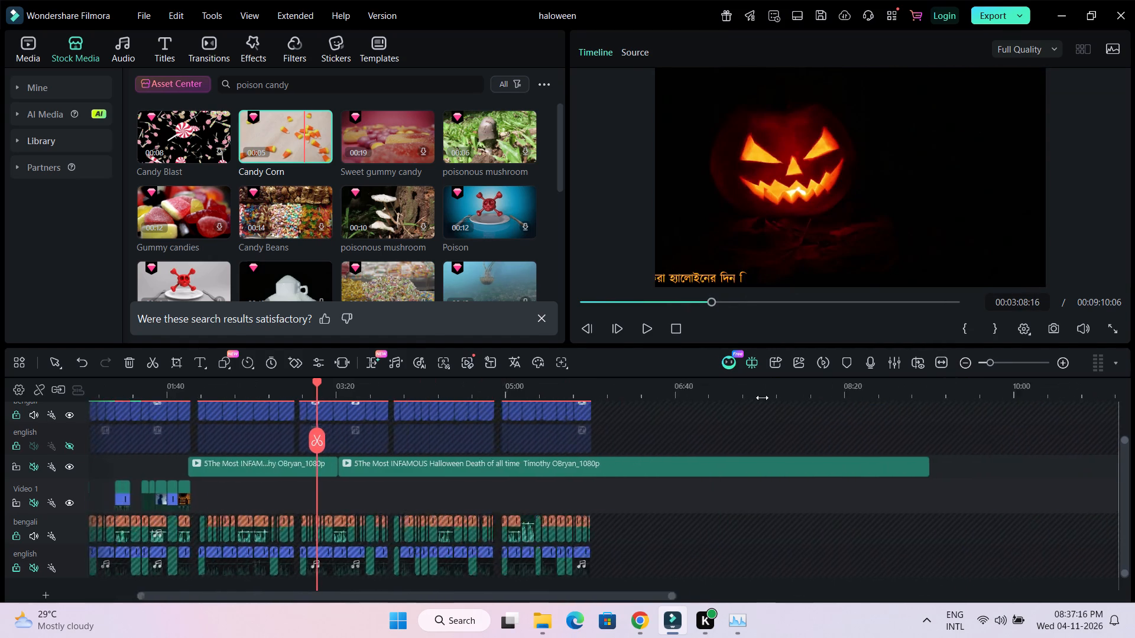
{"action": "left_click_drag", "start_coordinate": [762, 398], "coordinate": [939, 422]}
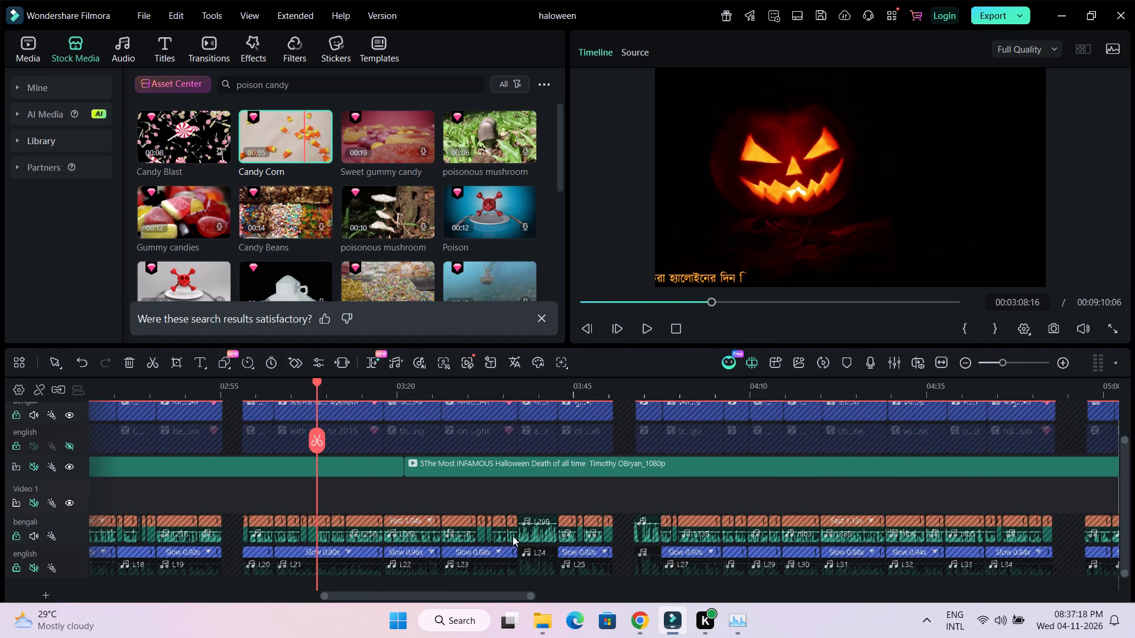
{"action": "left_click_drag", "start_coordinate": [492, 597], "coordinate": [488, 590]}
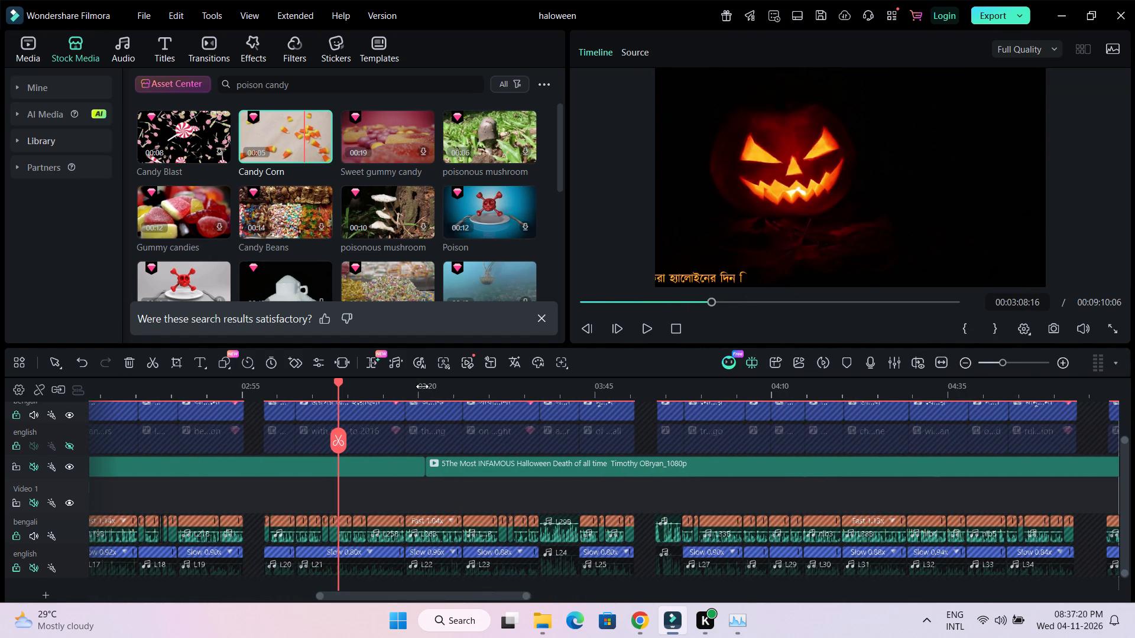
Examine the footage around the documentary cut between about 03:18 and 03:22 for the Pixy Stix shot.
{"action": "left_click", "coordinate": [422, 386]}
{"action": "key", "text": "space"}
{"action": "key", "text": "space"}
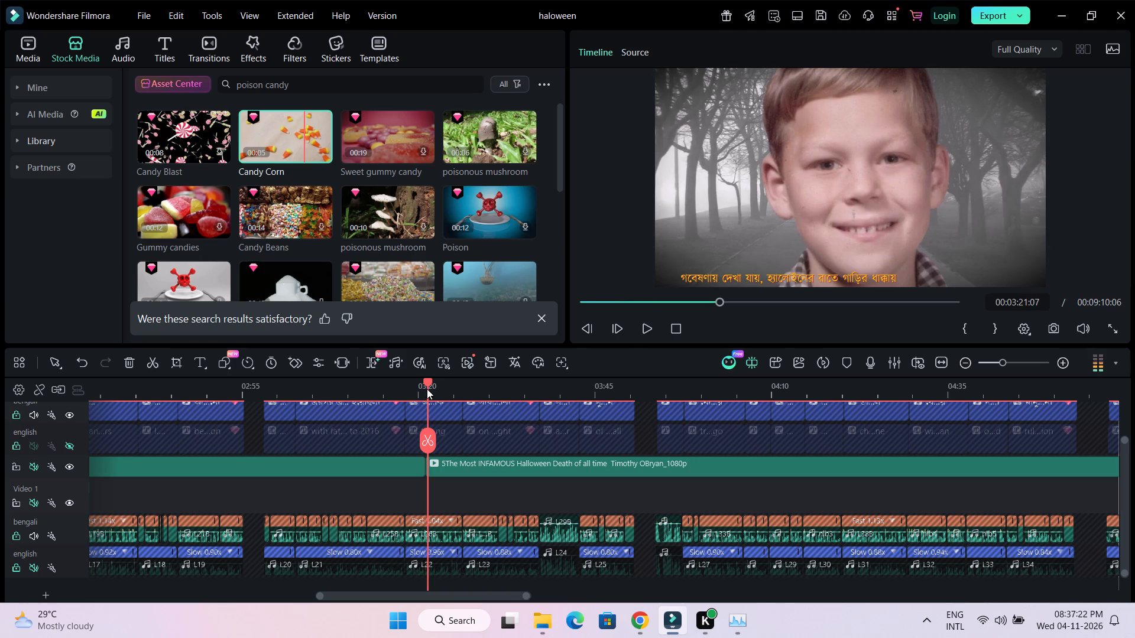
{"action": "left_click_drag", "start_coordinate": [429, 381], "coordinate": [423, 395]}
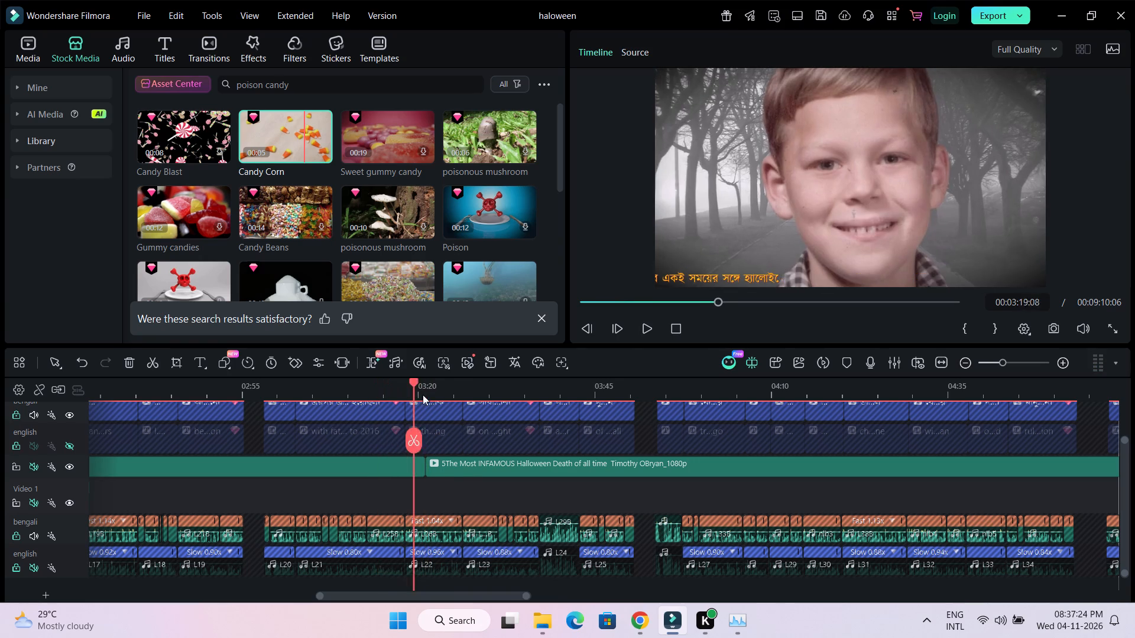
{"action": "left_click_drag", "start_coordinate": [423, 395], "coordinate": [438, 411]}
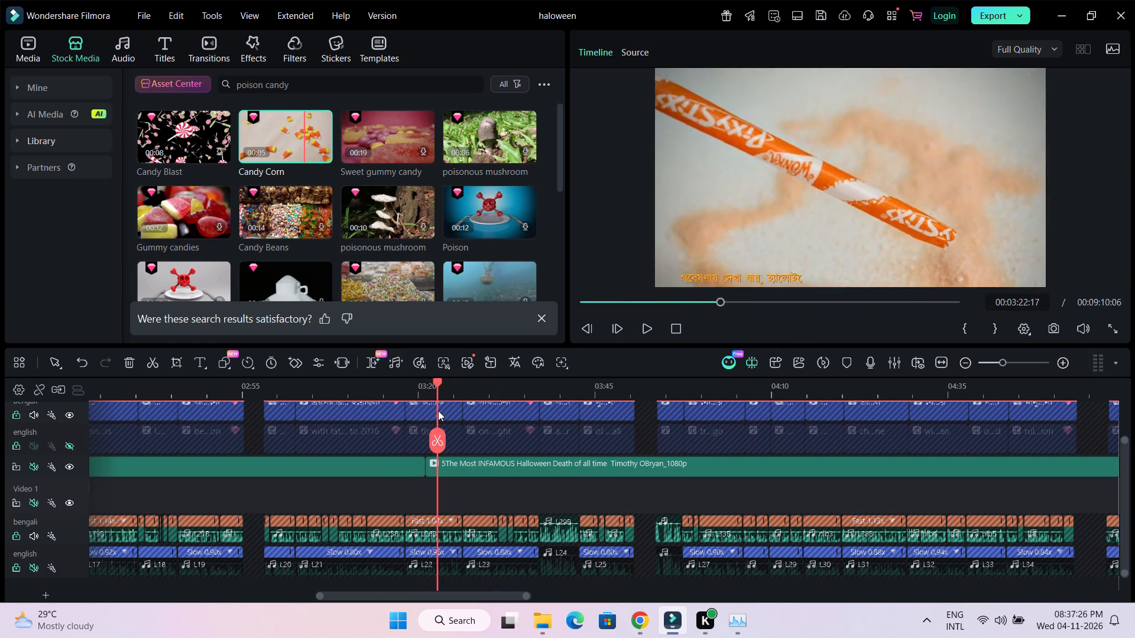
{"action": "left_click_drag", "start_coordinate": [438, 411], "coordinate": [414, 415]}
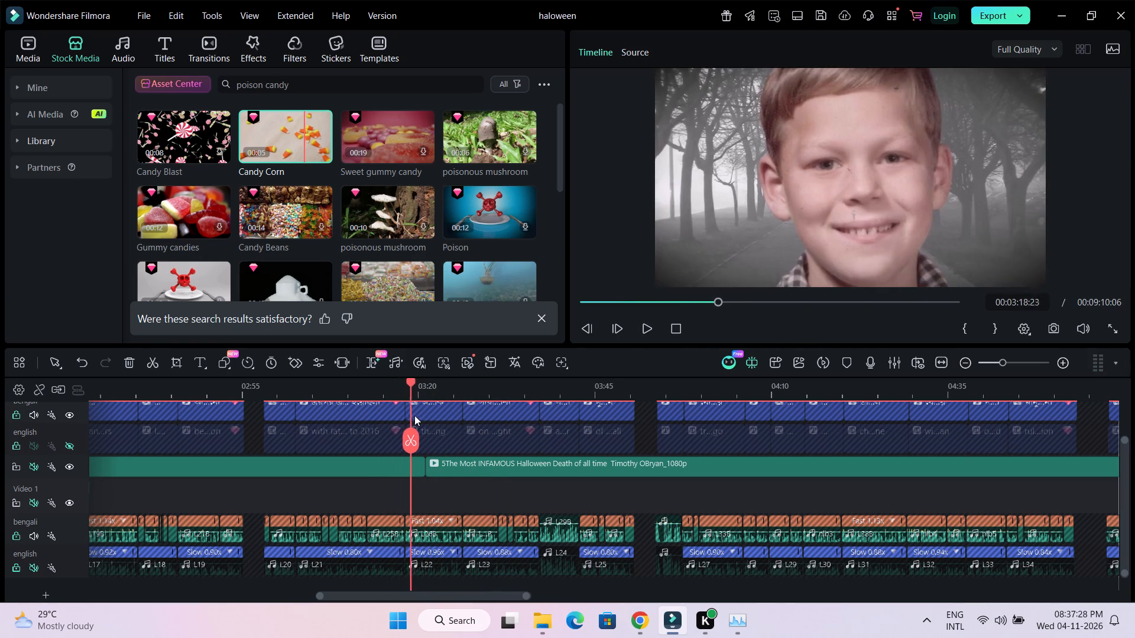
{"action": "left_click_drag", "start_coordinate": [414, 415], "coordinate": [410, 416]}
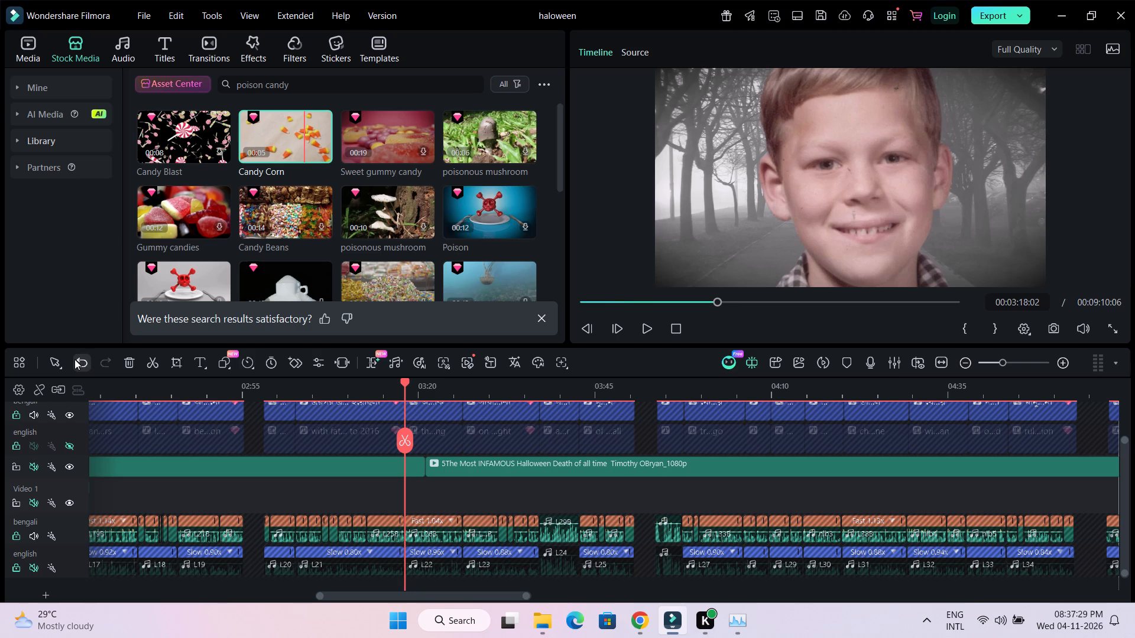
Undo the last two documentary clip moves so the separate Pixy Stix piece is restored between the two long pieces.
{"action": "left_click", "coordinate": [74, 359]}
{"action": "left_click", "coordinate": [79, 359]}
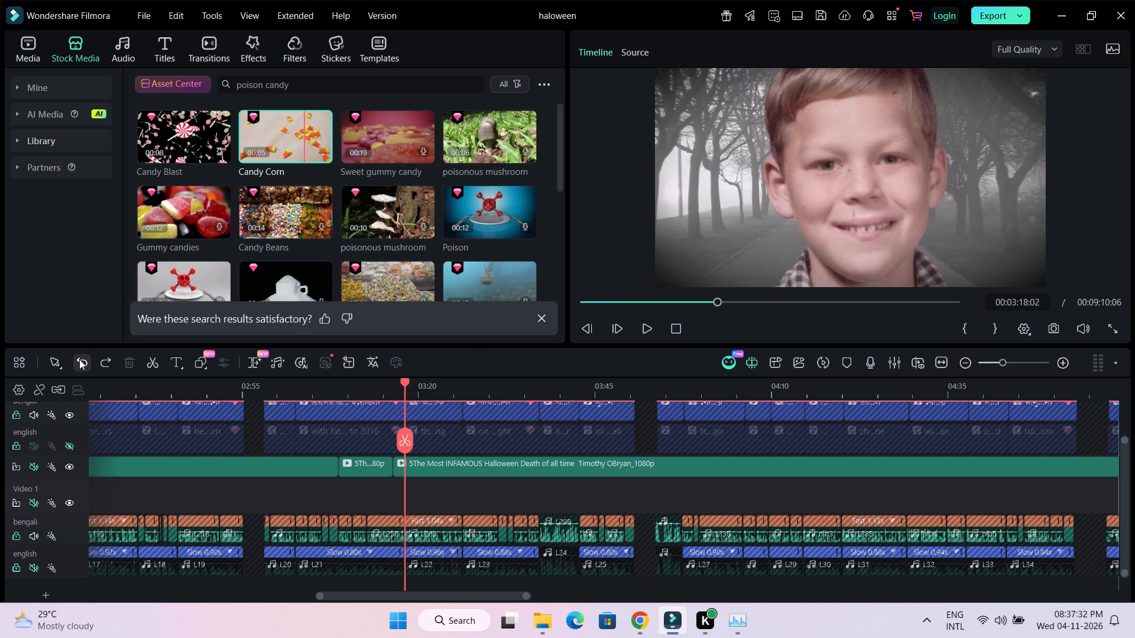
{"action": "left_click_drag", "start_coordinate": [414, 595], "coordinate": [374, 584]}
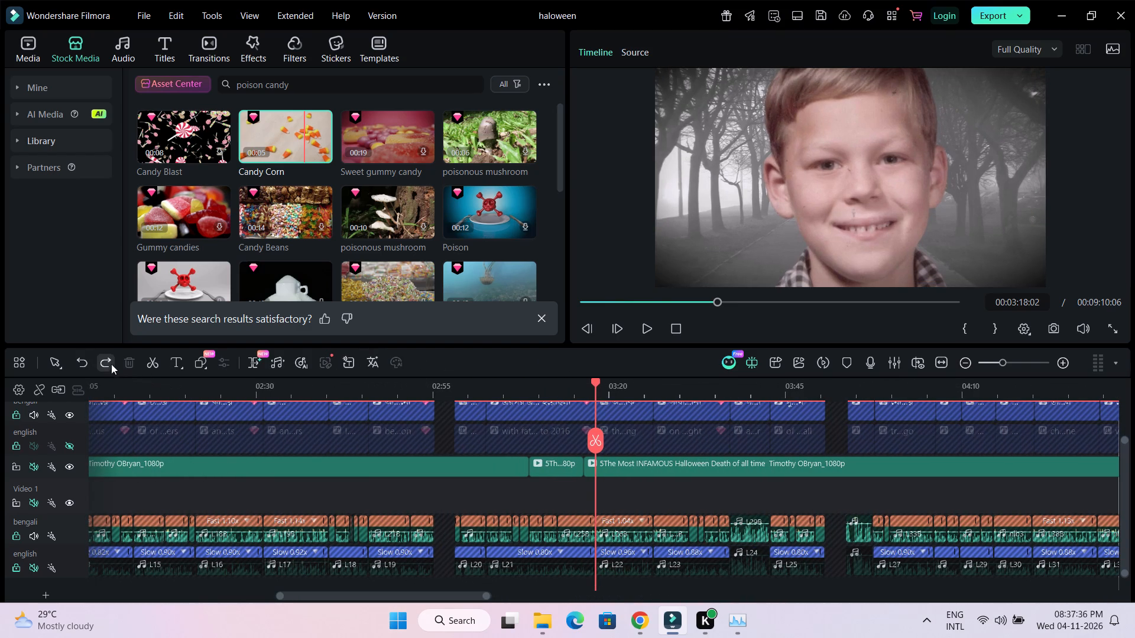
{"action": "left_click", "coordinate": [109, 362]}
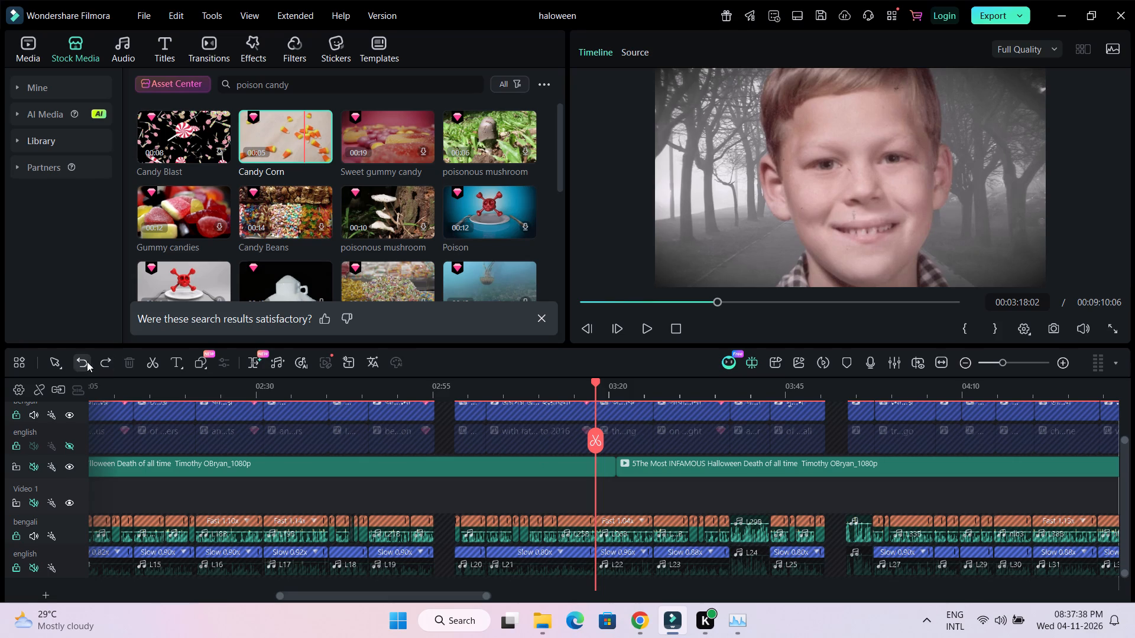
{"action": "left_click", "coordinate": [77, 362]}
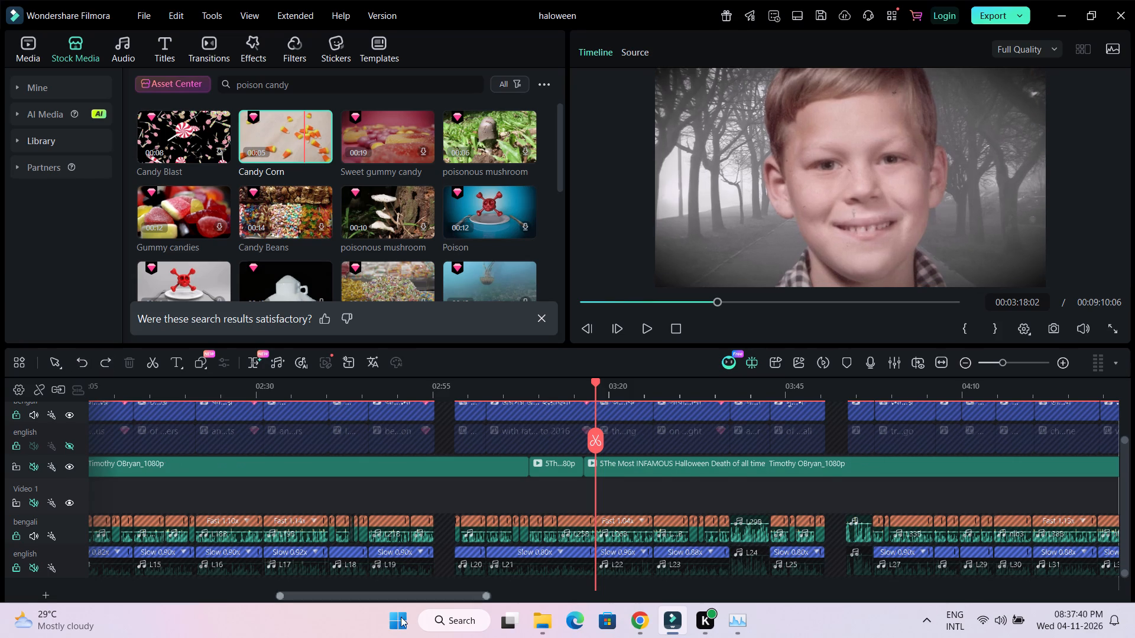
Move the short Pixy Stix piece down onto Video 1, starting at about 02:07.
{"action": "left_click_drag", "start_coordinate": [446, 597], "coordinate": [371, 593]}
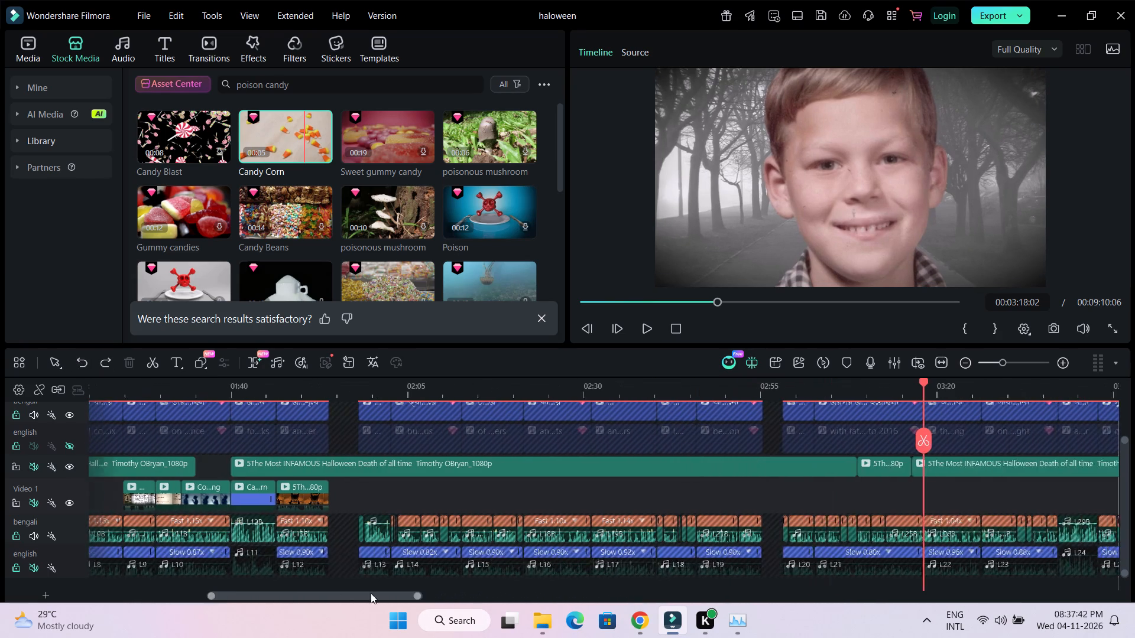
{"action": "left_click_drag", "start_coordinate": [371, 593], "coordinate": [365, 593]}
{"action": "left_click_drag", "start_coordinate": [958, 466], "coordinate": [578, 498]}
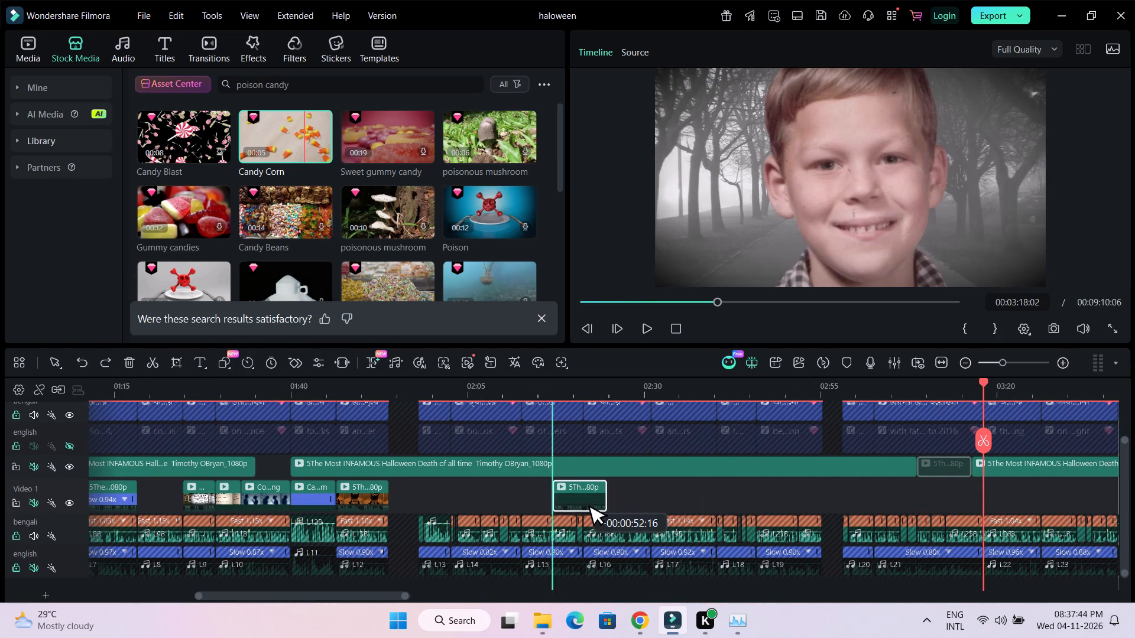
{"action": "left_click_drag", "start_coordinate": [578, 498], "coordinate": [531, 499]}
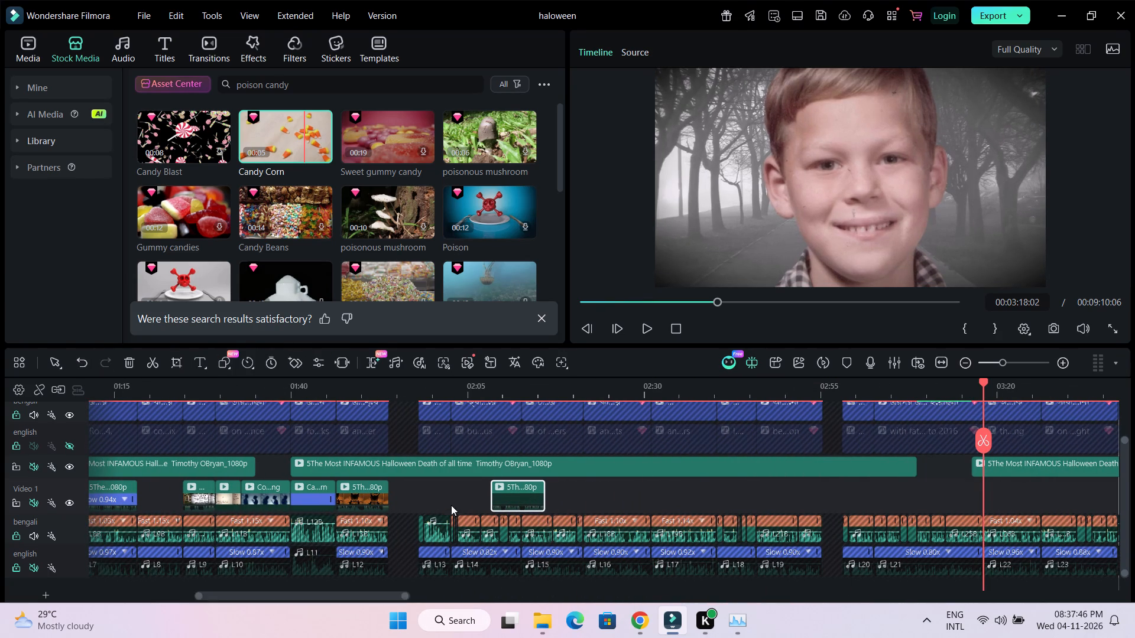
Shift the long documentary piece about 7 seconds later along its track, starting at about 01:46.
{"action": "left_click_drag", "start_coordinate": [475, 466], "coordinate": [525, 468]}
Move the Pixy Stix piece up to the track above Video 1, starting at about 01:36.
{"action": "left_click_drag", "start_coordinate": [514, 493], "coordinate": [291, 467]}
Move the documentary piece preceding the Pixy Stix piece earlier along the track above Video 1, starting at about 00:33.
{"action": "left_click_drag", "start_coordinate": [323, 595], "coordinate": [254, 592]}
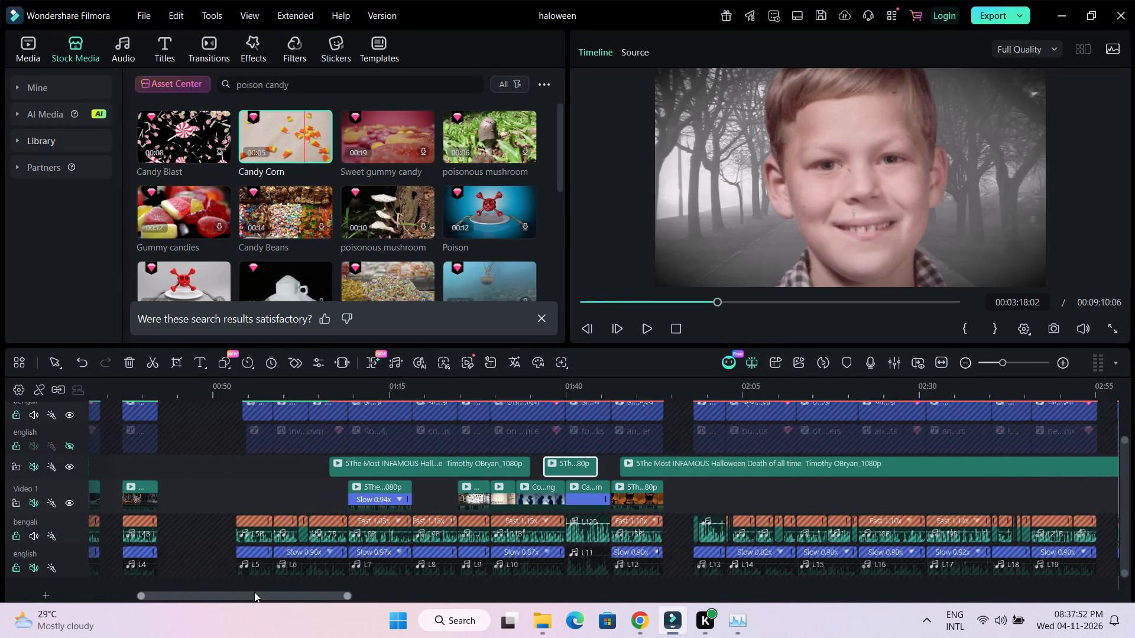
{"action": "left_click_drag", "start_coordinate": [254, 592], "coordinate": [253, 592]}
{"action": "left_click", "coordinate": [477, 398]}
{"action": "left_click_drag", "start_coordinate": [521, 467], "coordinate": [291, 468]}
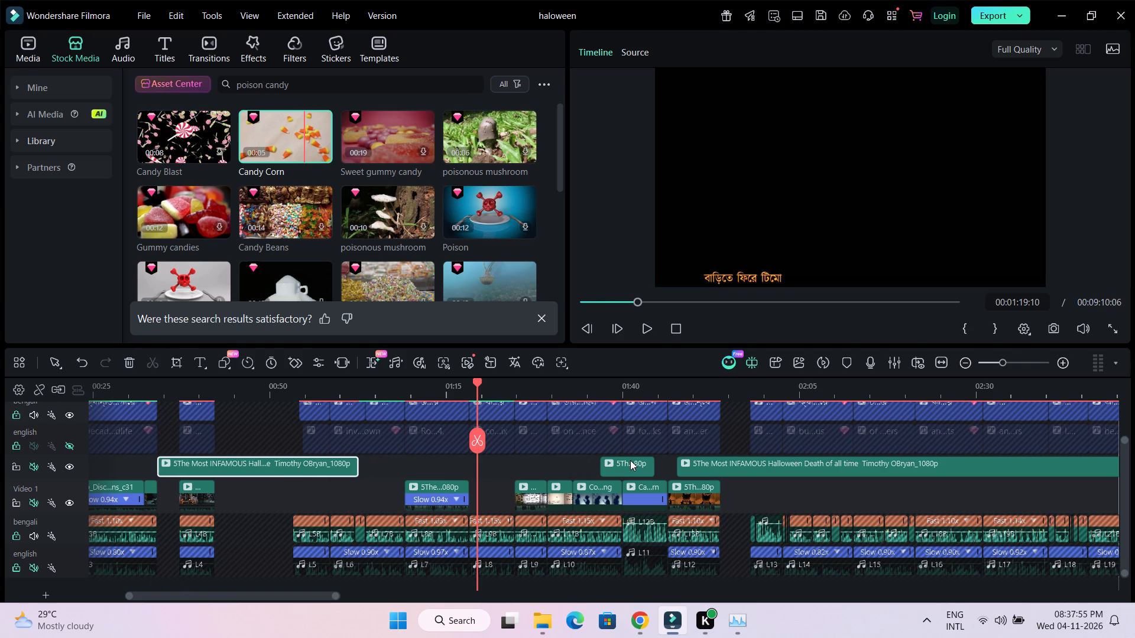
Play the narration from about 01:18, stop at 00:01:24:14, and move the Pixy Stix piece to start at about 01:18 above the Video 1 gap.
{"action": "left_click_drag", "start_coordinate": [454, 391], "coordinate": [594, 408]}
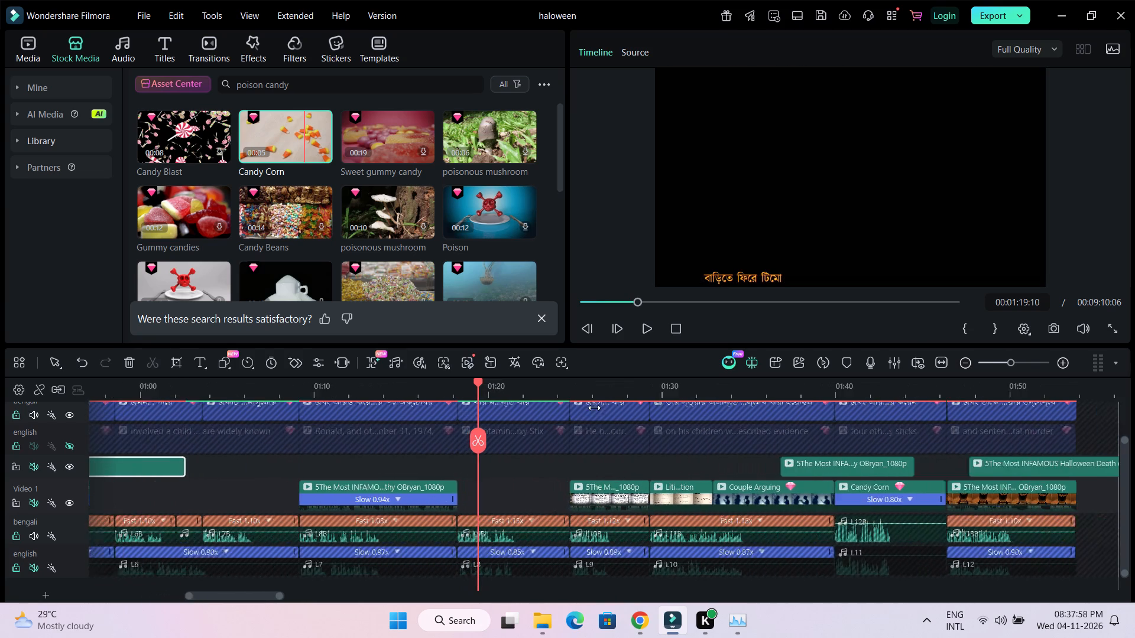
{"action": "left_click_drag", "start_coordinate": [594, 408], "coordinate": [601, 410]}
{"action": "left_click_drag", "start_coordinate": [478, 382], "coordinate": [449, 386]}
{"action": "key", "text": "space"}
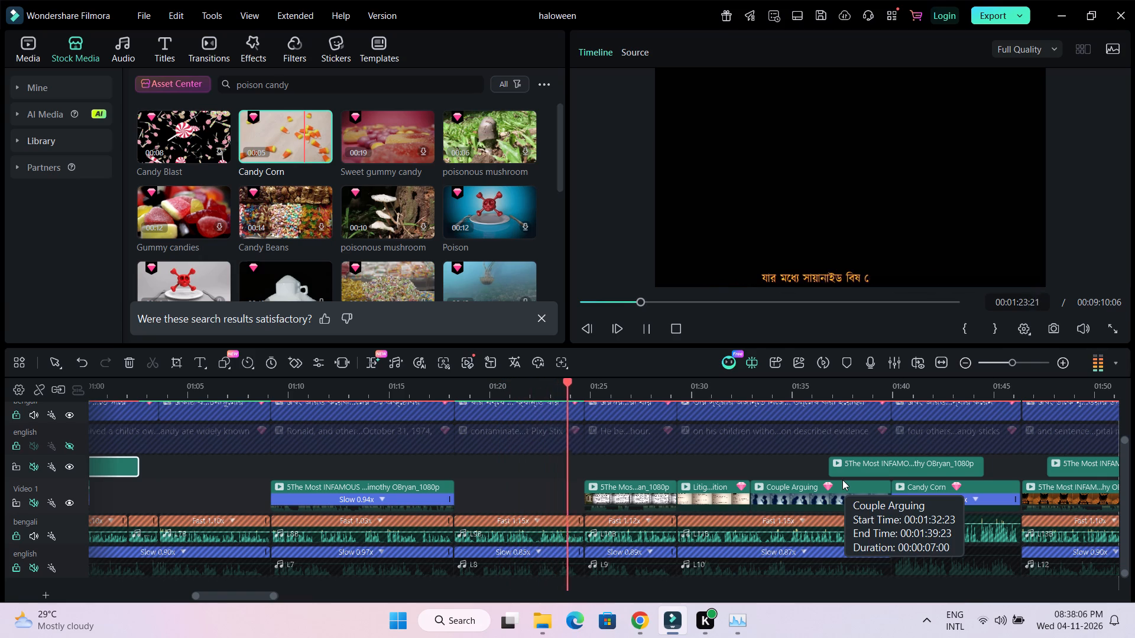
{"action": "key", "text": "space"}
{"action": "left_click_drag", "start_coordinate": [956, 467], "coordinate": [949, 467]}
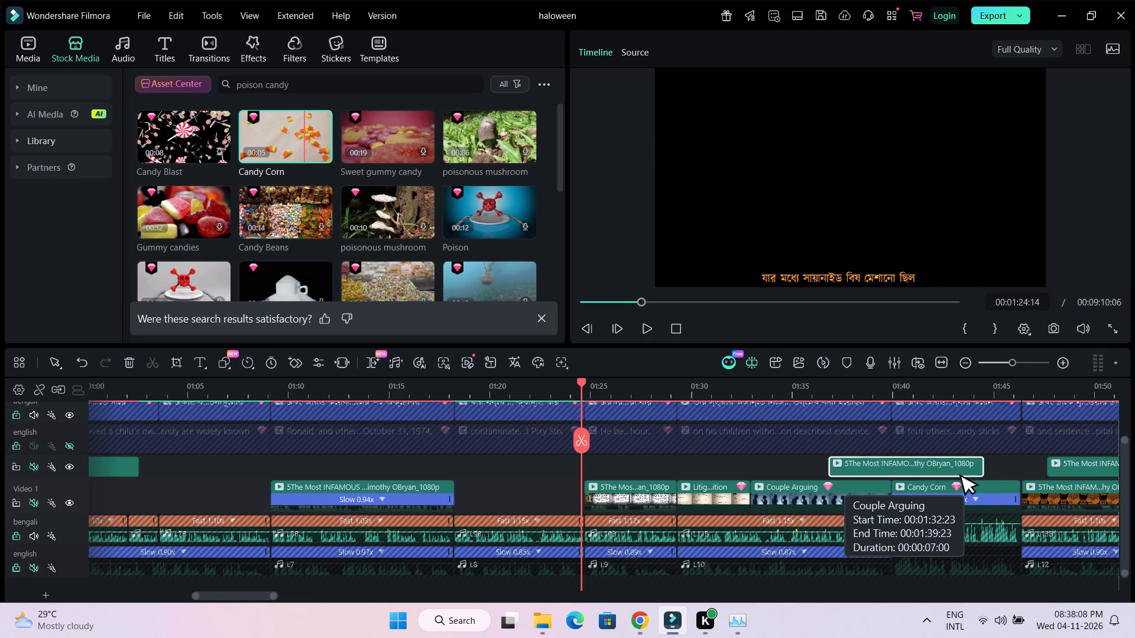
{"action": "left_click_drag", "start_coordinate": [949, 467], "coordinate": [580, 462]}
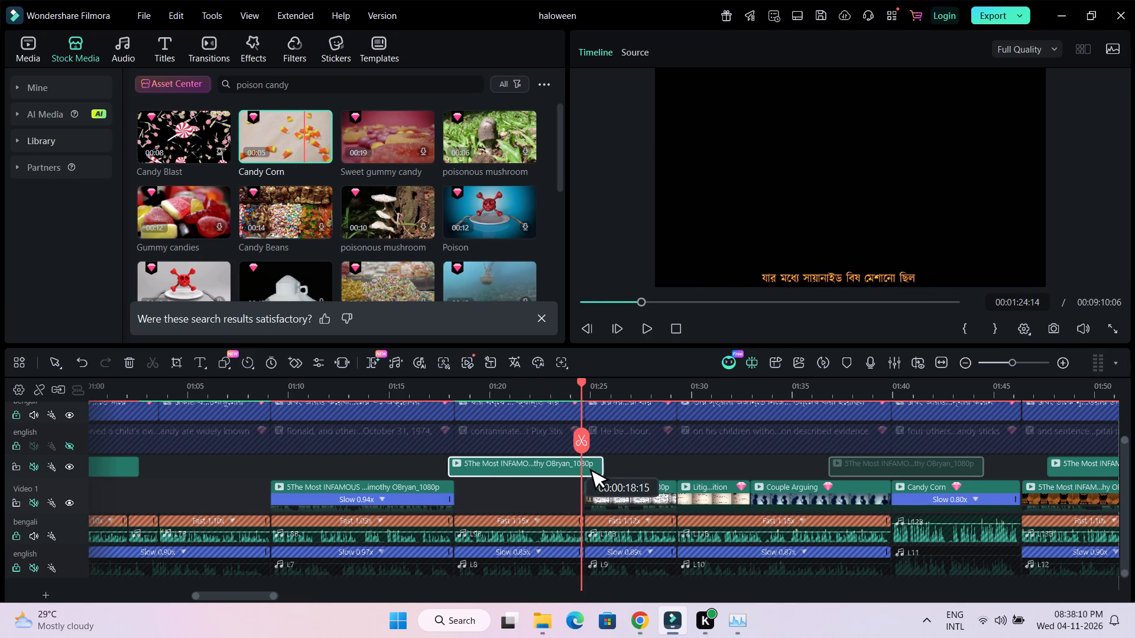
{"action": "left_click_drag", "start_coordinate": [580, 462], "coordinate": [583, 461]}
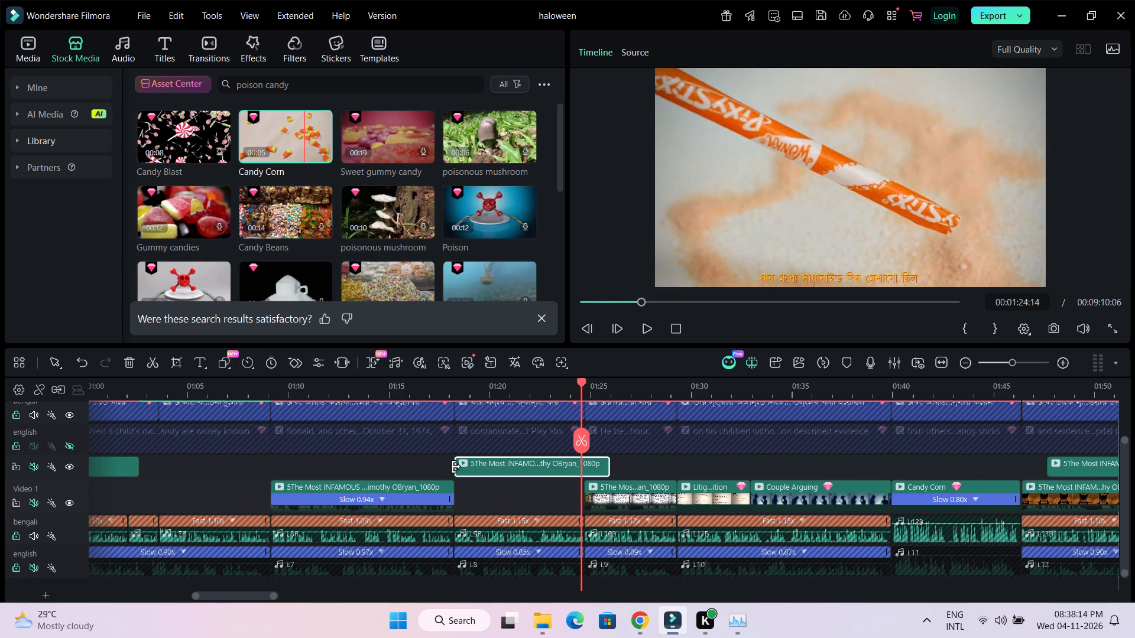
Trim the Pixy Stix clip's start slightly, shift it back to about 01:18, and trim its end to about 01:24.
{"action": "left_click_drag", "start_coordinate": [459, 467], "coordinate": [470, 467]}
{"action": "left_click_drag", "start_coordinate": [505, 466], "coordinate": [497, 466]}
{"action": "left_click_drag", "start_coordinate": [594, 466], "coordinate": [576, 466]}
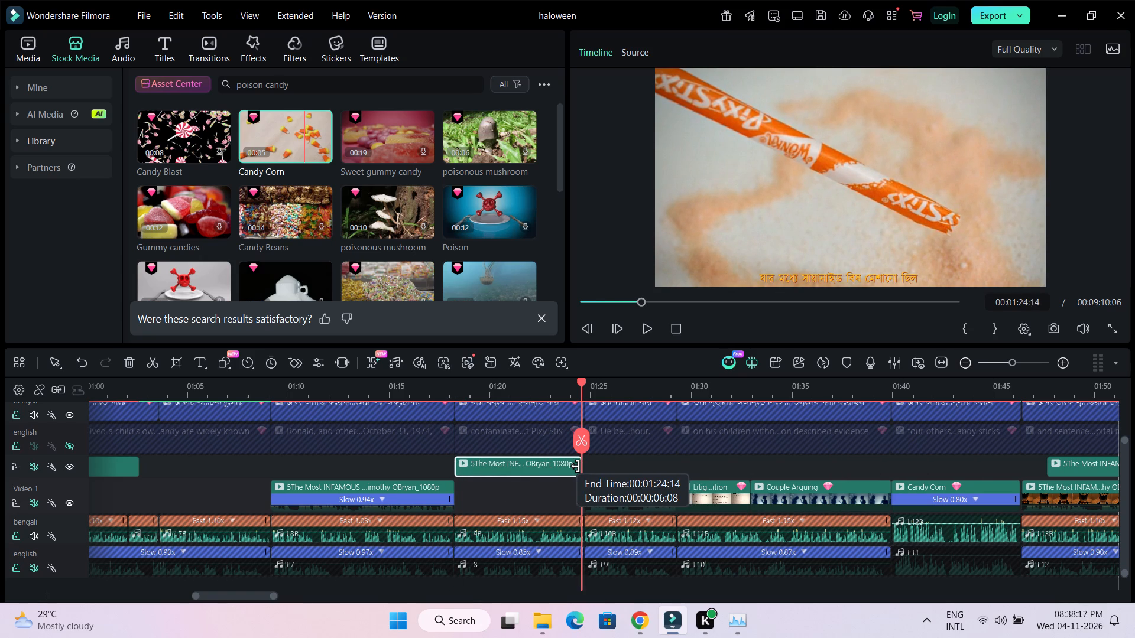
{"action": "left_click_drag", "start_coordinate": [576, 466], "coordinate": [569, 466]}
Move the trimmed Pixy Stix clip down onto Video 1, directly after the 0.94x documentary clip.
{"action": "left_click_drag", "start_coordinate": [529, 463], "coordinate": [533, 485]}
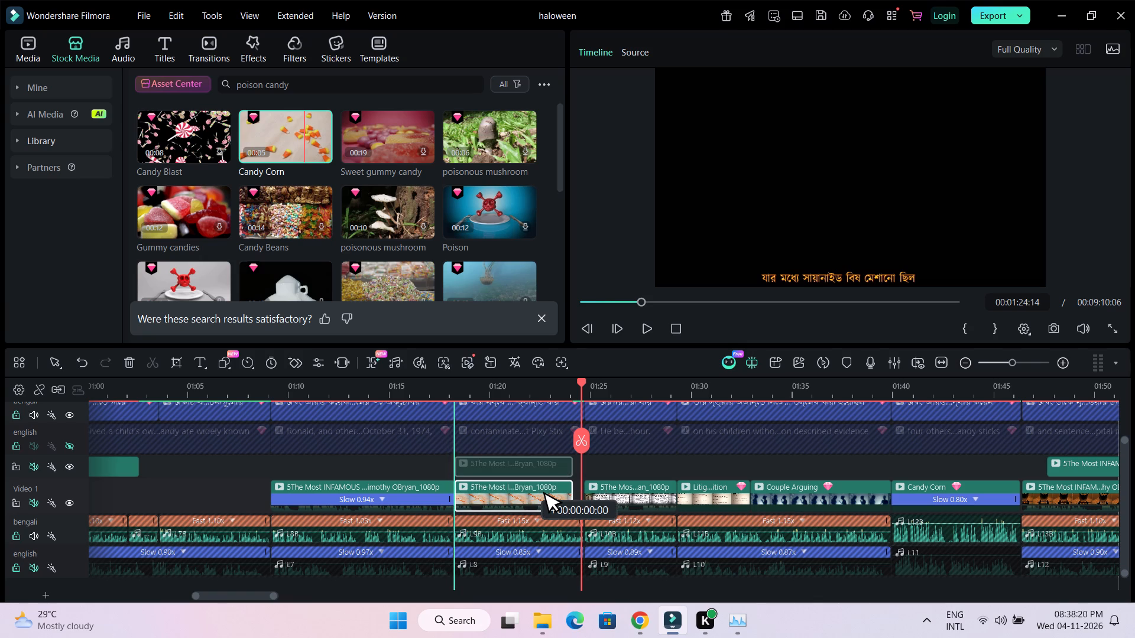
{"action": "left_click_drag", "start_coordinate": [533, 485], "coordinate": [530, 487]}
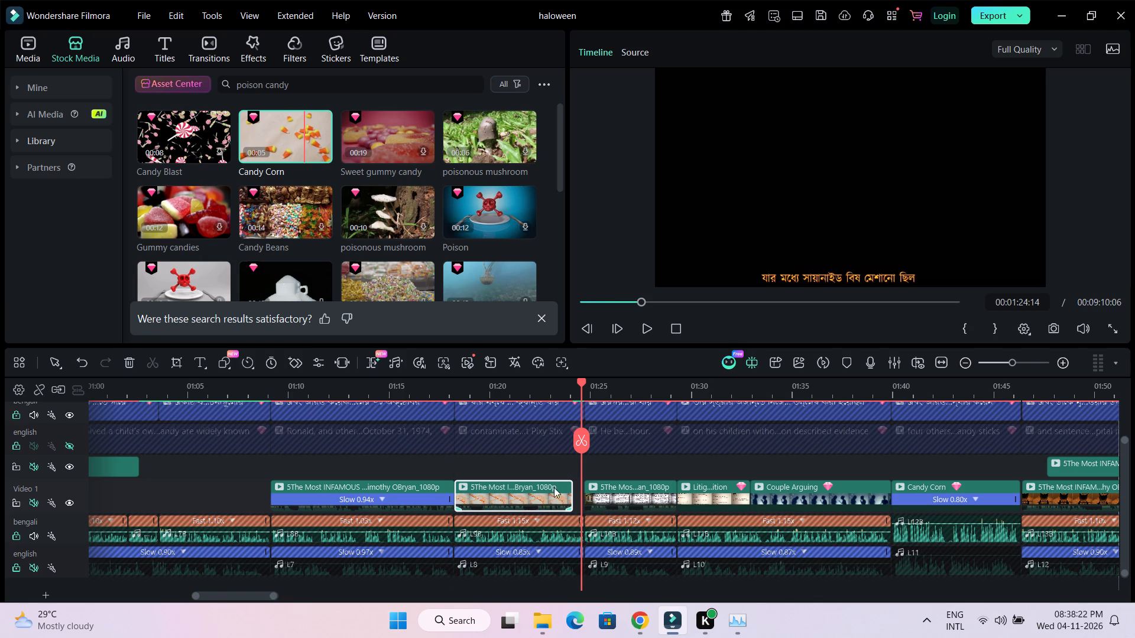
Extend the end of the Pixy Stix clip on Video 1 to meet the following documentary clip at about 01:24.
{"action": "left_click_drag", "start_coordinate": [570, 495], "coordinate": [579, 496]}
{"action": "left_click_drag", "start_coordinate": [591, 395], "coordinate": [905, 439]}
{"action": "left_click", "coordinate": [524, 386]}
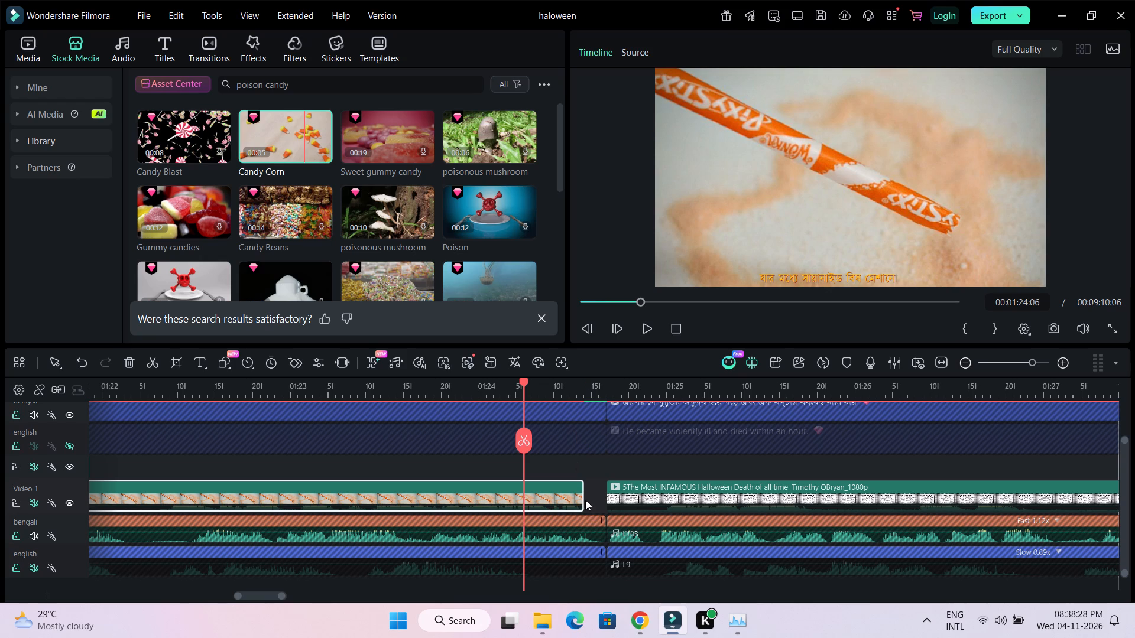
{"action": "left_click_drag", "start_coordinate": [580, 497], "coordinate": [606, 497]}
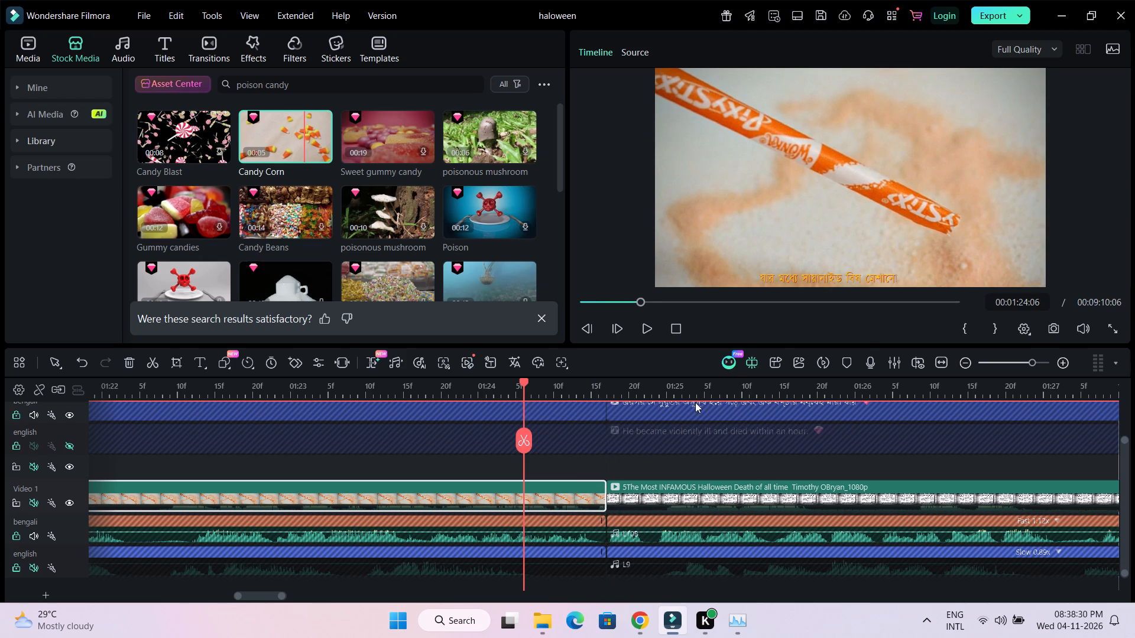
Play the narration from about 00:55 to 01:02, and move the documentary piece above Video 1 to start at about 01:02.
{"action": "left_click_drag", "start_coordinate": [708, 393], "coordinate": [384, 399]}
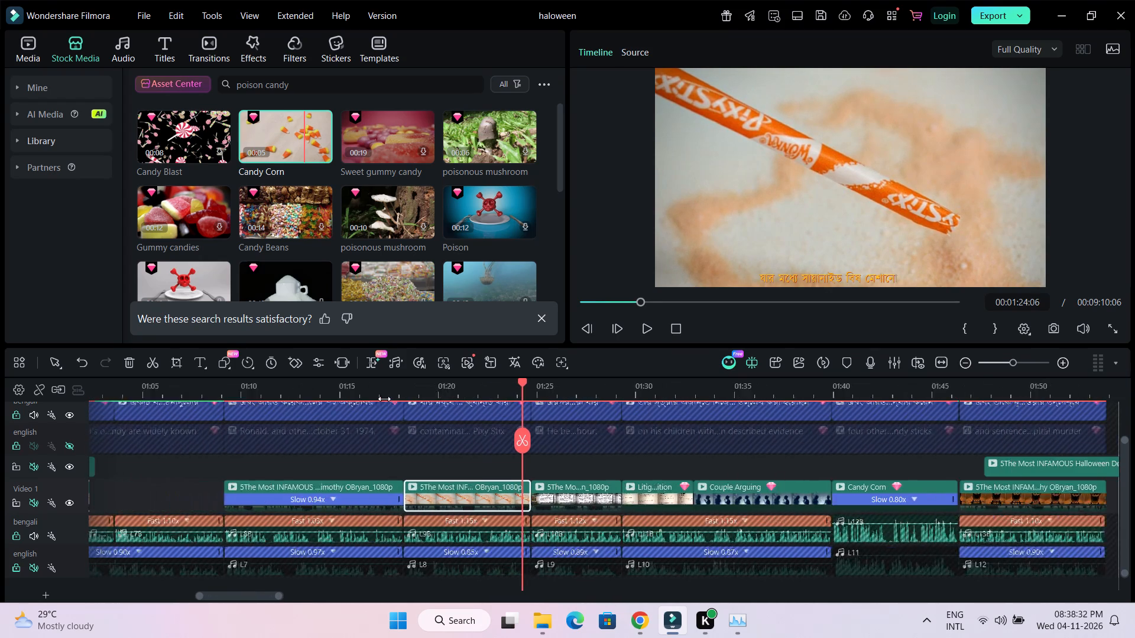
{"action": "left_click_drag", "start_coordinate": [384, 399], "coordinate": [333, 399]}
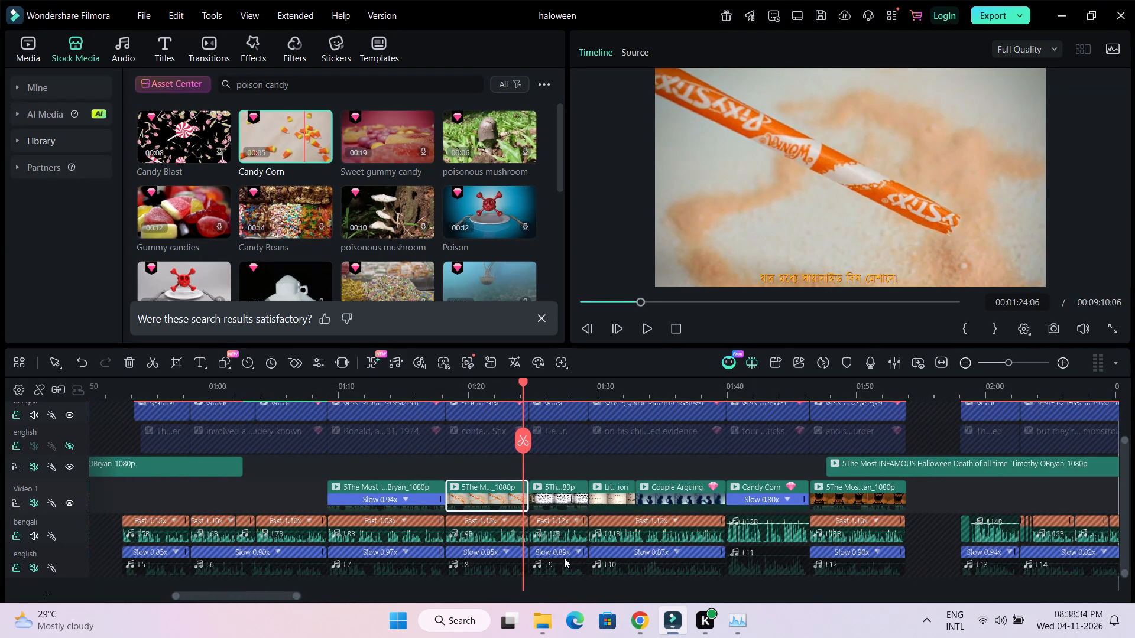
{"action": "left_click_drag", "start_coordinate": [284, 594], "coordinate": [234, 601]}
{"action": "left_click_drag", "start_coordinate": [563, 467], "coordinate": [560, 467]}
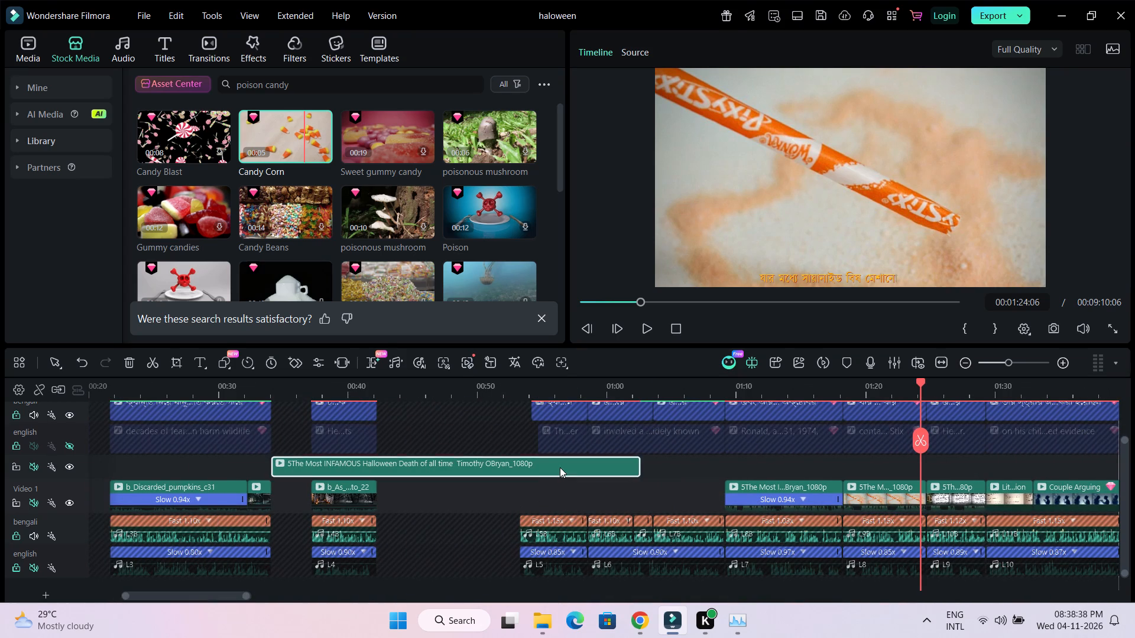
{"action": "left_click_drag", "start_coordinate": [560, 467], "coordinate": [409, 477]}
{"action": "left_click", "coordinate": [547, 394]}
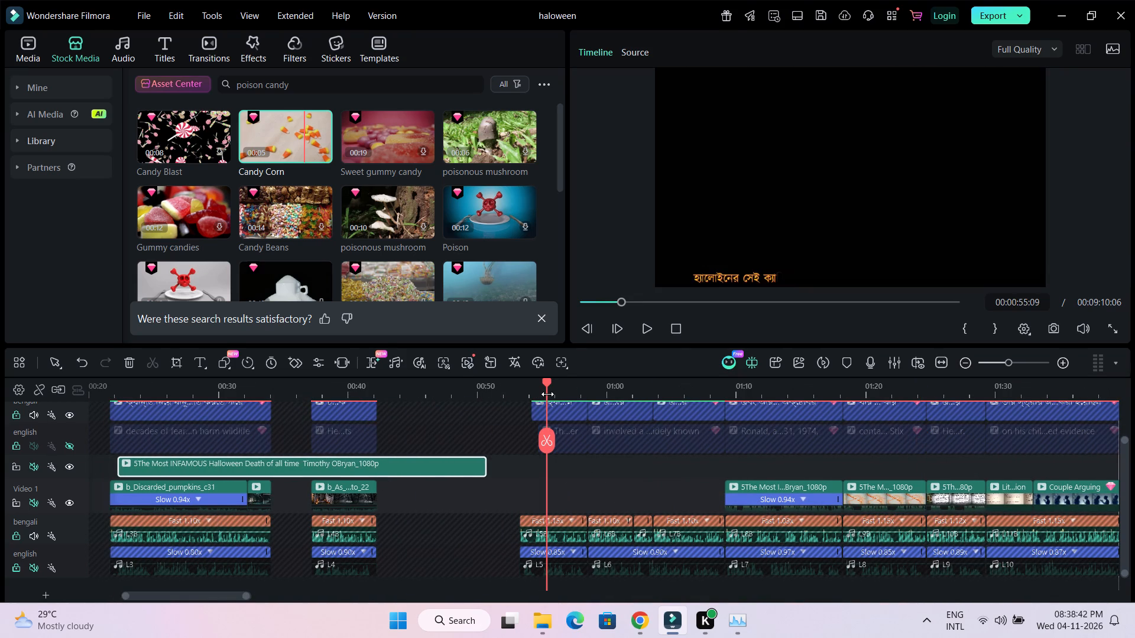
{"action": "key", "text": "space"}
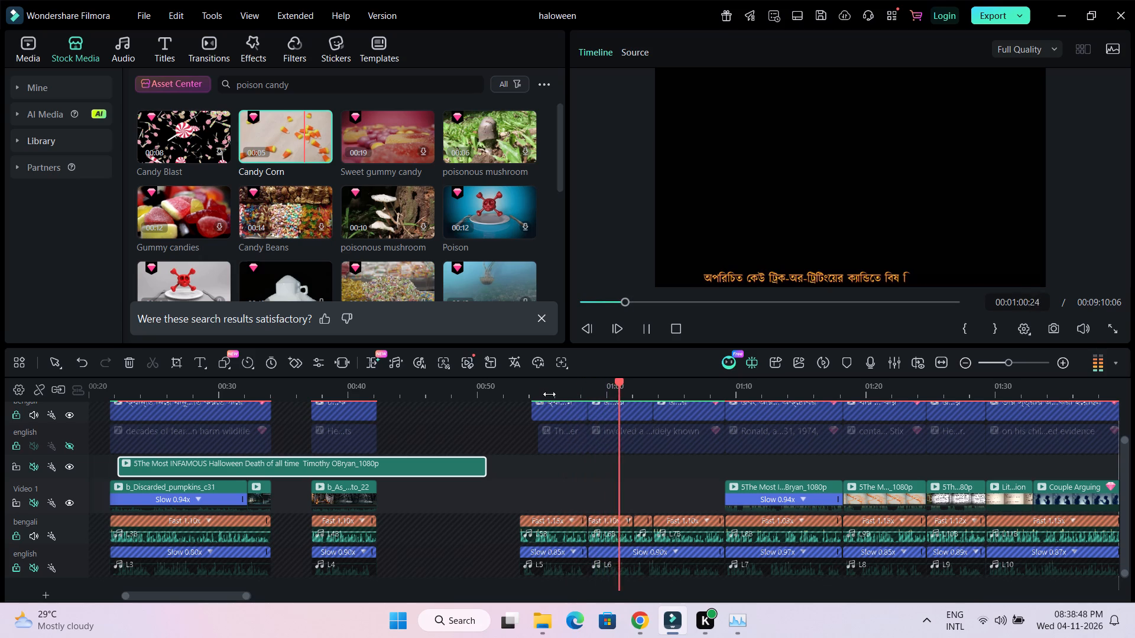
{"action": "key", "text": "space"}
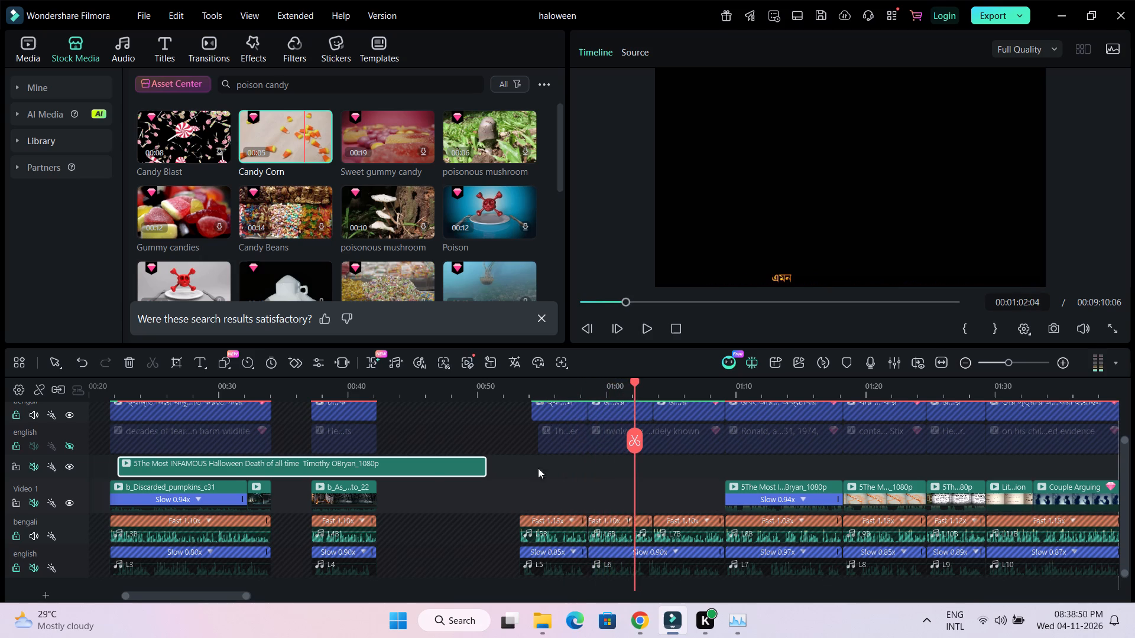
{"action": "left_click_drag", "start_coordinate": [423, 464], "coordinate": [944, 455]}
Scrub the documentary piece above Video 1, split it at 00:01:23:14 in the trick-or-treaters shot, and delete the part before the cut.
{"action": "left_click_drag", "start_coordinate": [635, 383], "coordinate": [671, 391]}
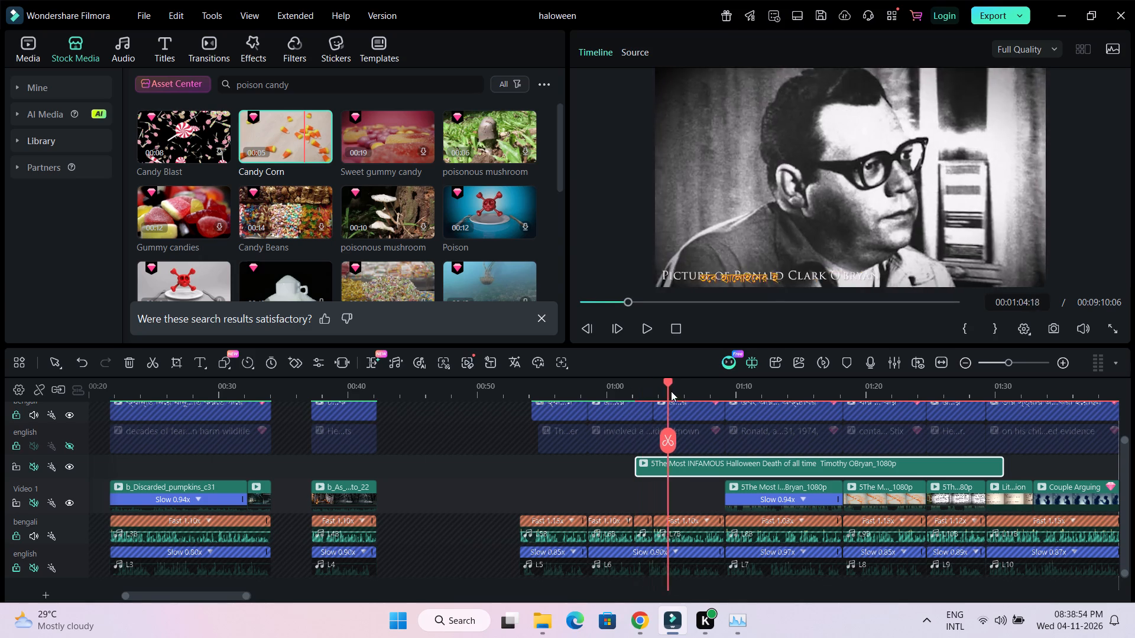
{"action": "left_click_drag", "start_coordinate": [671, 391], "coordinate": [809, 406]}
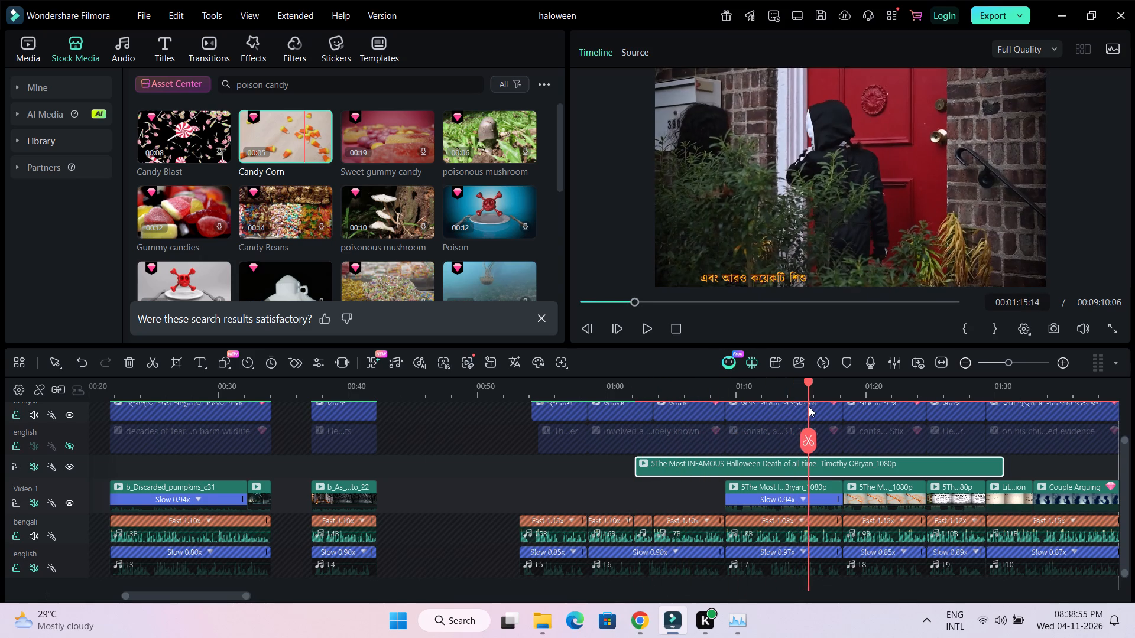
{"action": "left_click_drag", "start_coordinate": [809, 406], "coordinate": [936, 420]}
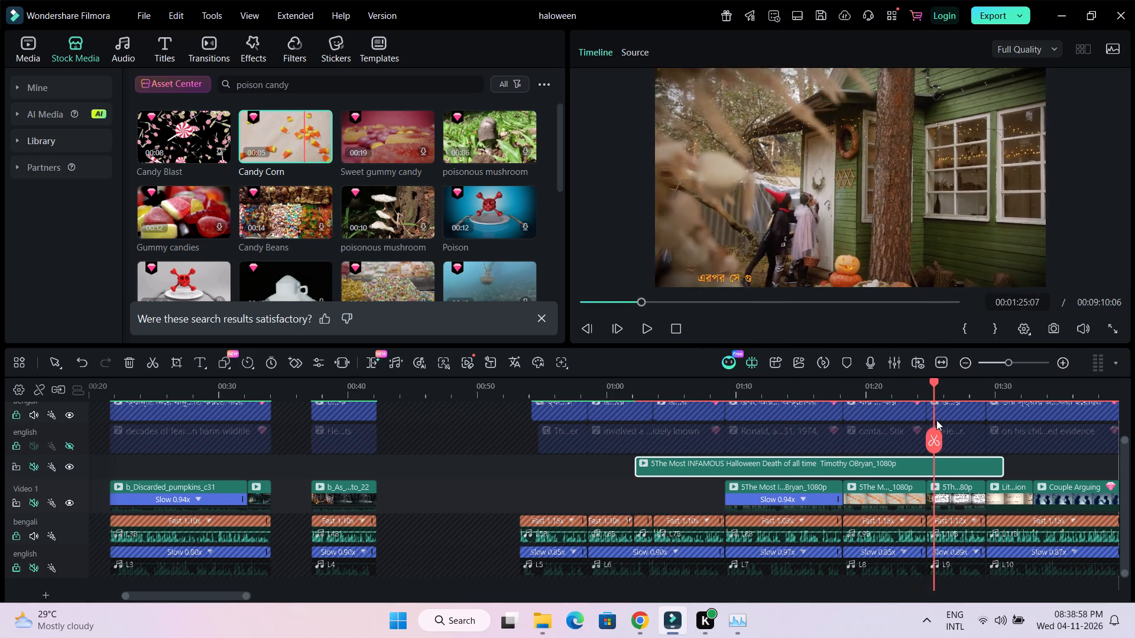
{"action": "left_click_drag", "start_coordinate": [936, 420], "coordinate": [964, 427]}
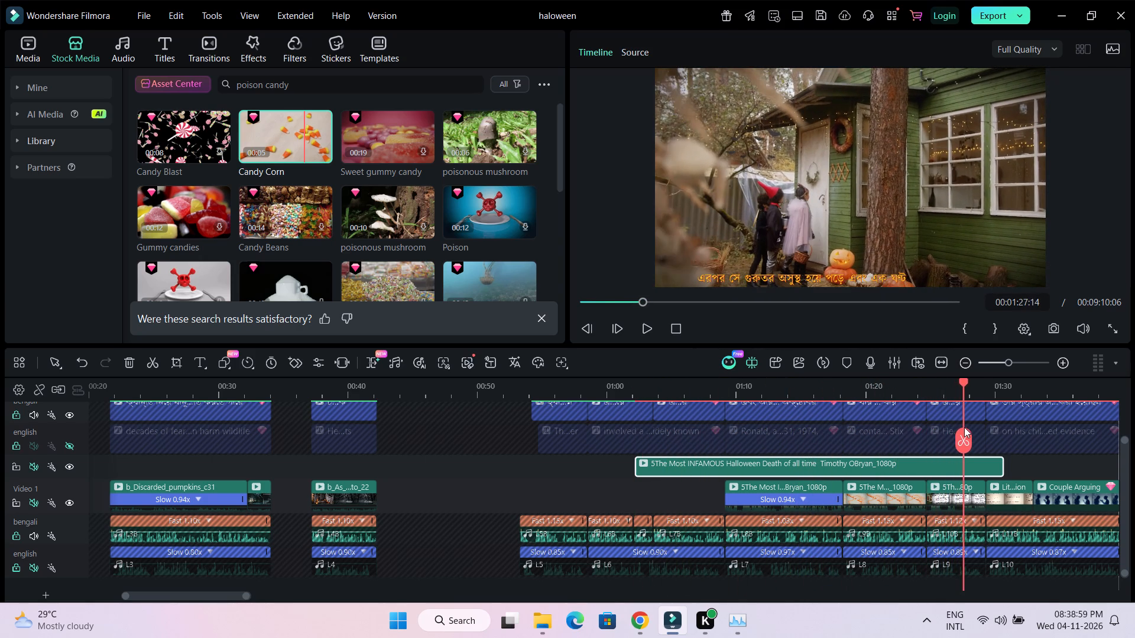
{"action": "left_click_drag", "start_coordinate": [964, 427], "coordinate": [992, 428]}
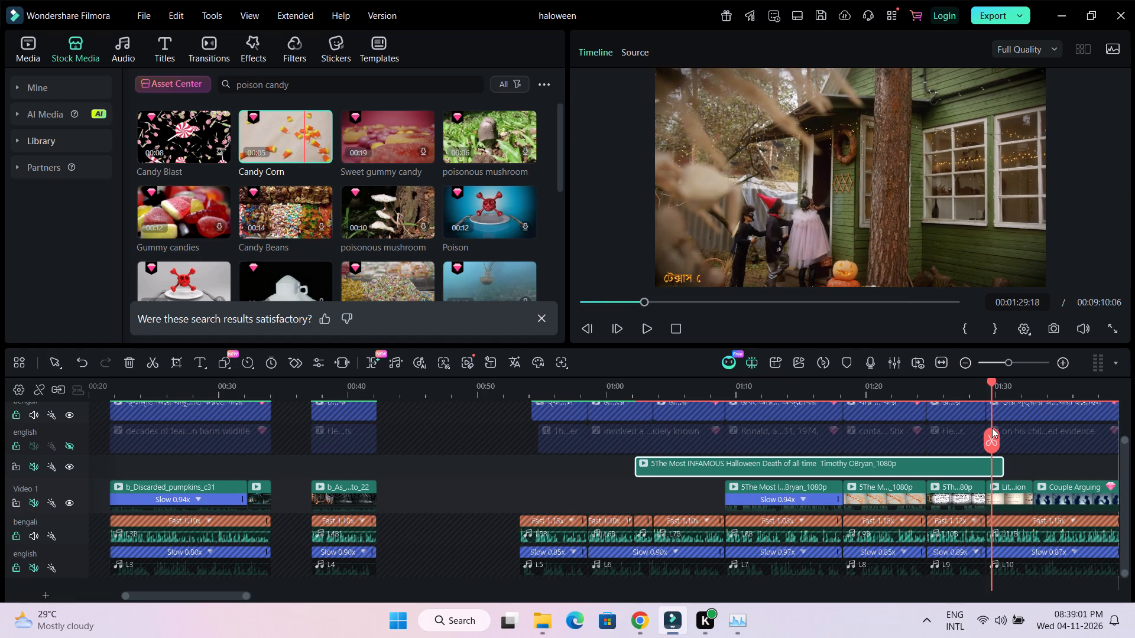
{"action": "left_click_drag", "start_coordinate": [992, 428], "coordinate": [927, 436]}
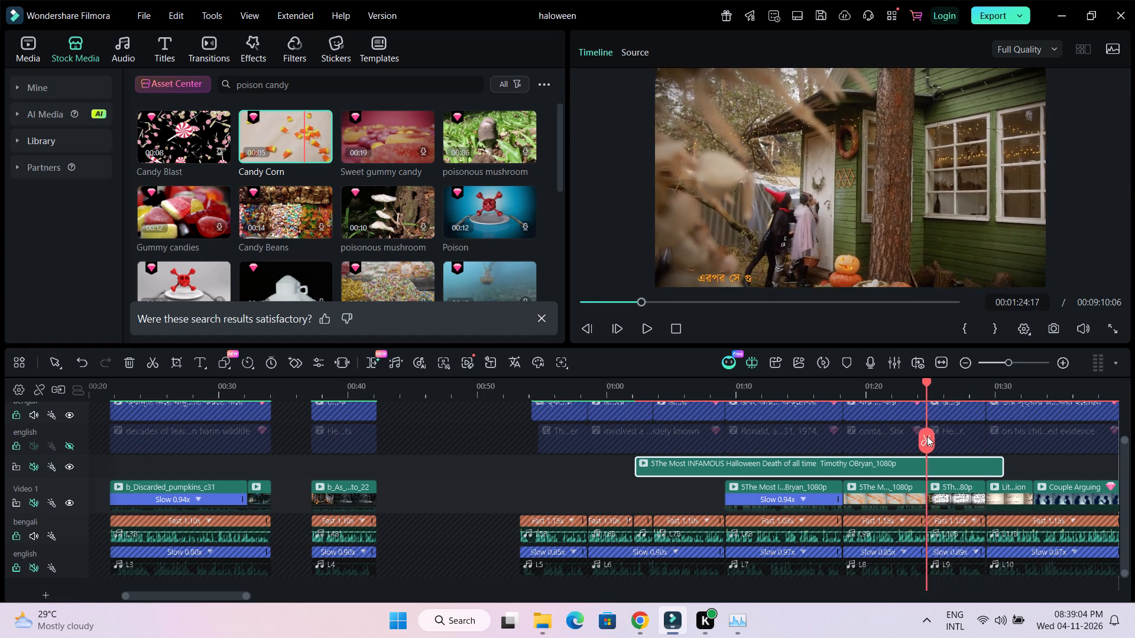
{"action": "left_click_drag", "start_coordinate": [927, 436], "coordinate": [912, 440]}
{"action": "left_click", "coordinate": [927, 473]}
{"action": "left_click", "coordinate": [910, 442]}
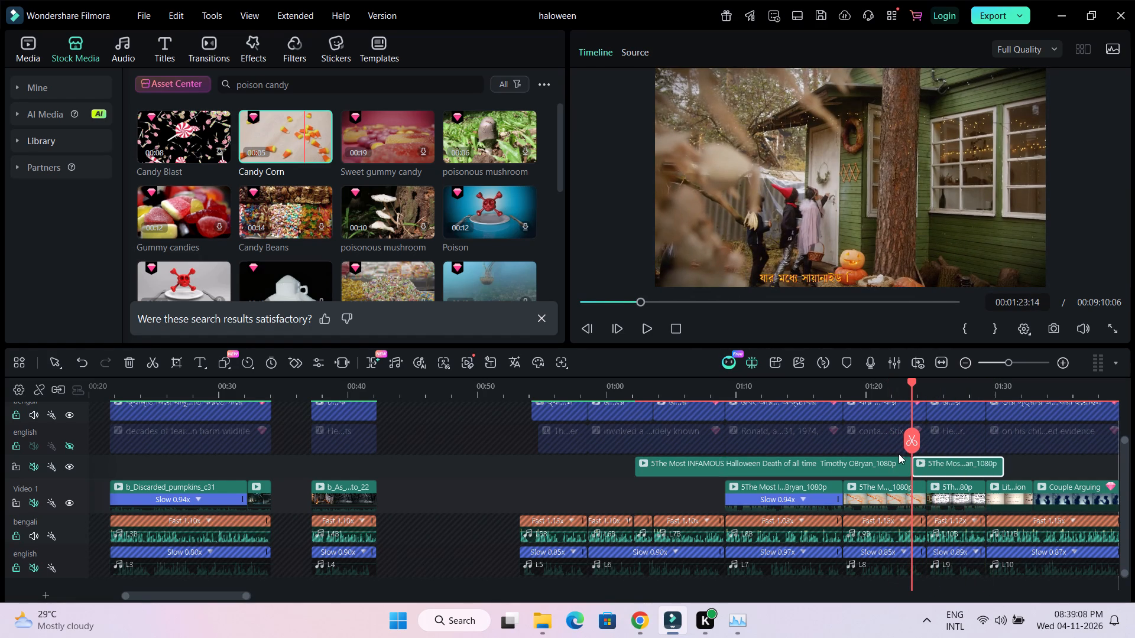
{"action": "left_click", "coordinate": [881, 464]}
{"action": "key", "text": "Delete"}
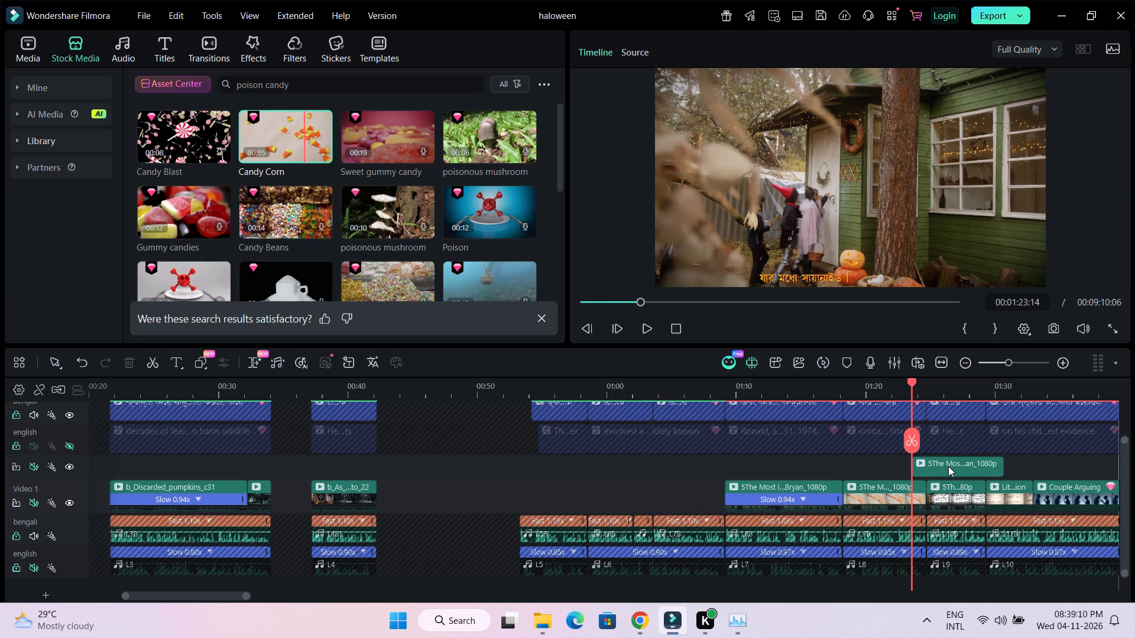
Move the remaining trick-or-treaters piece down onto Video 1, directly before the 0.94x documentary clip.
{"action": "left_click_drag", "start_coordinate": [949, 466], "coordinate": [342, 461]}
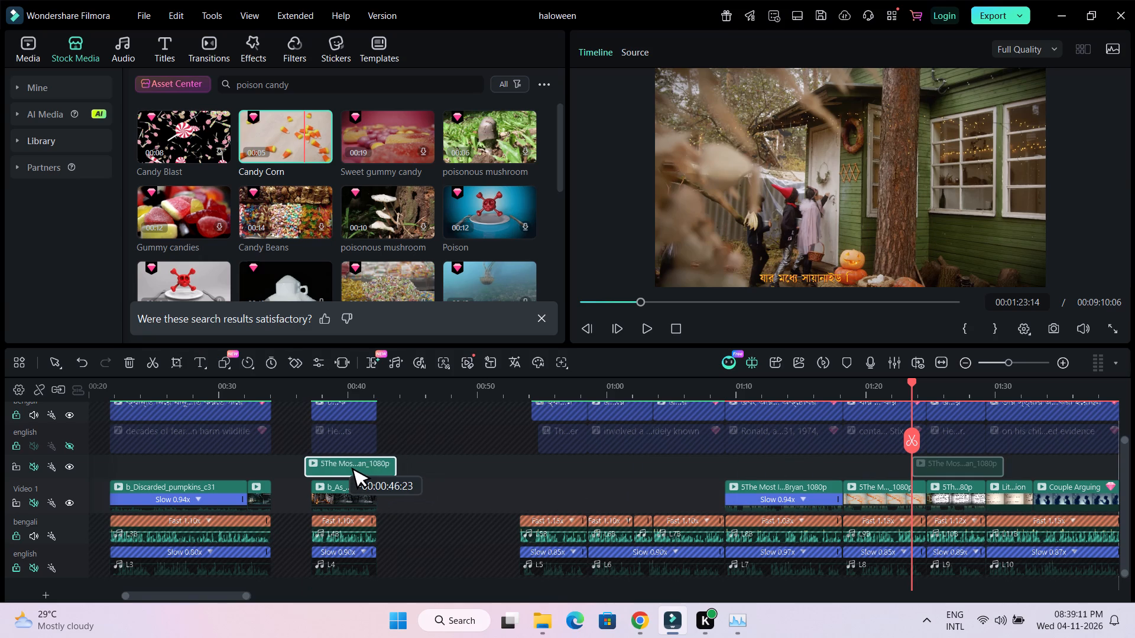
{"action": "left_click_drag", "start_coordinate": [342, 461], "coordinate": [666, 486]}
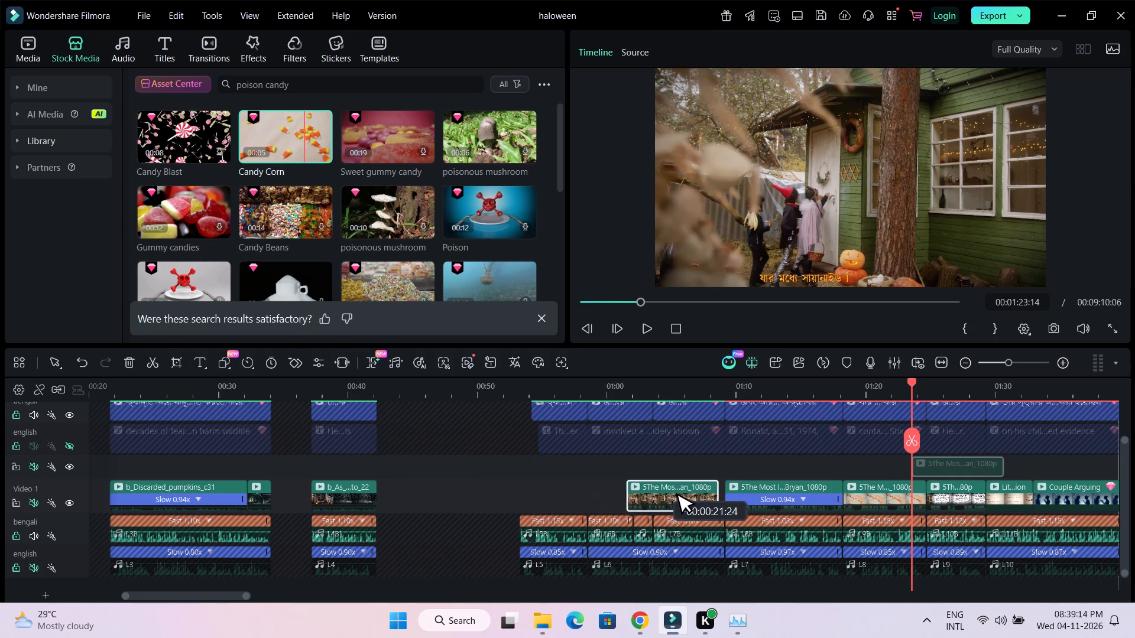
{"action": "left_click_drag", "start_coordinate": [666, 486], "coordinate": [669, 486]}
Play the narration from about 01:01 to 01:09, and move the trick-or-treaters clip earlier on Video 1, starting at about 00:48.
{"action": "left_click", "coordinate": [621, 394]}
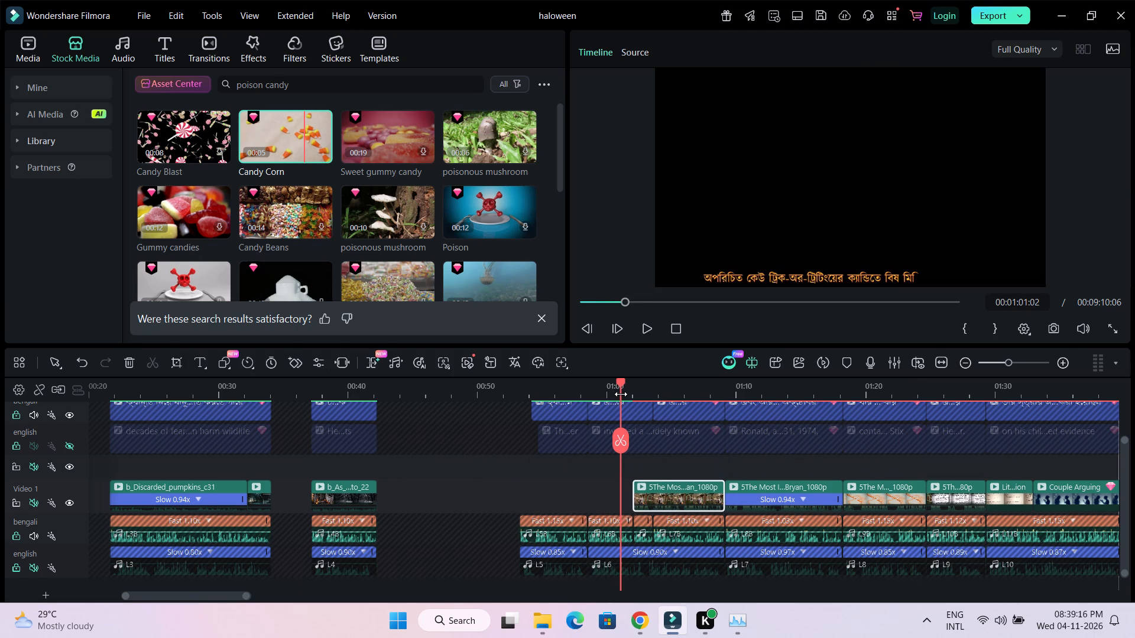
{"action": "key", "text": "space"}
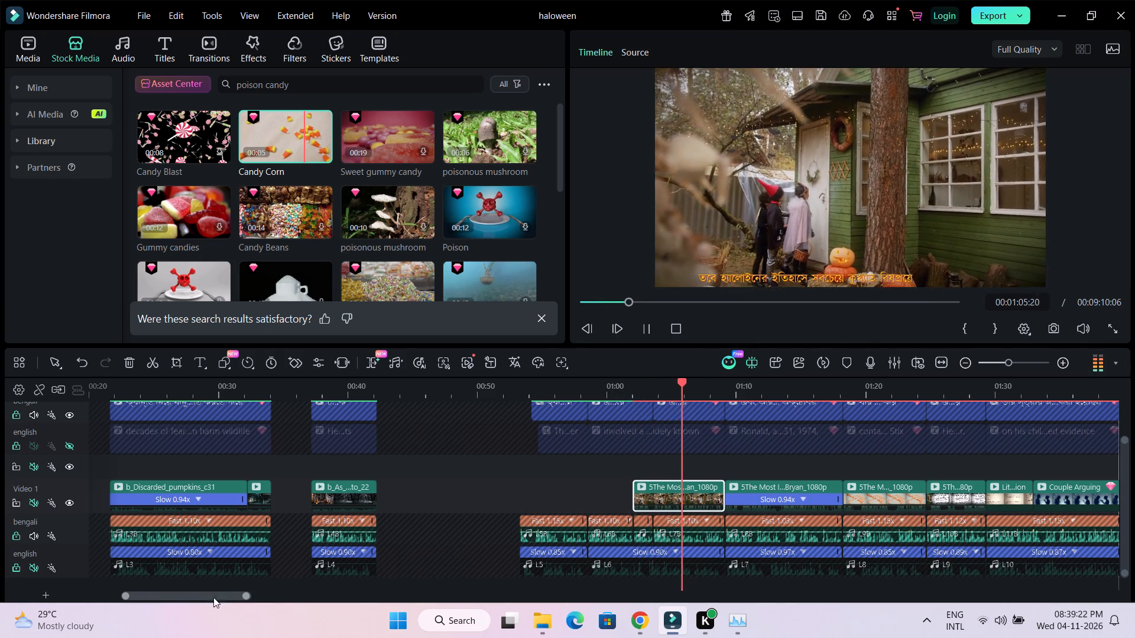
{"action": "left_click_drag", "start_coordinate": [216, 594], "coordinate": [250, 606]}
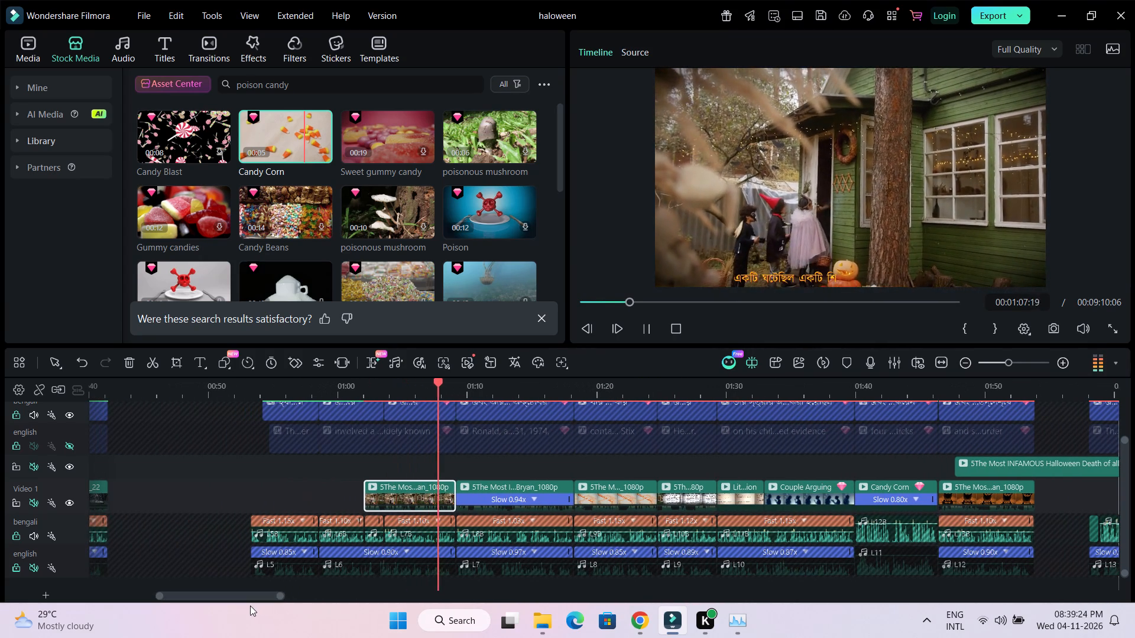
{"action": "key", "text": "space"}
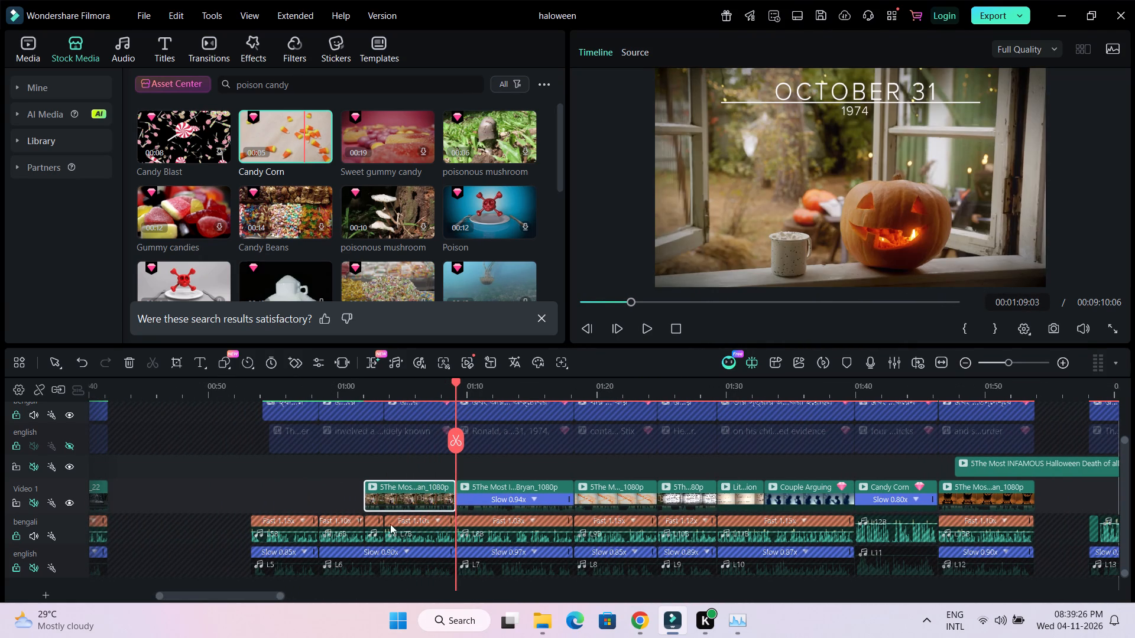
{"action": "left_click_drag", "start_coordinate": [415, 492], "coordinate": [242, 500]}
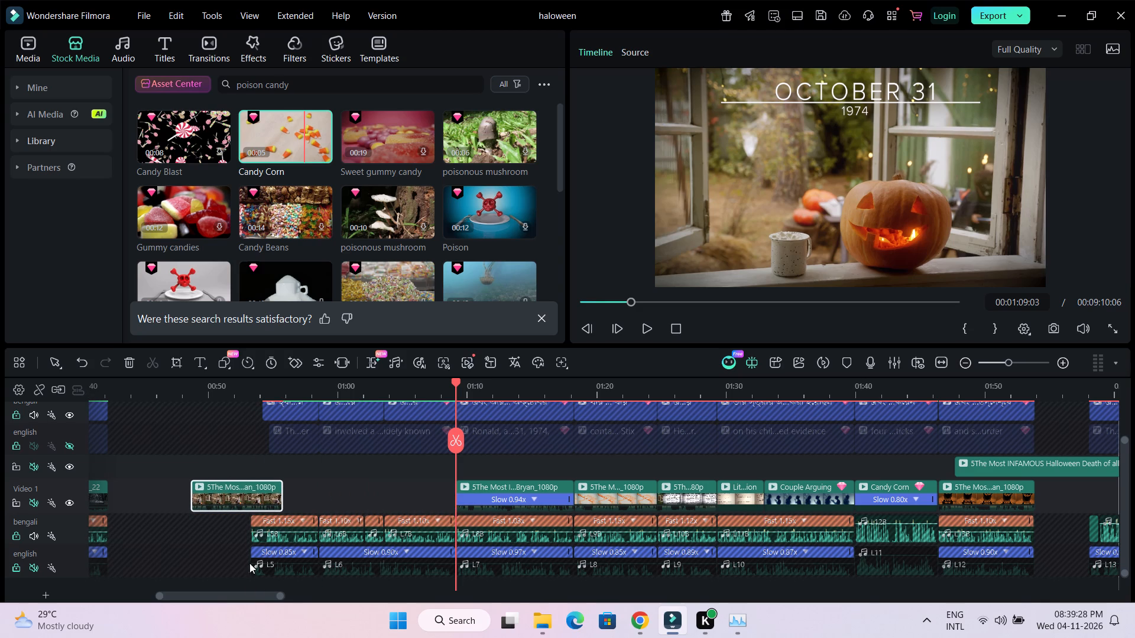
Scrub the long documentary clips above Video 1 from about 02:02, and split the second one at 00:06:14:22 in the white powder and capsules shot.
{"action": "left_click_drag", "start_coordinate": [250, 593], "coordinate": [286, 603]}
{"action": "left_click_drag", "start_coordinate": [618, 387], "coordinate": [472, 393]}
{"action": "left_click", "coordinate": [414, 394]}
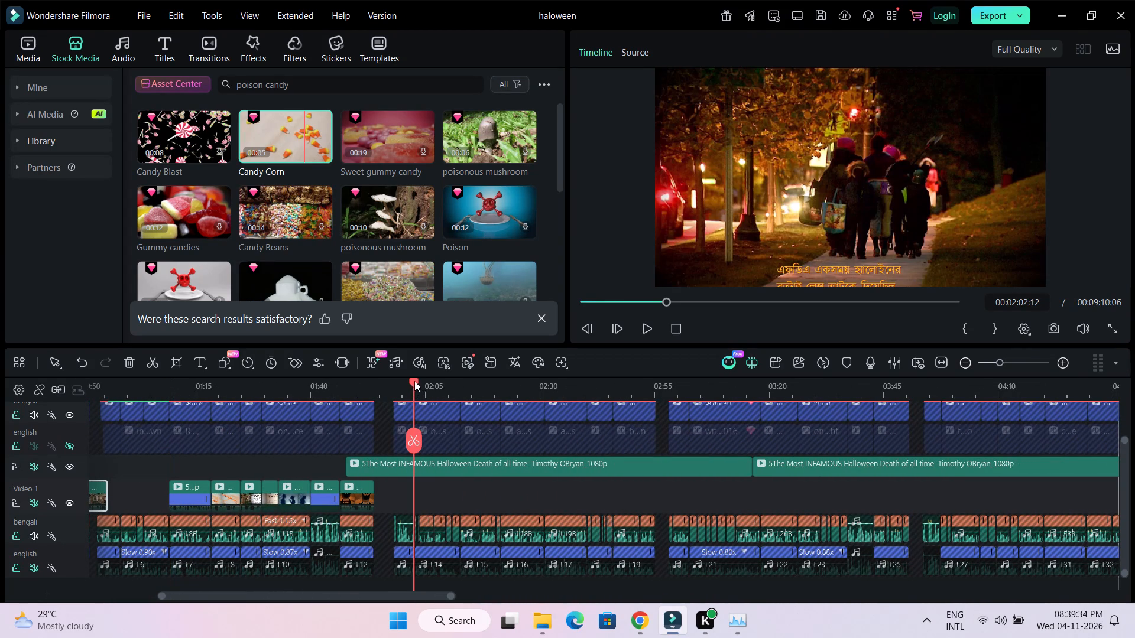
{"action": "left_click_drag", "start_coordinate": [414, 380], "coordinate": [569, 408]}
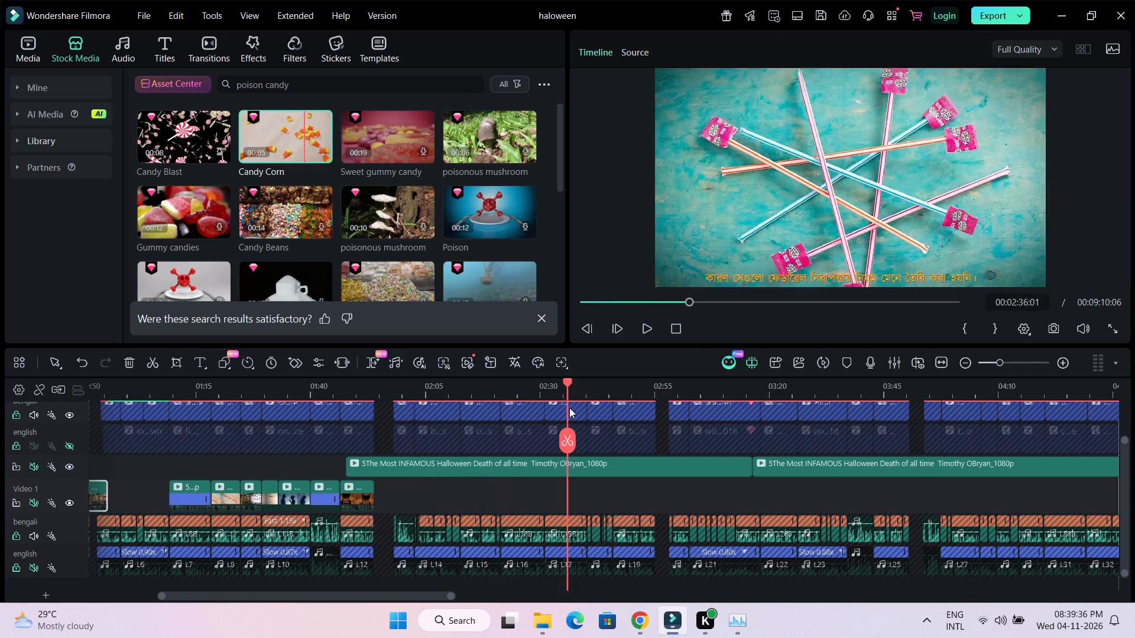
{"action": "left_click_drag", "start_coordinate": [569, 408], "coordinate": [715, 420]}
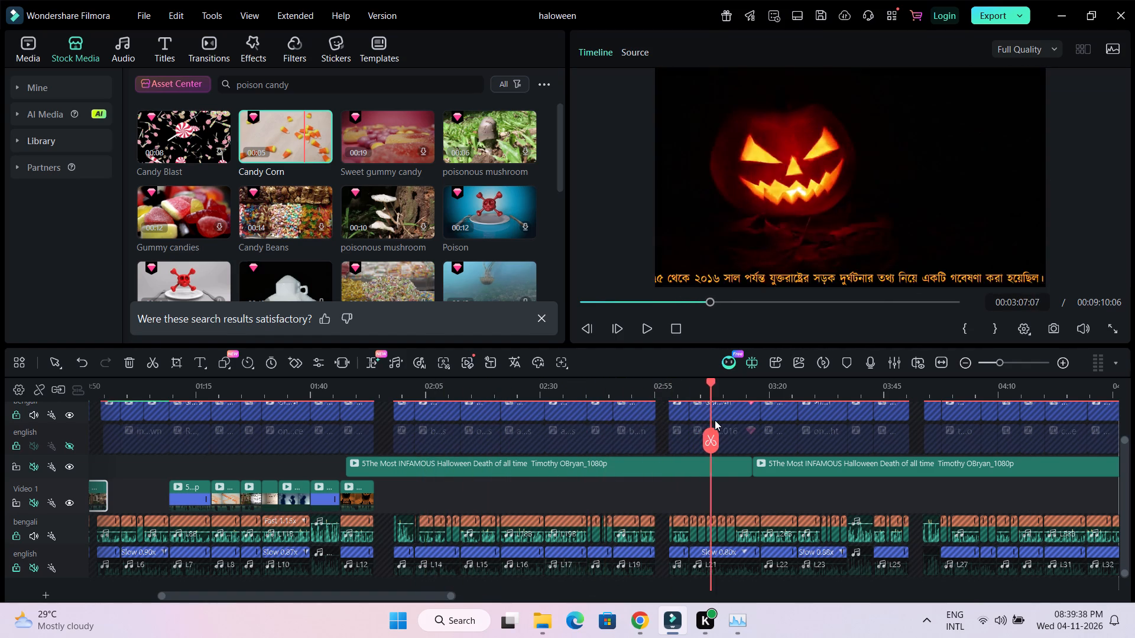
{"action": "left_click_drag", "start_coordinate": [715, 420], "coordinate": [783, 423]}
{"action": "left_click_drag", "start_coordinate": [774, 393], "coordinate": [610, 392]}
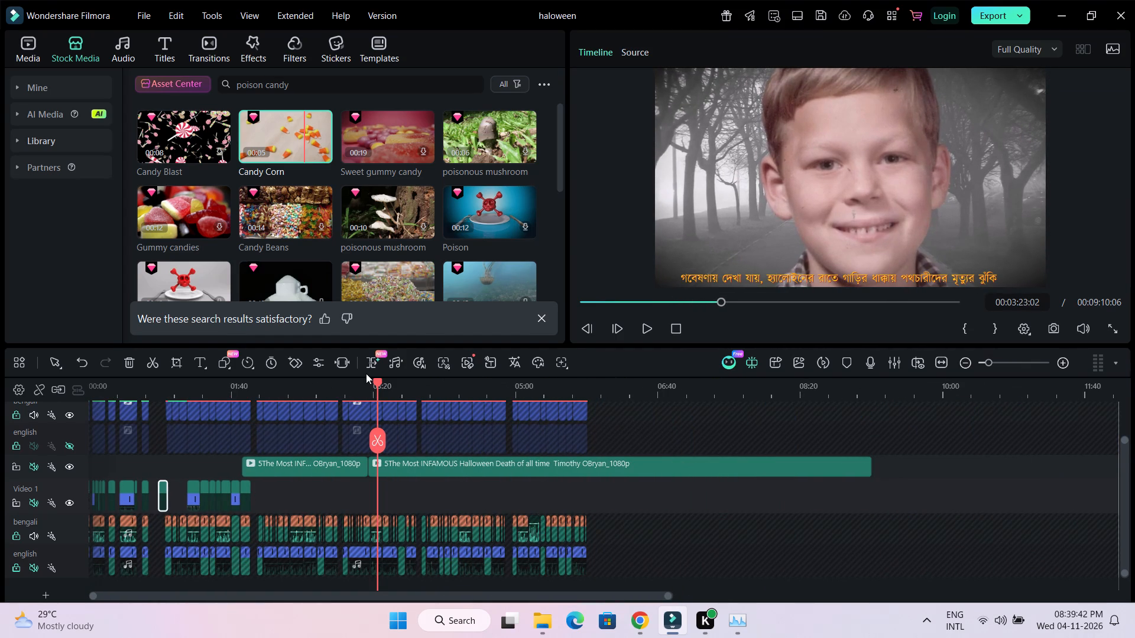
{"action": "left_click_drag", "start_coordinate": [380, 382], "coordinate": [533, 400]}
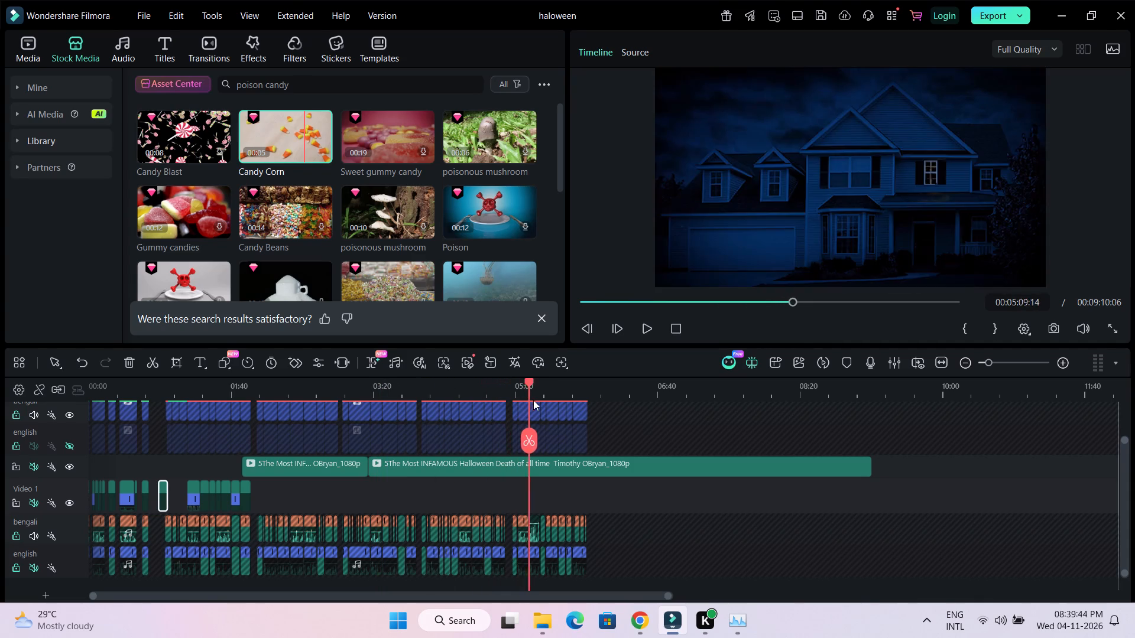
{"action": "left_click_drag", "start_coordinate": [533, 400], "coordinate": [594, 409]}
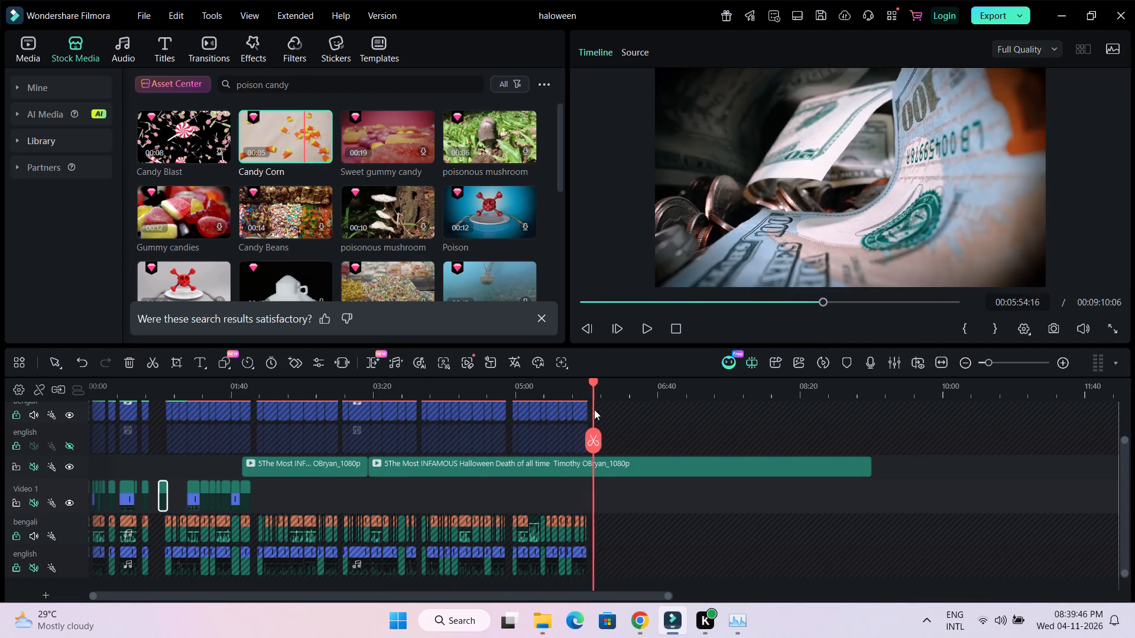
{"action": "left_click_drag", "start_coordinate": [594, 409], "coordinate": [653, 419]}
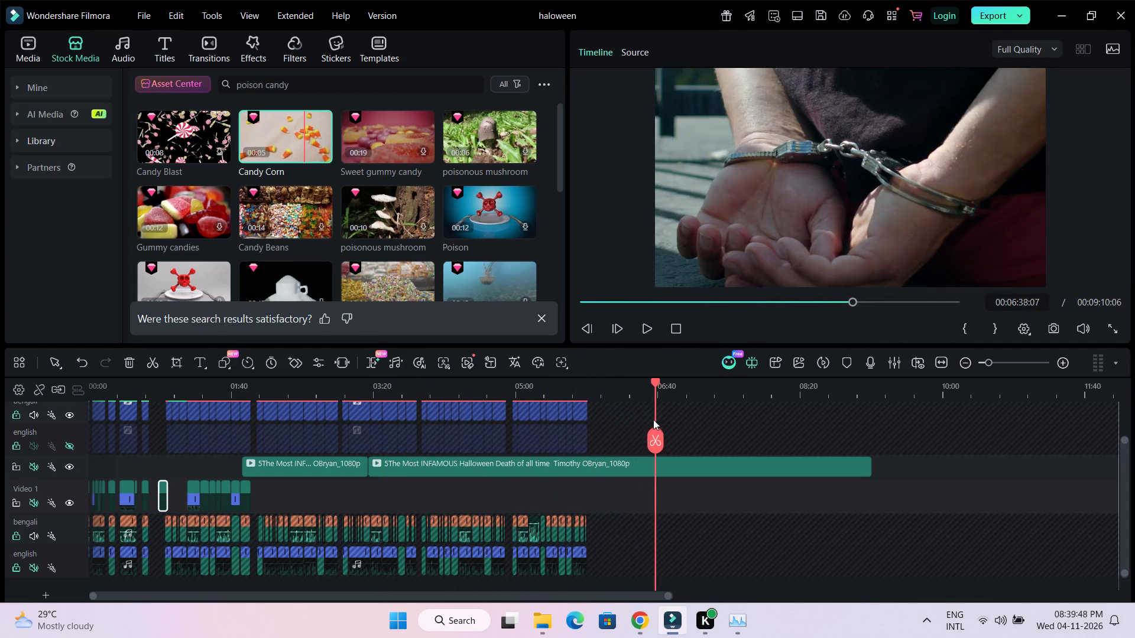
{"action": "left_click_drag", "start_coordinate": [653, 419], "coordinate": [617, 422]}
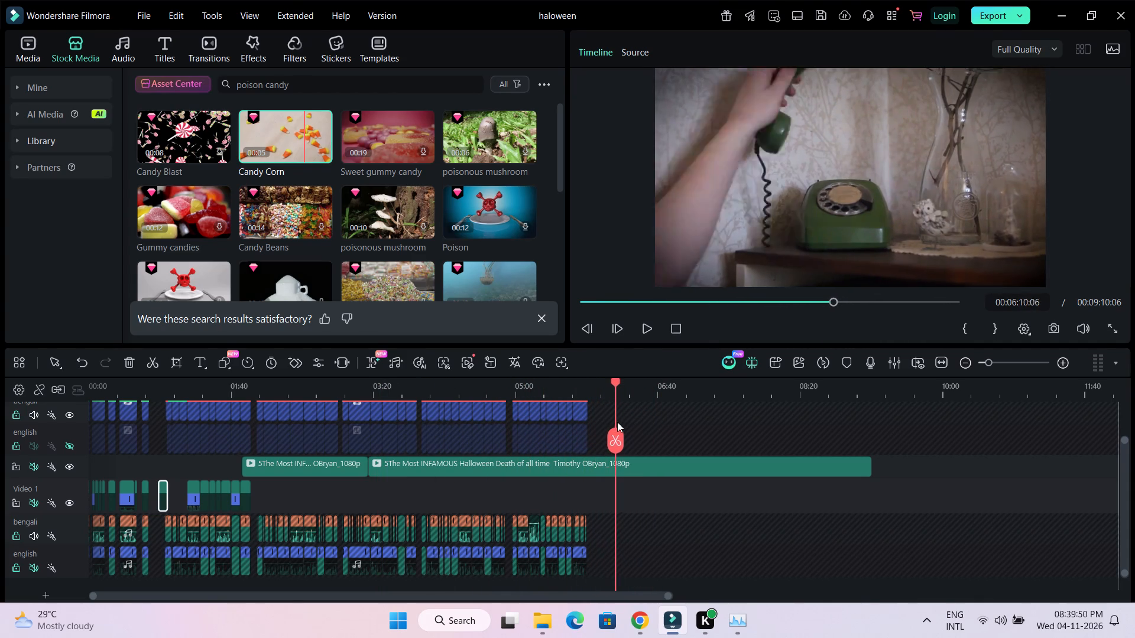
{"action": "left_click_drag", "start_coordinate": [617, 422], "coordinate": [622, 422]}
{"action": "left_click", "coordinate": [646, 470]}
{"action": "left_click", "coordinate": [622, 436]}
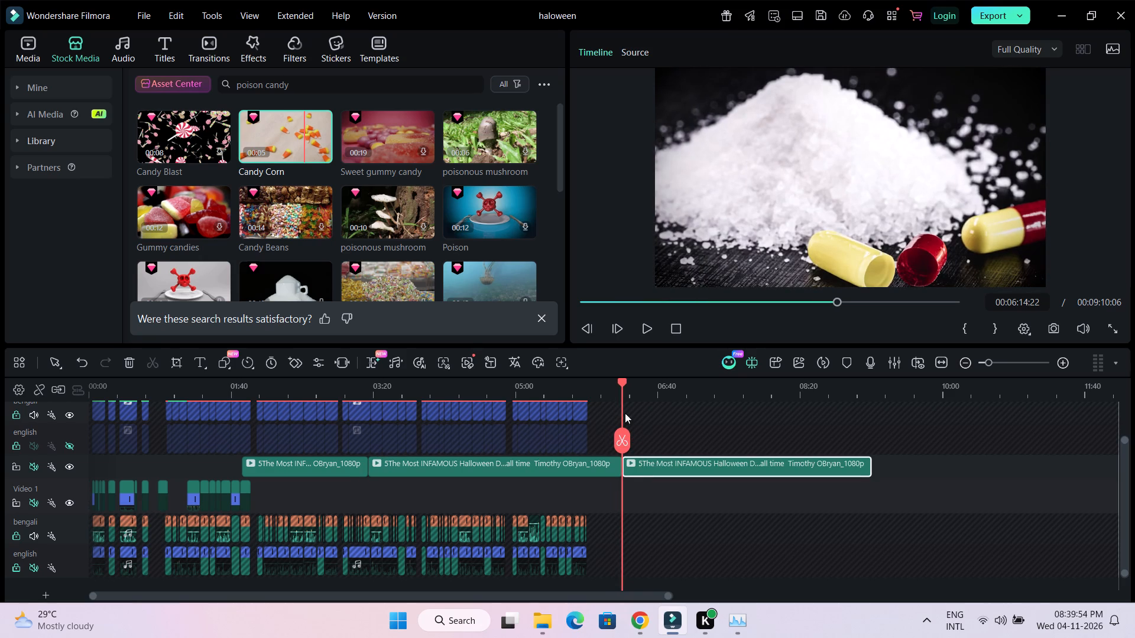
Split the selected documentary clip above Video 1 at 00:06:22:04, still within the white powder and capsules shot.
{"action": "left_click_drag", "start_coordinate": [622, 379], "coordinate": [649, 393]}
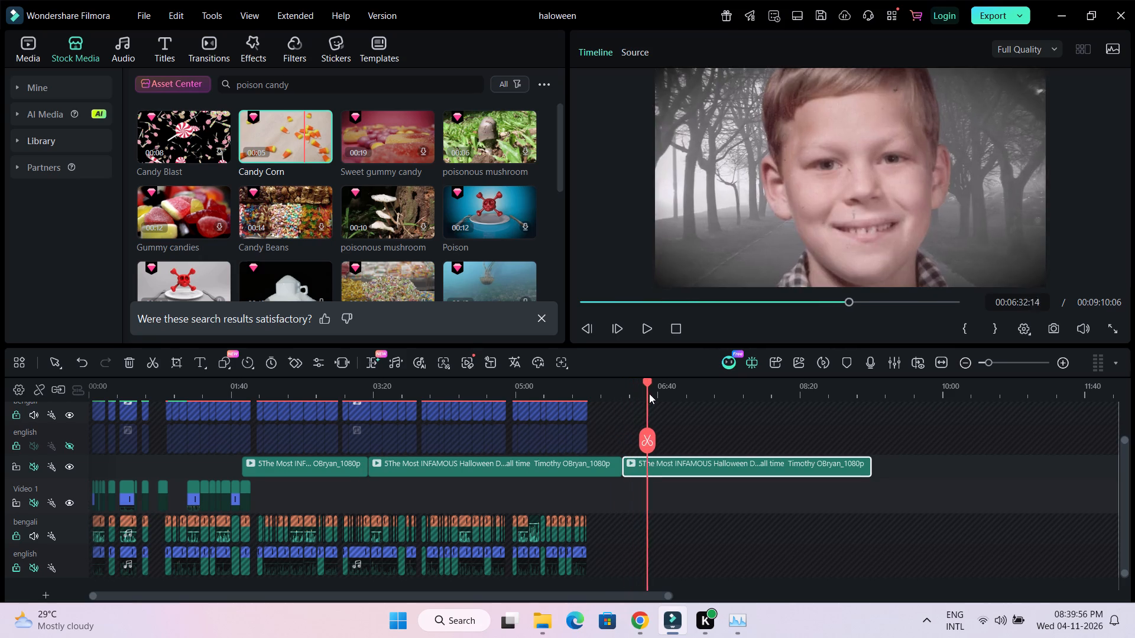
{"action": "left_click_drag", "start_coordinate": [649, 393], "coordinate": [633, 399]}
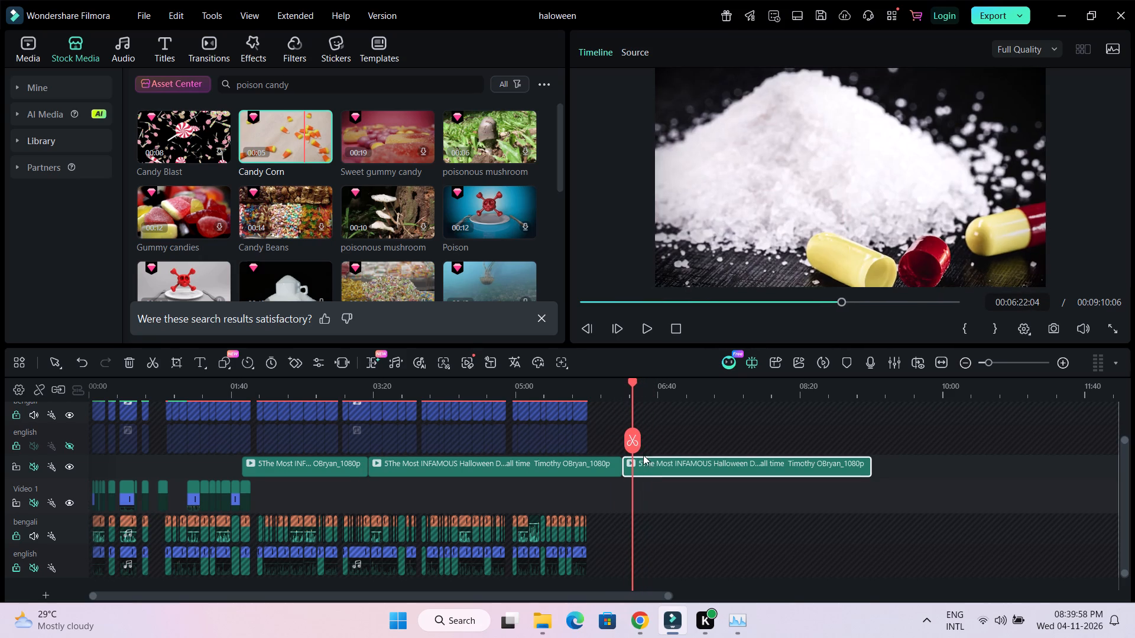
{"action": "left_click", "coordinate": [646, 461]}
{"action": "left_click", "coordinate": [630, 434]}
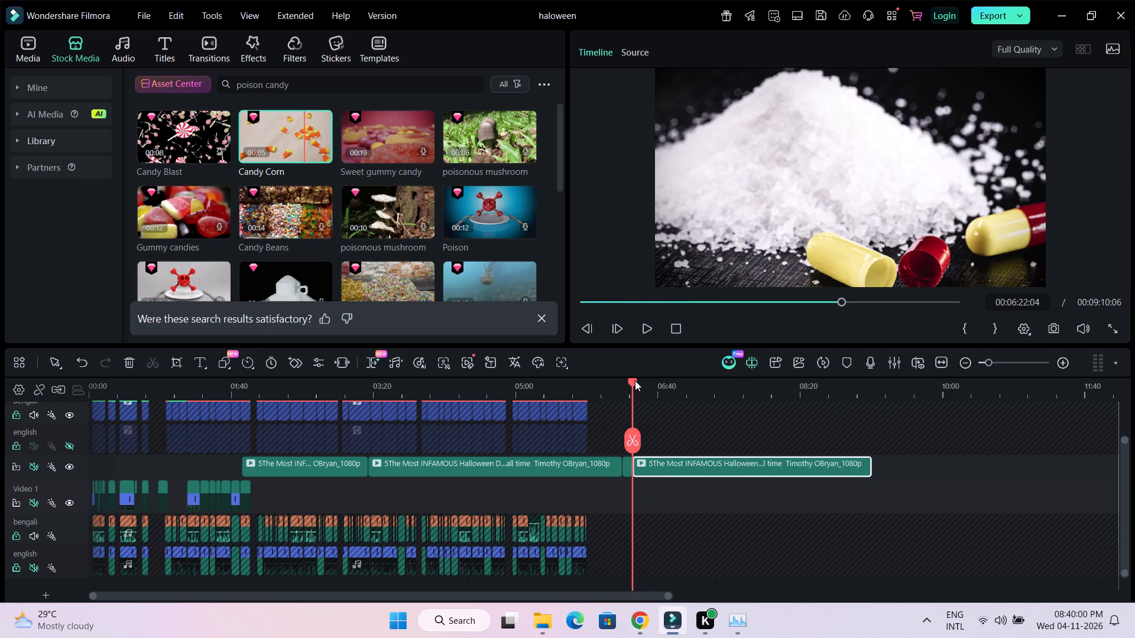
{"action": "left_click_drag", "start_coordinate": [634, 379], "coordinate": [674, 392]}
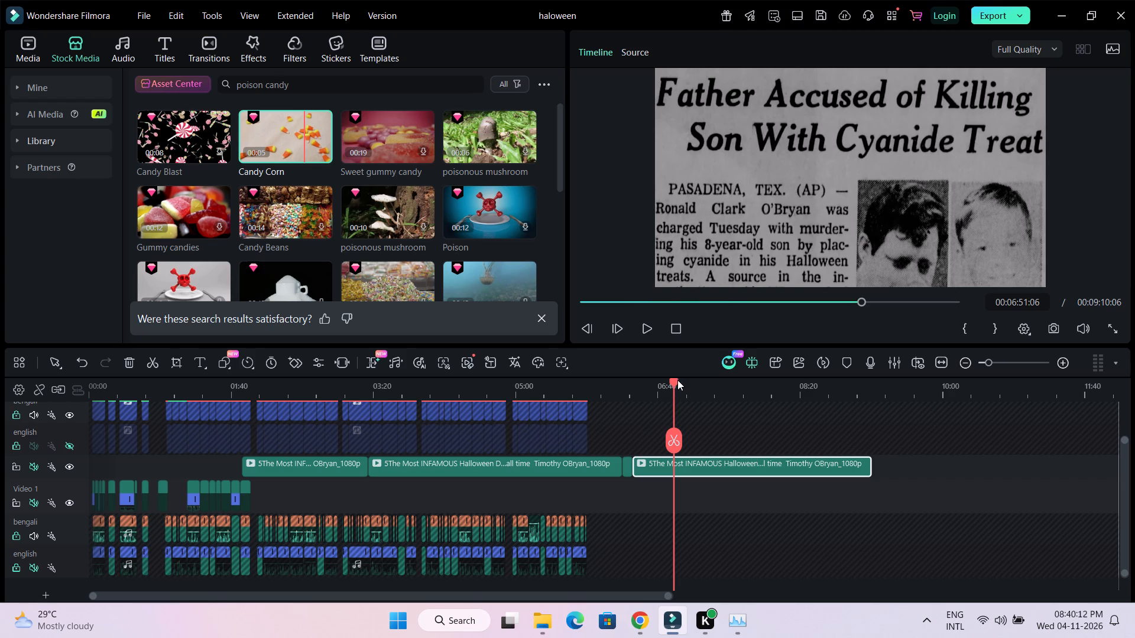
{"action": "left_click_drag", "start_coordinate": [676, 382], "coordinate": [652, 388]}
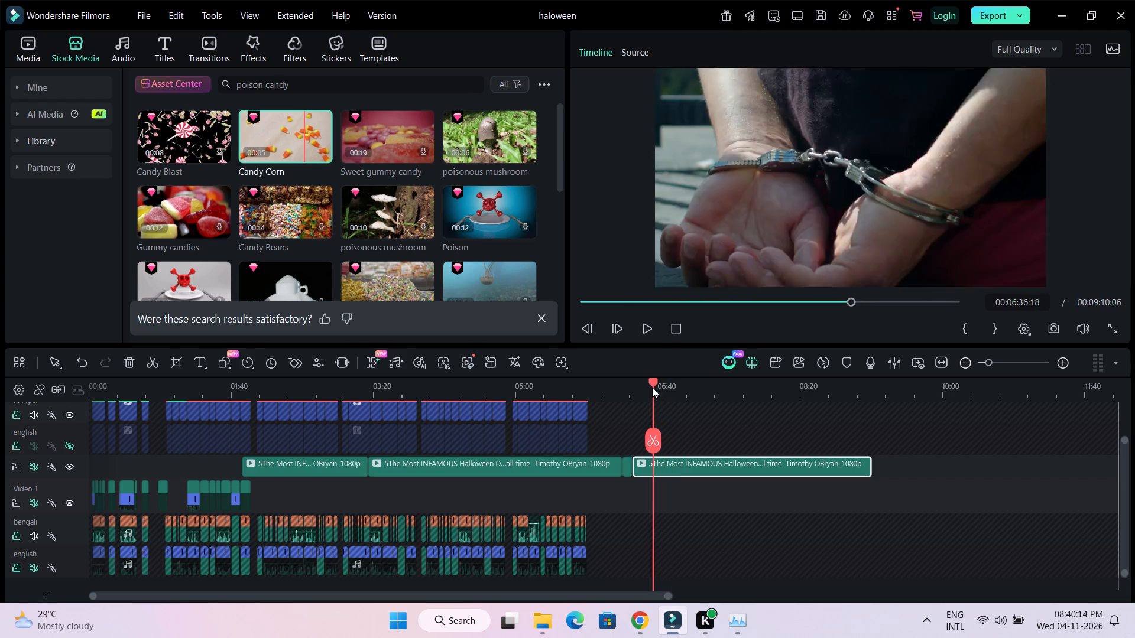
{"action": "left_click_drag", "start_coordinate": [652, 388], "coordinate": [664, 388]}
{"action": "left_click", "coordinate": [674, 622]}
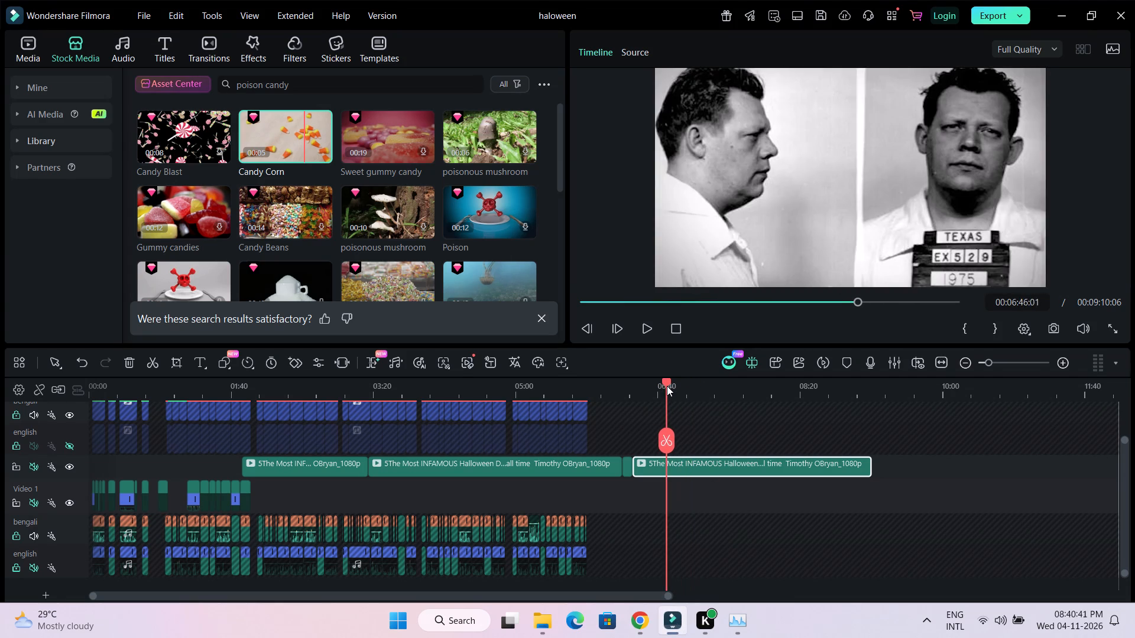
{"action": "left_click_drag", "start_coordinate": [667, 386], "coordinate": [674, 387]}
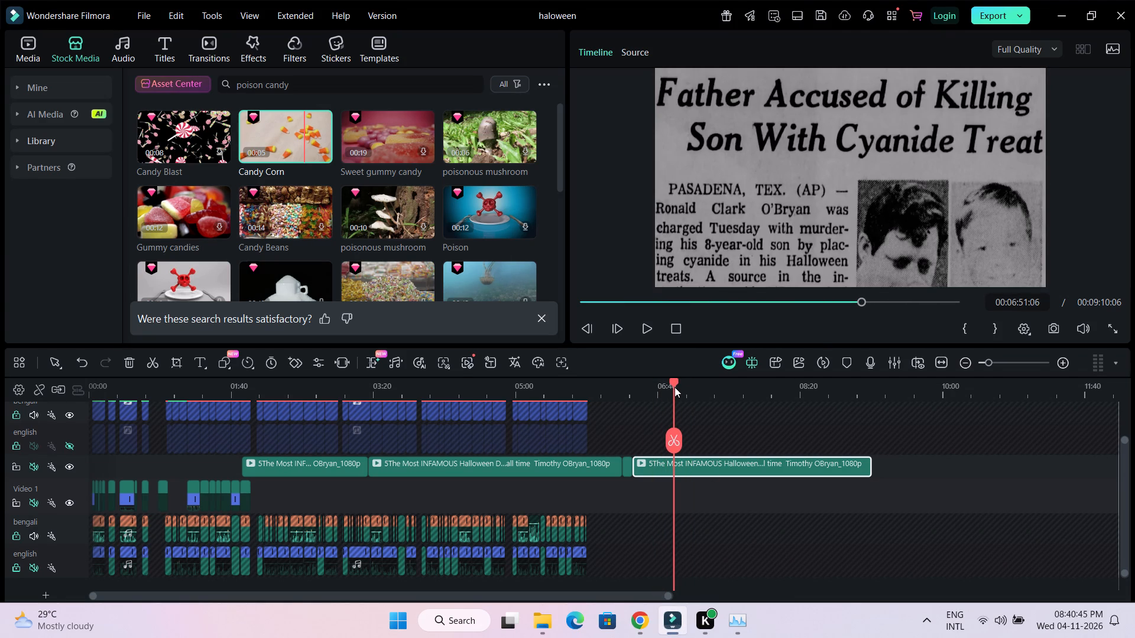
{"action": "left_click_drag", "start_coordinate": [674, 387], "coordinate": [673, 385]}
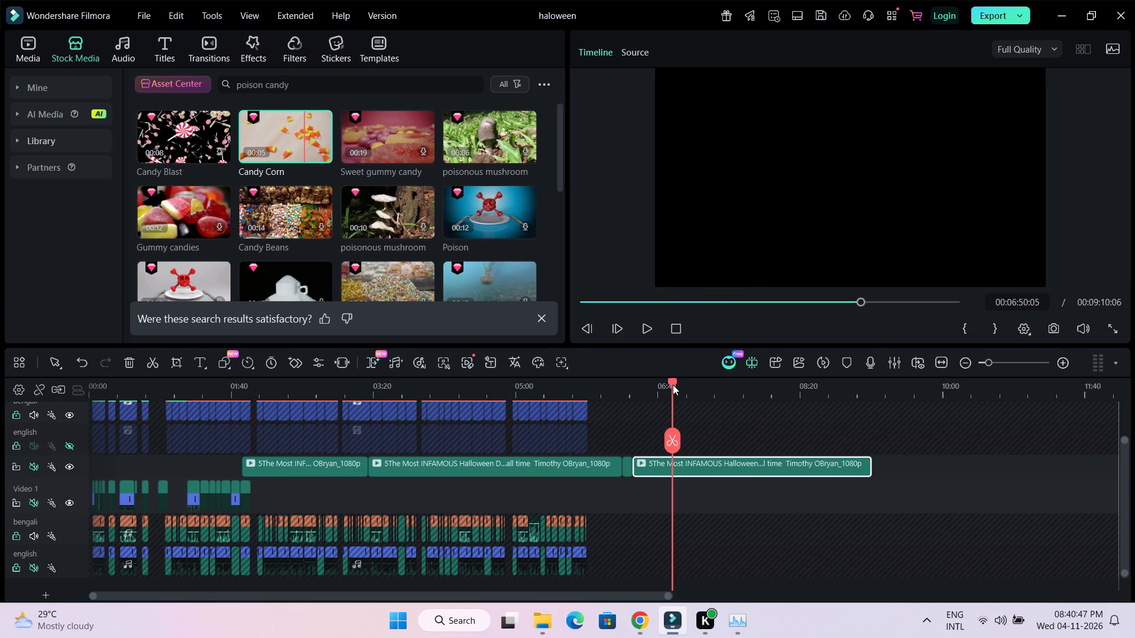
{"action": "left_click_drag", "start_coordinate": [673, 385], "coordinate": [675, 385]}
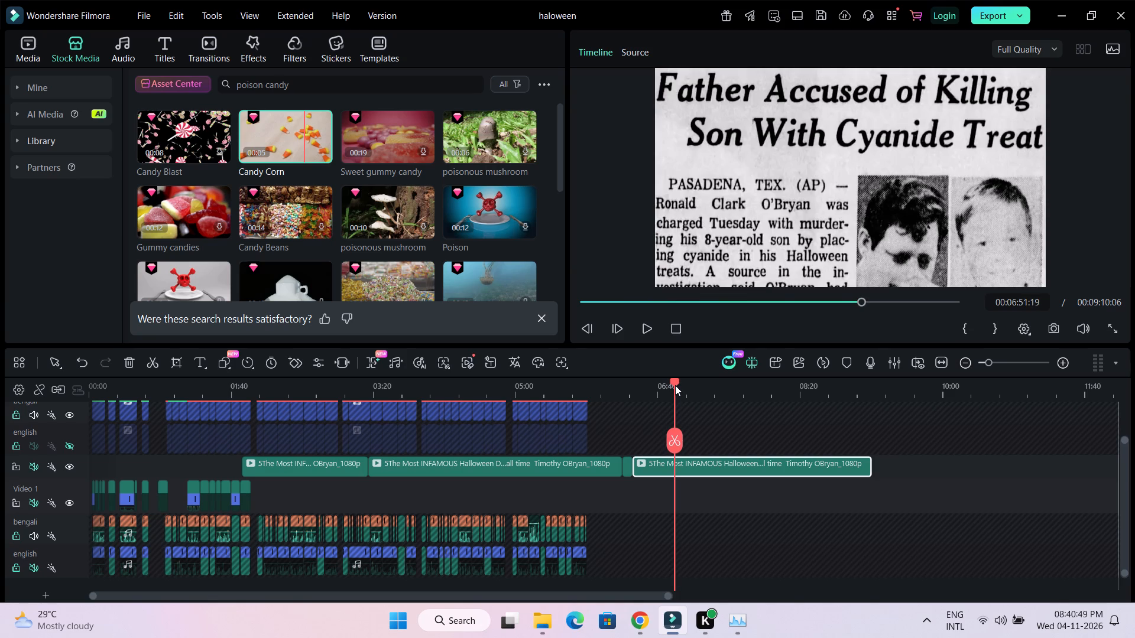
{"action": "left_click_drag", "start_coordinate": [675, 385], "coordinate": [676, 388]}
{"action": "left_click", "coordinate": [701, 467]}
{"action": "left_click", "coordinate": [677, 440]}
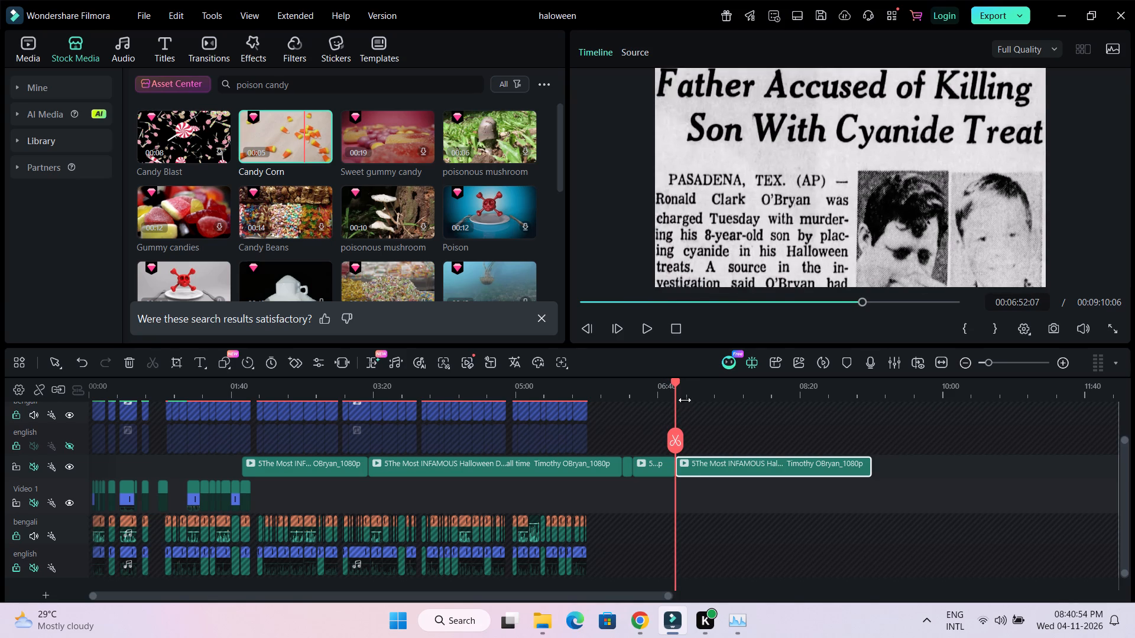
Scrub the newspaper shot up to the courtroom photo, and split the documentary clip at 00:06:56:08, just before the newspaper shot ends.
{"action": "left_click_drag", "start_coordinate": [675, 380], "coordinate": [682, 383]}
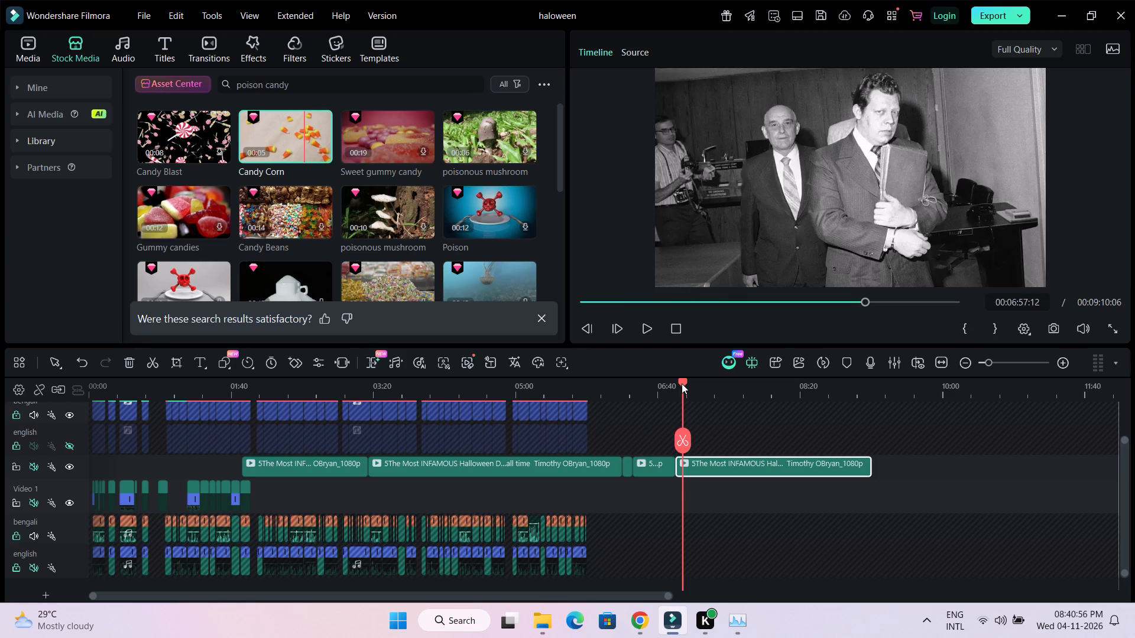
{"action": "left_click_drag", "start_coordinate": [682, 383], "coordinate": [680, 385]}
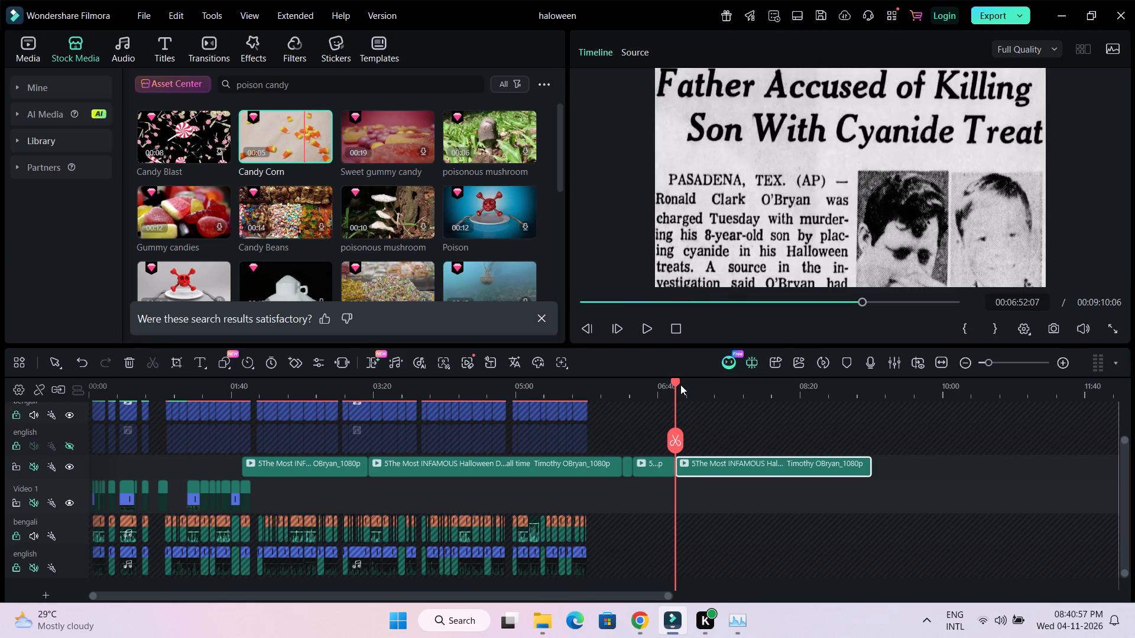
{"action": "left_click_drag", "start_coordinate": [680, 385], "coordinate": [673, 387]}
{"action": "left_click_drag", "start_coordinate": [692, 390], "coordinate": [909, 394]}
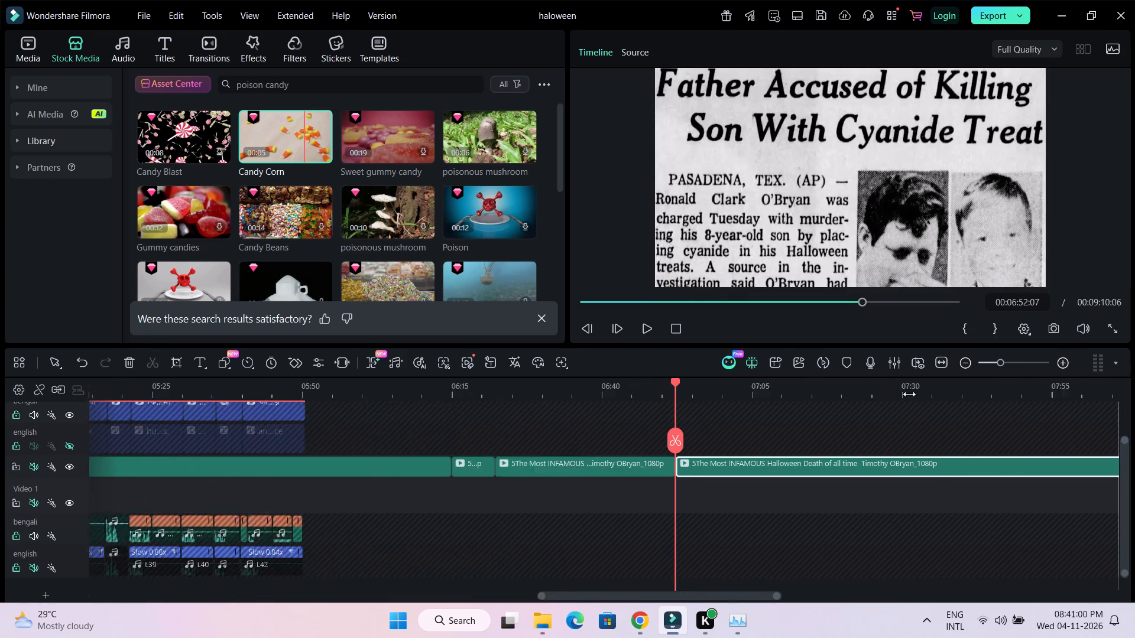
{"action": "left_click_drag", "start_coordinate": [909, 394], "coordinate": [923, 396]}
{"action": "left_click_drag", "start_coordinate": [676, 382], "coordinate": [565, 393]}
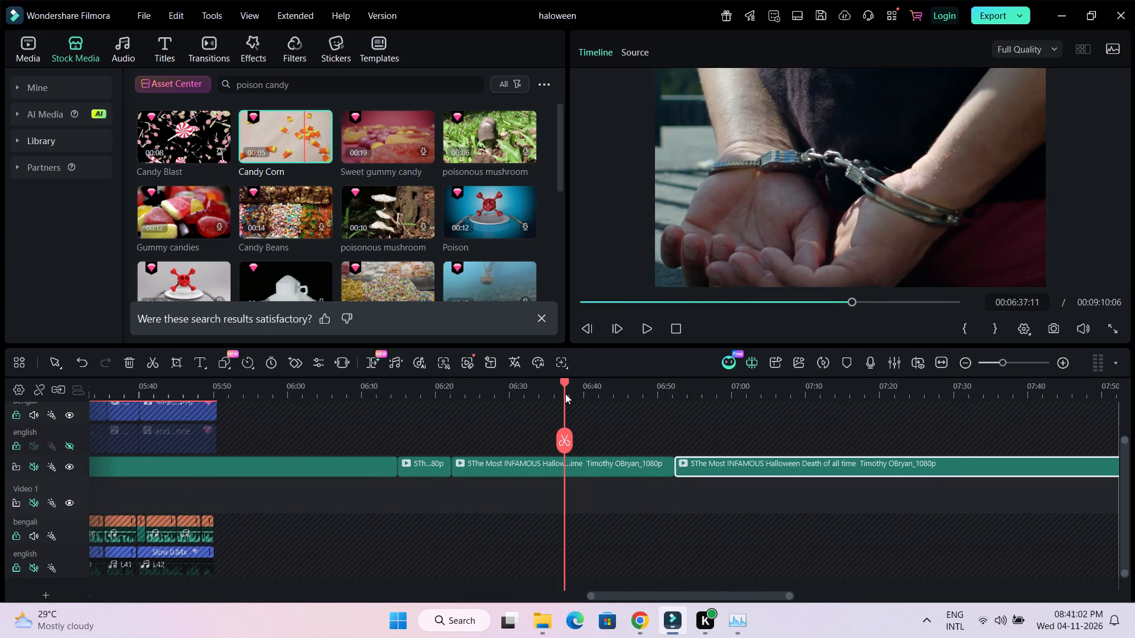
{"action": "left_click_drag", "start_coordinate": [565, 393], "coordinate": [420, 402]}
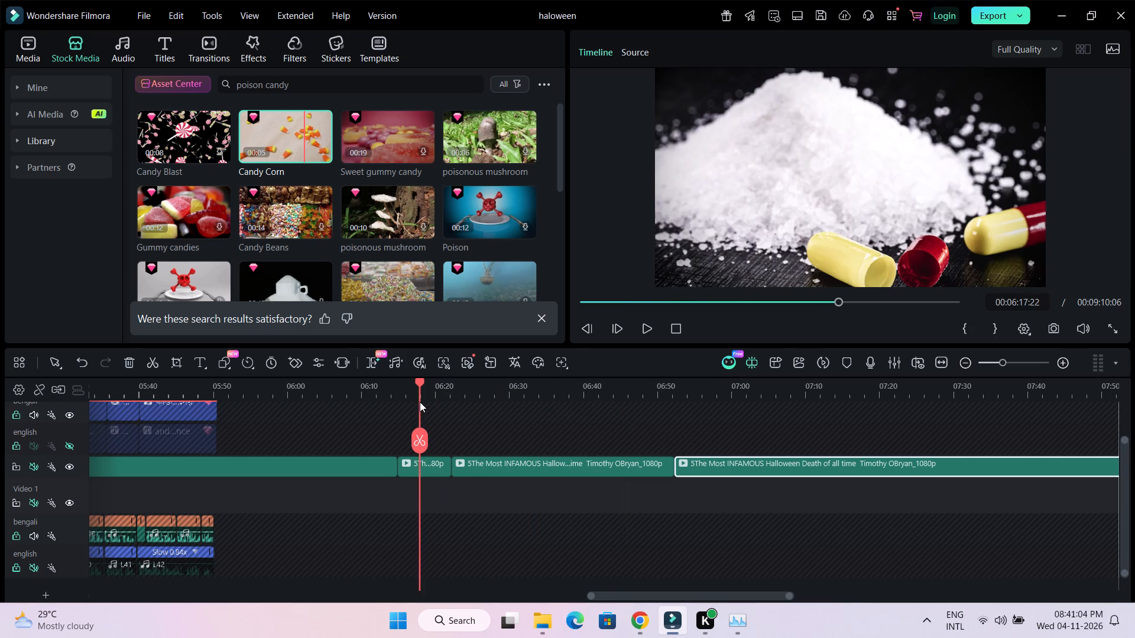
{"action": "left_click_drag", "start_coordinate": [420, 402], "coordinate": [433, 400]}
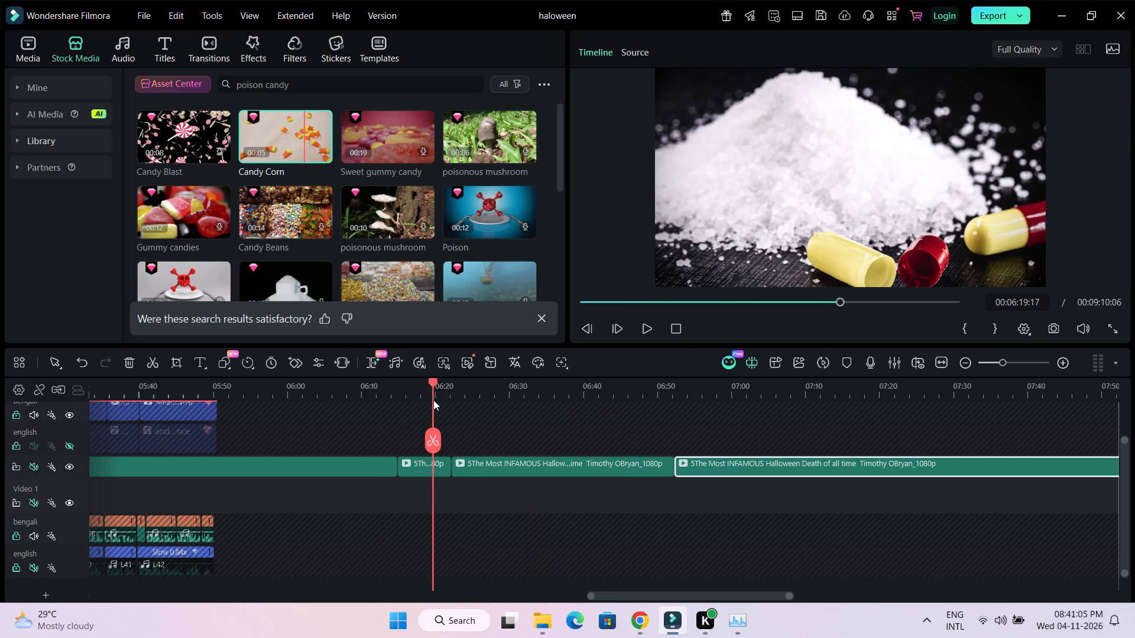
{"action": "left_click_drag", "start_coordinate": [433, 400], "coordinate": [675, 404]}
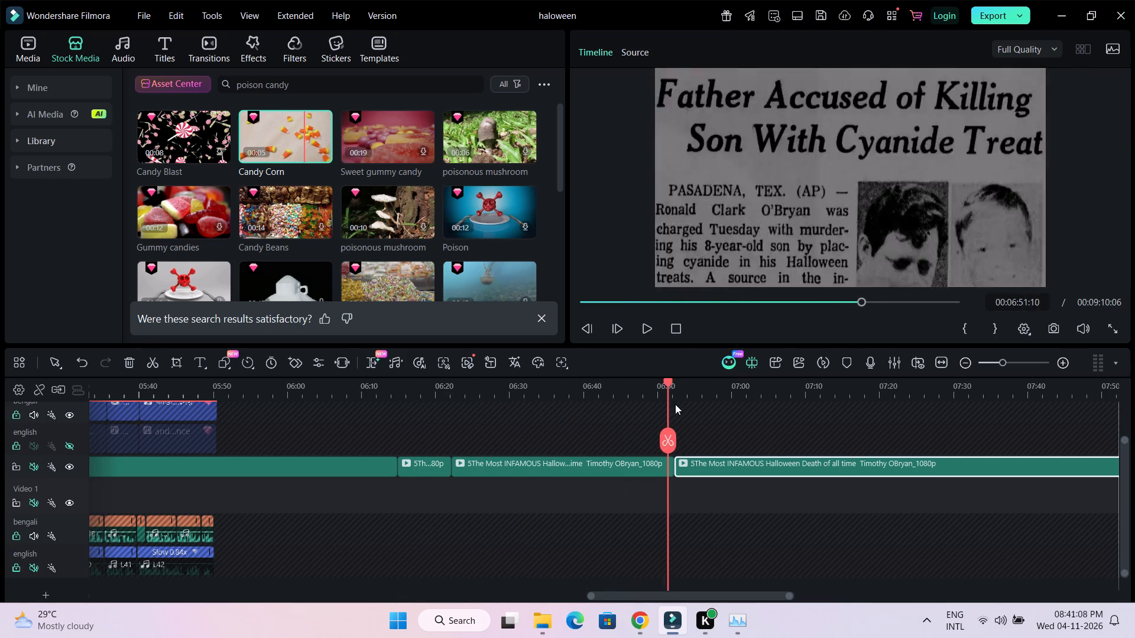
{"action": "left_click_drag", "start_coordinate": [675, 404], "coordinate": [693, 407]}
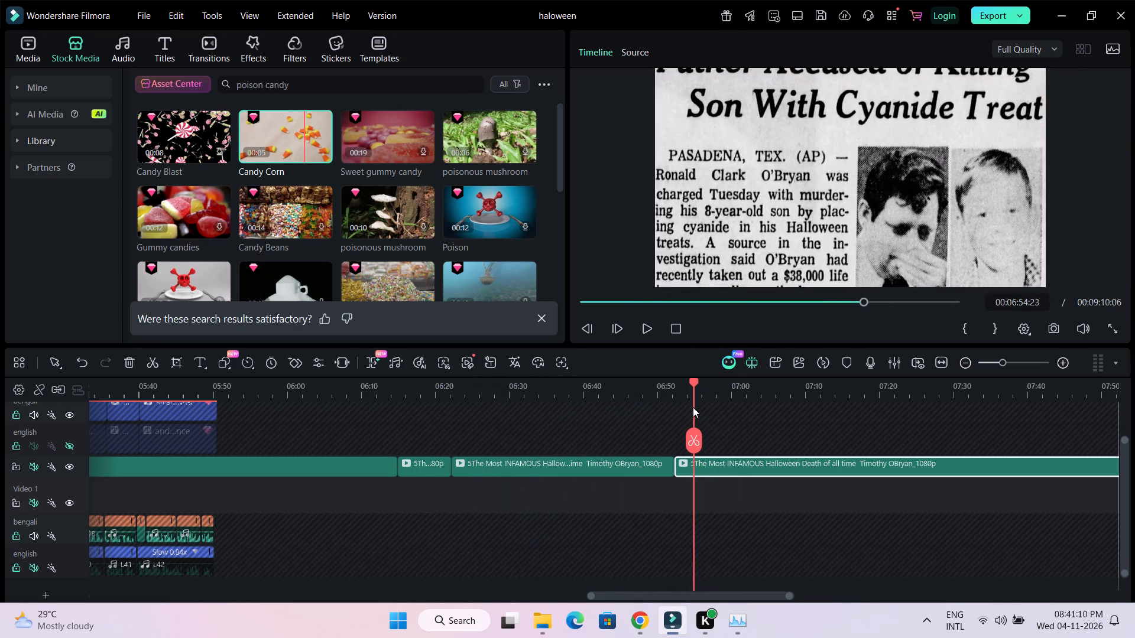
{"action": "left_click_drag", "start_coordinate": [693, 407], "coordinate": [708, 406]}
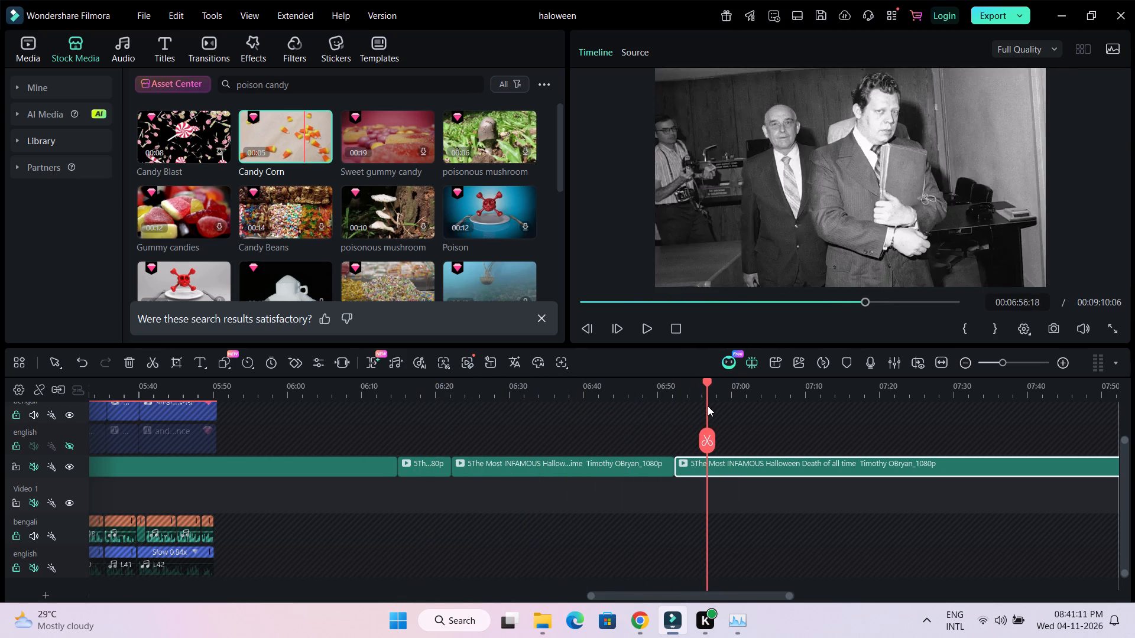
{"action": "left_click_drag", "start_coordinate": [708, 406], "coordinate": [696, 406]}
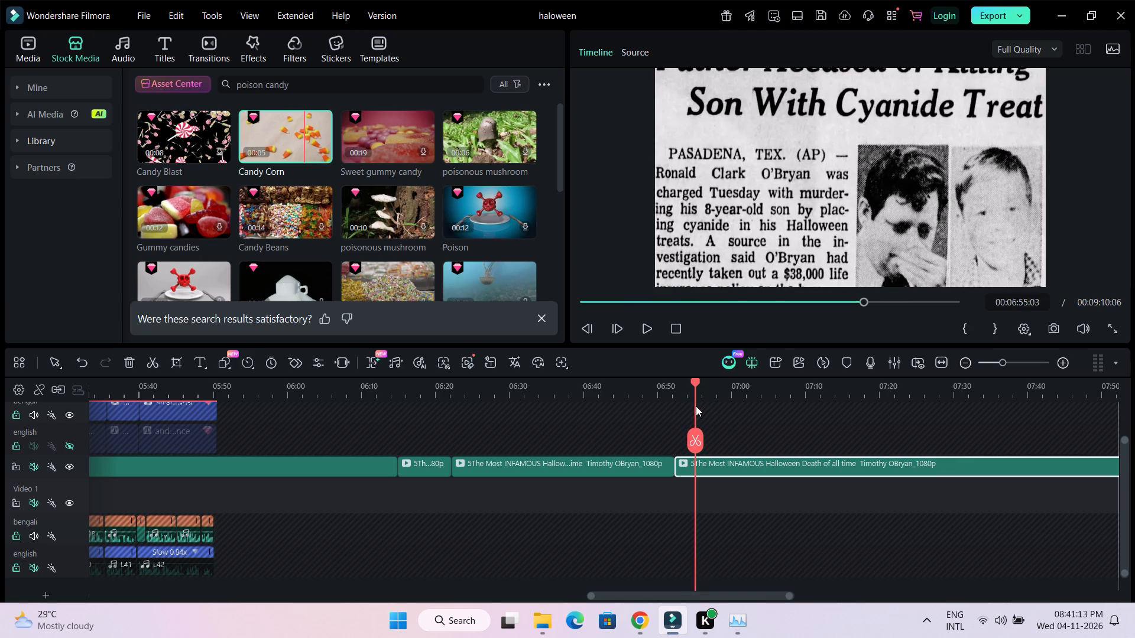
{"action": "left_click_drag", "start_coordinate": [696, 406], "coordinate": [702, 406]}
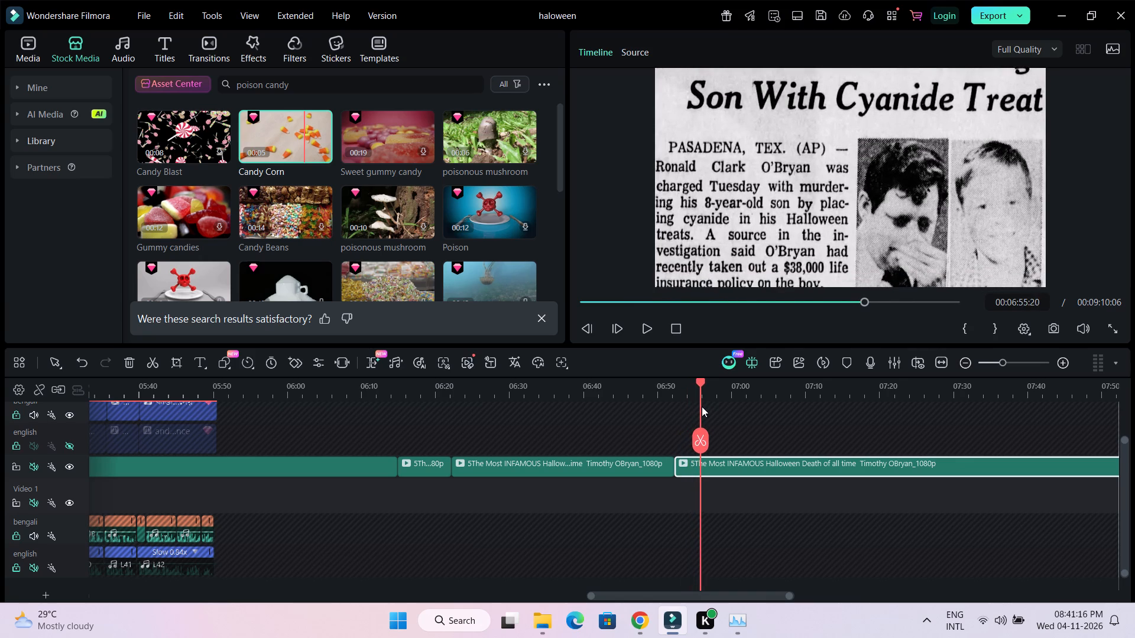
{"action": "left_click_drag", "start_coordinate": [702, 406], "coordinate": [705, 406]}
{"action": "left_click", "coordinate": [711, 467]}
{"action": "left_click", "coordinate": [702, 441]}
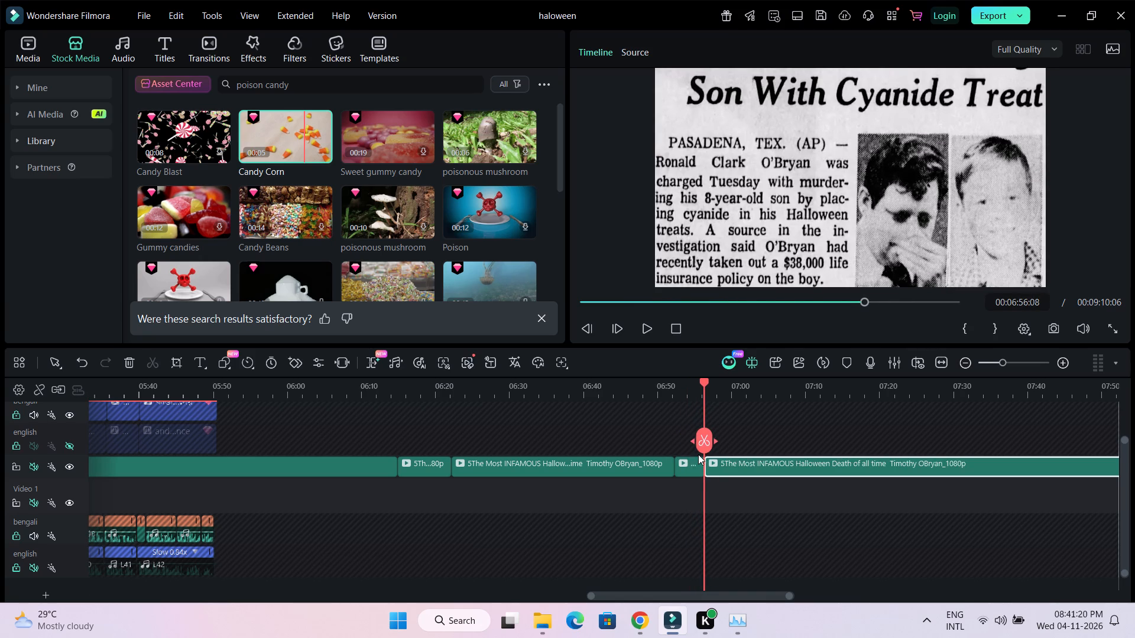
Move the "Son With Cyanide Treat" newspaper clip from 00:06:52 back to 00:01:02:01, on the track above Video 1.
{"action": "left_click_drag", "start_coordinate": [695, 465], "coordinate": [439, 488]}
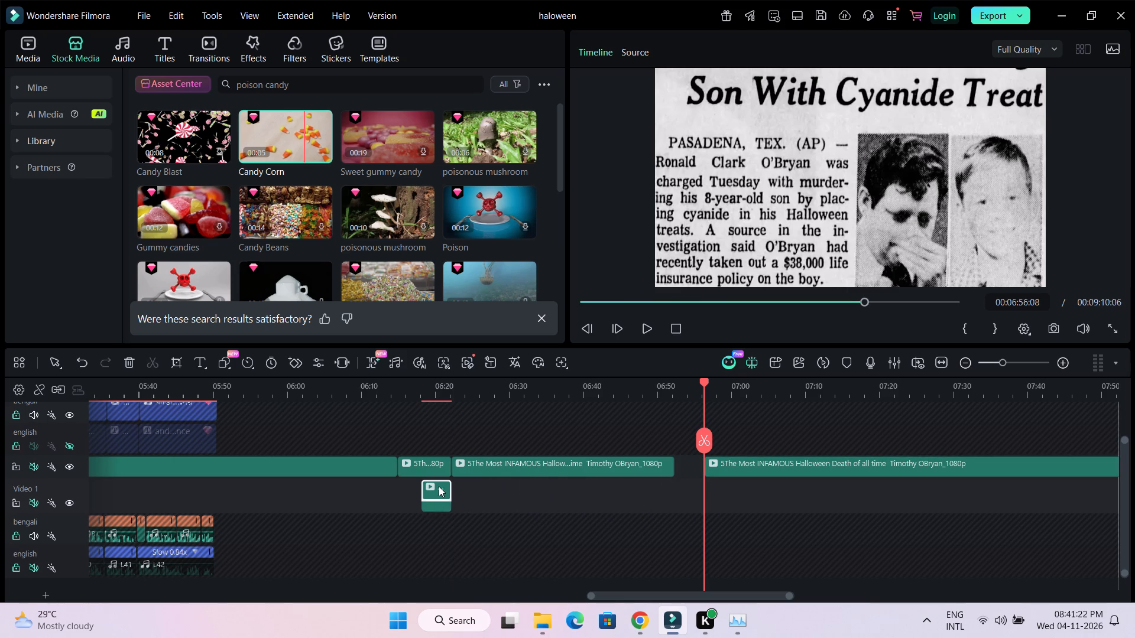
{"action": "left_click_drag", "start_coordinate": [665, 594], "coordinate": [567, 594]}
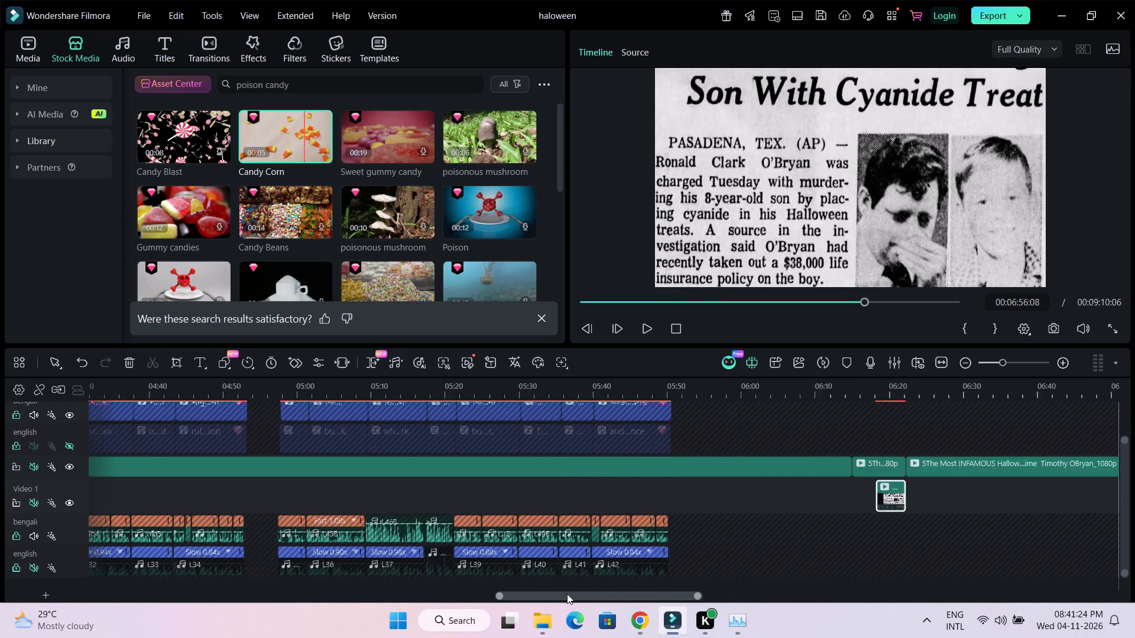
{"action": "left_click_drag", "start_coordinate": [567, 594], "coordinate": [548, 596]}
{"action": "left_click_drag", "start_coordinate": [1022, 496], "coordinate": [783, 497]}
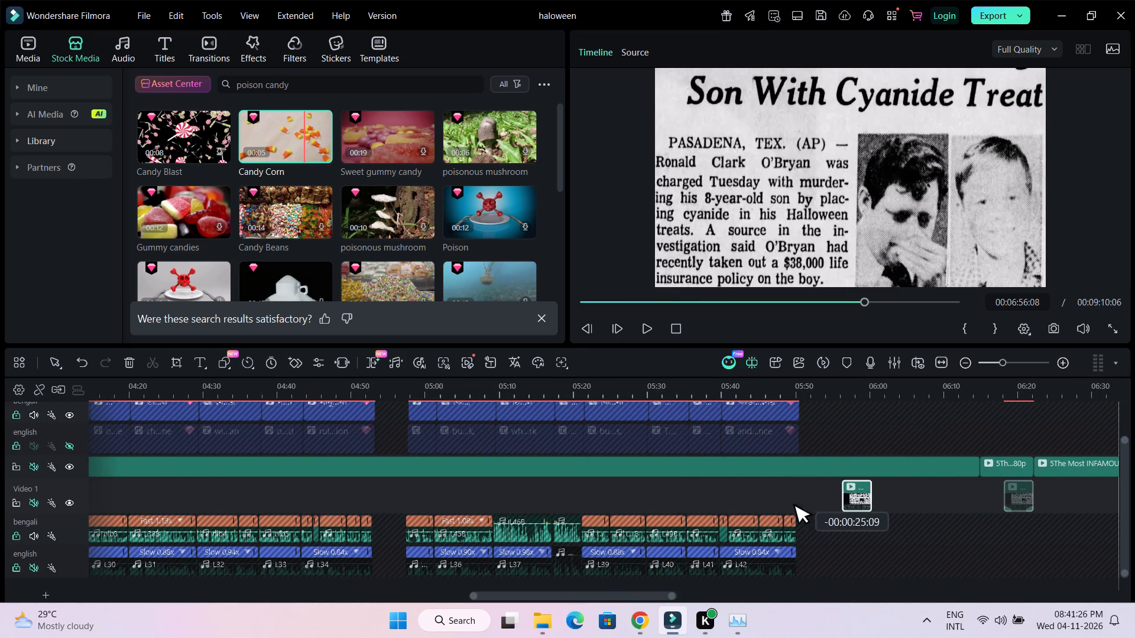
{"action": "left_click_drag", "start_coordinate": [783, 497], "coordinate": [358, 497]}
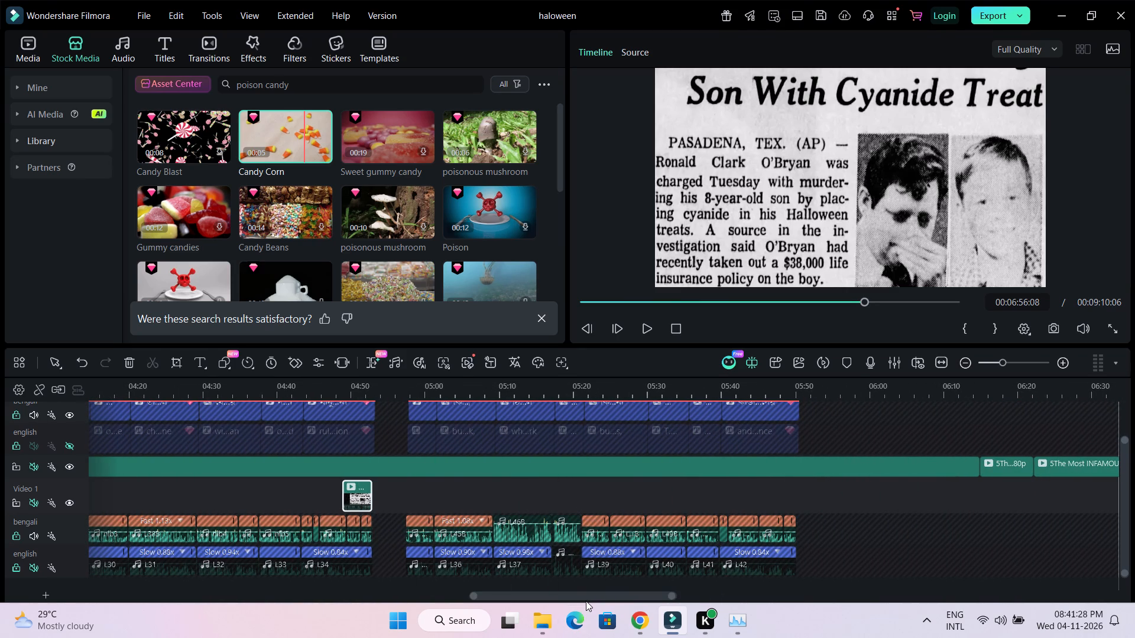
{"action": "left_click_drag", "start_coordinate": [589, 600], "coordinate": [428, 598]}
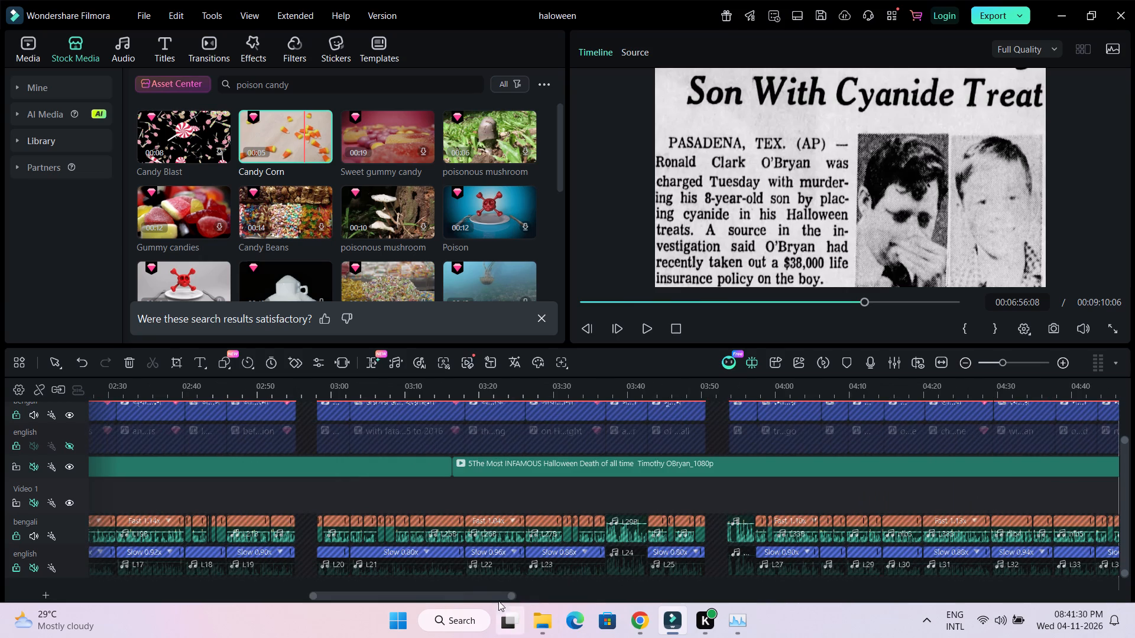
{"action": "left_click_drag", "start_coordinate": [484, 597], "coordinate": [511, 598]}
{"action": "left_click_drag", "start_coordinate": [1018, 496], "coordinate": [572, 480]}
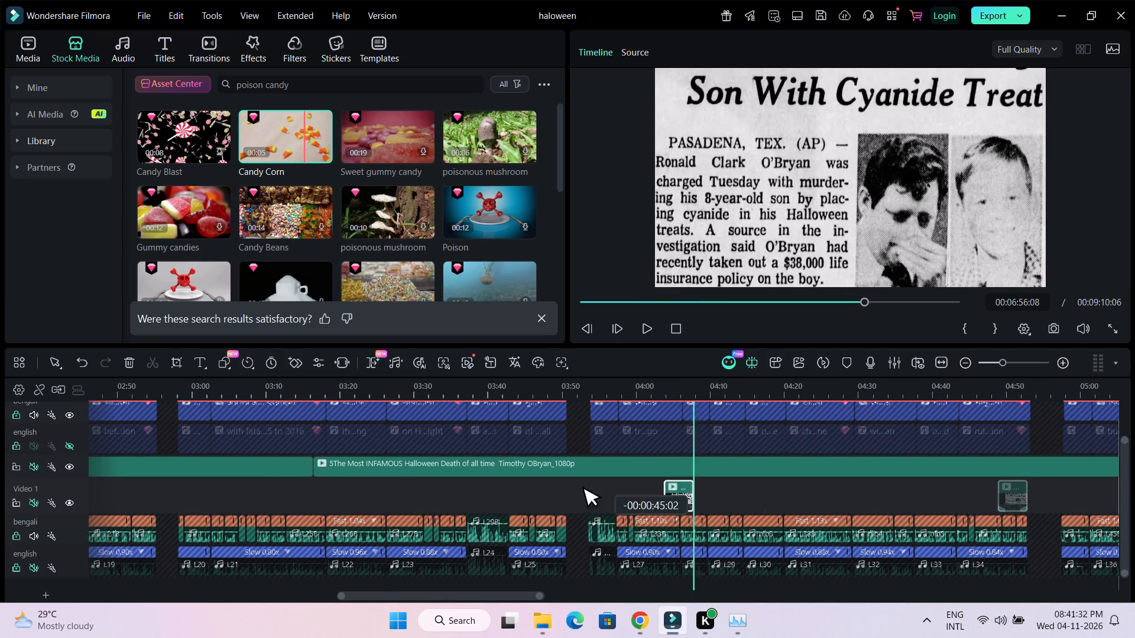
{"action": "left_click_drag", "start_coordinate": [572, 480], "coordinate": [267, 484]}
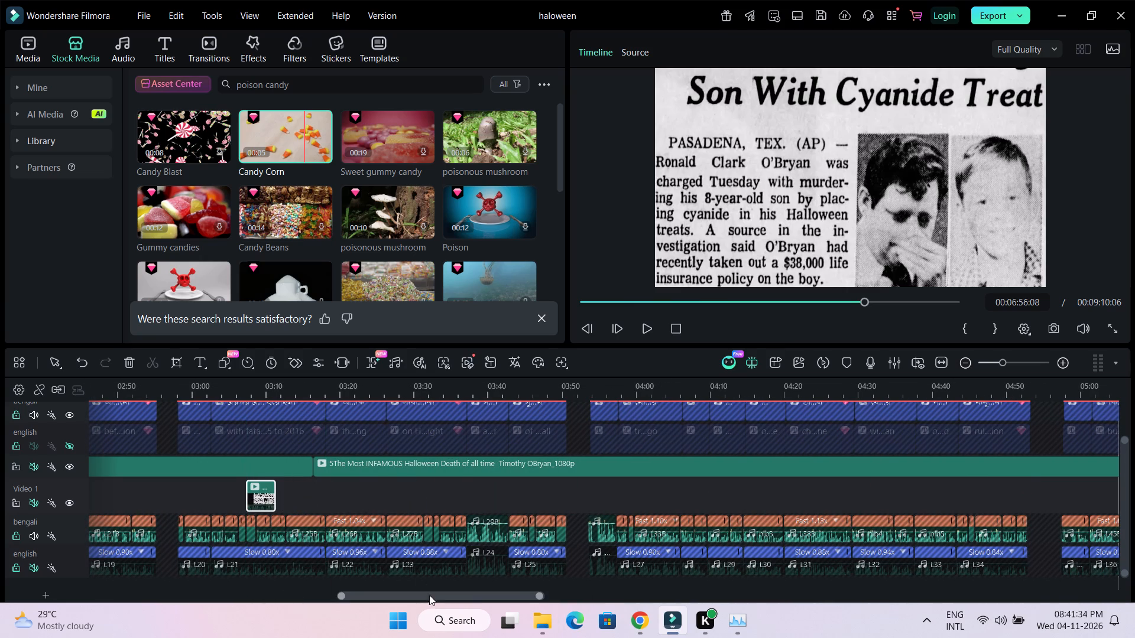
{"action": "left_click_drag", "start_coordinate": [430, 595], "coordinate": [294, 580]}
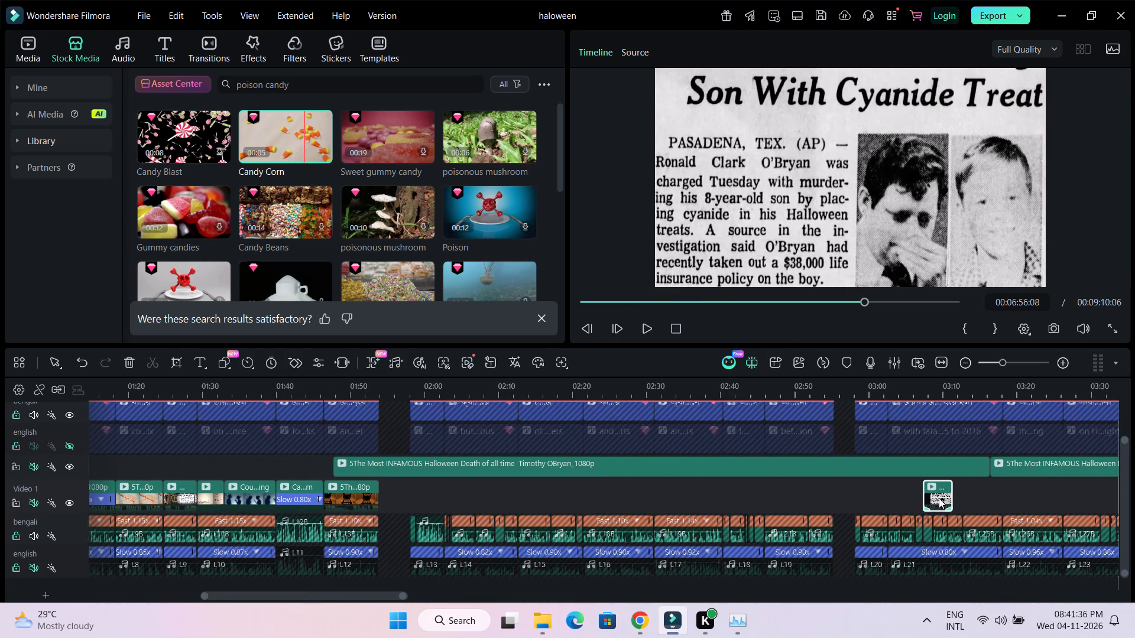
{"action": "left_click_drag", "start_coordinate": [939, 498], "coordinate": [255, 471]}
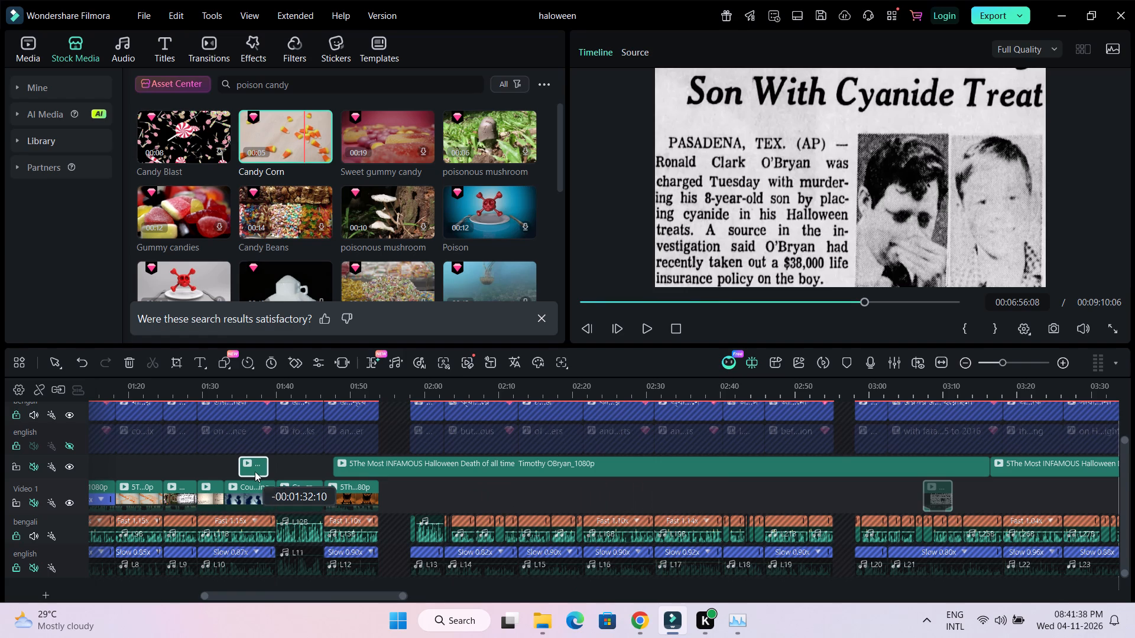
{"action": "left_click_drag", "start_coordinate": [339, 595], "coordinate": [287, 590]}
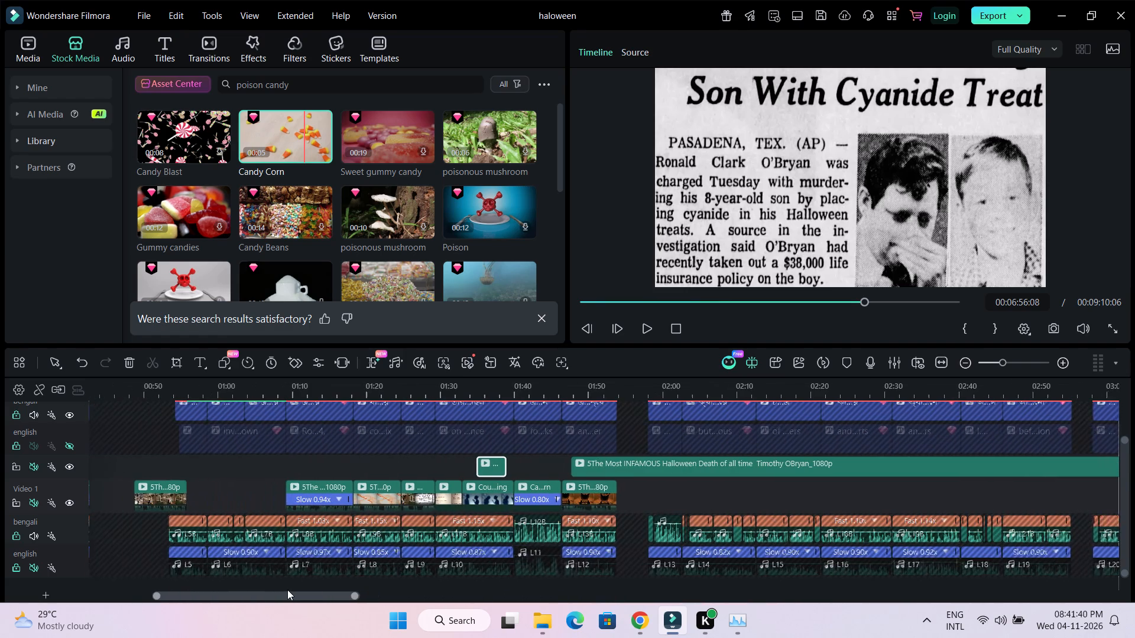
{"action": "left_click_drag", "start_coordinate": [287, 590], "coordinate": [278, 590]}
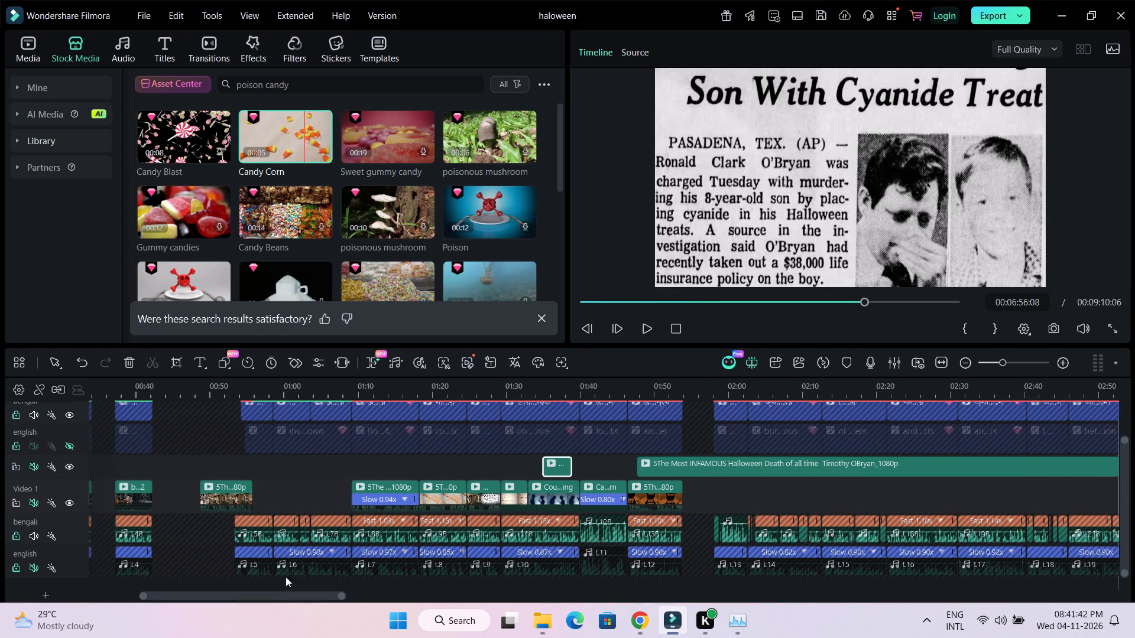
{"action": "left_click_drag", "start_coordinate": [562, 465], "coordinate": [303, 485]}
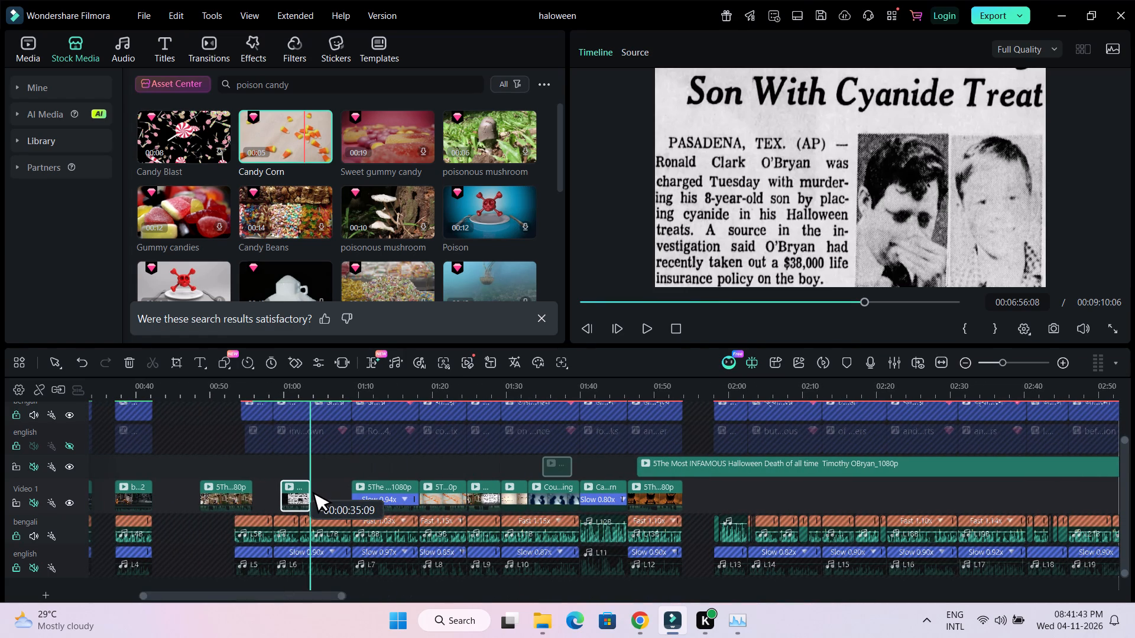
{"action": "left_click_drag", "start_coordinate": [303, 485], "coordinate": [305, 487]}
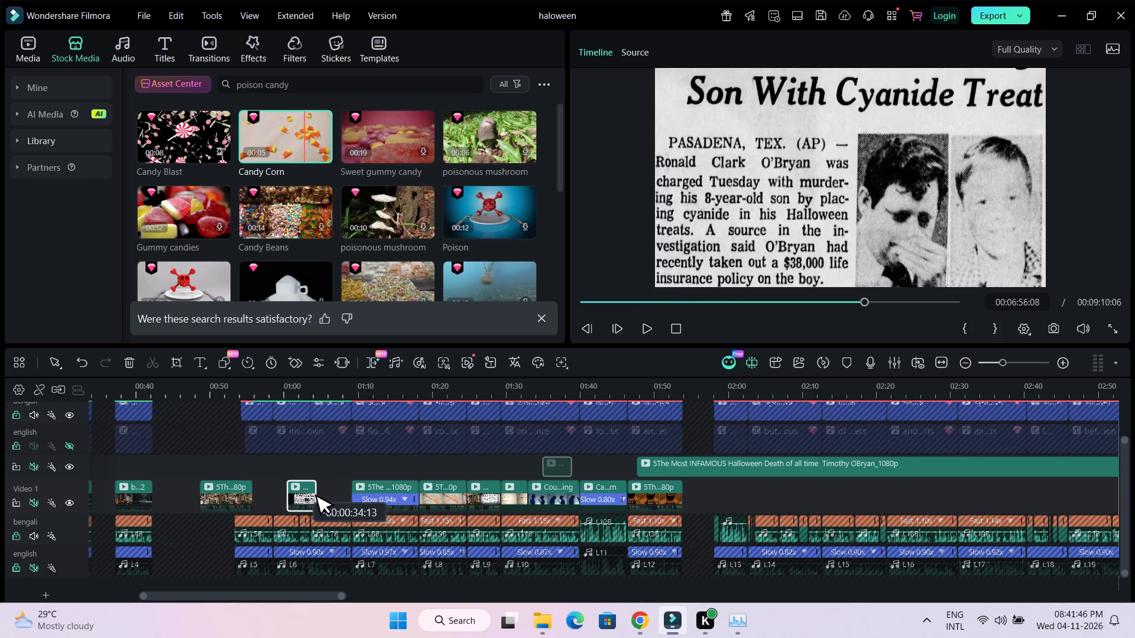
{"action": "left_click_drag", "start_coordinate": [305, 487], "coordinate": [317, 464]}
Play the narration from about 00:00:59, and place the newspaper clip on Video 1 directly against the clip starting at about 00:01:09.
{"action": "key", "text": "space"}
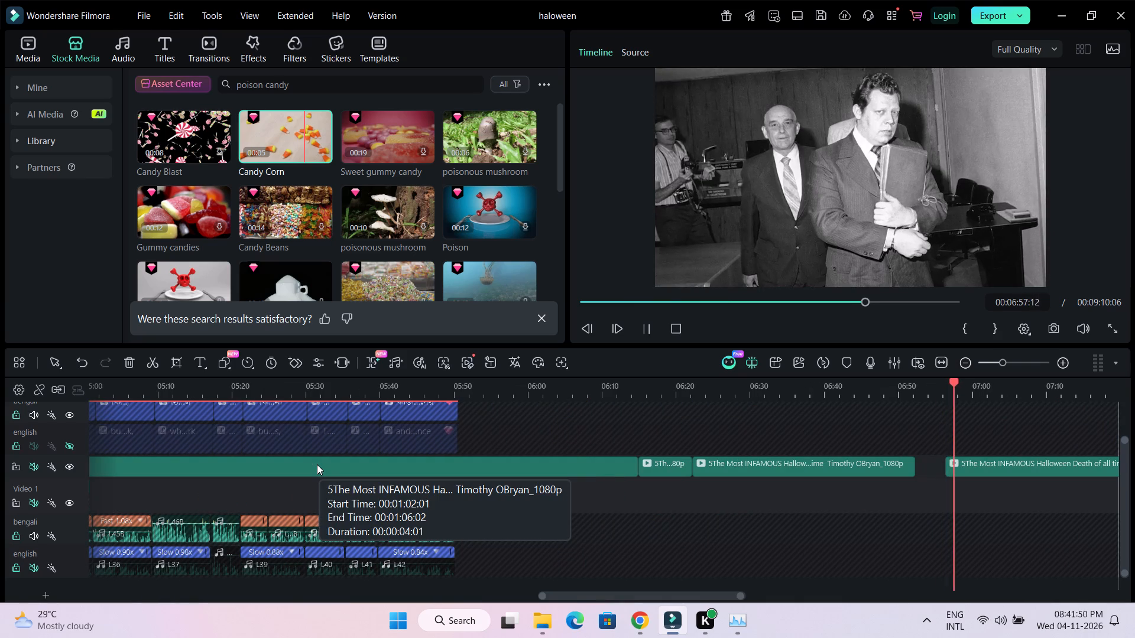
{"action": "left_click", "coordinate": [612, 302]}
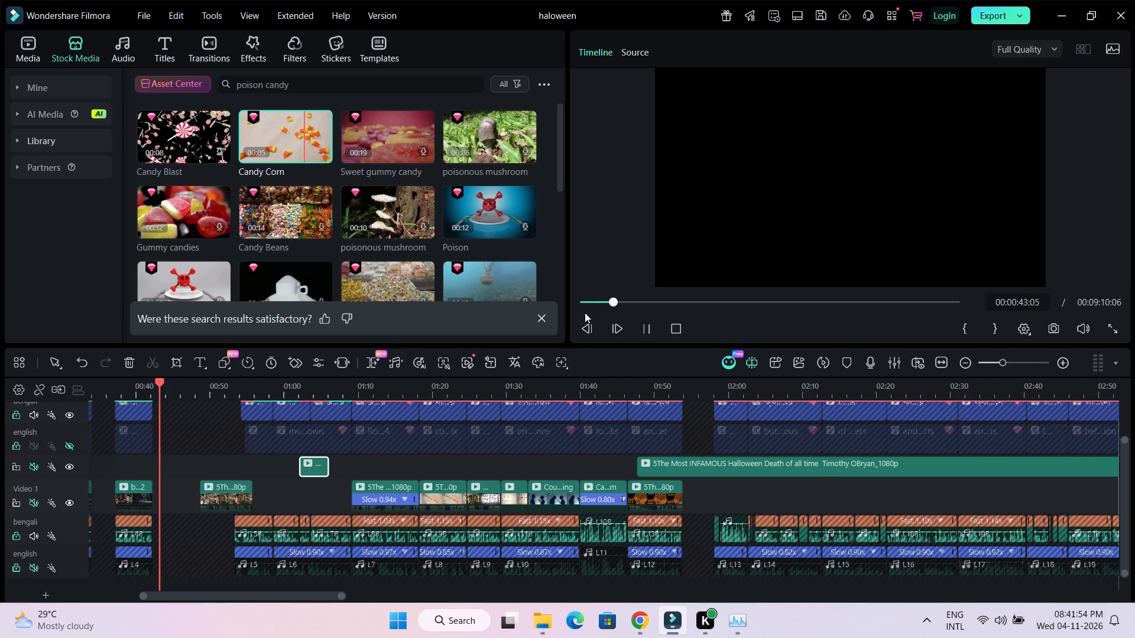
{"action": "key", "text": "space"}
{"action": "left_click", "coordinate": [278, 388]}
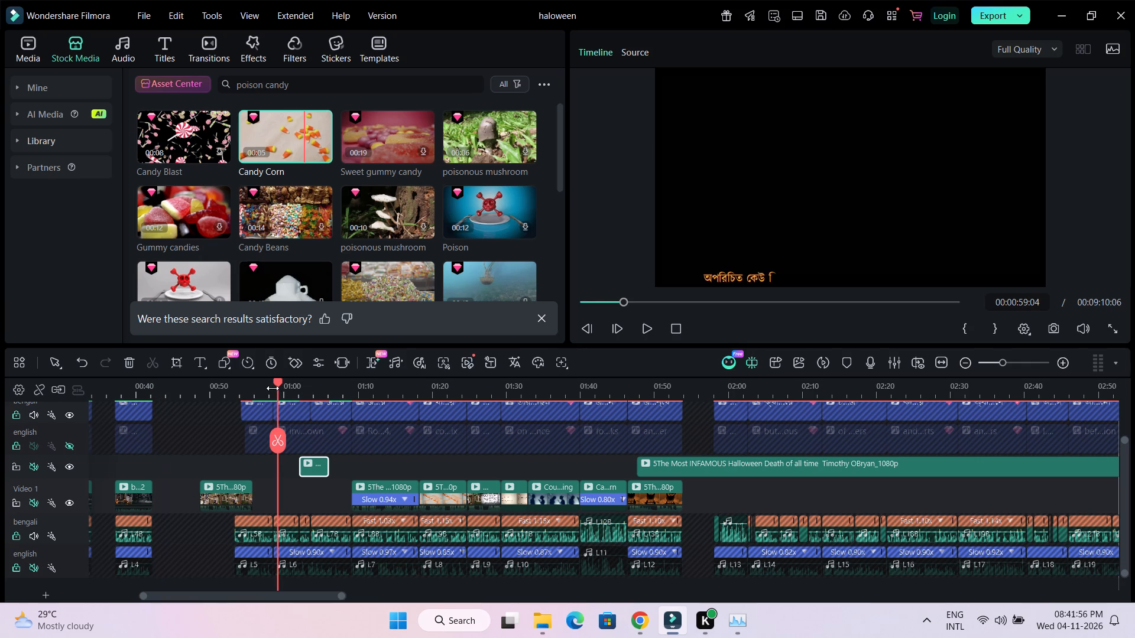
{"action": "key", "text": "space"}
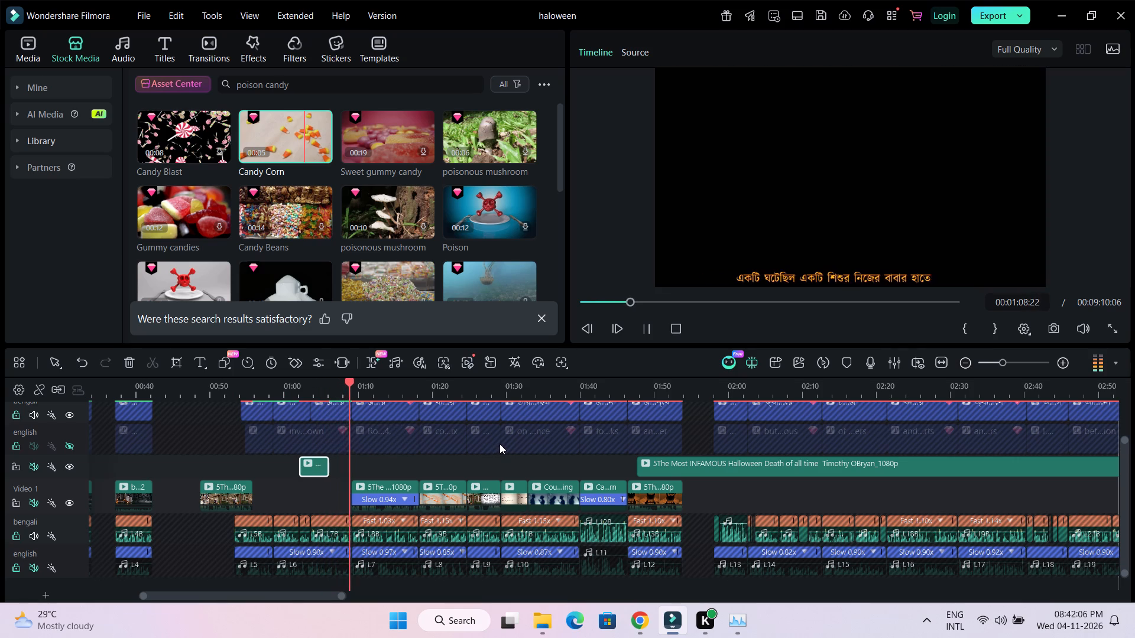
{"action": "key", "text": "space"}
{"action": "left_click_drag", "start_coordinate": [312, 467], "coordinate": [329, 499]}
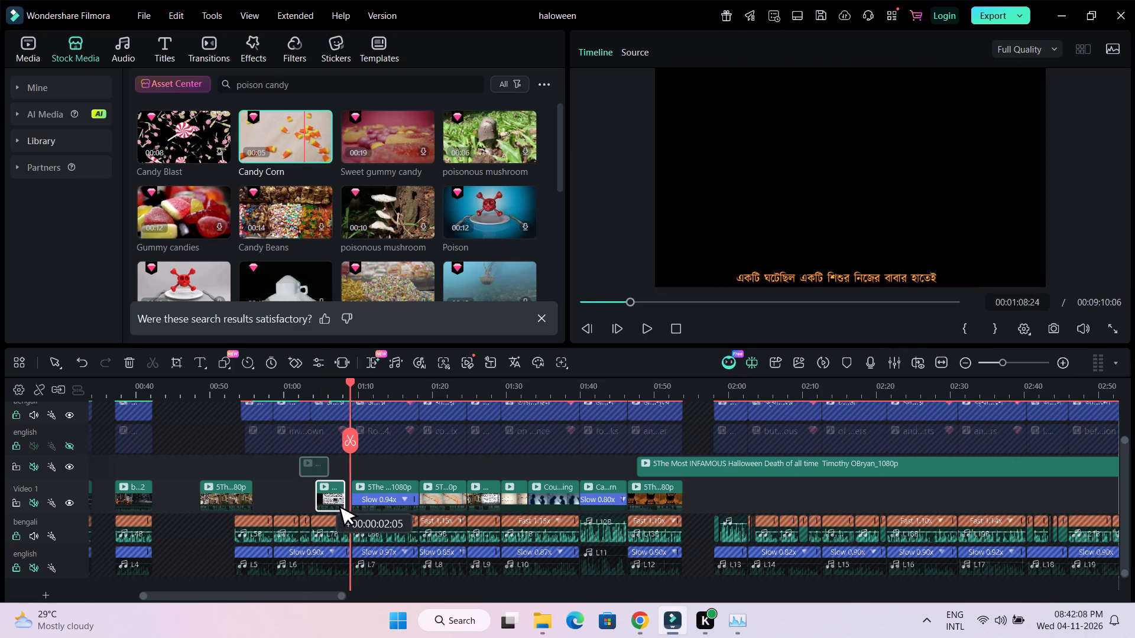
{"action": "left_click_drag", "start_coordinate": [329, 499], "coordinate": [332, 499]}
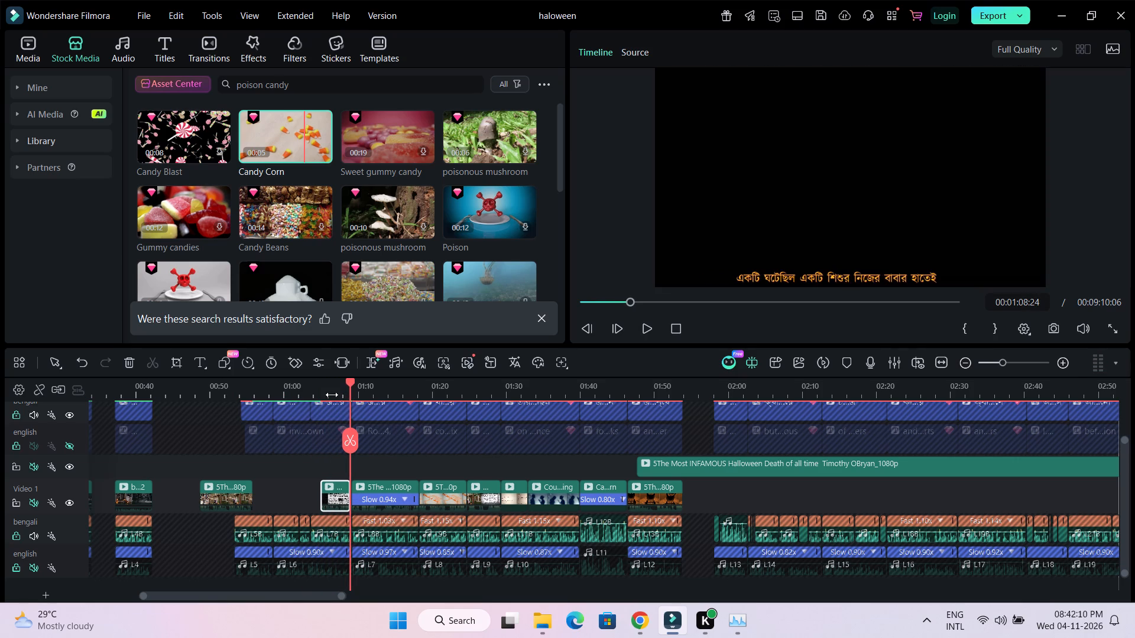
{"action": "left_click_drag", "start_coordinate": [331, 395], "coordinate": [599, 406]}
{"action": "left_click_drag", "start_coordinate": [308, 500], "coordinate": [318, 499]}
{"action": "left_click_drag", "start_coordinate": [239, 596], "coordinate": [226, 597]}
Move the trick-or-treaters clip on Video 1 to end directly against the newspaper clip, and play the section to check it against the narration.
{"action": "left_click_drag", "start_coordinate": [442, 389], "coordinate": [362, 402]}
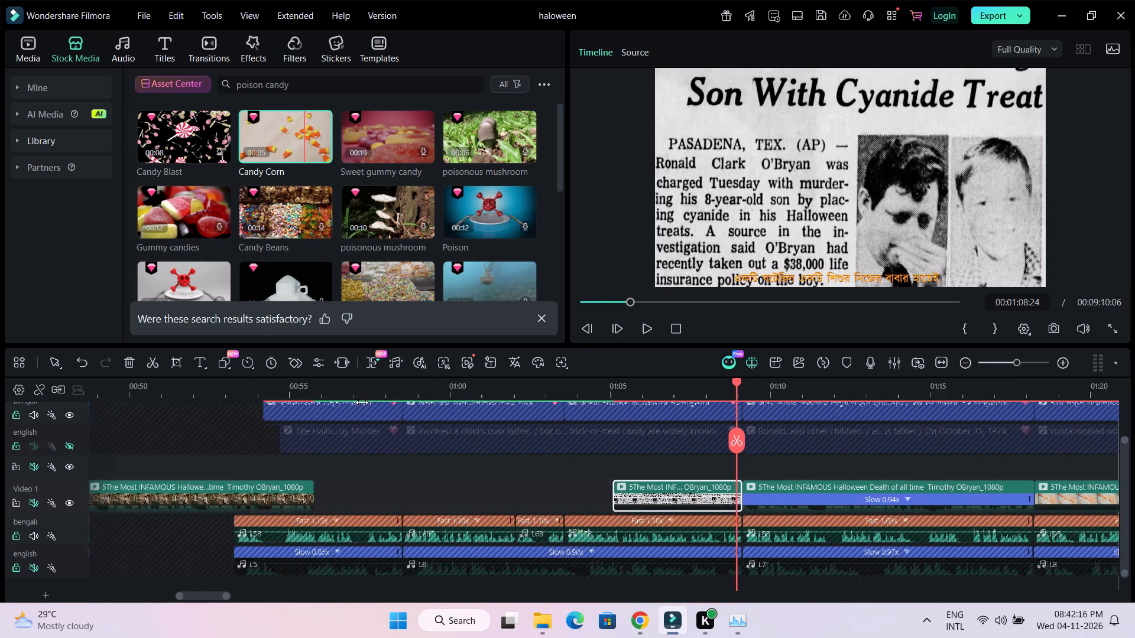
{"action": "left_click_drag", "start_coordinate": [362, 402], "coordinate": [326, 410]}
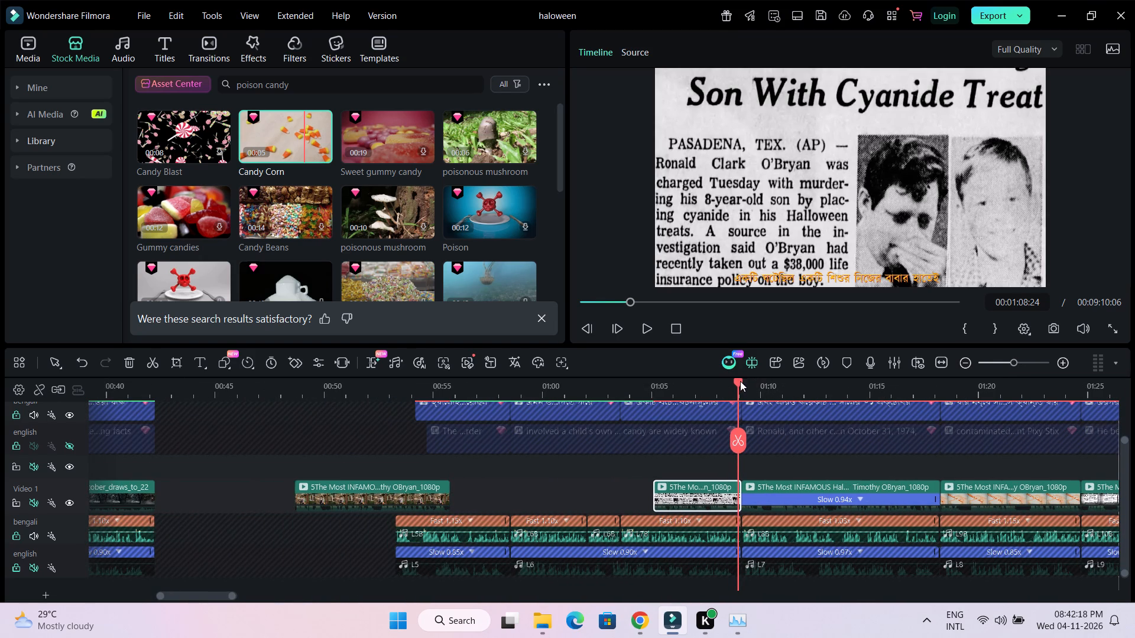
{"action": "left_click_drag", "start_coordinate": [740, 381], "coordinate": [523, 413]}
{"action": "key", "text": "space"}
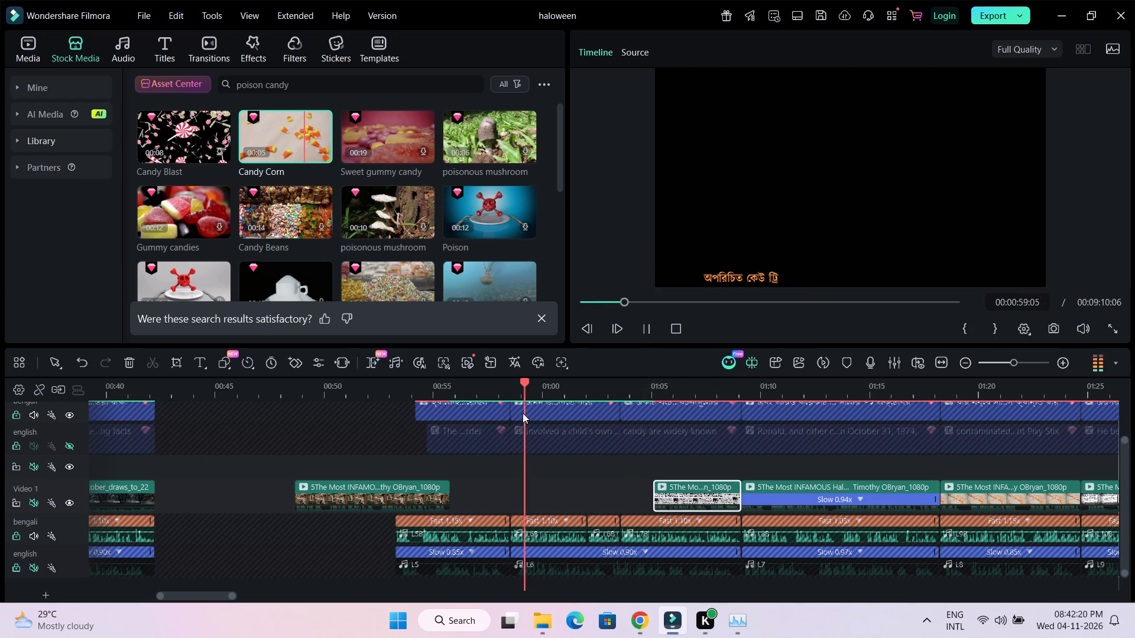
{"action": "key", "text": "space"}
{"action": "key", "text": "space"}
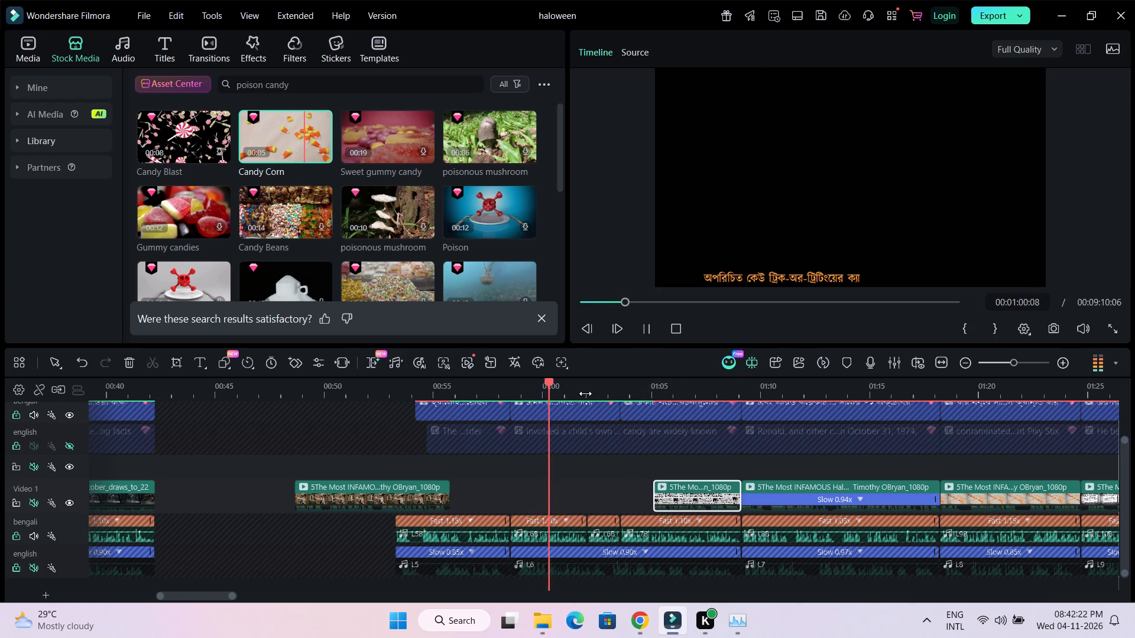
{"action": "key", "text": "space"}
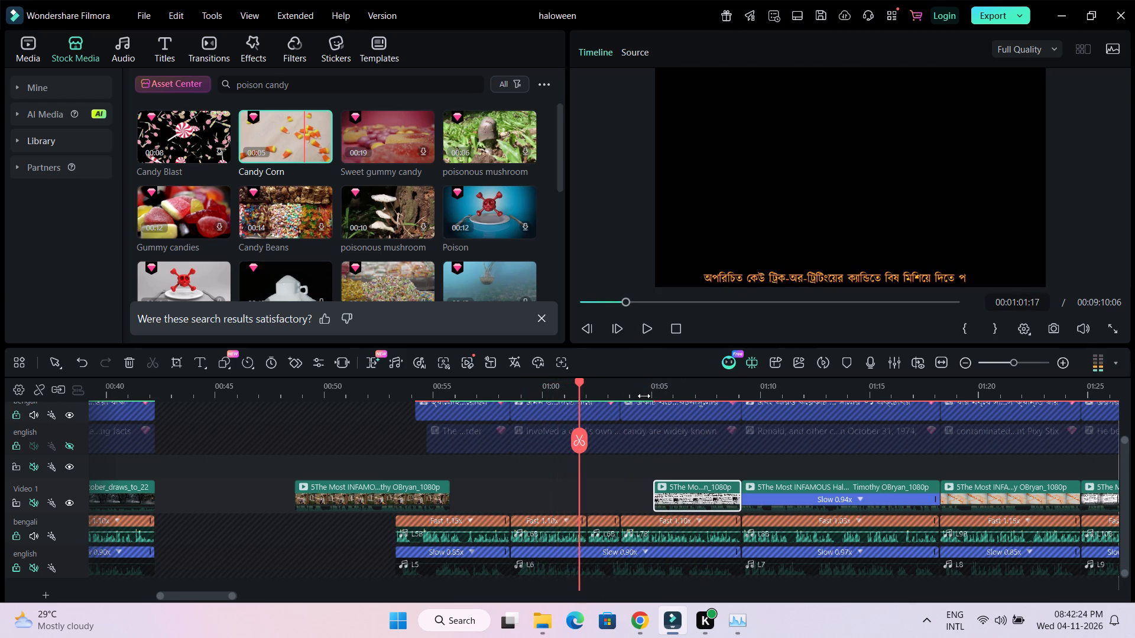
{"action": "left_click_drag", "start_coordinate": [644, 396], "coordinate": [482, 399]}
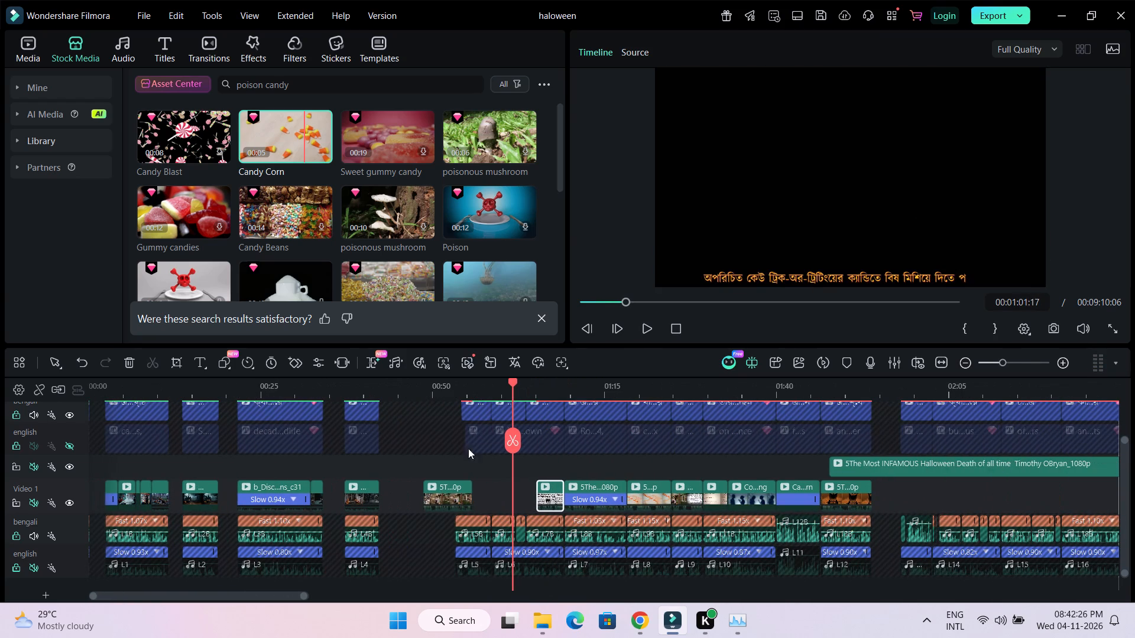
{"action": "left_click", "coordinate": [403, 390]}
{"action": "key", "text": "space"}
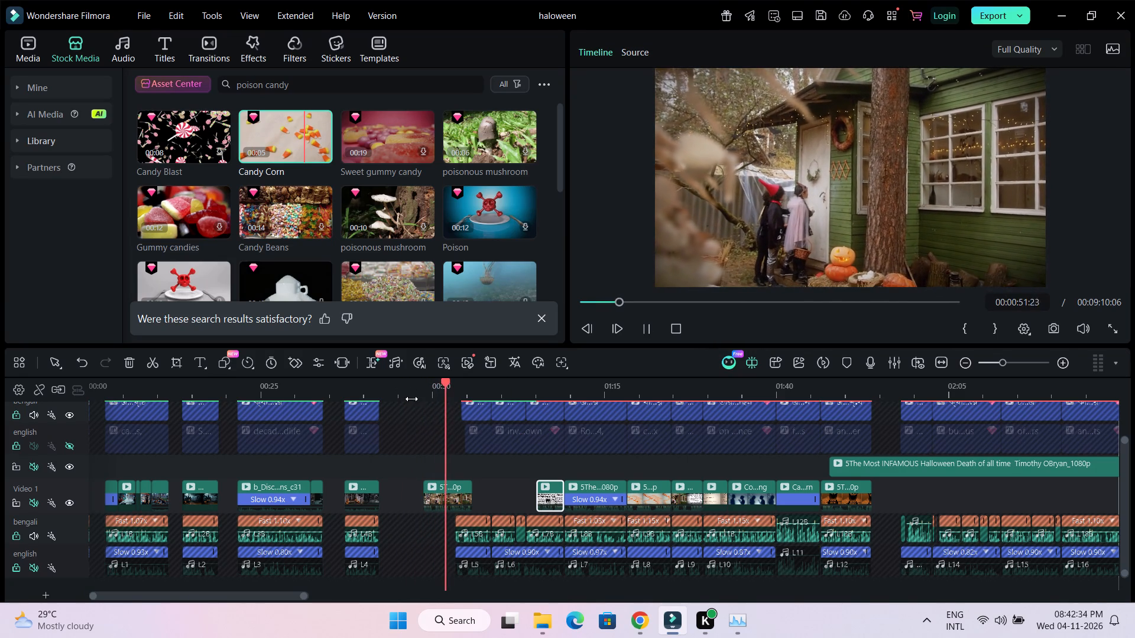
{"action": "key", "text": "space"}
{"action": "left_click_drag", "start_coordinate": [442, 496], "coordinate": [467, 499]}
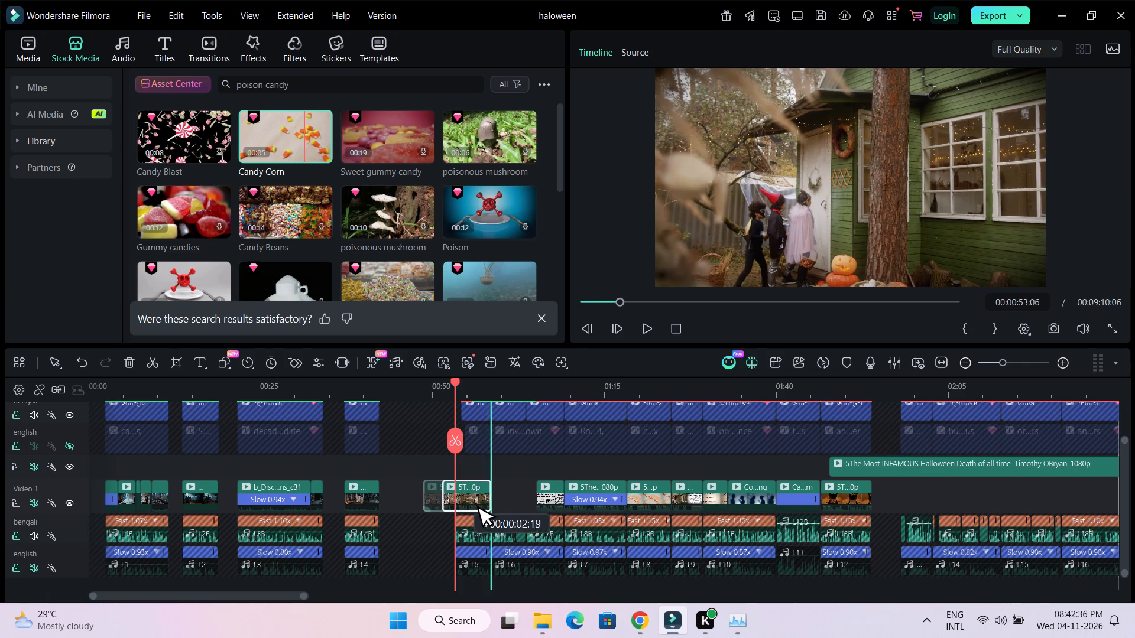
{"action": "left_click_drag", "start_coordinate": [467, 499], "coordinate": [501, 502]}
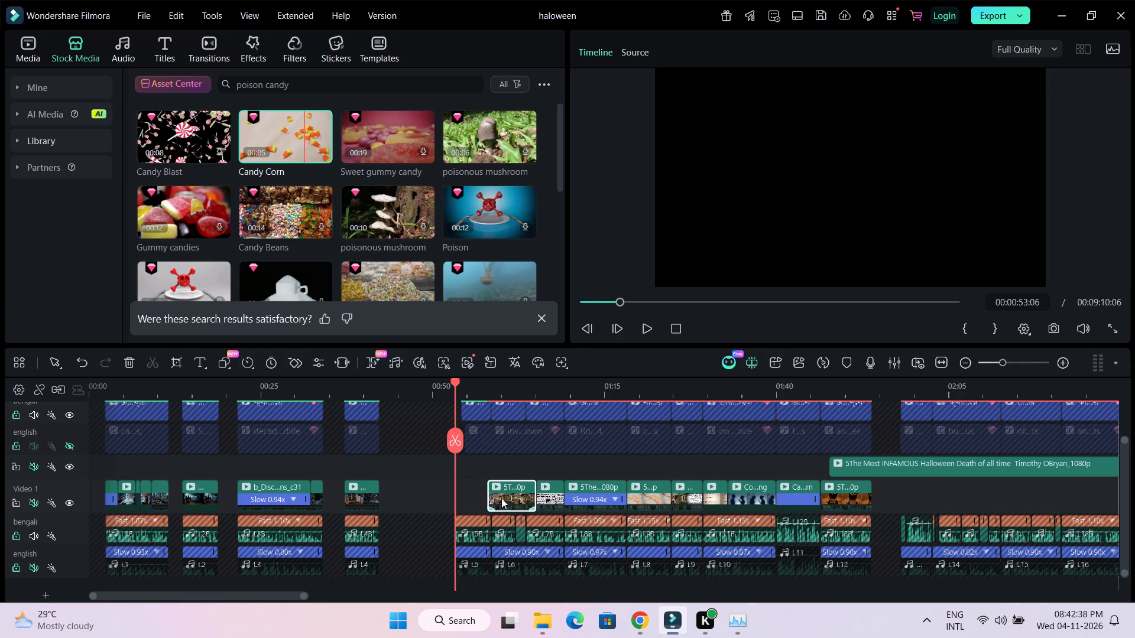
{"action": "left_click", "coordinate": [472, 393]}
{"action": "key", "text": "space"}
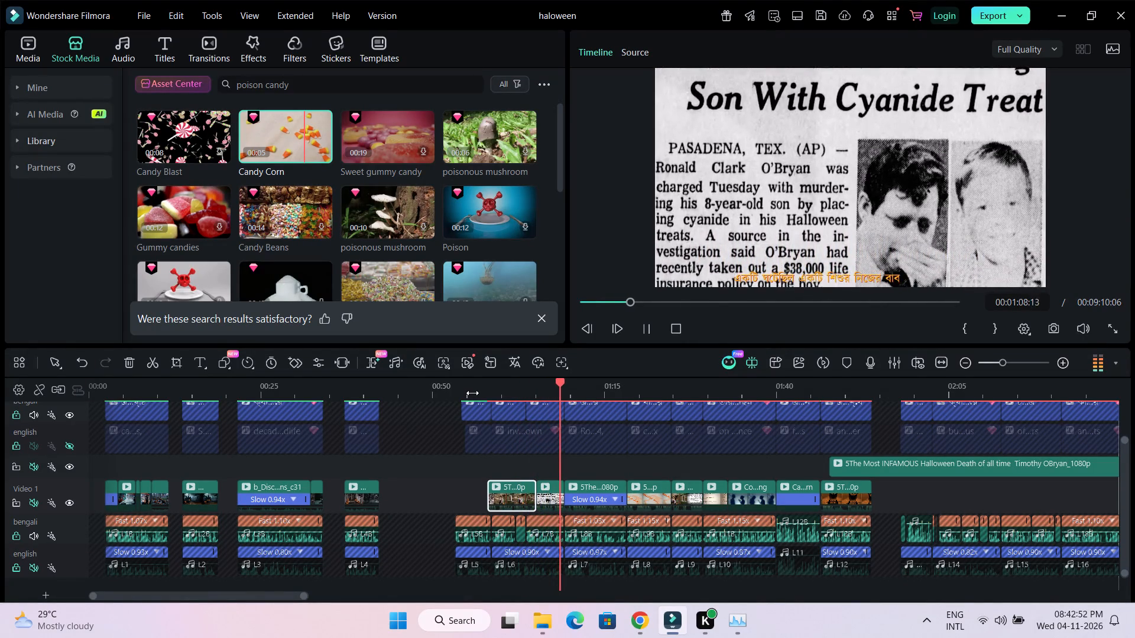
{"action": "key", "text": "space"}
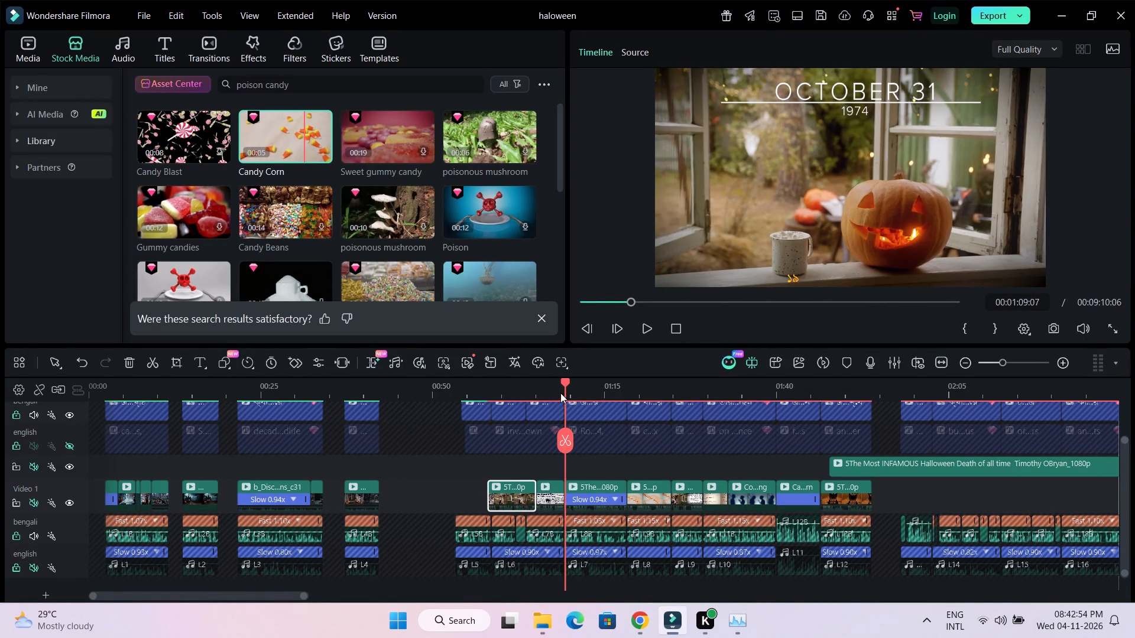
Delete the two long leftover documentary clips above Video 1, spanning from about 00:01:46 to 00:06:14.
{"action": "left_click_drag", "start_coordinate": [641, 390], "coordinate": [540, 395]}
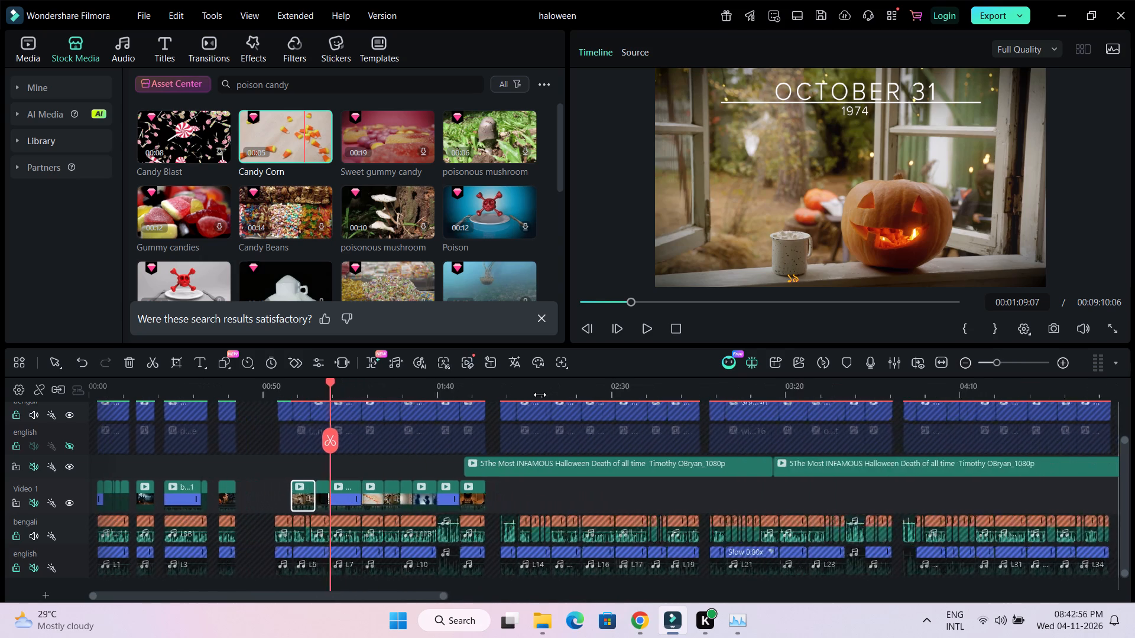
{"action": "left_click_drag", "start_coordinate": [540, 395], "coordinate": [536, 395]}
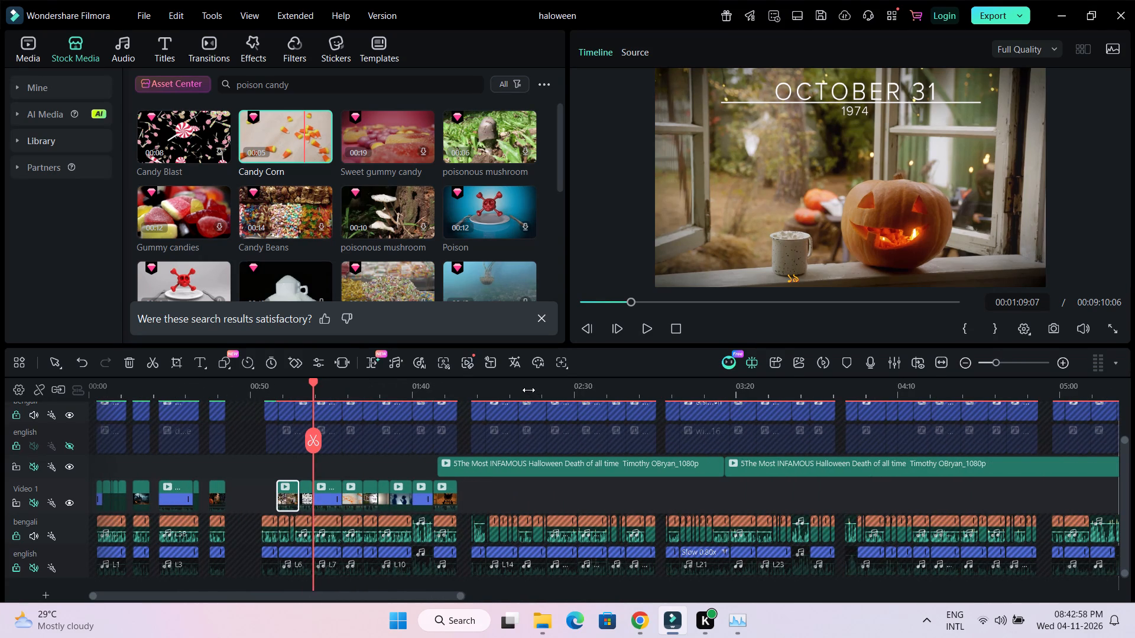
{"action": "left_click", "coordinate": [560, 467]}
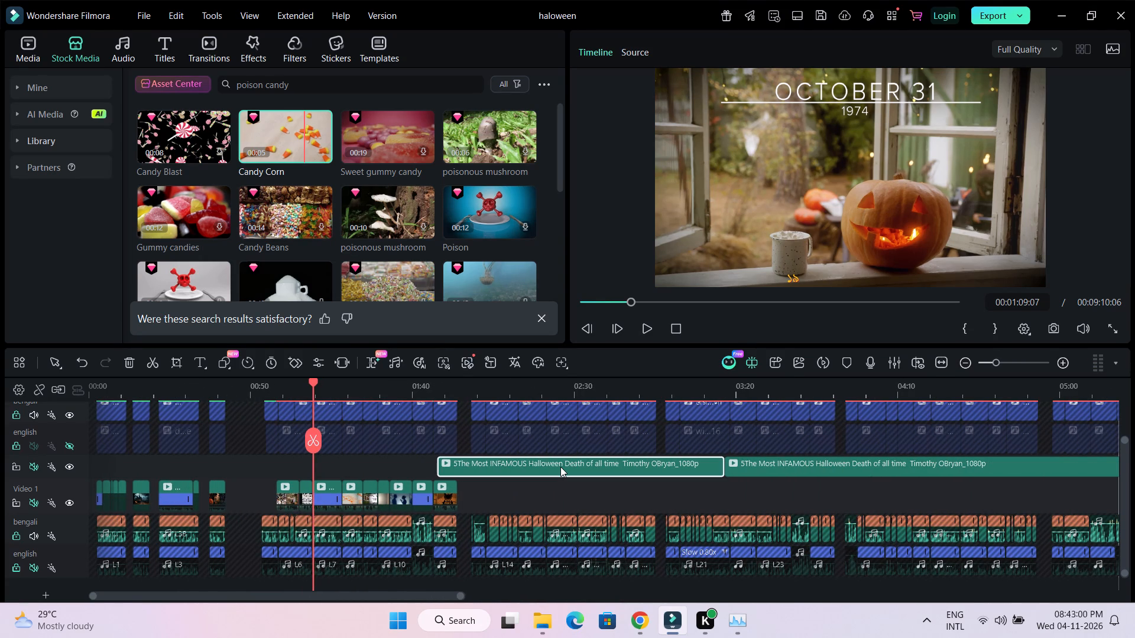
{"action": "key", "text": "Delete"}
{"action": "left_click", "coordinate": [764, 471]}
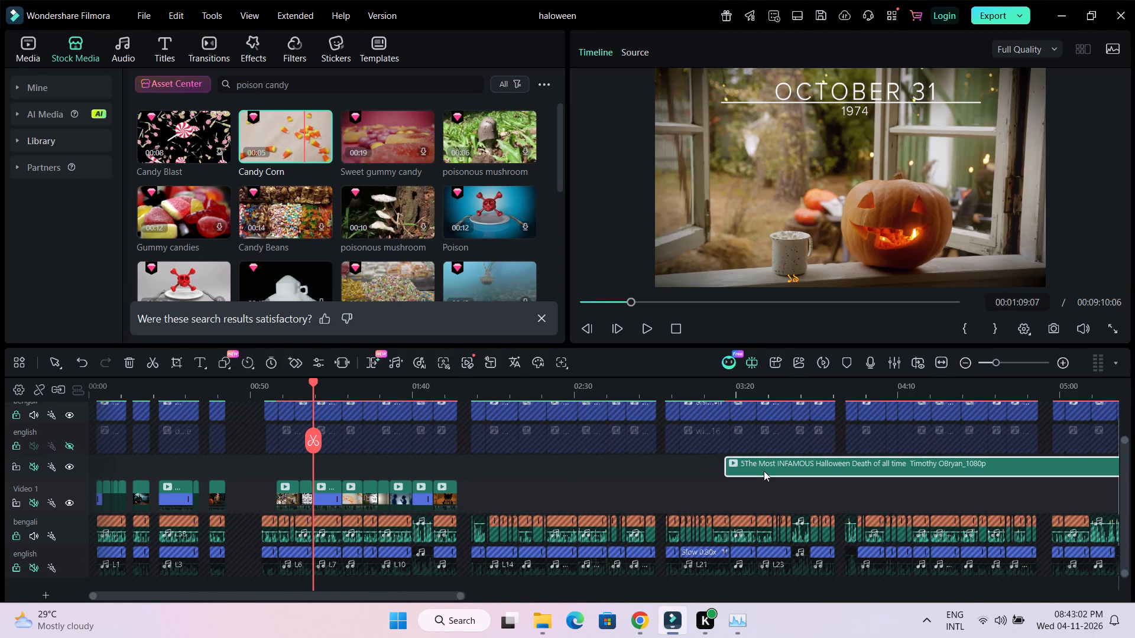
{"action": "key", "text": "Delete"}
{"action": "left_click_drag", "start_coordinate": [797, 393], "coordinate": [660, 402]}
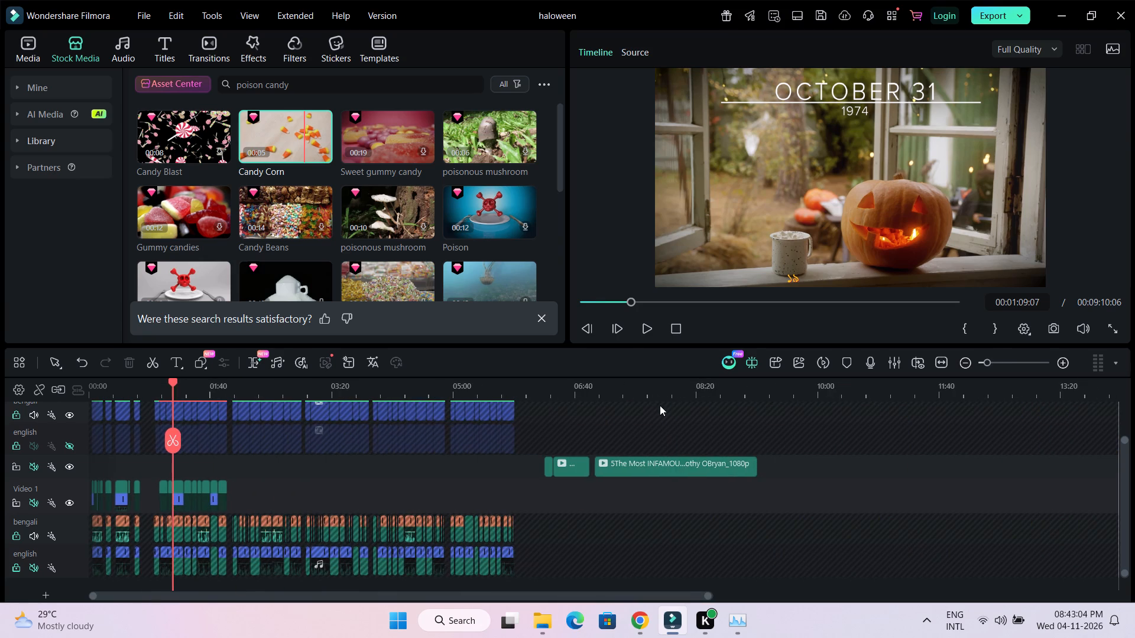
Delete the three remaining leftover documentary clips above Video 1, spanning from about 00:06:14 to 00:09:10.
{"action": "left_click", "coordinate": [637, 470]}
{"action": "key", "text": "Delete"}
{"action": "left_click", "coordinate": [578, 467]}
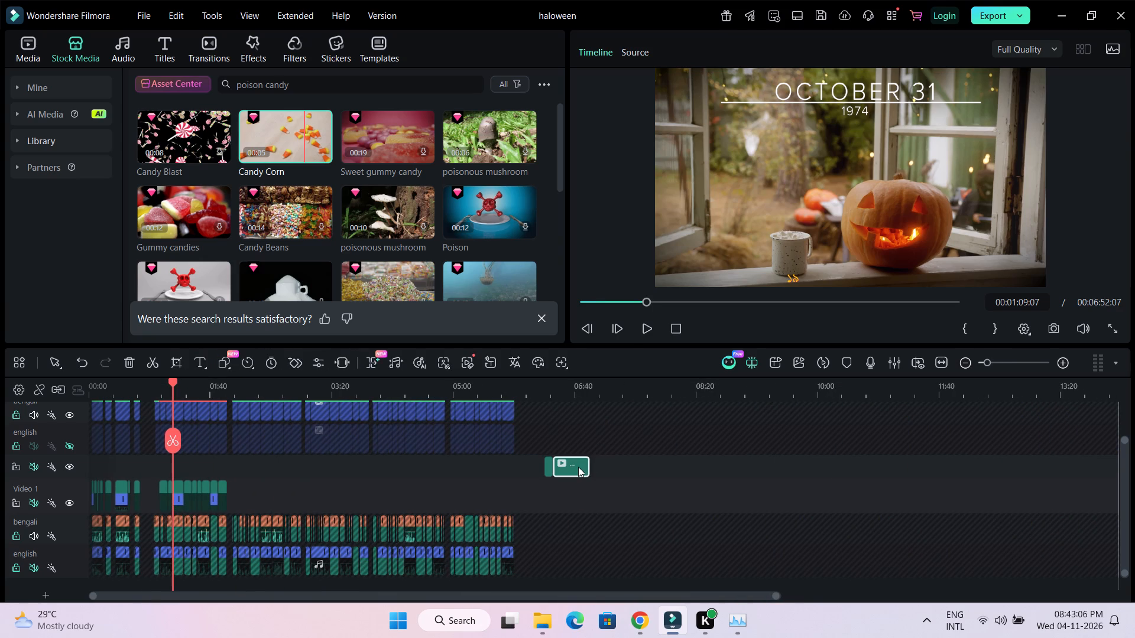
{"action": "key", "text": "Delete"}
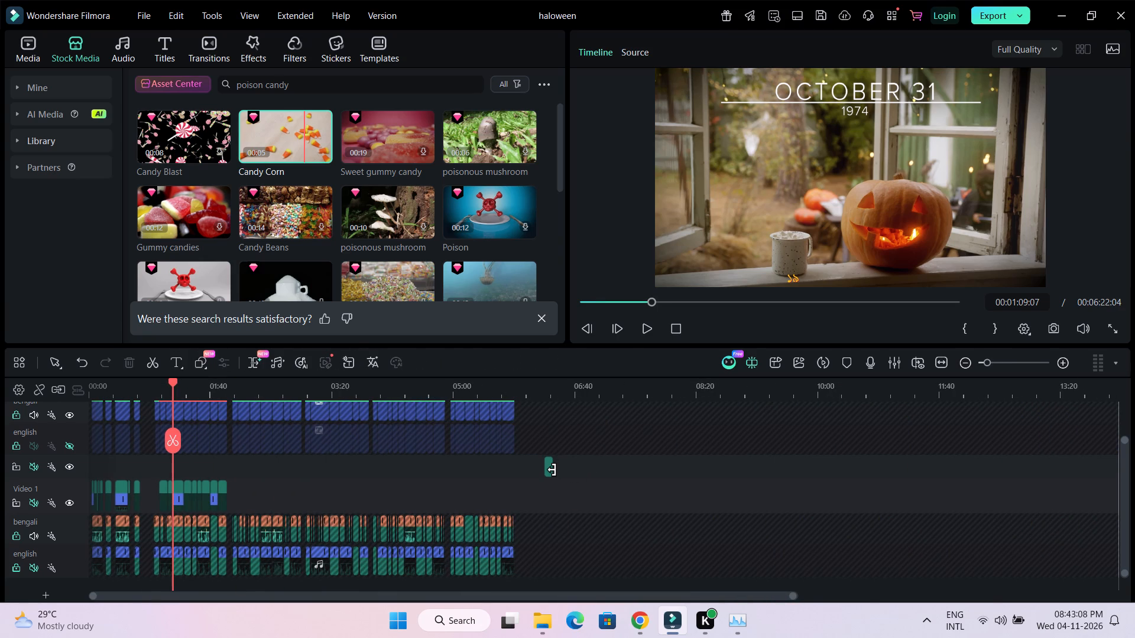
{"action": "left_click", "coordinate": [552, 470]}
{"action": "key", "text": "Delete"}
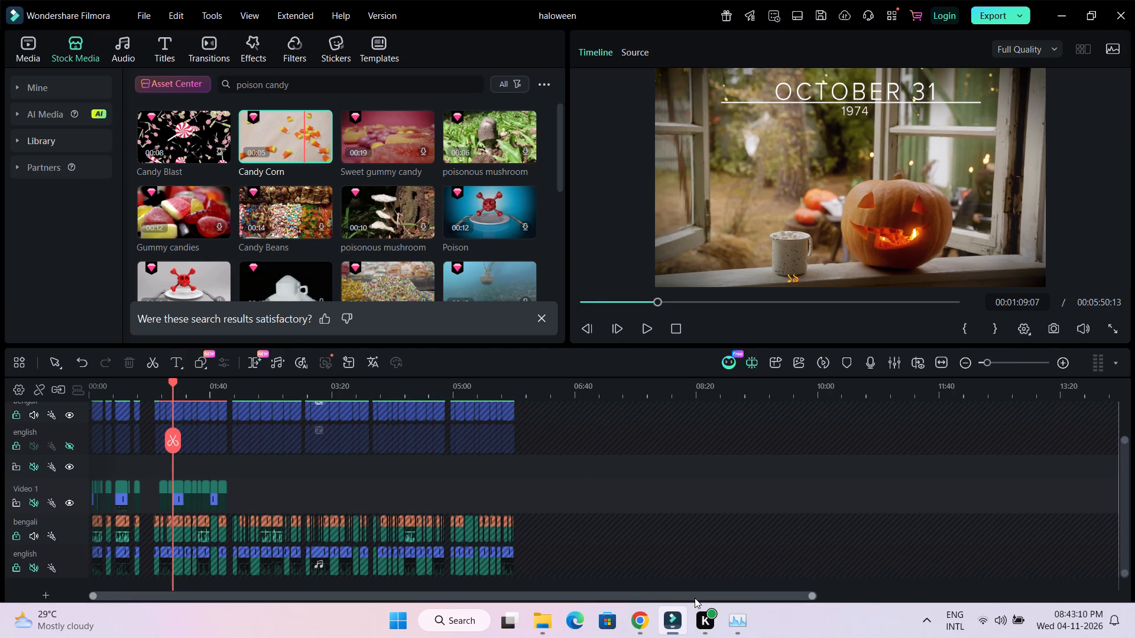
Render the timeline preview for smooth playback.
{"action": "left_click_drag", "start_coordinate": [695, 598], "coordinate": [606, 607]}
{"action": "left_click_drag", "start_coordinate": [213, 390], "coordinate": [213, 390]}
{"action": "left_click_drag", "start_coordinate": [213, 390], "coordinate": [412, 414]}
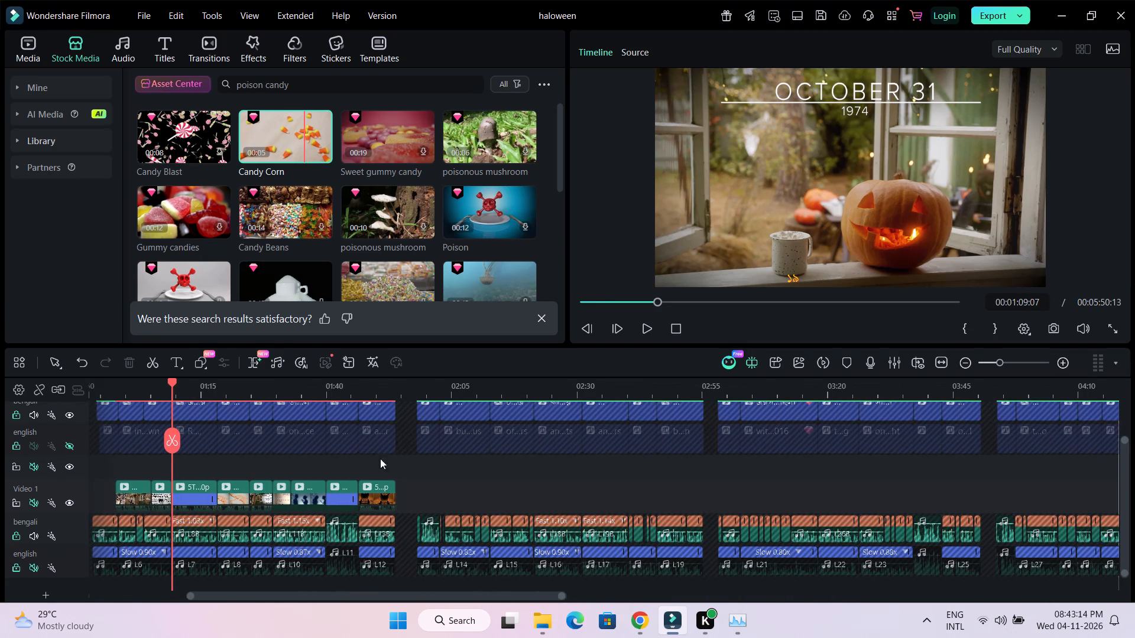
{"action": "left_click_drag", "start_coordinate": [362, 591], "coordinate": [277, 596]}
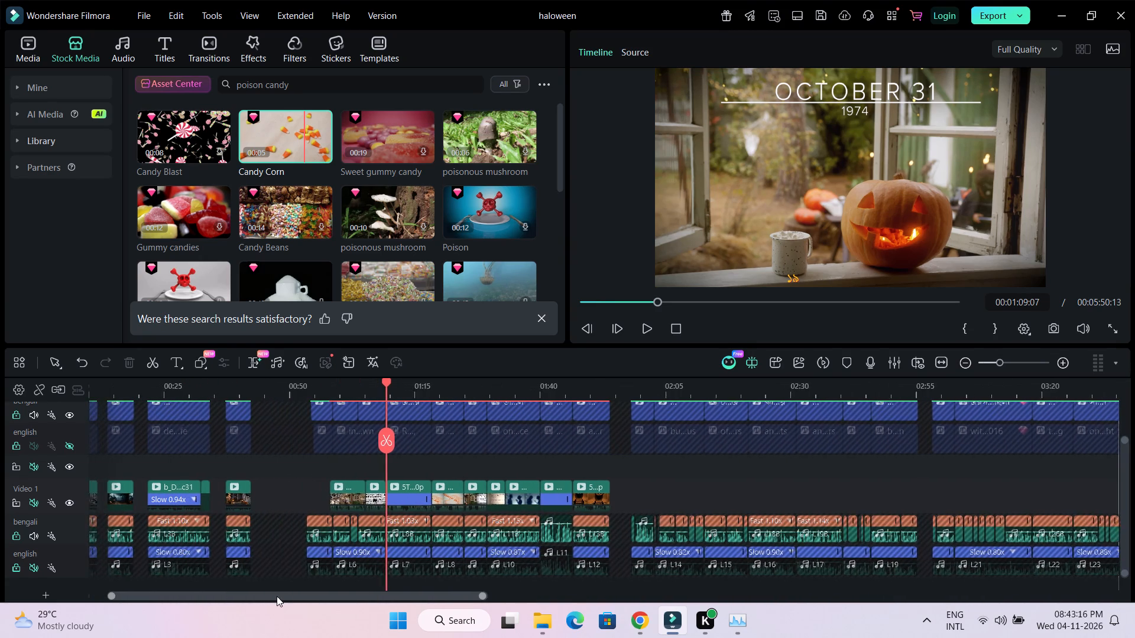
{"action": "left_click_drag", "start_coordinate": [277, 596], "coordinate": [260, 597]}
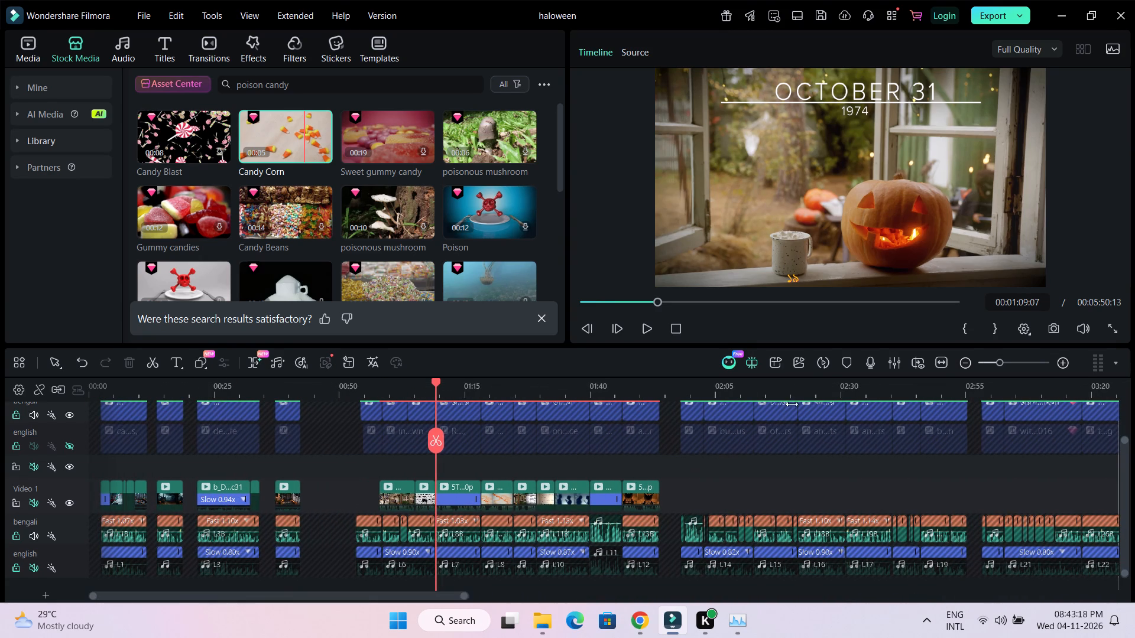
{"action": "left_click", "coordinate": [825, 363]}
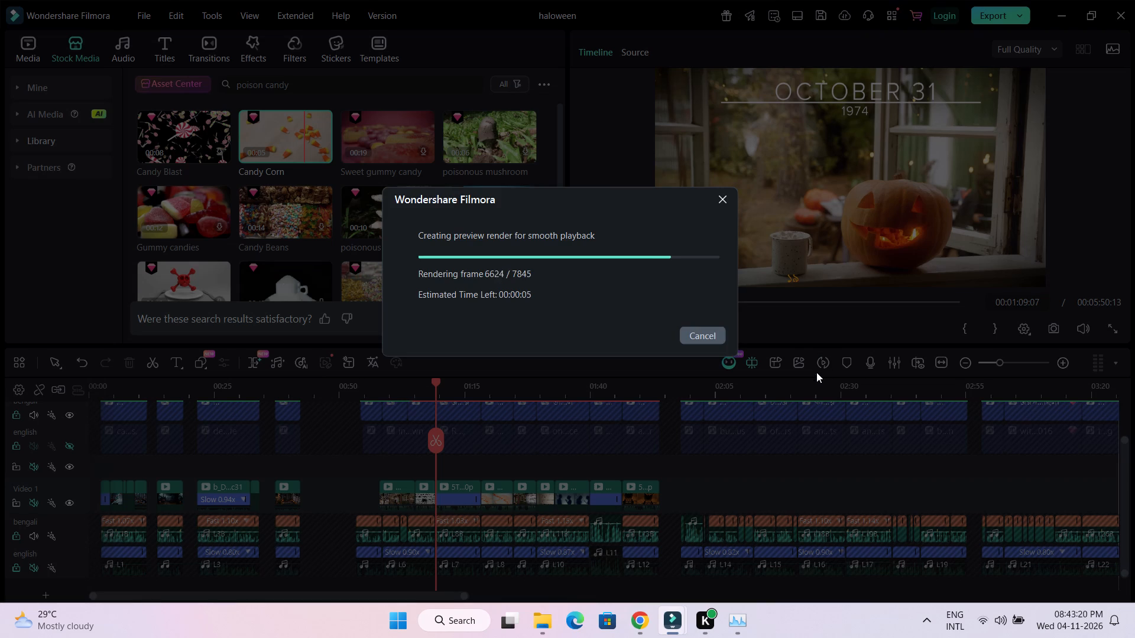